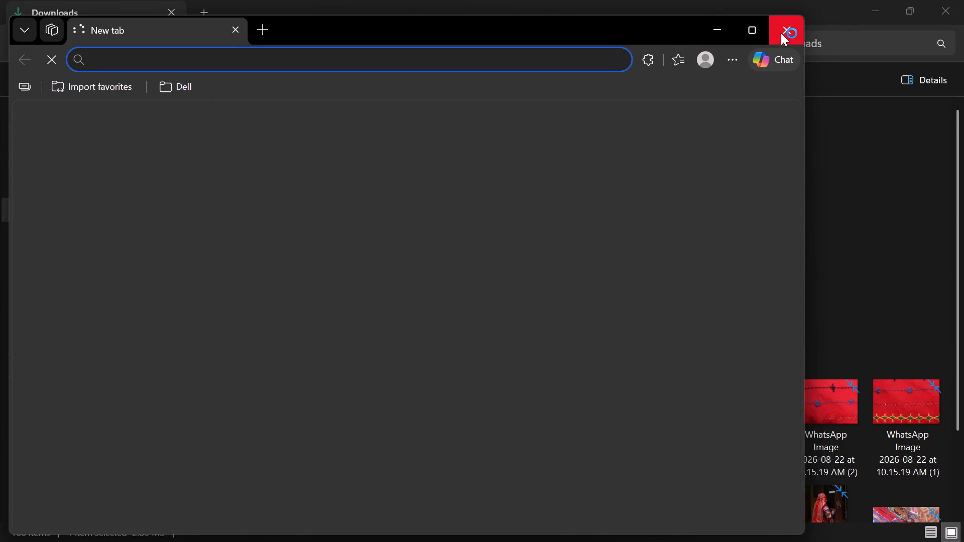
Close the empty new browser window and dismiss Illustrator's plugin issues alert so that it continues loading.
left_click(781, 33)
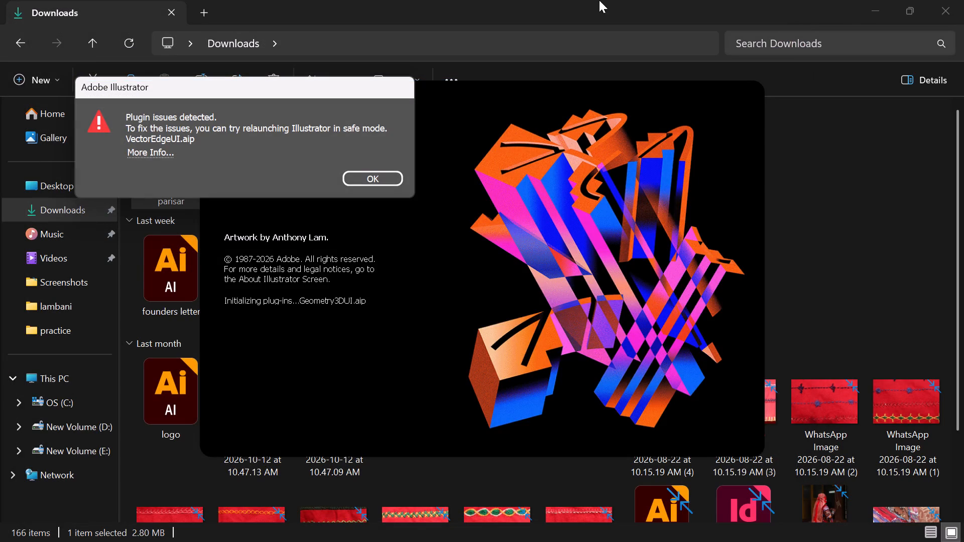
left_click(376, 173)
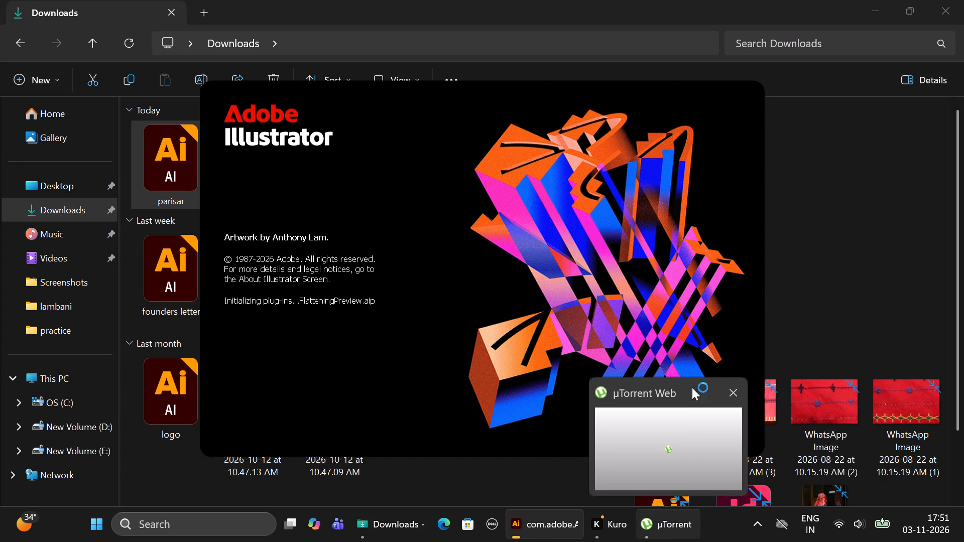
Close the µTorrent Web window while Illustrator is loading.
left_click(740, 393)
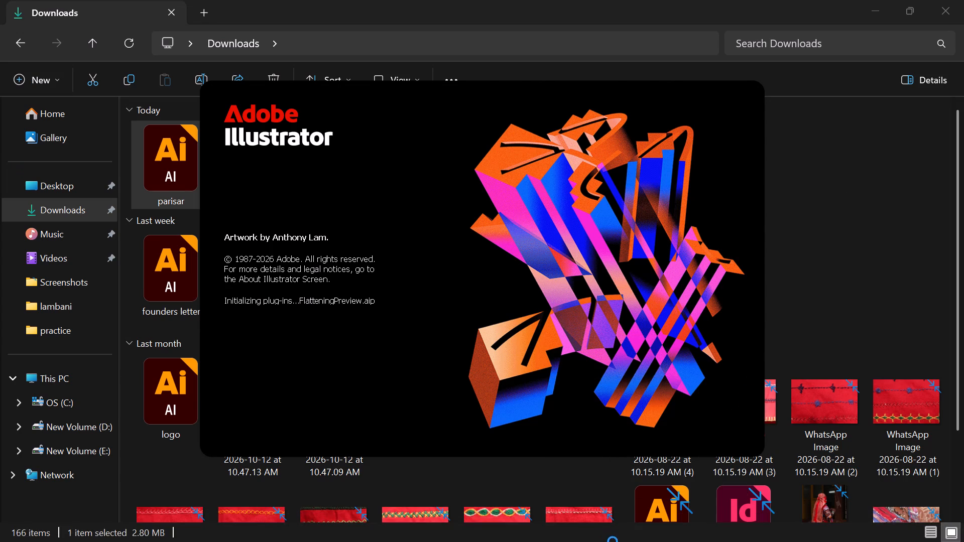
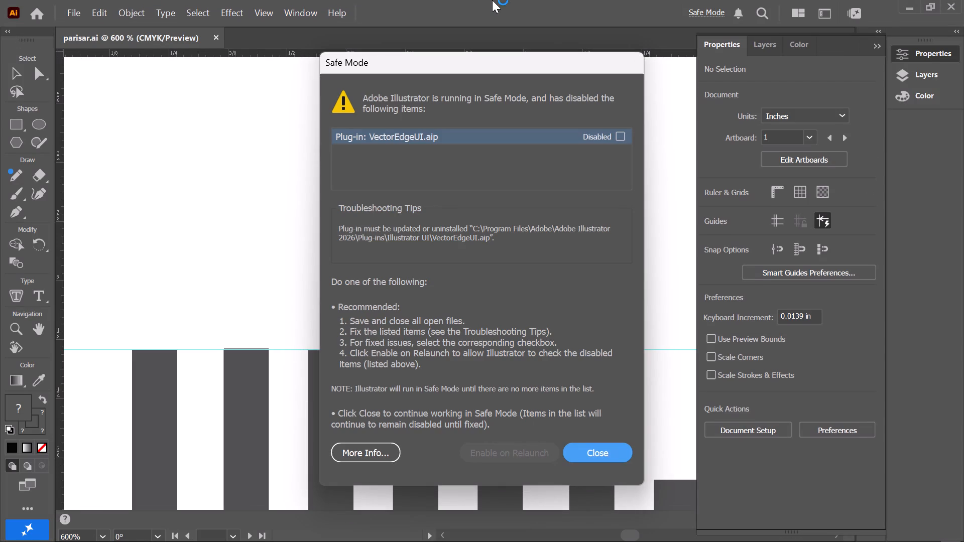
Dismiss the Safe Mode notice and collapse the open Properties panel to clear the canvas of parisar.ai.
left_click(606, 453)
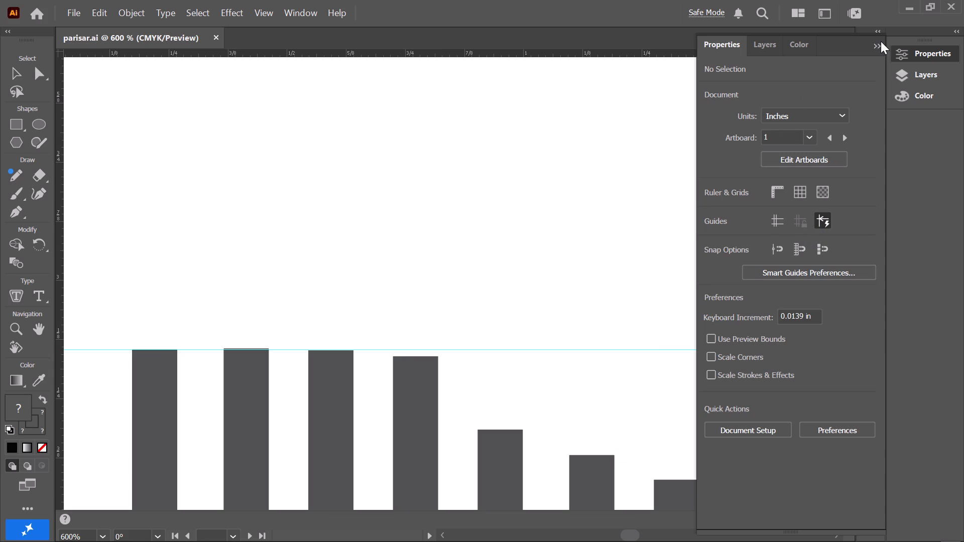
left_click(877, 43)
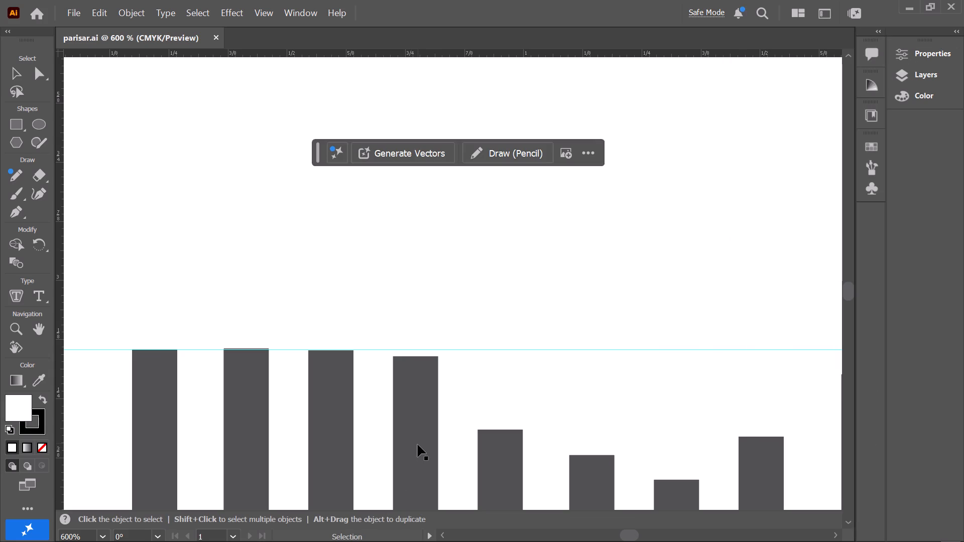
Move the fourth dark bar up so that its top edge meets the horizontal guide.
left_click_drag(416, 448, 418, 430)
left_click(418, 430)
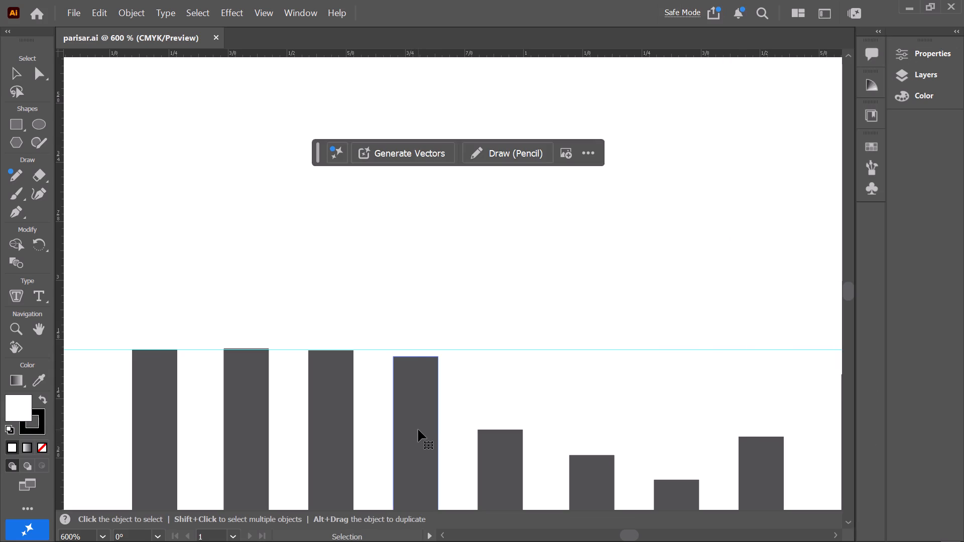
left_click_drag(418, 430, 420, 424)
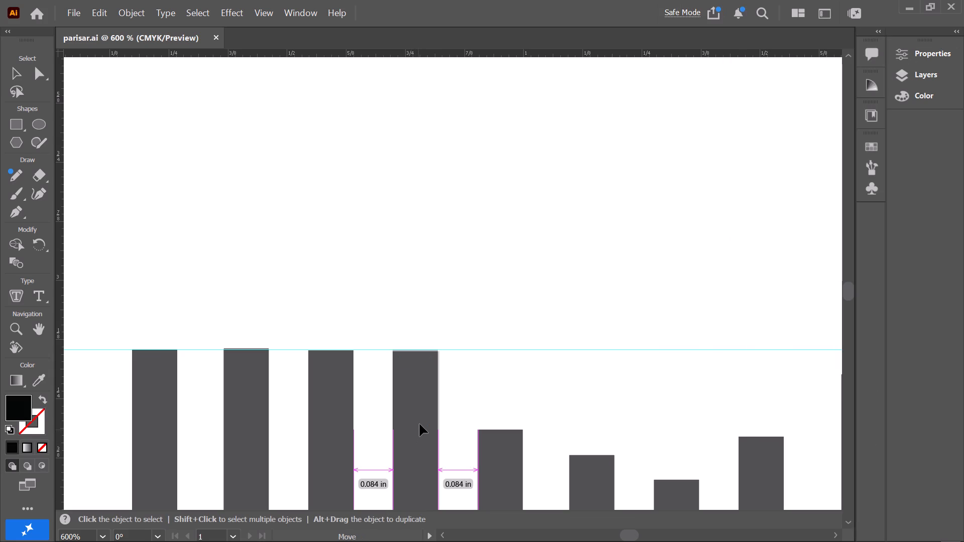
left_click_drag(420, 424, 420, 423)
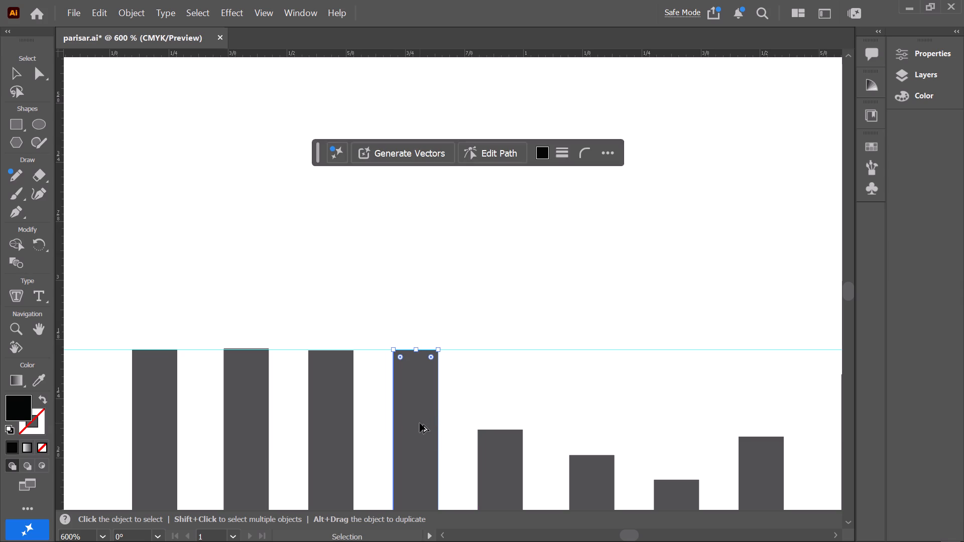
scroll(420, 423, "up", 4, "ctrl+alt")
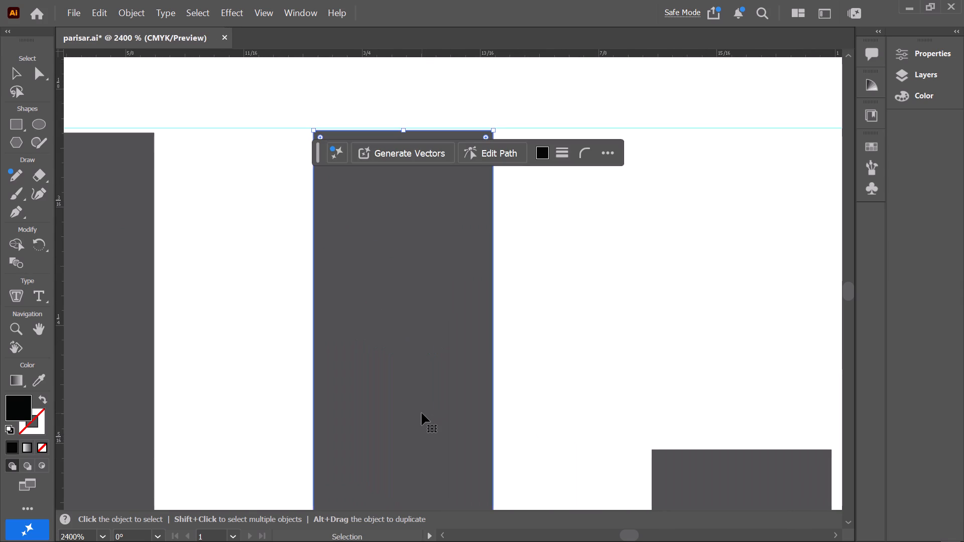
key("Up")
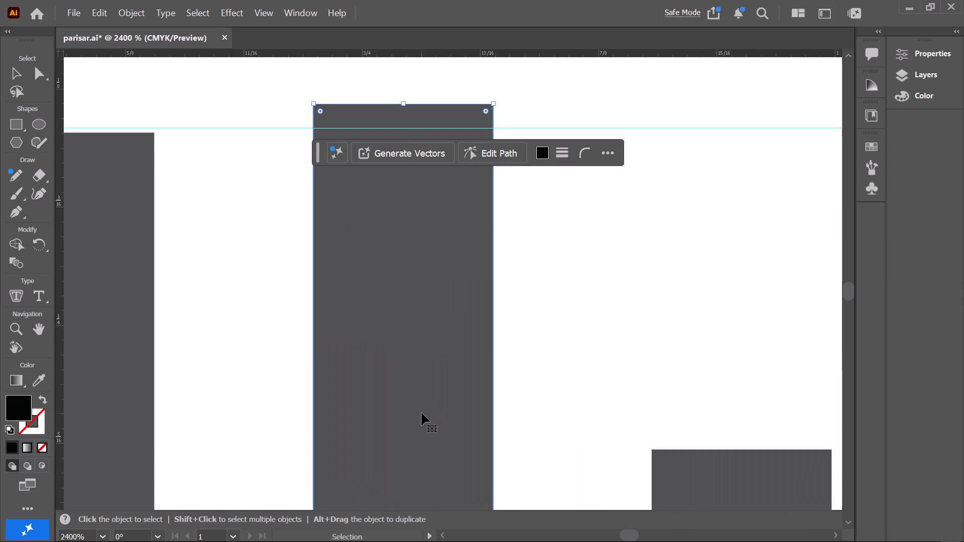
key("Down")
left_click(418, 389)
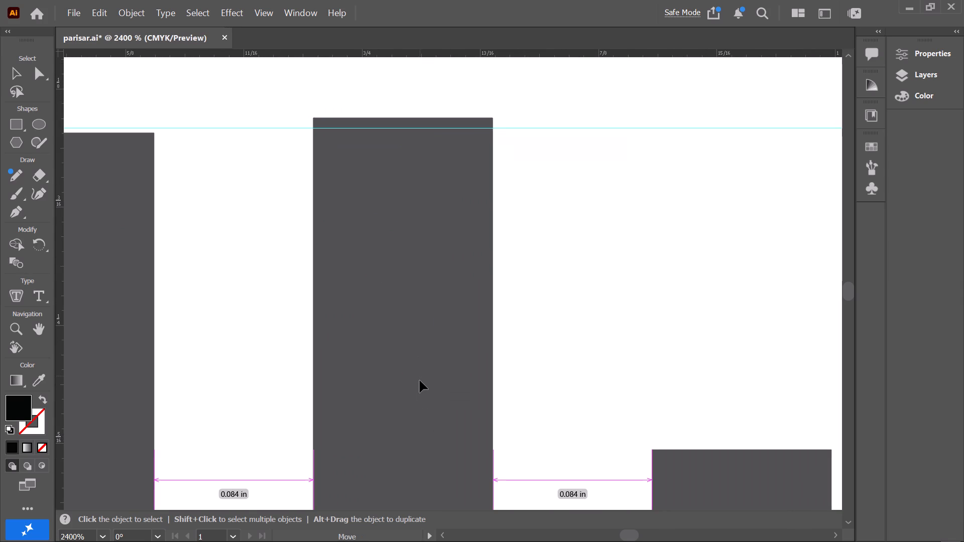
Adjust the third and second dark bars vertically so that their top edges sit on the horizontal guide.
scroll(420, 387, "right", 3)
left_click_drag(355, 376, 355, 369)
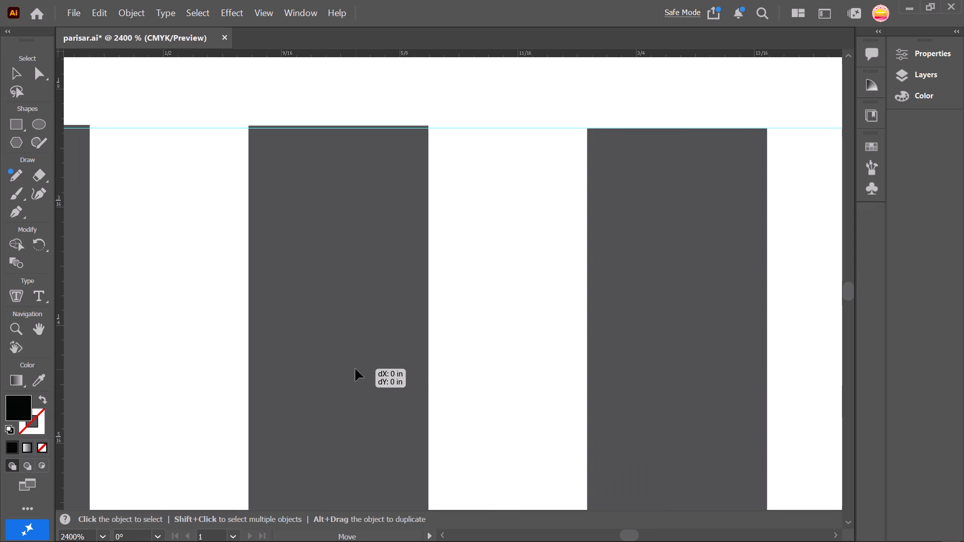
left_click_drag(355, 369, 355, 371)
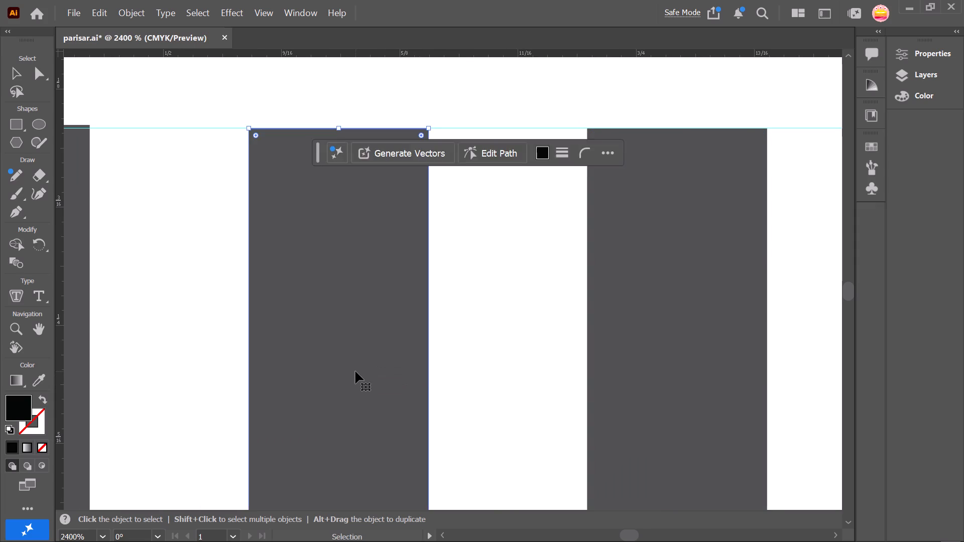
scroll(355, 371, "right", 4)
left_click(427, 342)
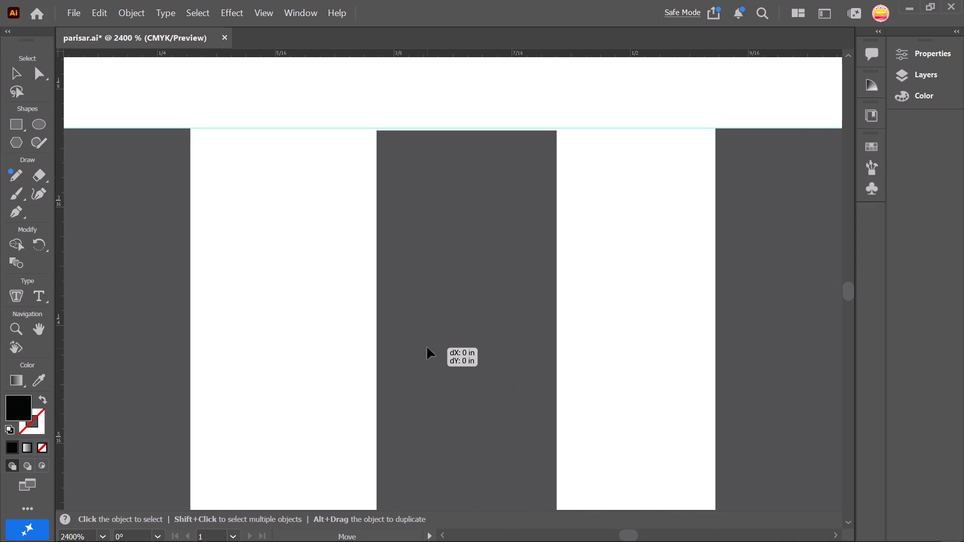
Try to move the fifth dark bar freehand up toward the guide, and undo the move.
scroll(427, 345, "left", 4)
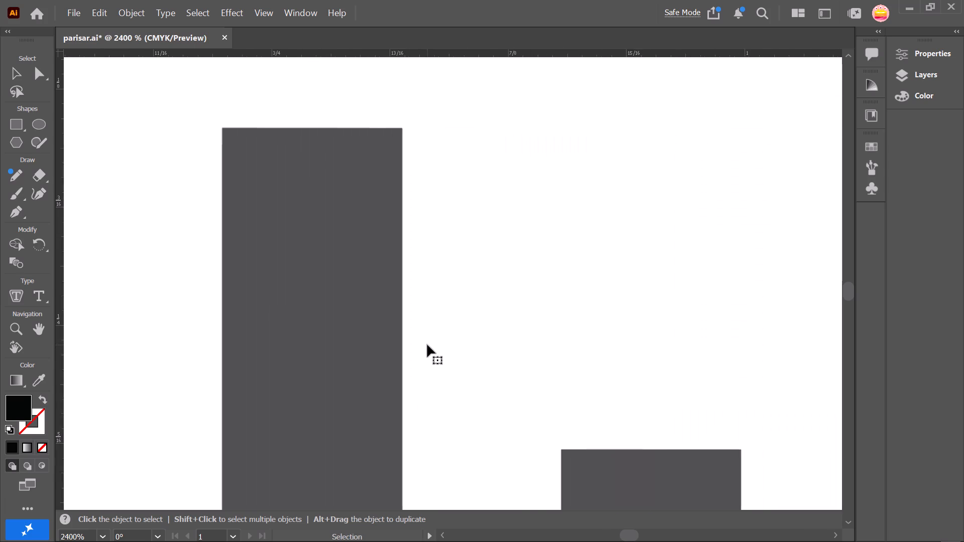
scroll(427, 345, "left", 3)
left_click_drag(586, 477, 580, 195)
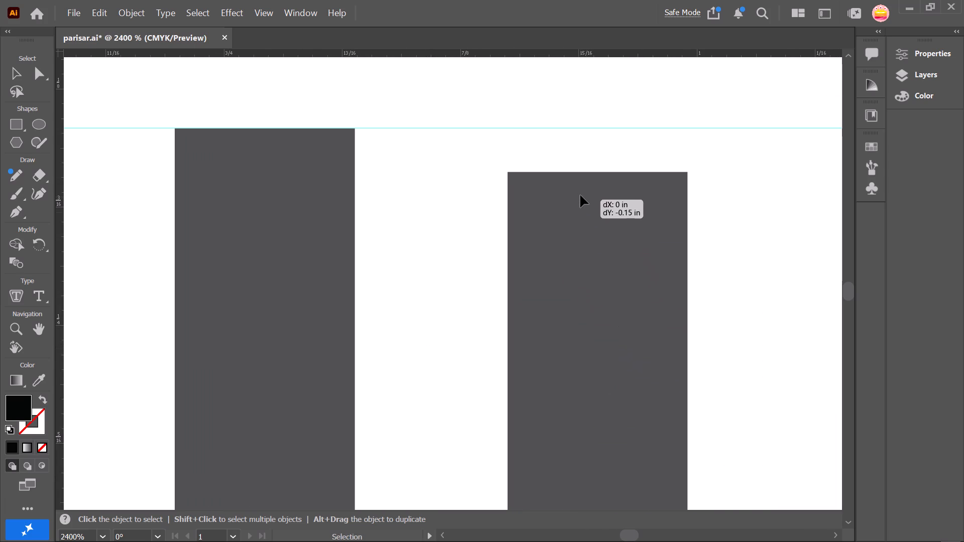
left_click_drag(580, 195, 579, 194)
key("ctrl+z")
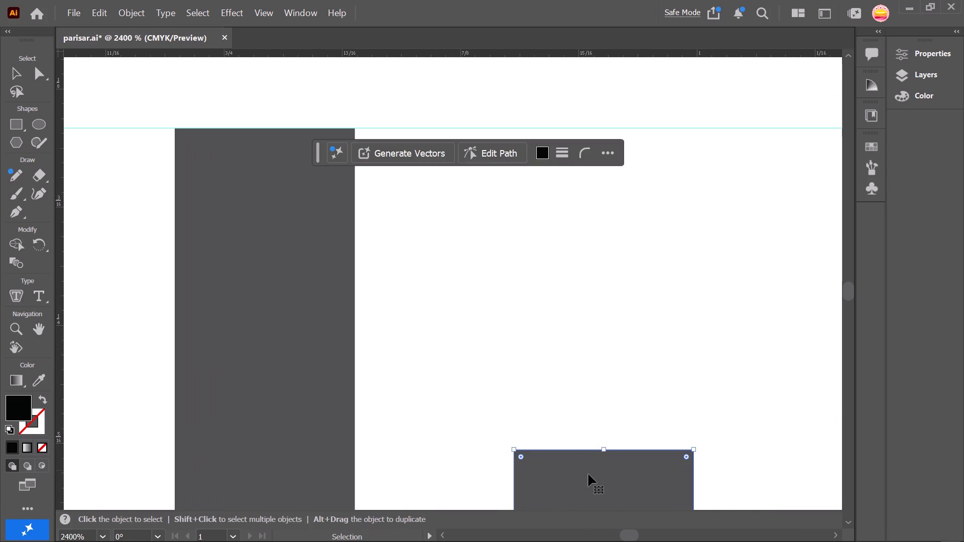
Nudge the fifth dark bar straight up and fine-adjust it so that its top edge meets the horizontal guide.
key("Up")
key("Up")
key("Up")
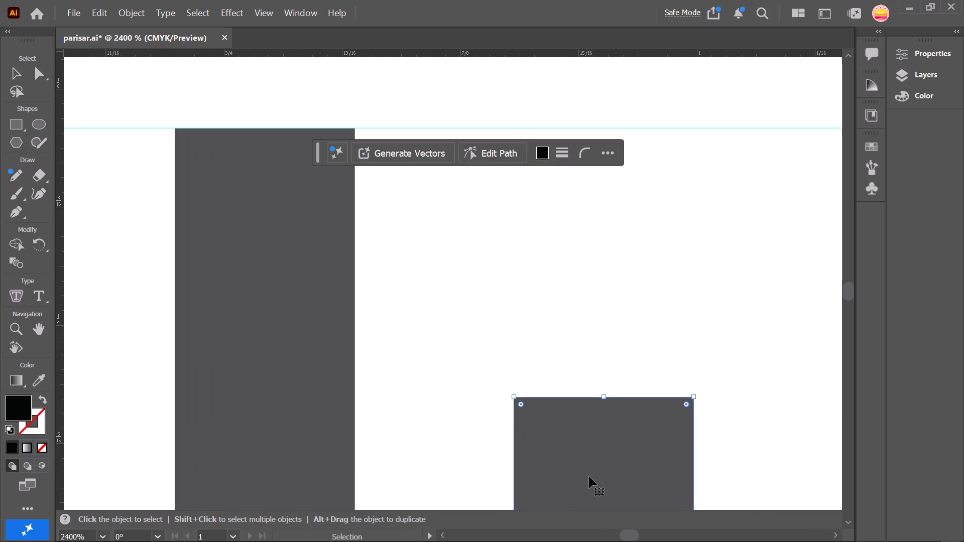
key("Up")
key("Up")
key("Up")
key("Up")
key("Up")
key("Up")
key("Up")
key("Up")
key("Up")
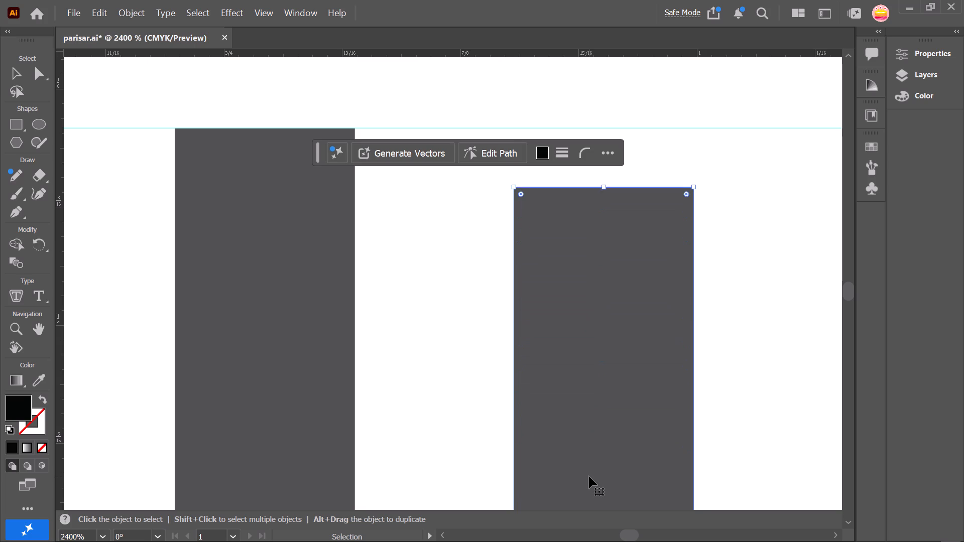
key("Up")
key("Down")
left_click_drag(620, 383, 620, 377)
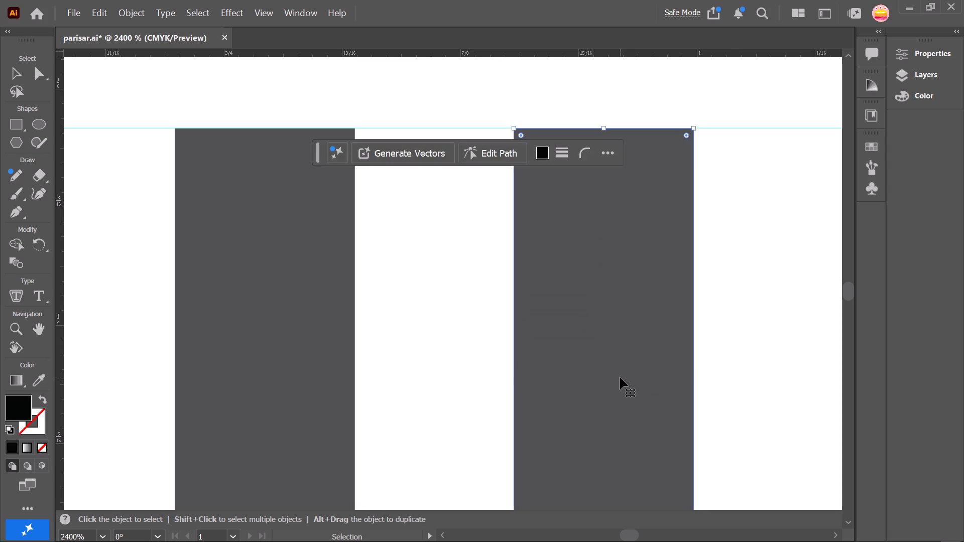
Raise the sixth dark bar straight up and fine-adjust it so that its top edge meets the horizontal guide.
scroll(620, 377, "left", 4)
scroll(469, 348, "left", 3)
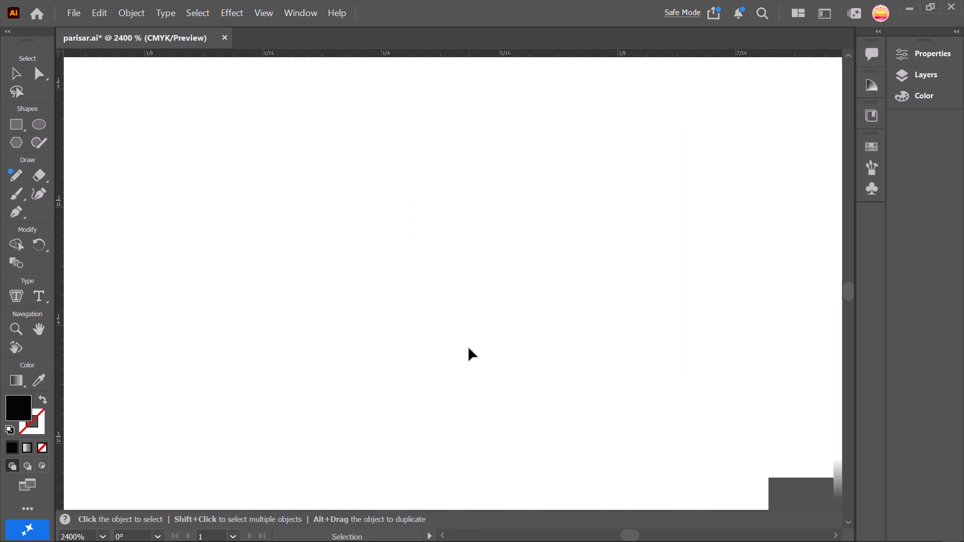
scroll(469, 348, "left", 1)
scroll(469, 348, "right", 3)
scroll(469, 348, "down", 2)
left_click(468, 356)
key("Up")
key("Up")
key("Up")
key("Up")
key("Up")
key("Up")
key("Up")
key("Up")
key("Up")
key("Up")
key("Up")
key("Up")
key("Up")
key("Up")
key("Up")
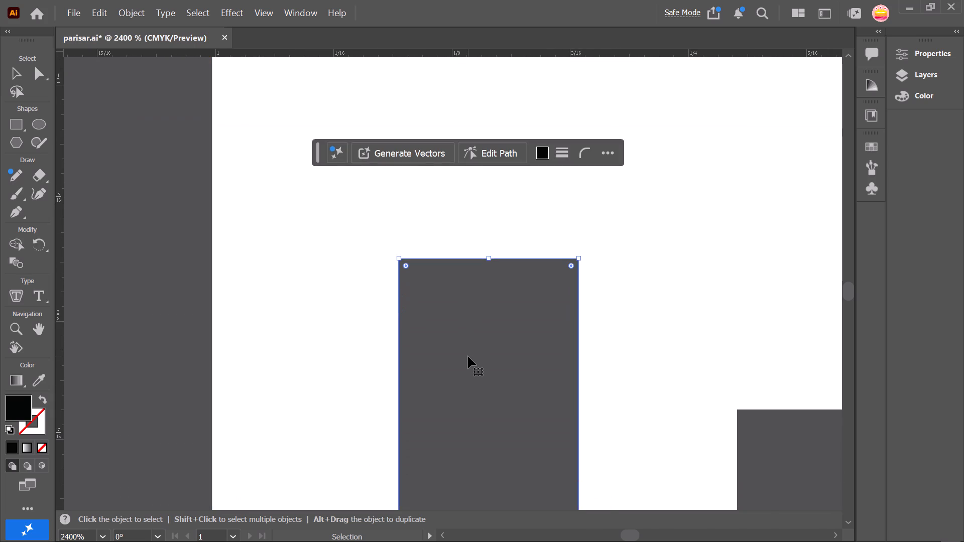
key("Up")
key("Up")
key("Up")
key("Up")
key("Up")
key("Up")
scroll(468, 356, "up", 2)
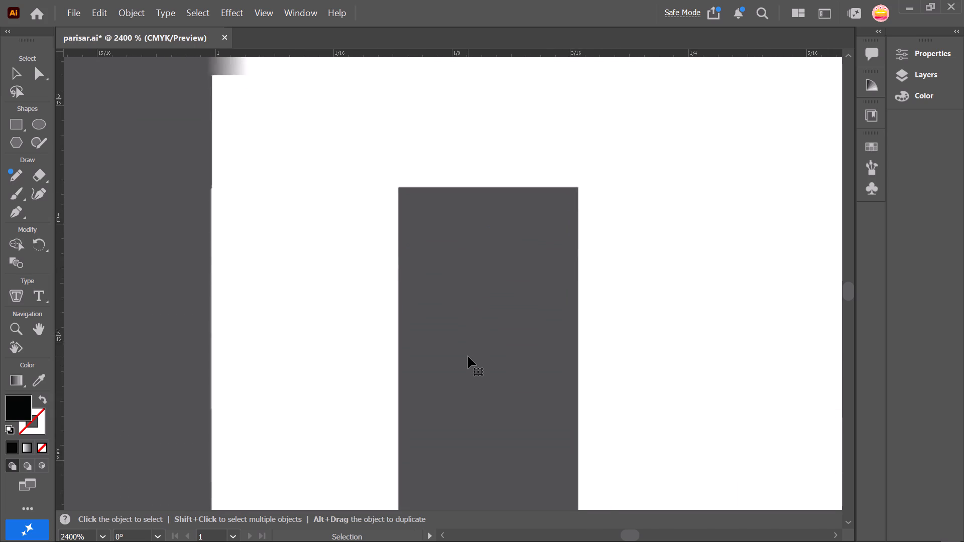
scroll(468, 356, "up", 1)
key("Up")
key("Up")
key("Up")
key("Up")
key("Up")
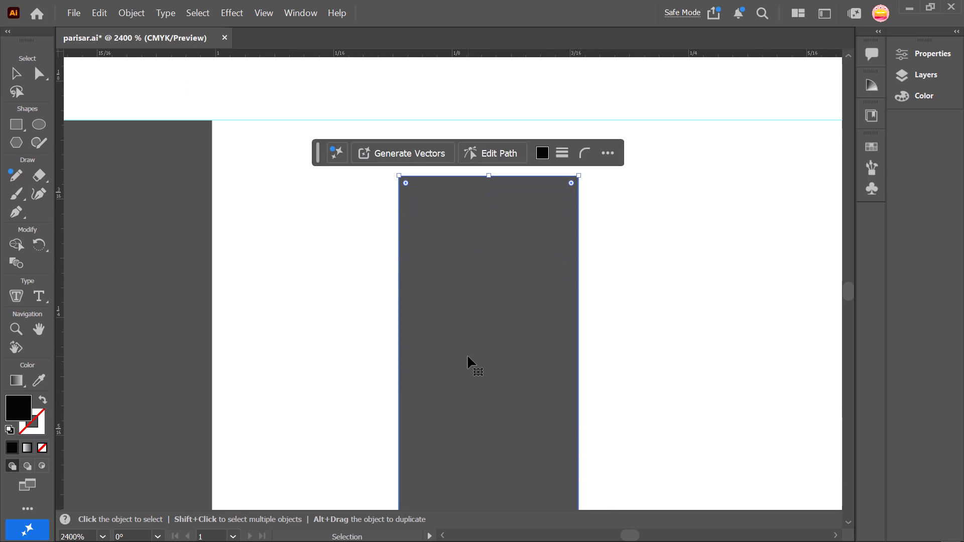
key("Up")
key("Up")
key("Down")
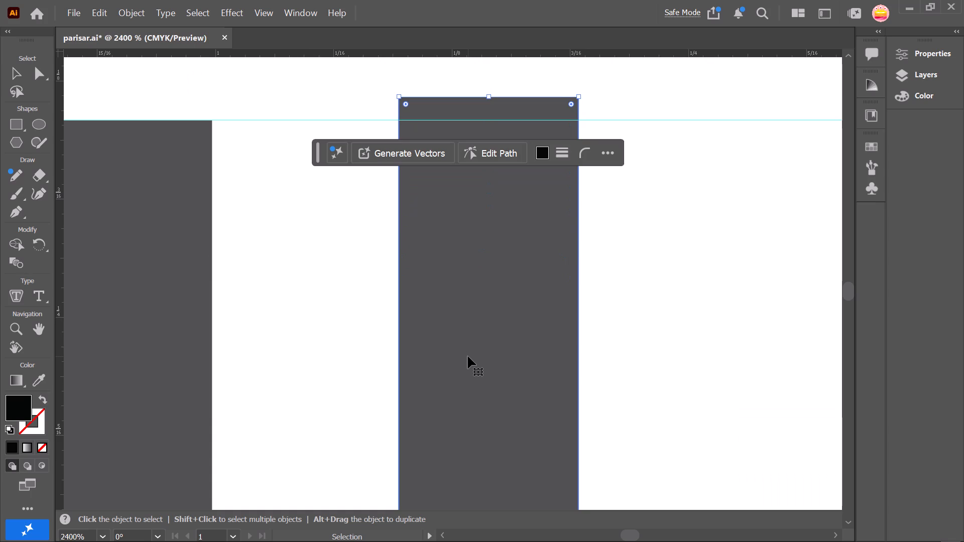
left_click(494, 343)
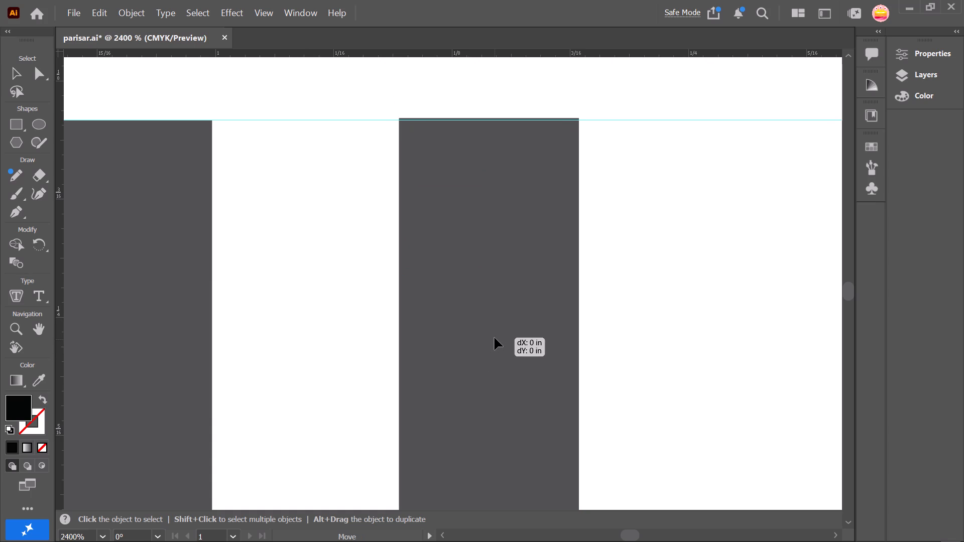
scroll(495, 341, "left", 3)
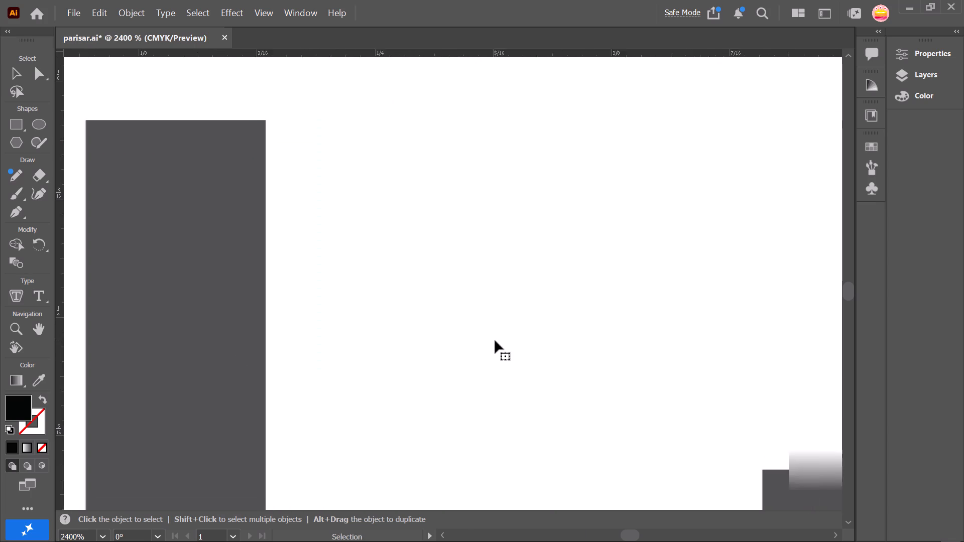
scroll(495, 341, "left", 1)
scroll(635, 404, "down", 2)
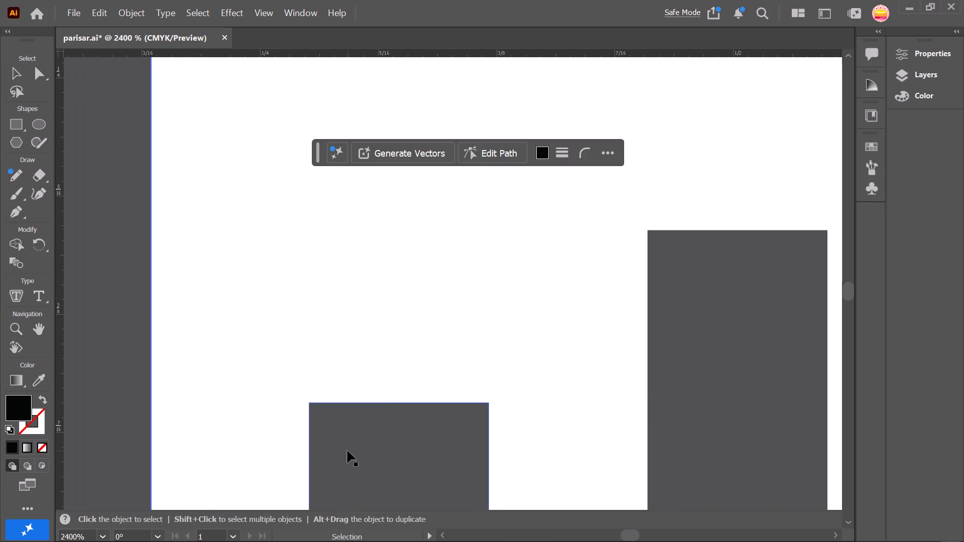
left_click(347, 451)
key("Up")
key("Up")
key("Up")
key("Up")
key("Up")
key("Up")
key("Up")
key("Up")
key("Up")
key("Up")
key("Up")
key("Up")
key("Up")
key("Up")
key("Up")
key("Up")
key("Up")
key("Up")
key("Up")
key("Up")
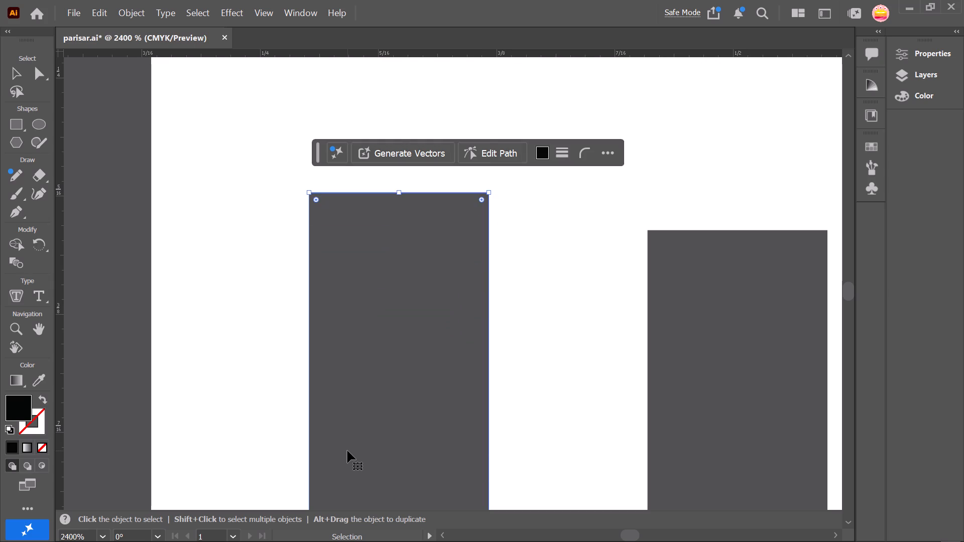
key("Up")
key("Up")
key("Up")
scroll(347, 451, "up", 2)
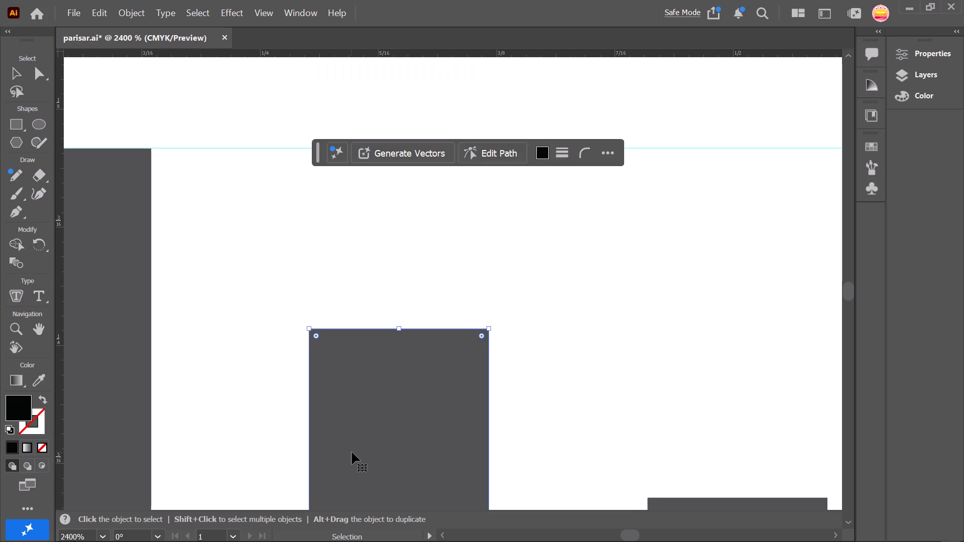
key("Up")
key("Down")
key("Up")
key("Up")
key("Up")
key("Up")
key("Up")
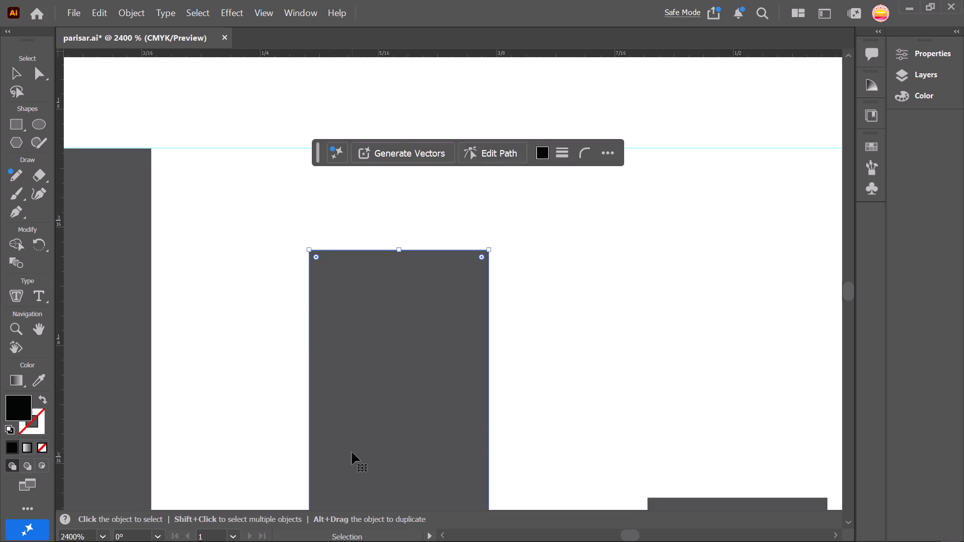
key("Up")
key("Up")
key("Up")
key("Down")
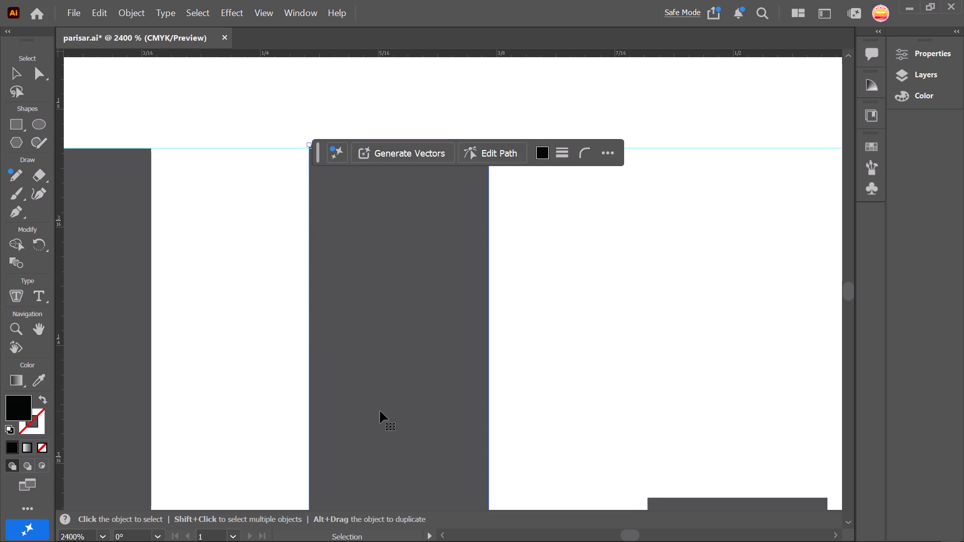
left_click_drag(317, 151, 317, 110)
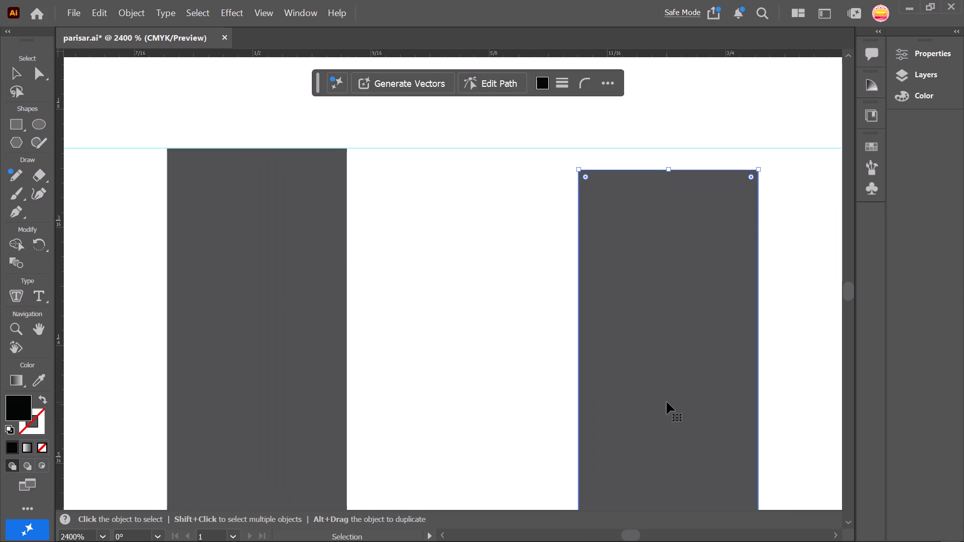
left_click_drag(667, 402, 666, 387)
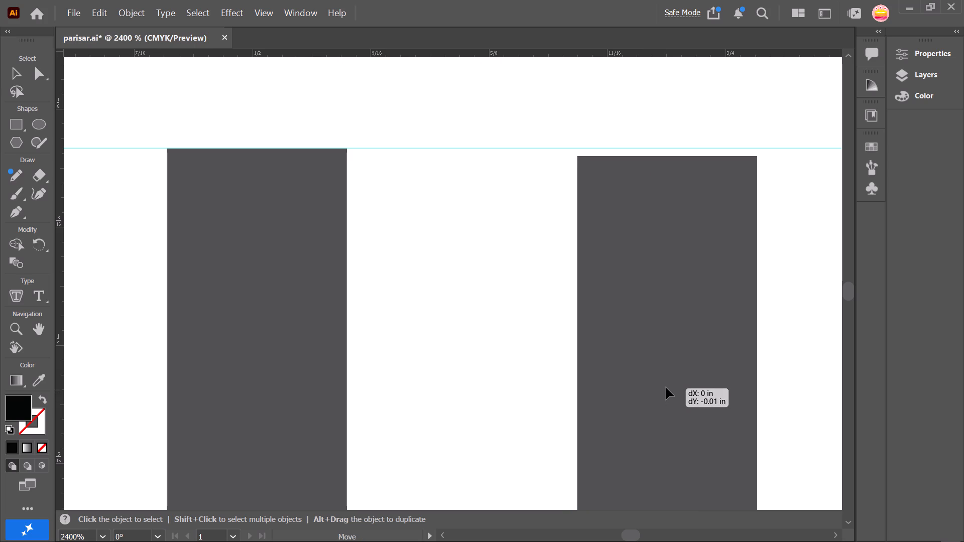
left_click_drag(666, 387, 666, 380)
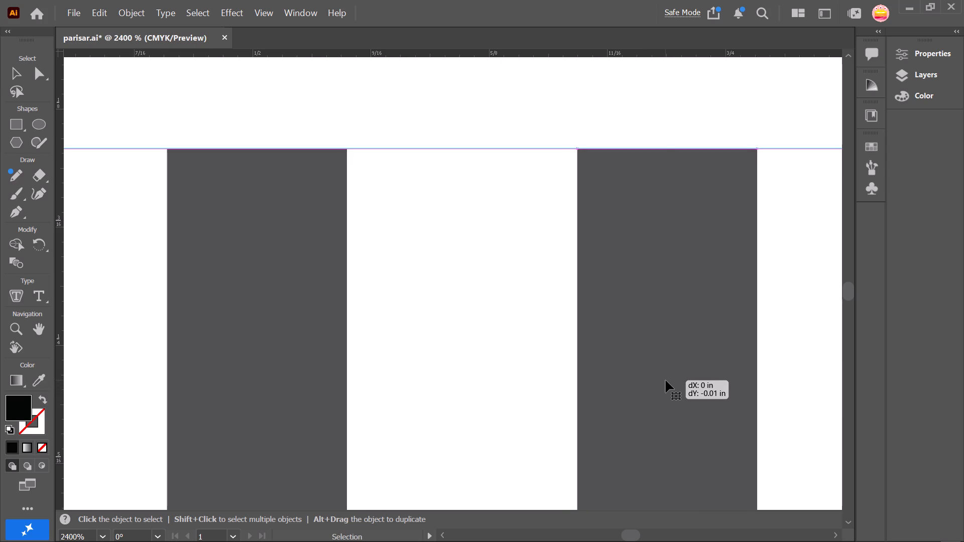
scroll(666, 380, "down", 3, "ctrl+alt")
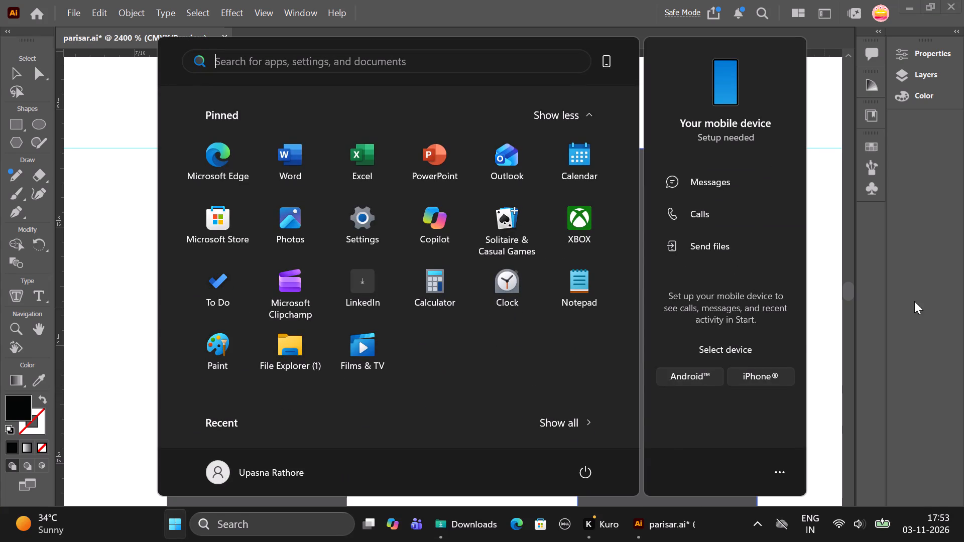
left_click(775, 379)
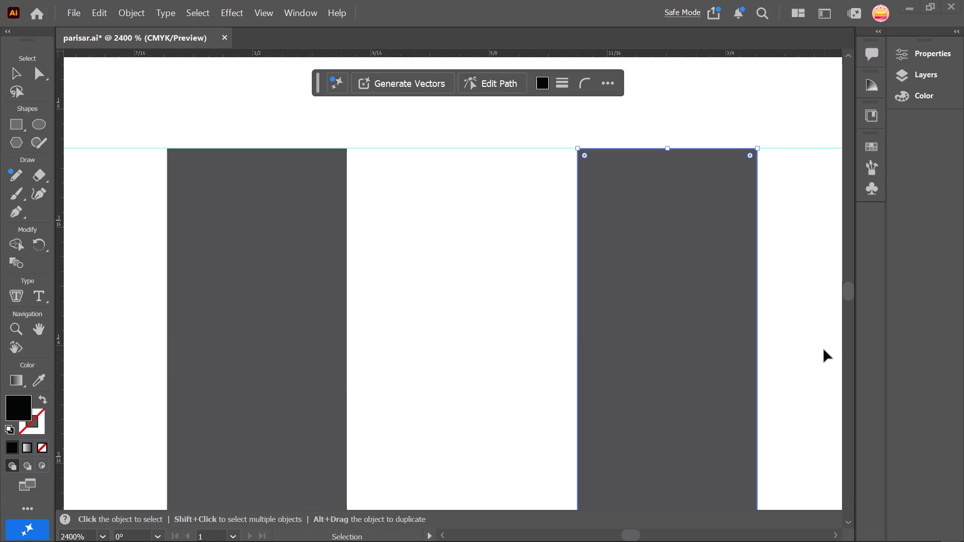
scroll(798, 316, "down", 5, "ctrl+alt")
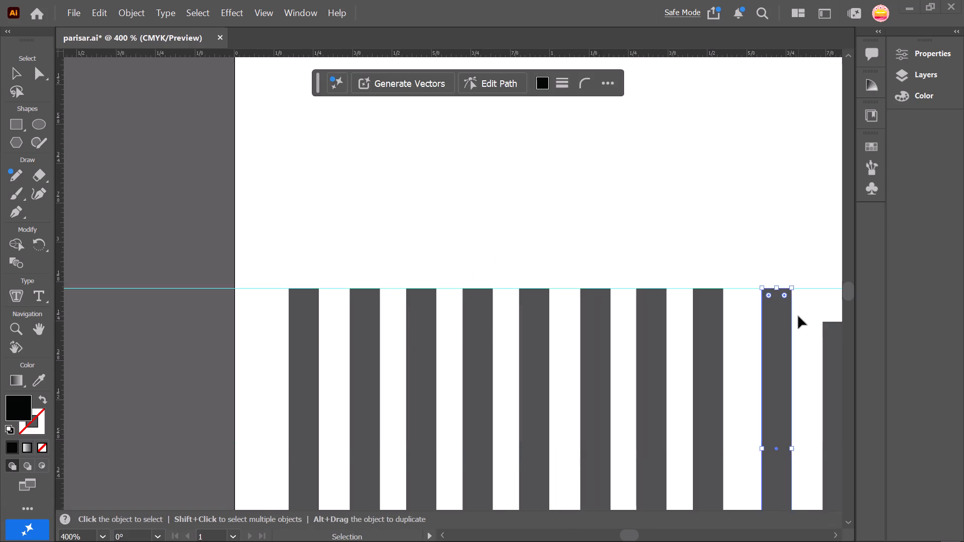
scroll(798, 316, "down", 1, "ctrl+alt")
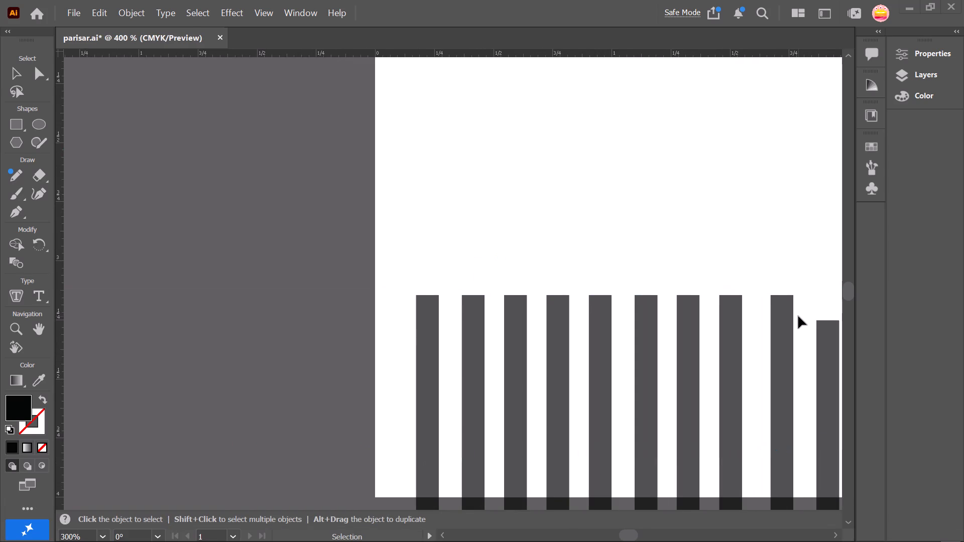
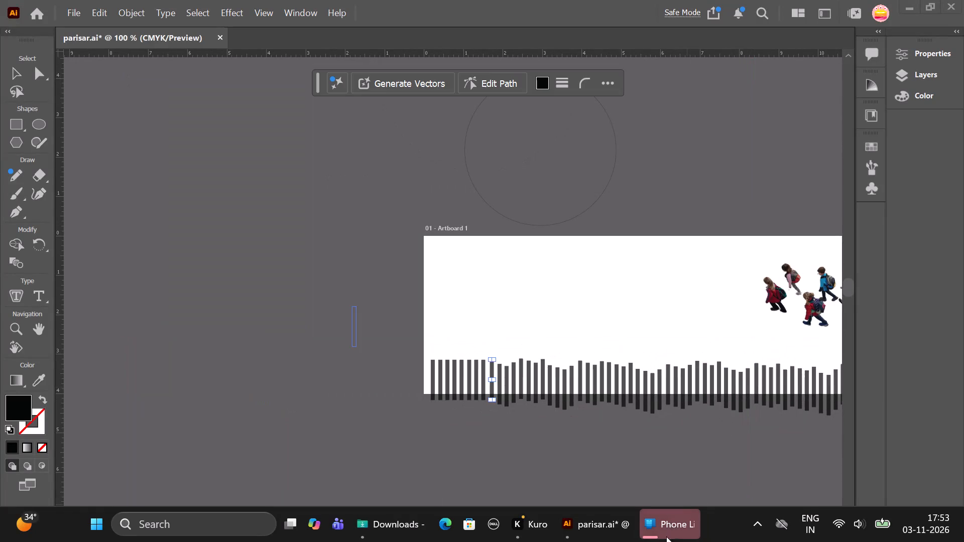
Delete all the unaligned dark bars beyond the ninth bar, keeping only the nine aligned to the horizontal guide.
left_click(690, 389)
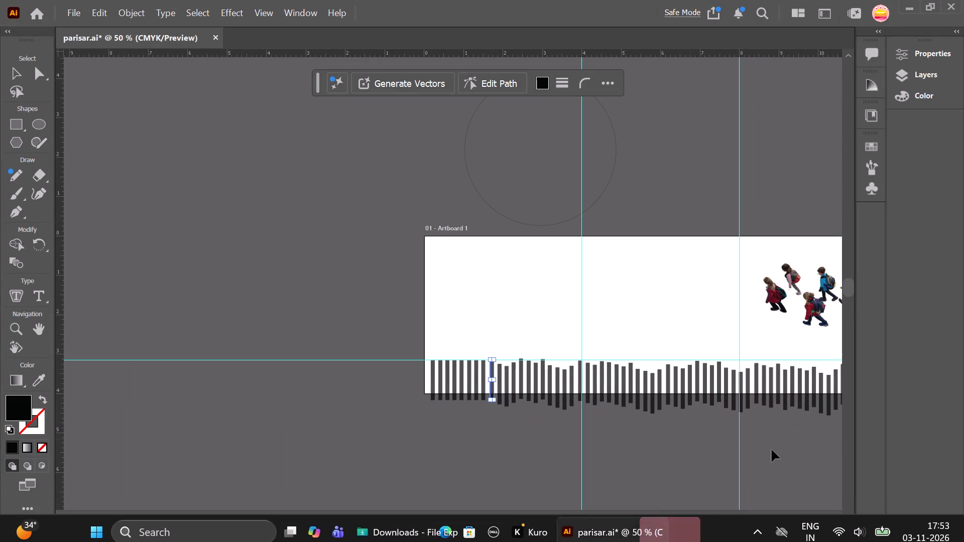
scroll(775, 454, "left", 3)
left_click_drag(783, 454, 223, 373)
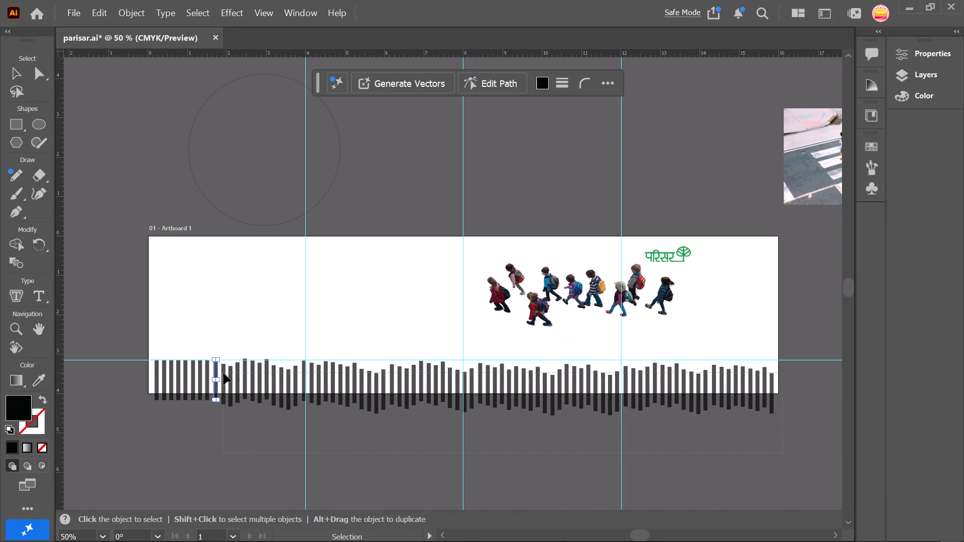
left_click_drag(223, 373, 223, 373)
key("BackSpace")
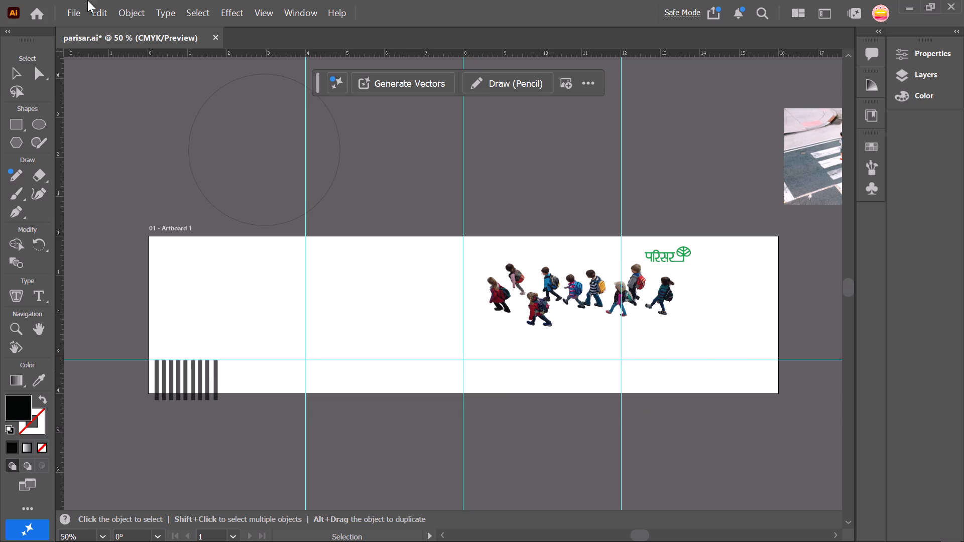
Nudge the ninth dark bar left along the guide so its gap to the eighth bar matches the other gaps.
scroll(170, 402, "up", 4, "ctrl+alt")
scroll(170, 402, "right", 1)
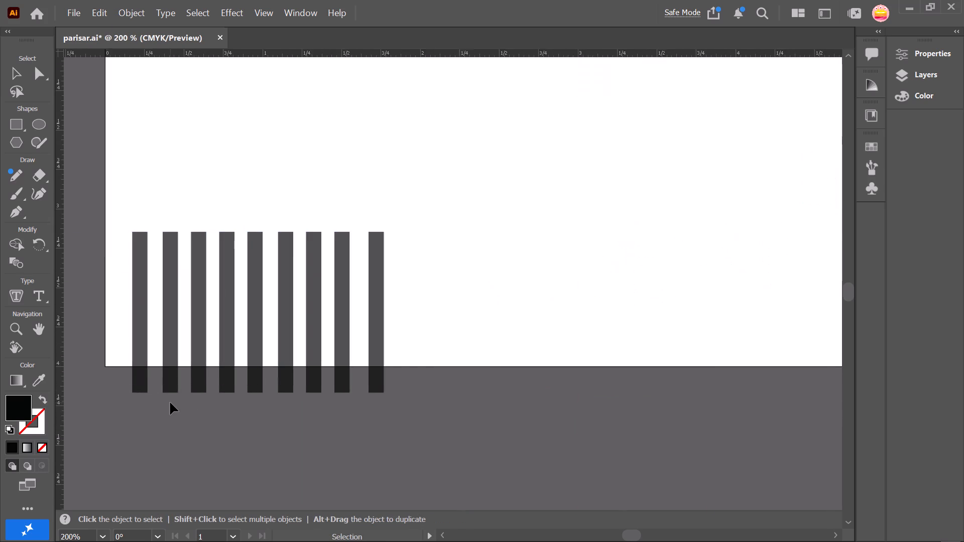
scroll(170, 402, "right", 1)
left_click(473, 297)
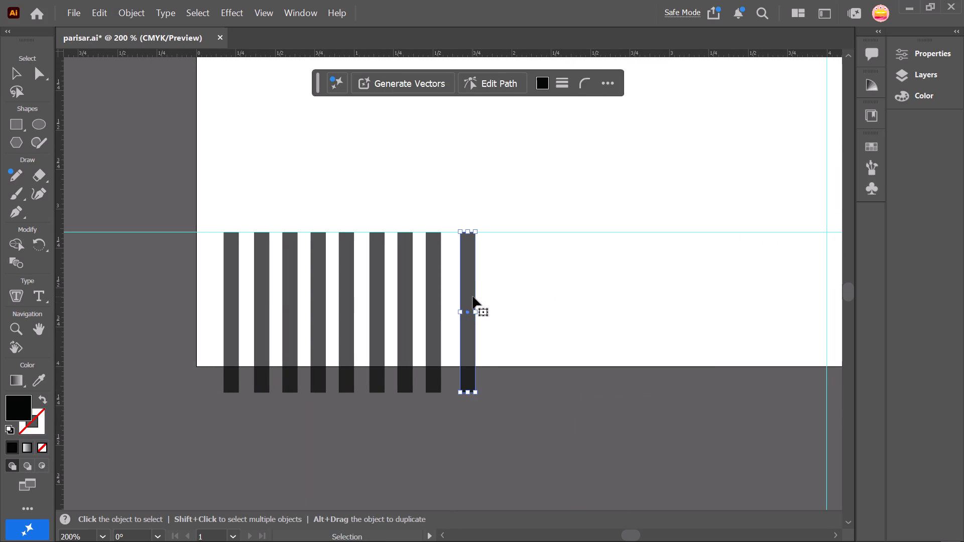
key("Left")
key("Left")
key("Left")
key("Left")
key("Right")
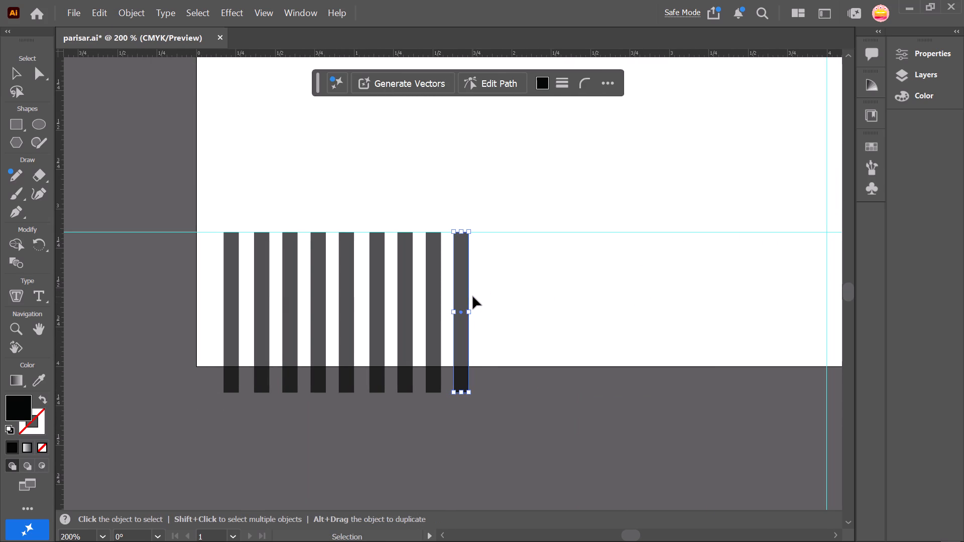
key("Right")
key("Left")
left_click(483, 398)
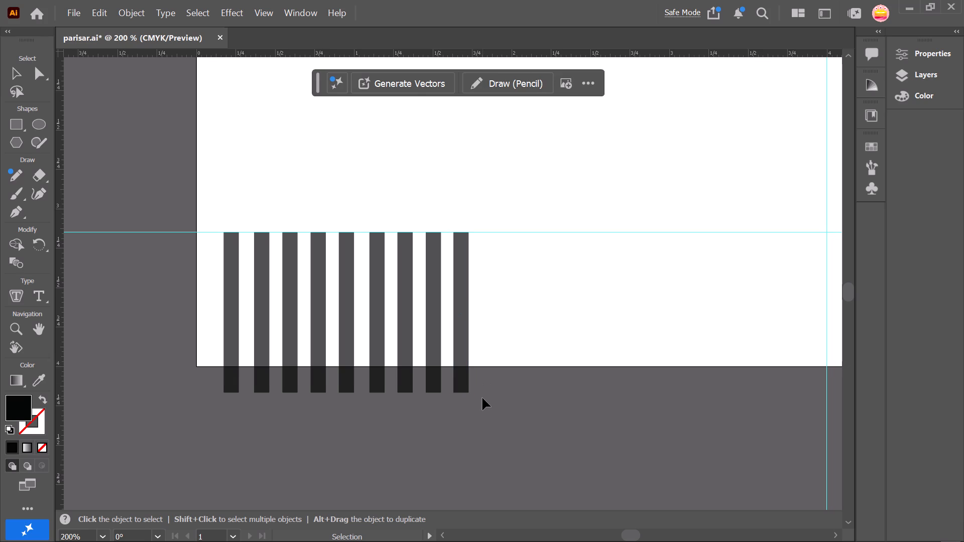
Nudge the first dark bar slightly right to even out its gap to the second bar.
scroll(408, 433, "down", 2, "ctrl+alt")
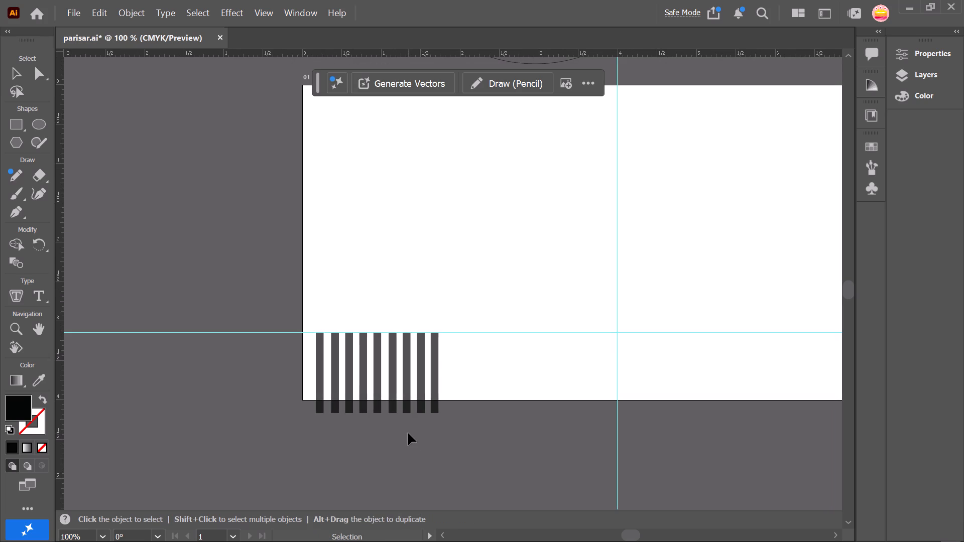
scroll(286, 396, "up", 3, "ctrl+alt")
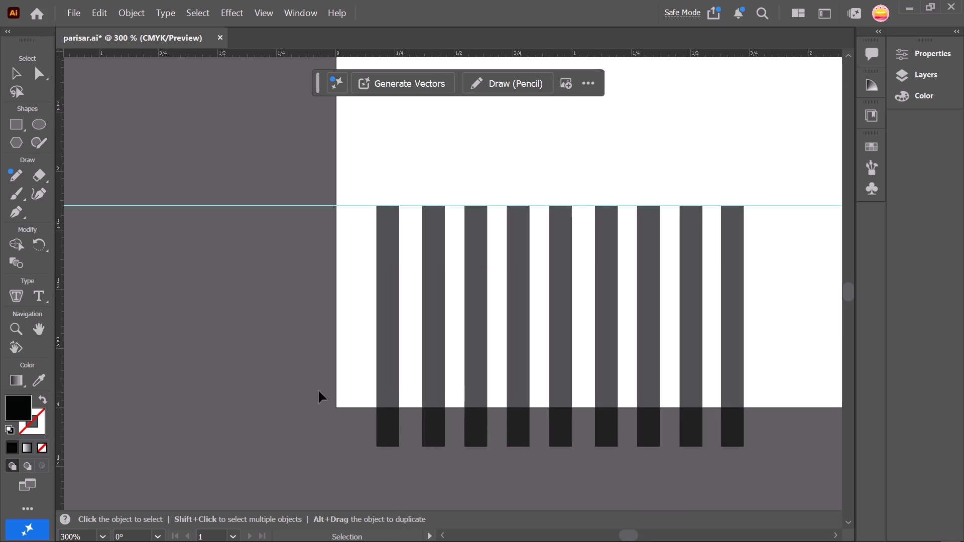
left_click(383, 364)
key("Right")
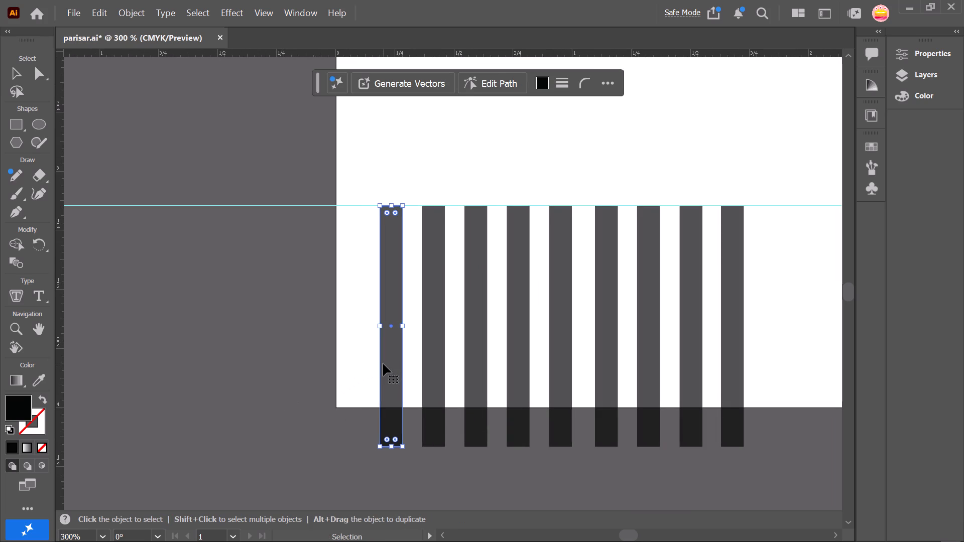
left_click(302, 422)
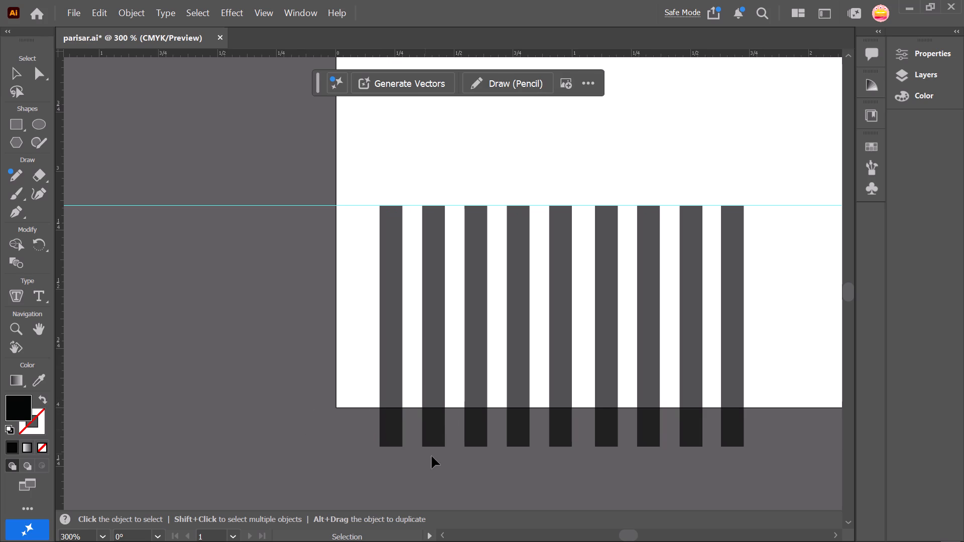
Duplicate the first dark bar and place the copy at the artboard's left edge with its top on the horizontal guide.
left_click(383, 423)
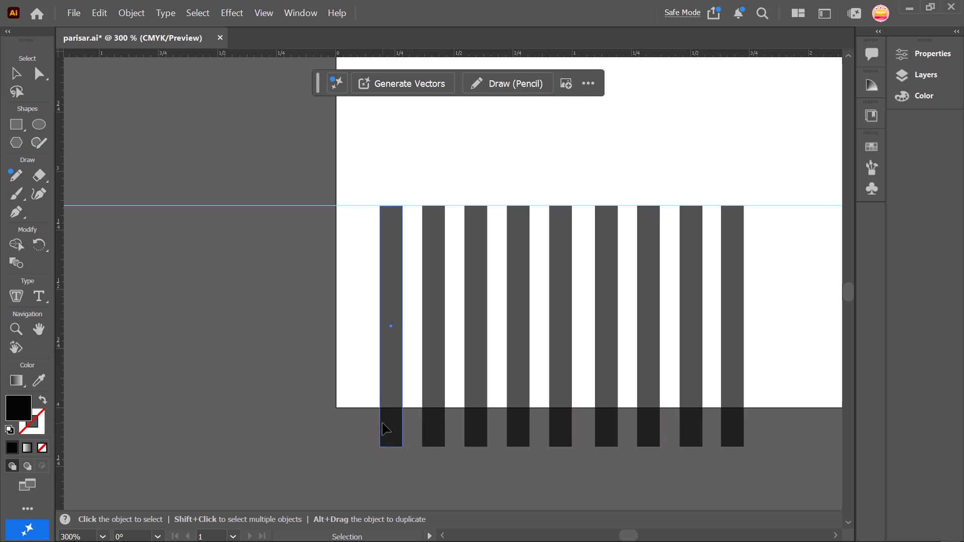
key("ctrl+c")
key("ctrl+v")
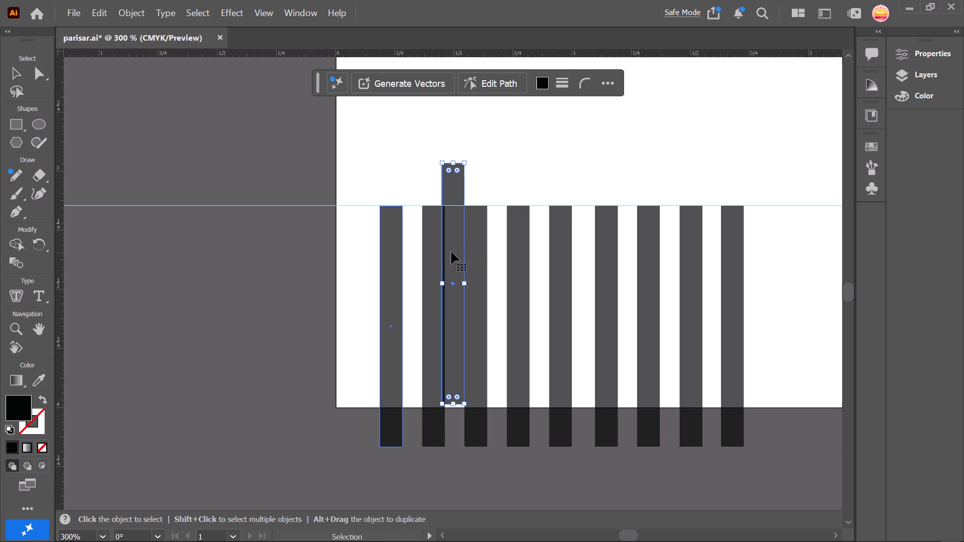
left_click_drag(451, 252, 354, 298)
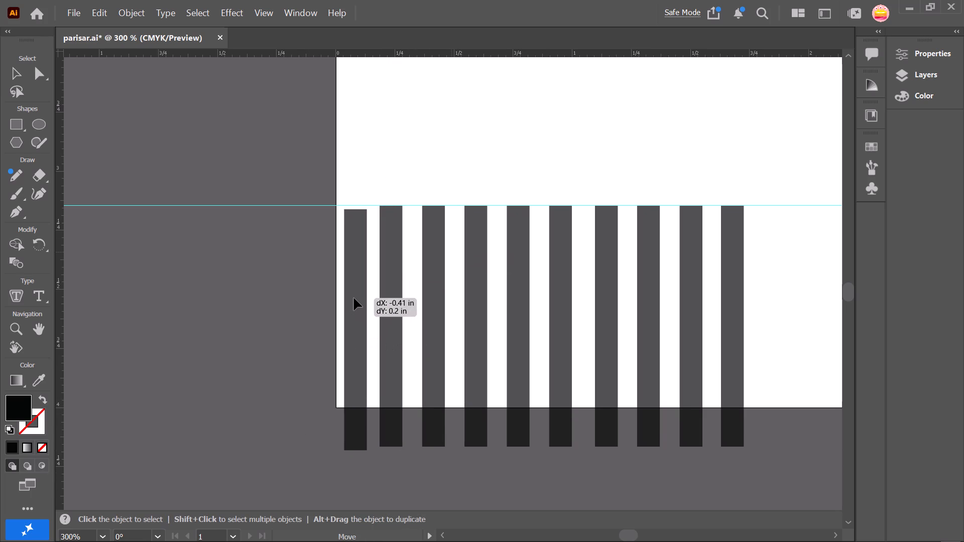
left_click_drag(354, 298, 349, 295)
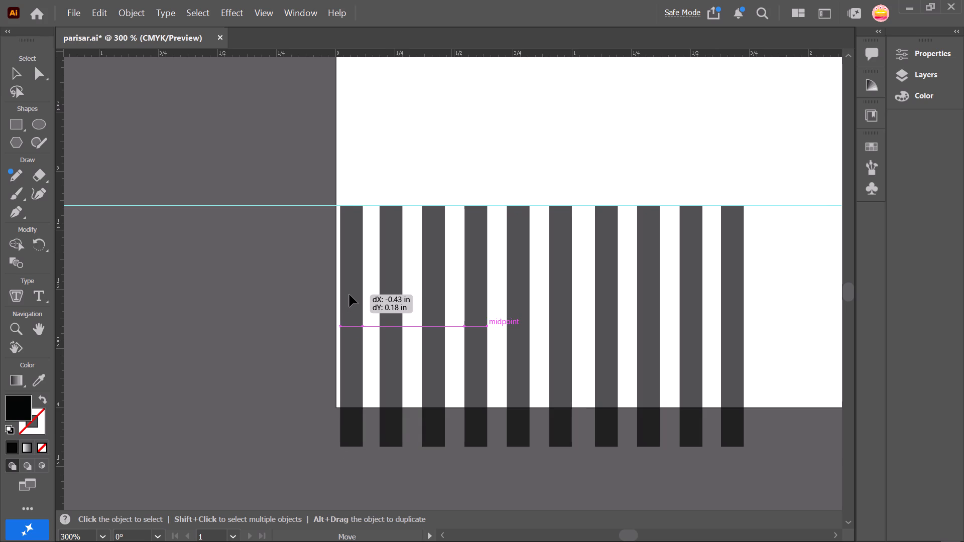
left_click_drag(349, 295, 347, 296)
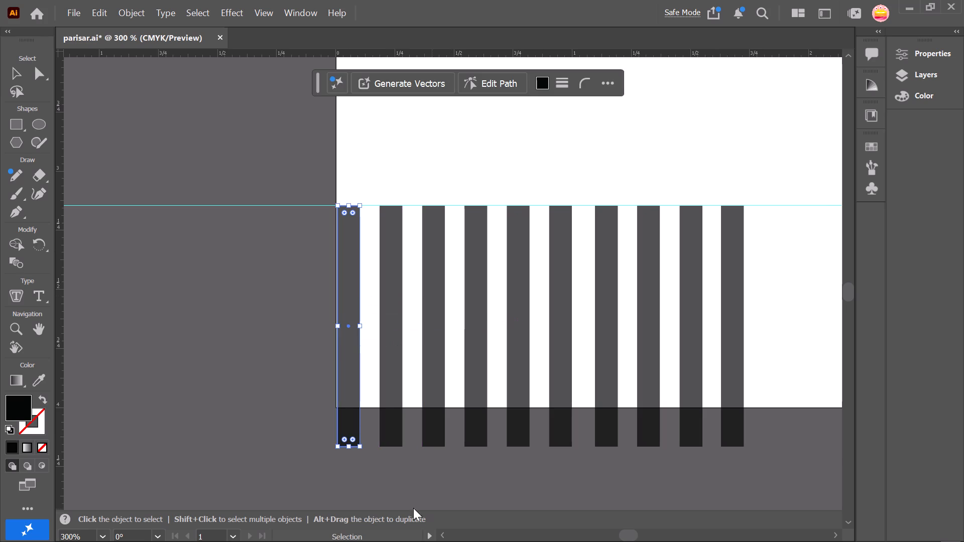
left_click(413, 479)
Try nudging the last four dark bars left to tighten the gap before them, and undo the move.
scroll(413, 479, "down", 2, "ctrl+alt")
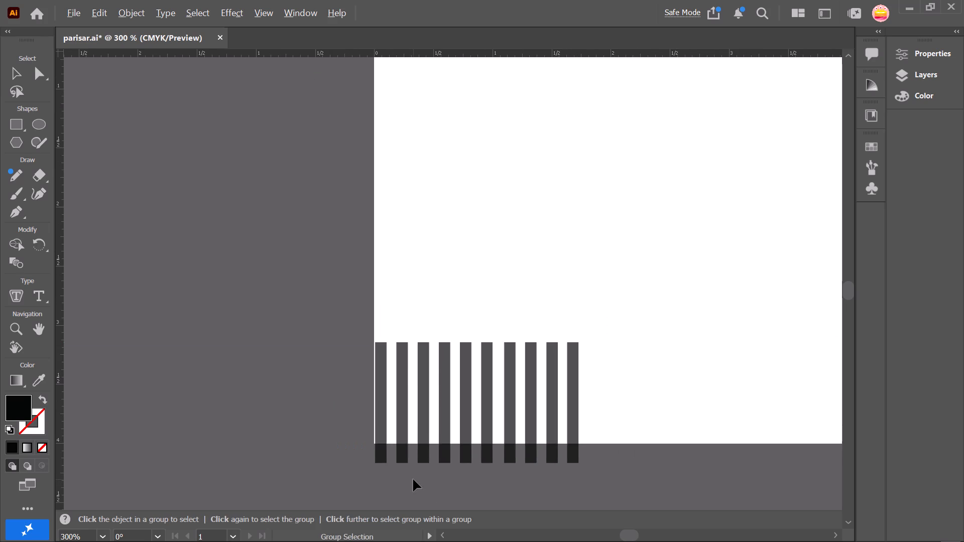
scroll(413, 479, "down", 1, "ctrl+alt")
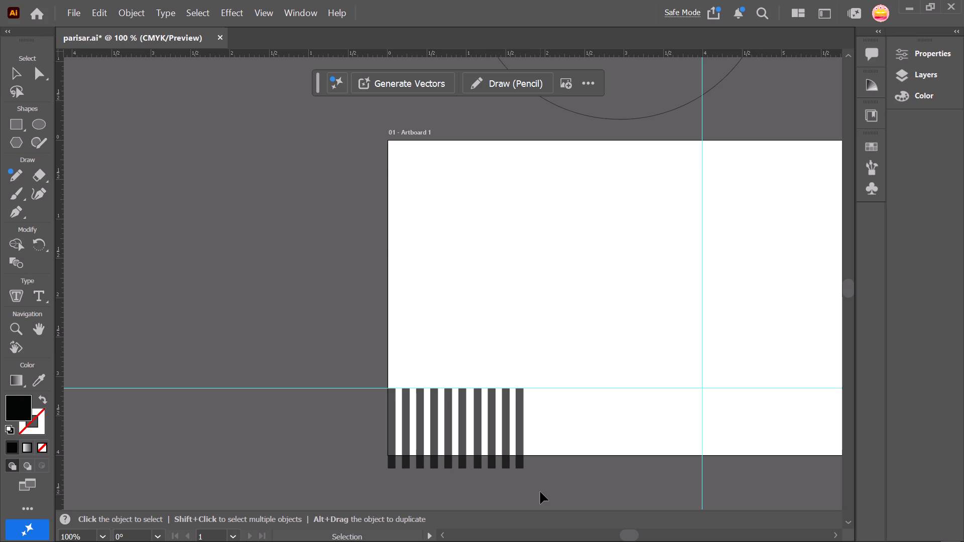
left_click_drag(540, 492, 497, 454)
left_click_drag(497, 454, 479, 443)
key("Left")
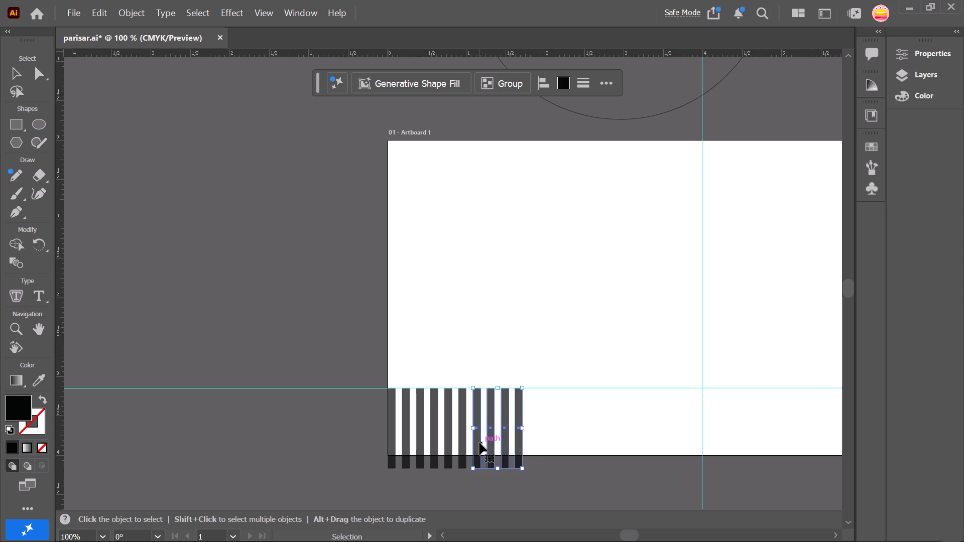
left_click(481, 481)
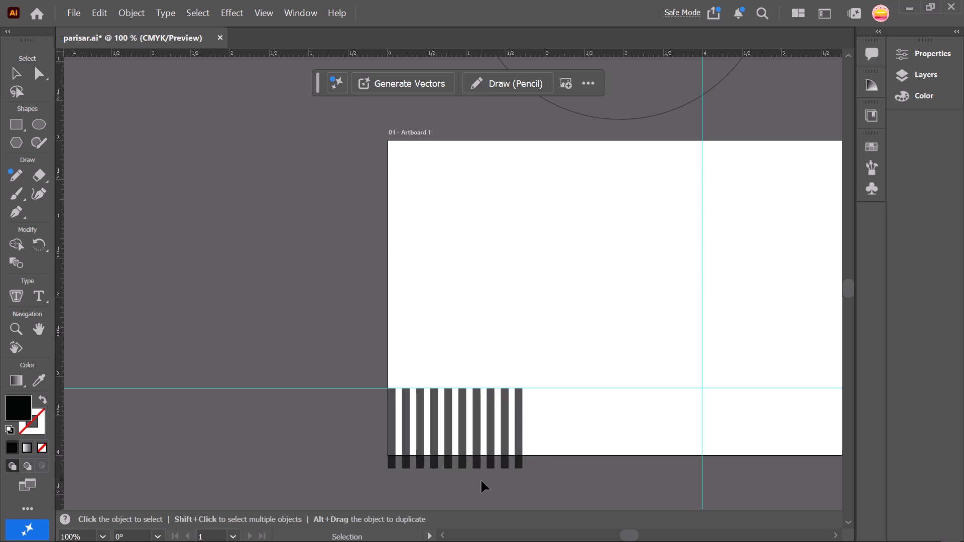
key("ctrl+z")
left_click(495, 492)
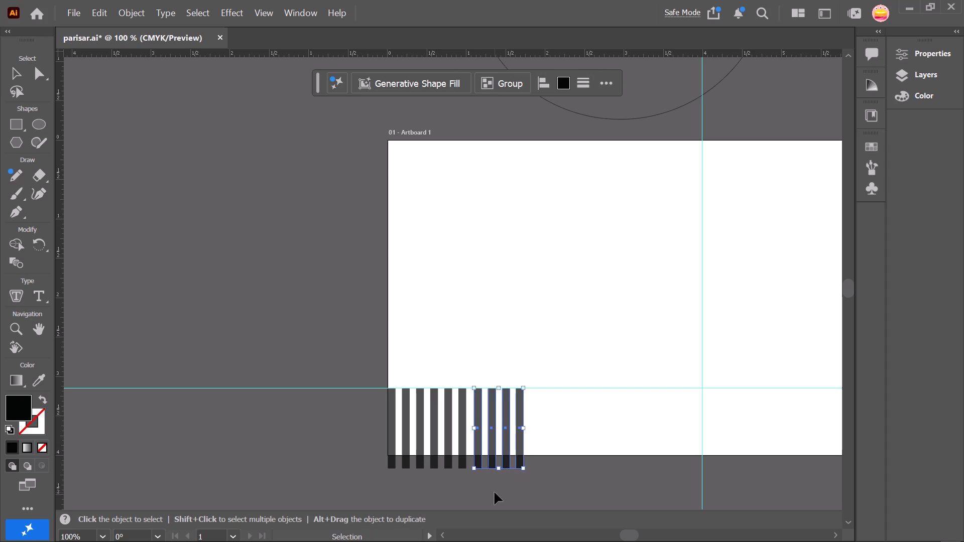
Duplicate all ten dark bars and place the copy directly after the originals, tops on the guide and a 0.0802 in gap between sets.
scroll(514, 493, "down", 1, "ctrl+alt")
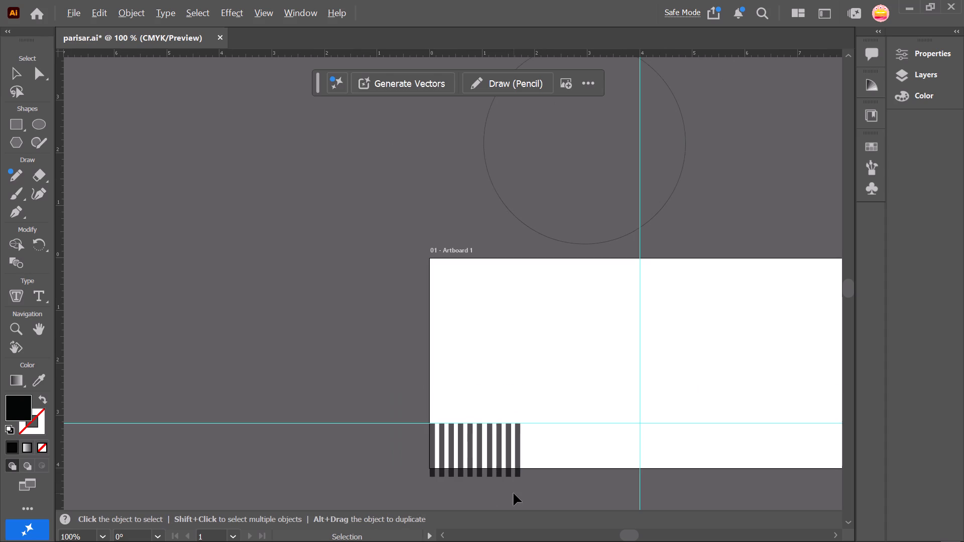
left_click_drag(525, 496, 413, 442)
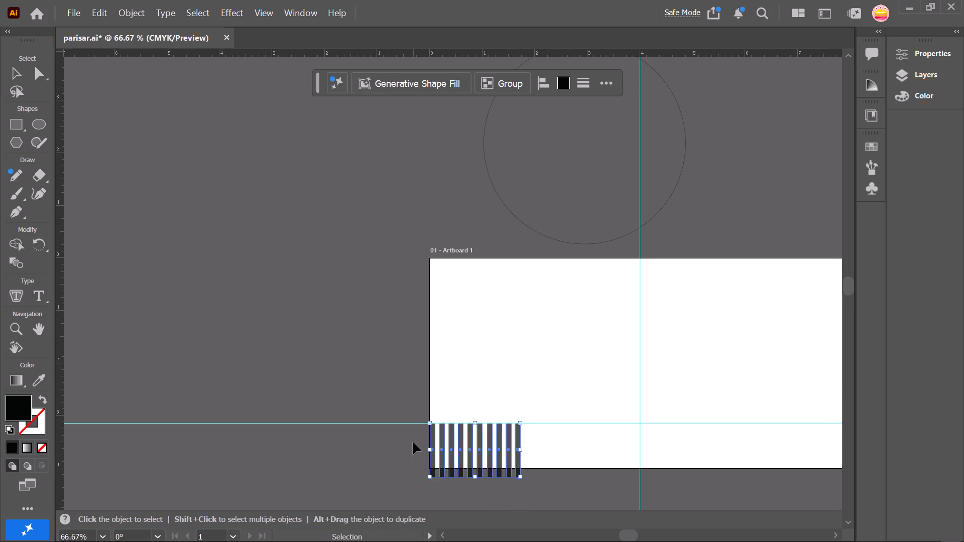
key("ctrl+c")
key("ctrl+v")
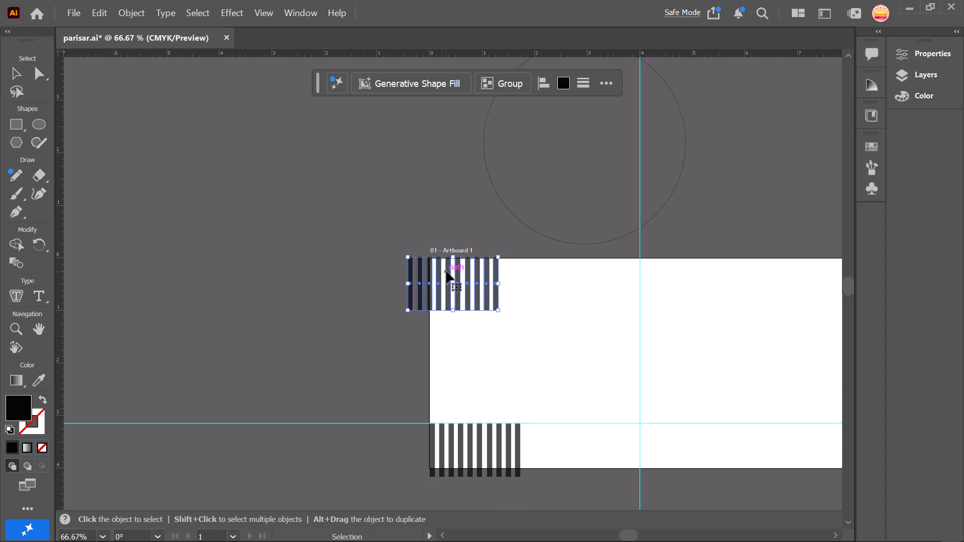
left_click_drag(448, 272, 576, 443)
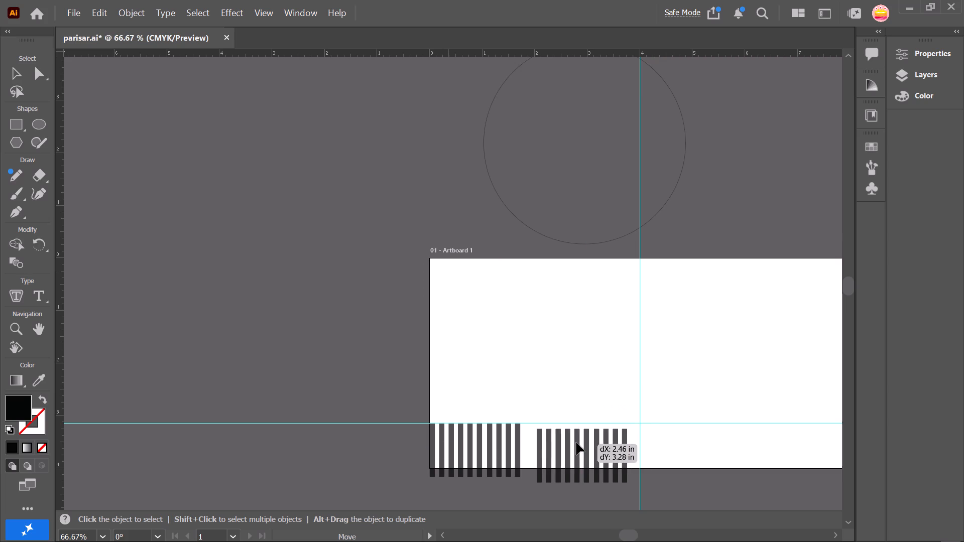
left_click_drag(576, 443, 567, 440)
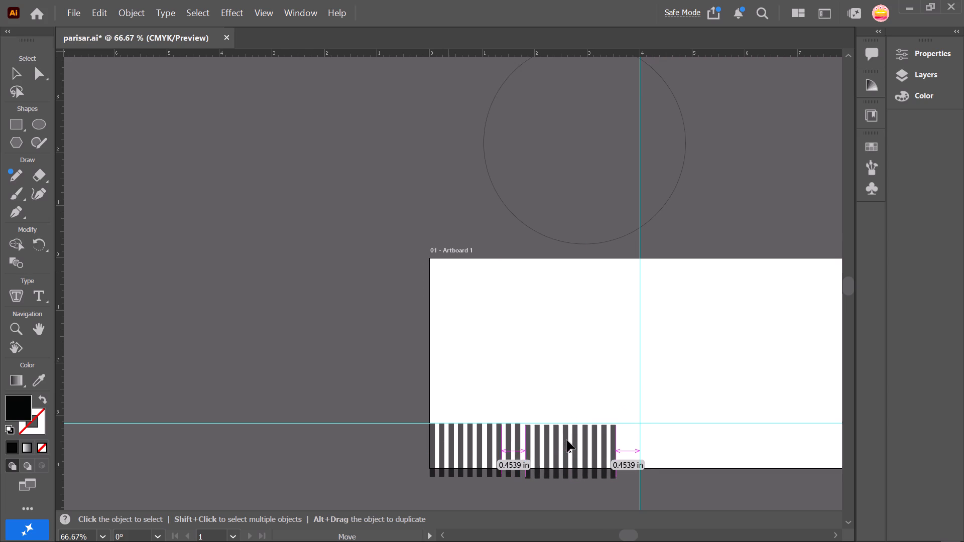
left_click_drag(567, 440, 566, 439)
scroll(566, 439, "up", 5, "ctrl+alt")
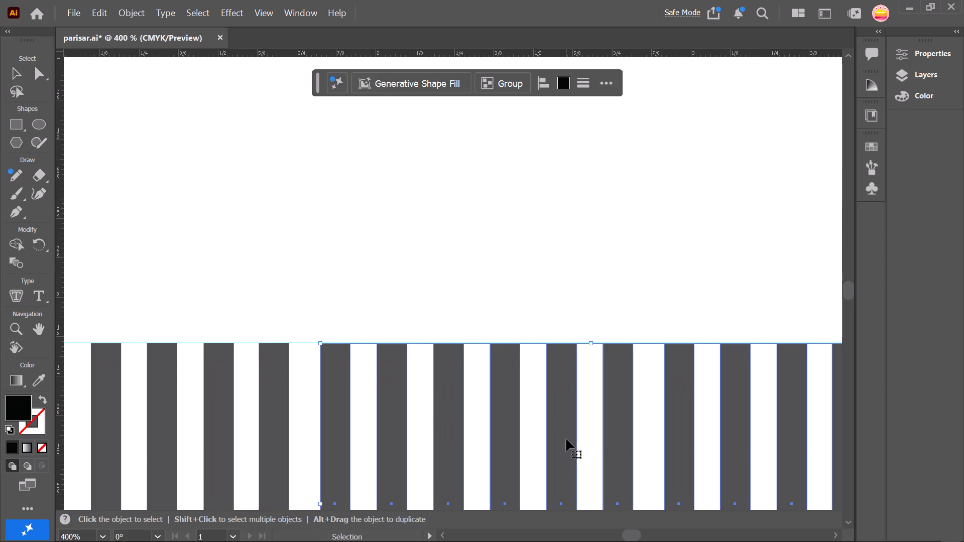
left_click_drag(395, 405, 390, 406)
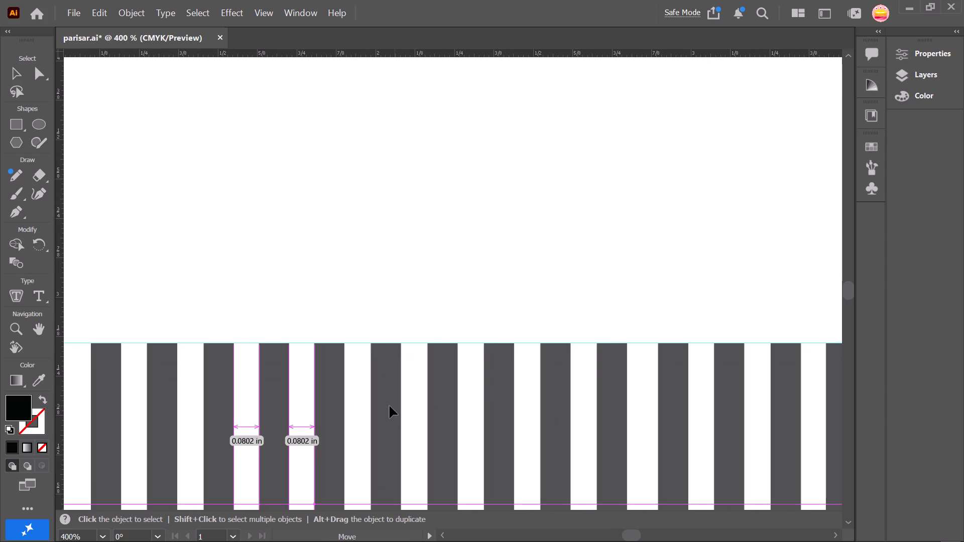
left_click_drag(390, 406, 390, 406)
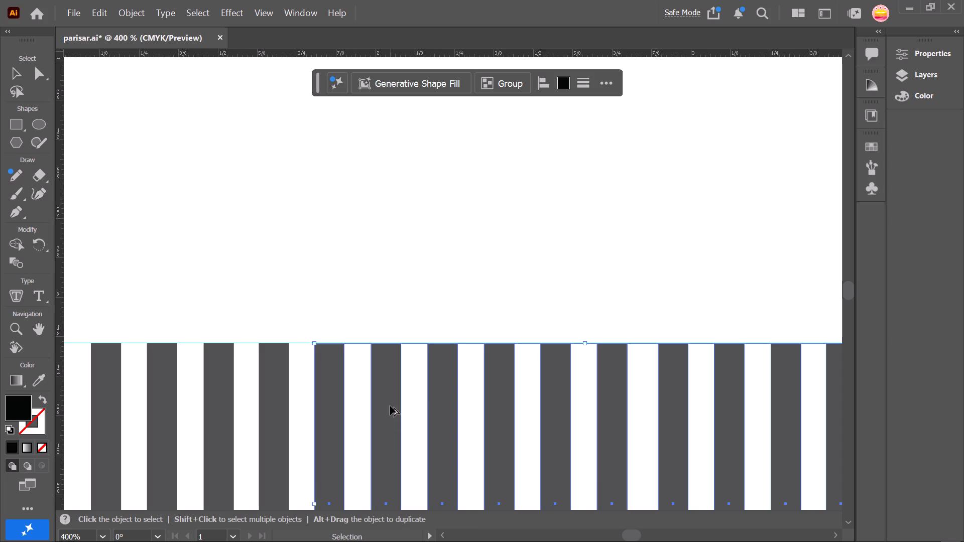
Paste another set of ten bars after the second set, with a 0.0802 in gap and tops on the horizontal guide.
scroll(390, 406, "down", 2, "ctrl+alt")
scroll(390, 406, "left", 2)
key("ctrl+v")
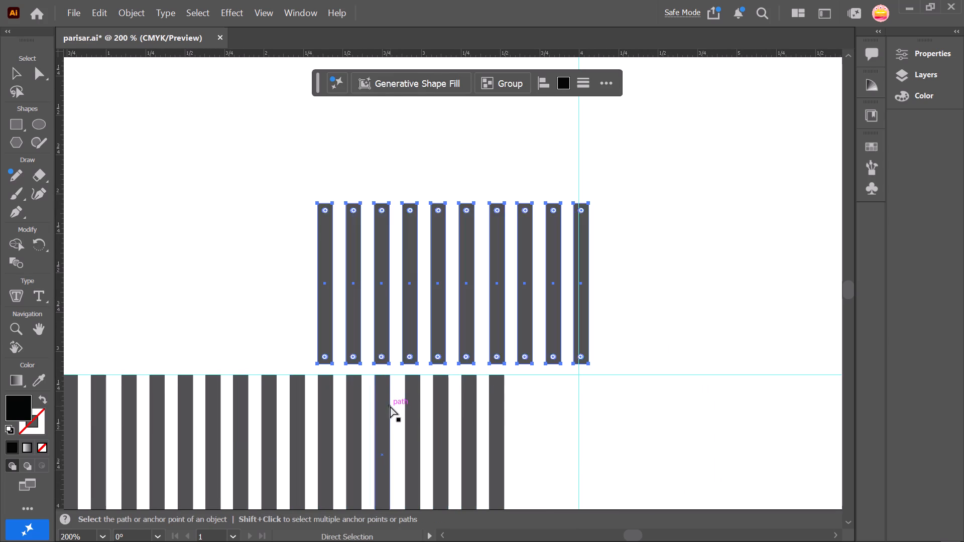
left_click_drag(408, 242, 545, 390)
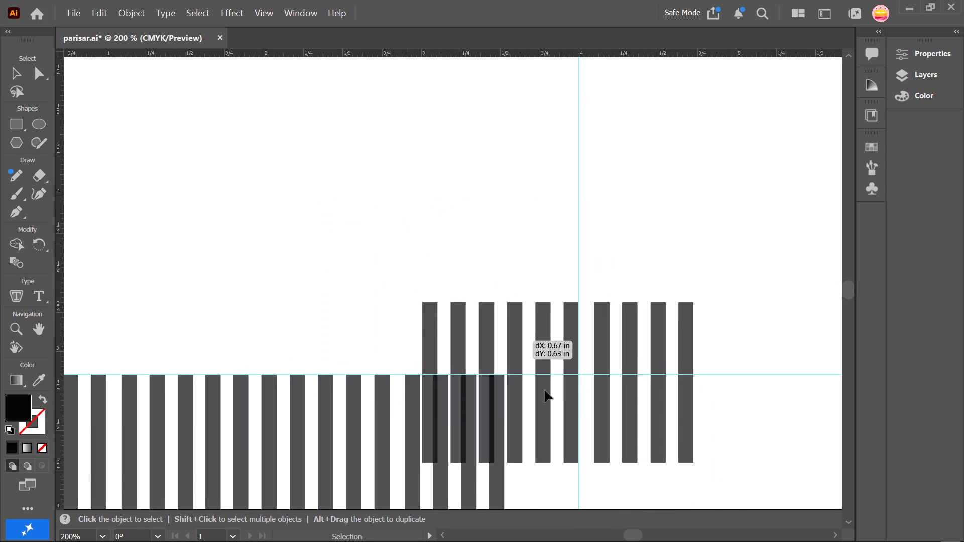
left_click_drag(545, 390, 609, 420)
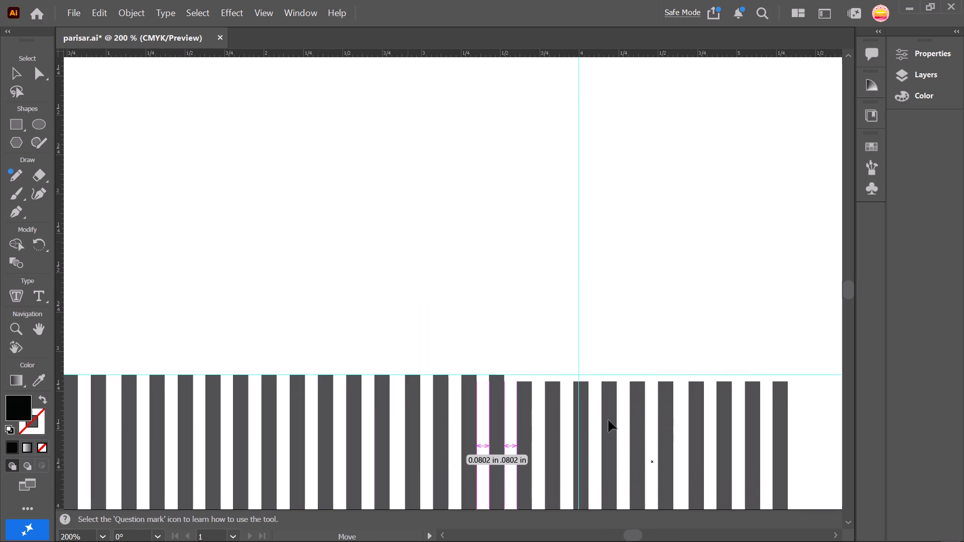
left_click_drag(609, 420, 609, 414)
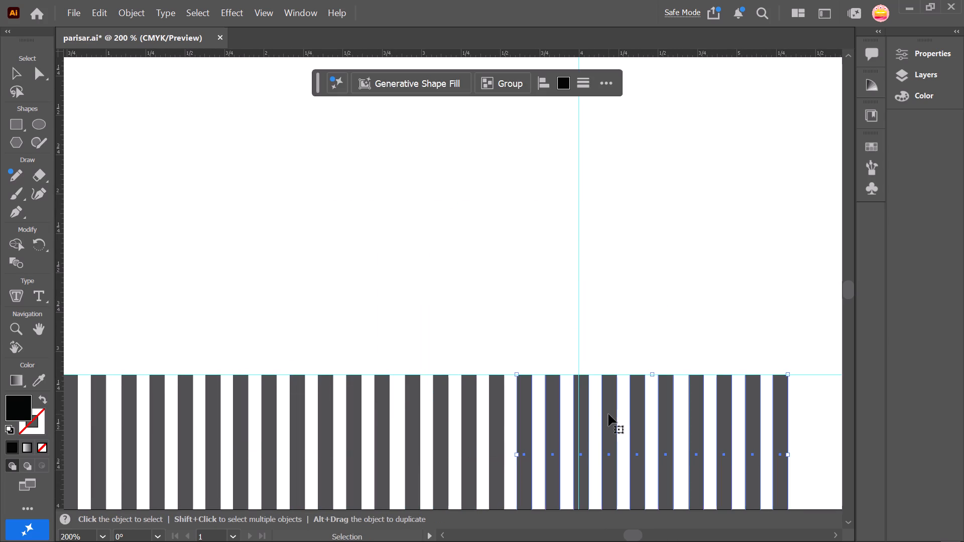
Paste a fourth set of ten dark bars directly after the third set, with all tops on the horizontal guide.
scroll(609, 414, "left", 11)
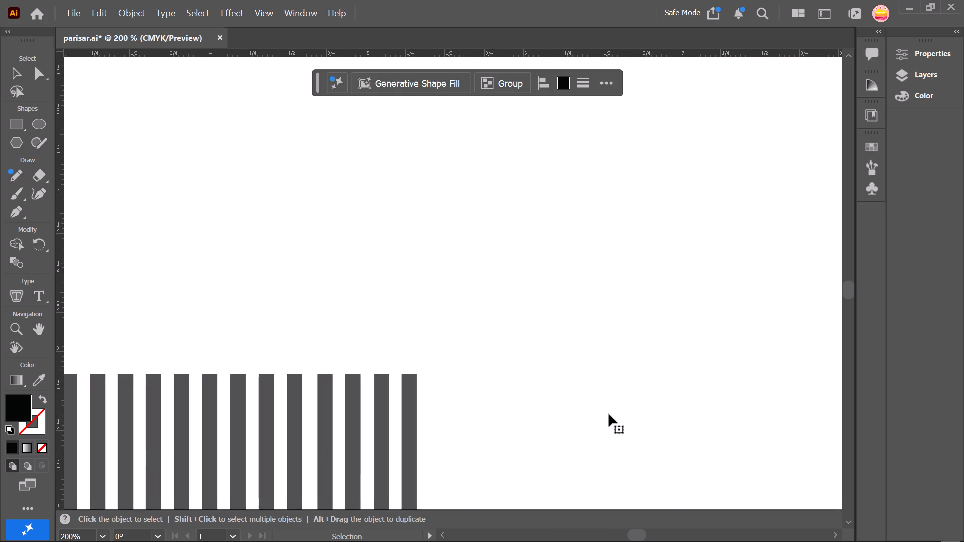
key("ctrl+v")
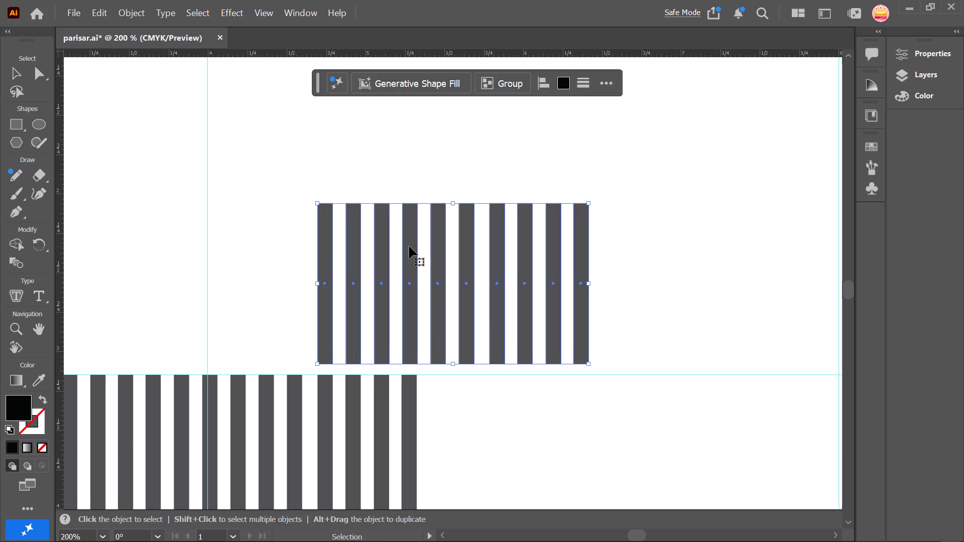
left_click_drag(409, 246, 527, 419)
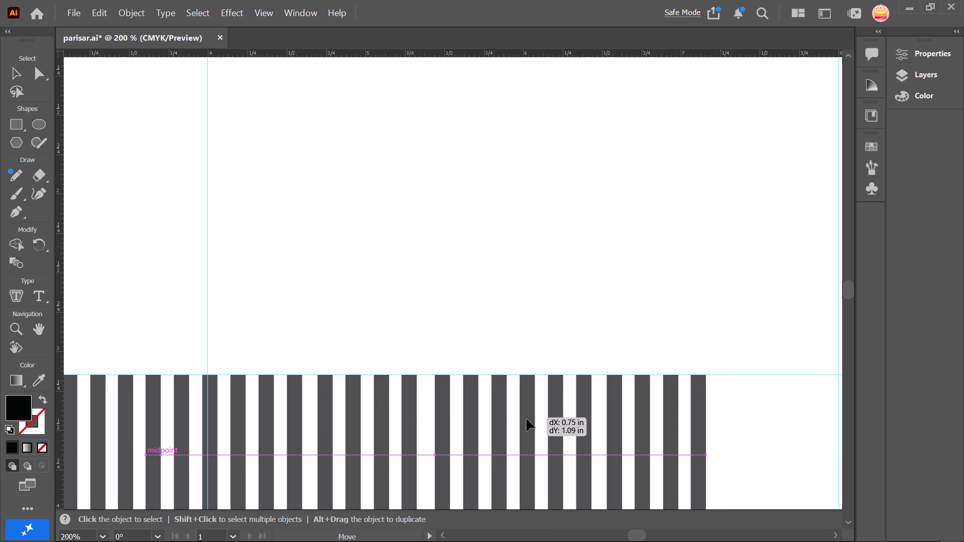
left_click_drag(527, 419, 522, 419)
Paste a fifth set of ten bars after the fourth, with a 0.0802 in gap and tops on the horizontal guide.
scroll(522, 419, "left", 3)
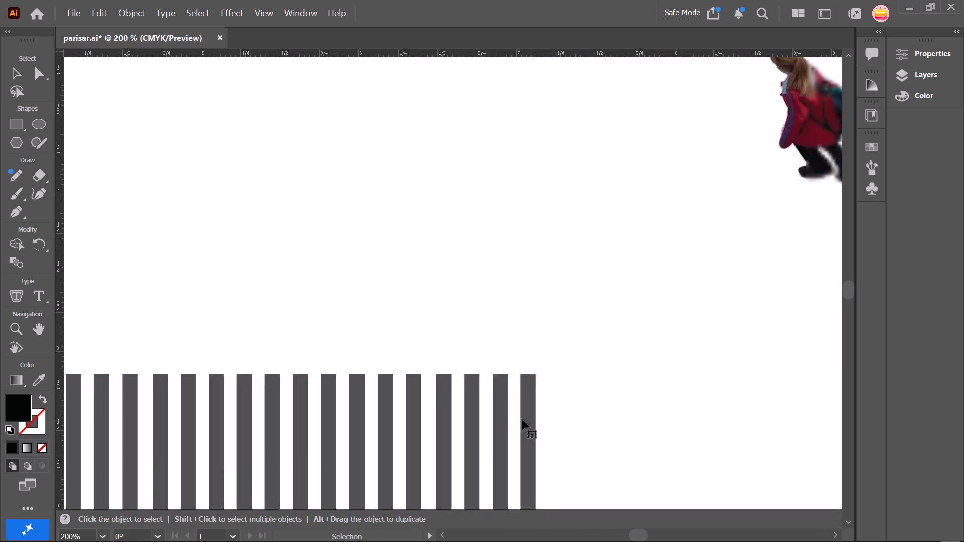
scroll(522, 419, "left", 1)
key("ctrl+v")
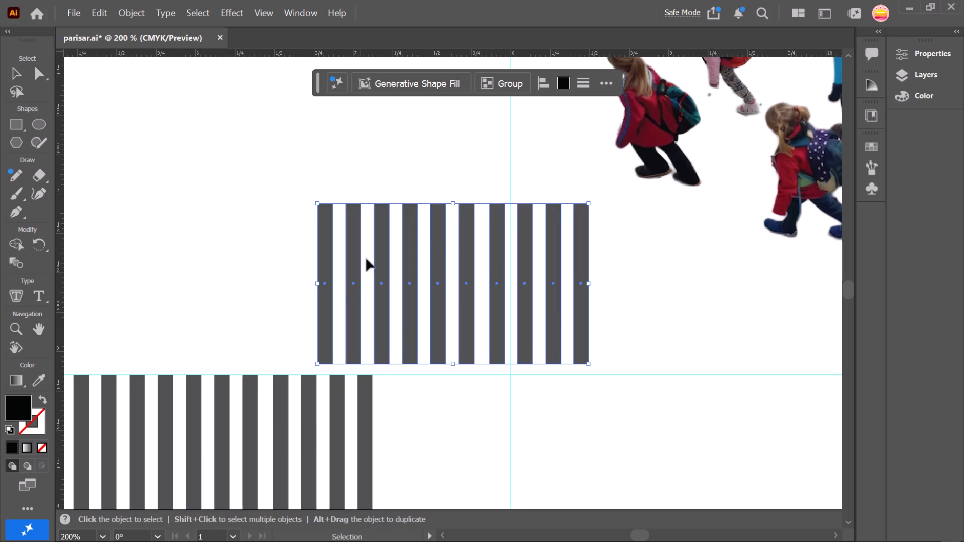
left_click_drag(412, 242, 497, 411)
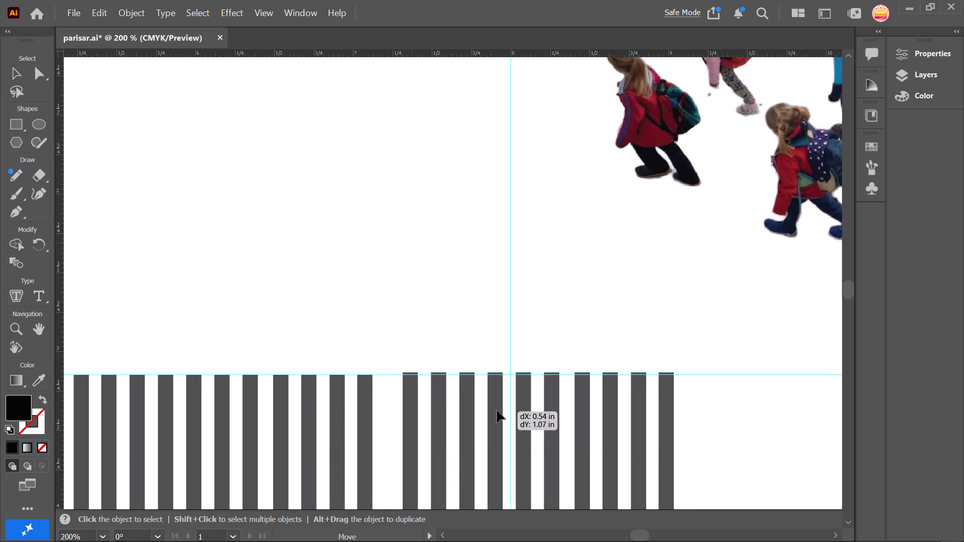
left_click_drag(497, 411, 481, 414)
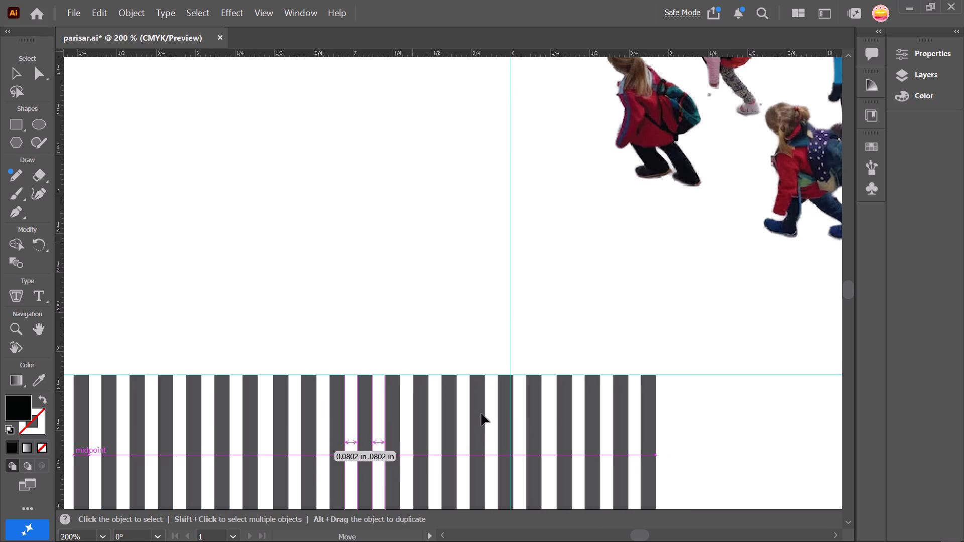
left_click_drag(481, 414, 481, 413)
Paste a sixth set of ten bars directly after the fifth set, with all tops on the horizontal guide.
scroll(481, 413, "left", 3)
key("ctrl+v")
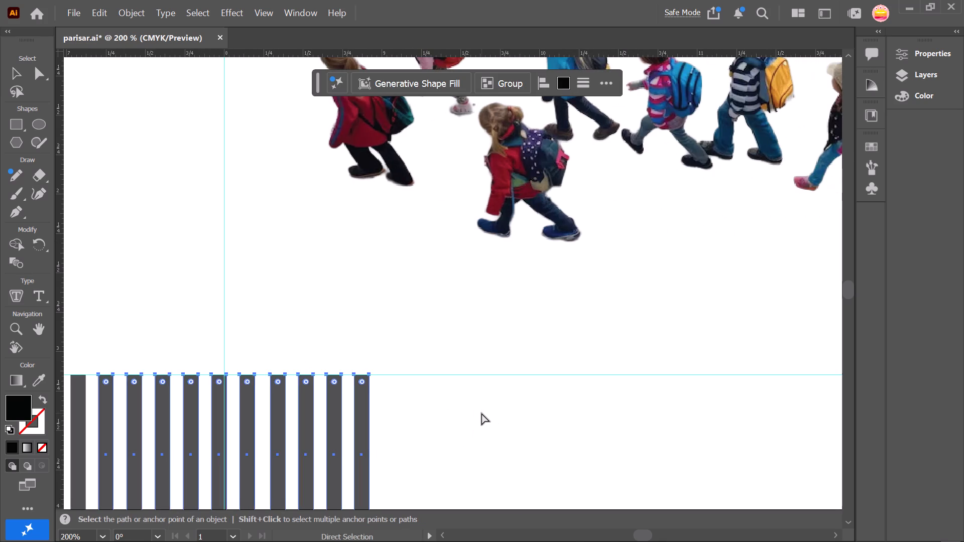
left_click_drag(379, 254, 466, 438)
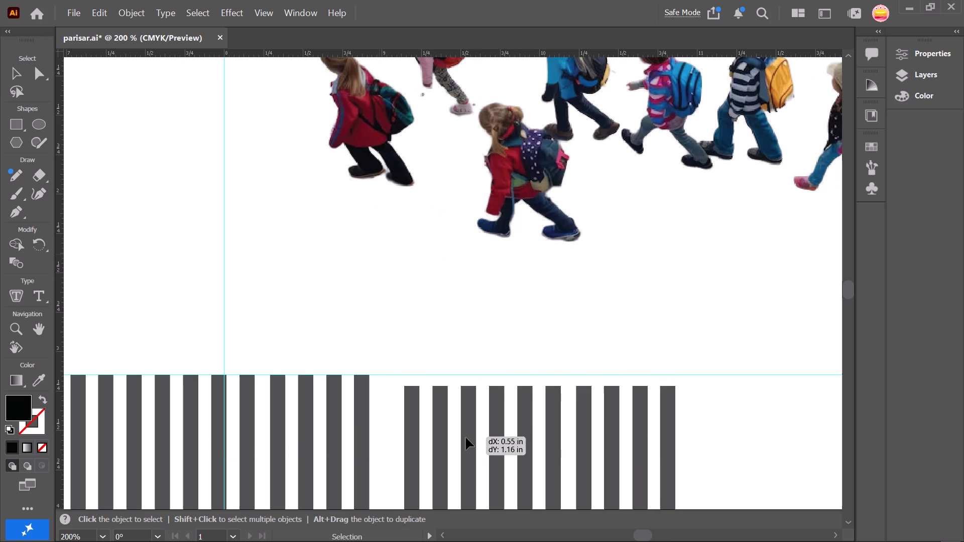
left_click_drag(466, 438, 453, 426)
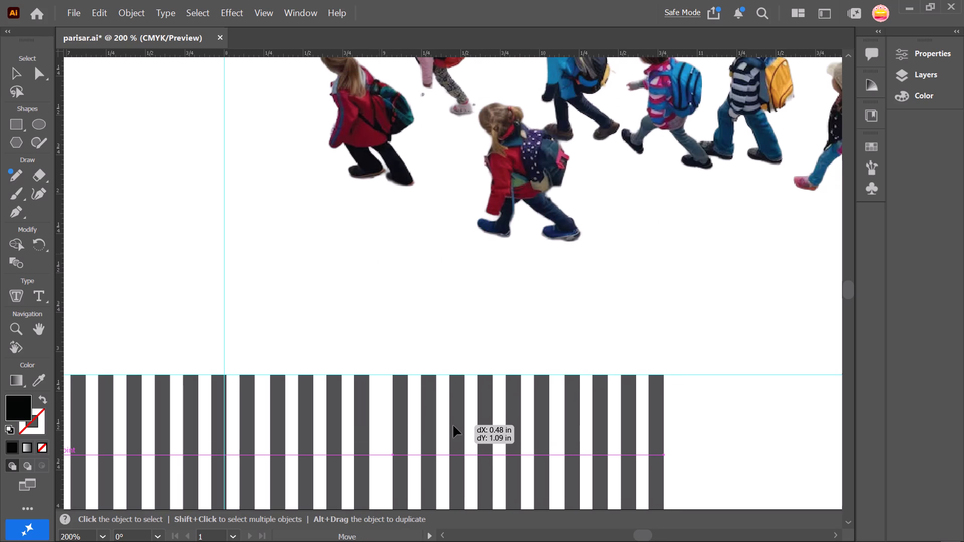
left_click_drag(453, 426, 444, 426)
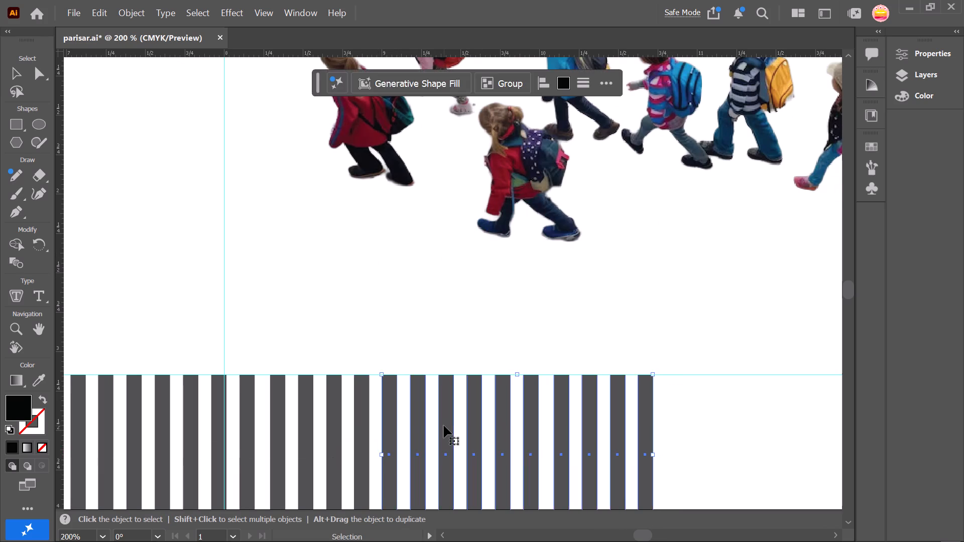
Paste a seventh set of ten bars after the sixth, with a 0.0802 in gap and tops on the horizontal guide.
scroll(444, 426, "left", 4)
key("ctrl+v")
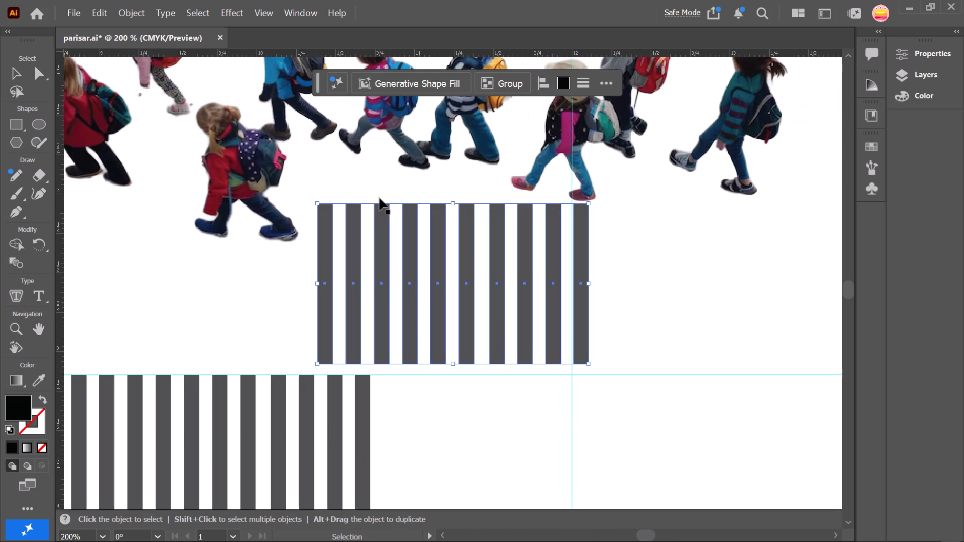
left_click_drag(382, 242, 454, 411)
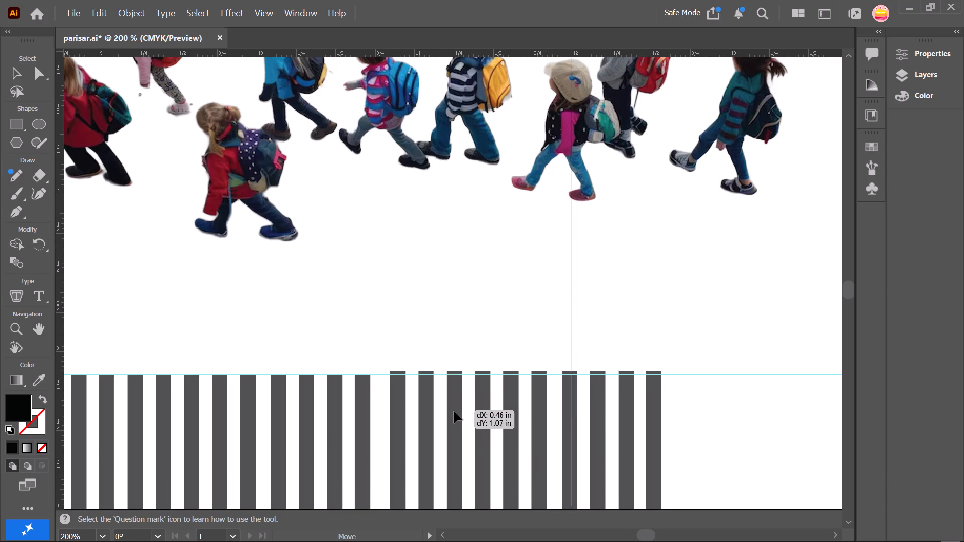
left_click_drag(454, 411, 445, 412)
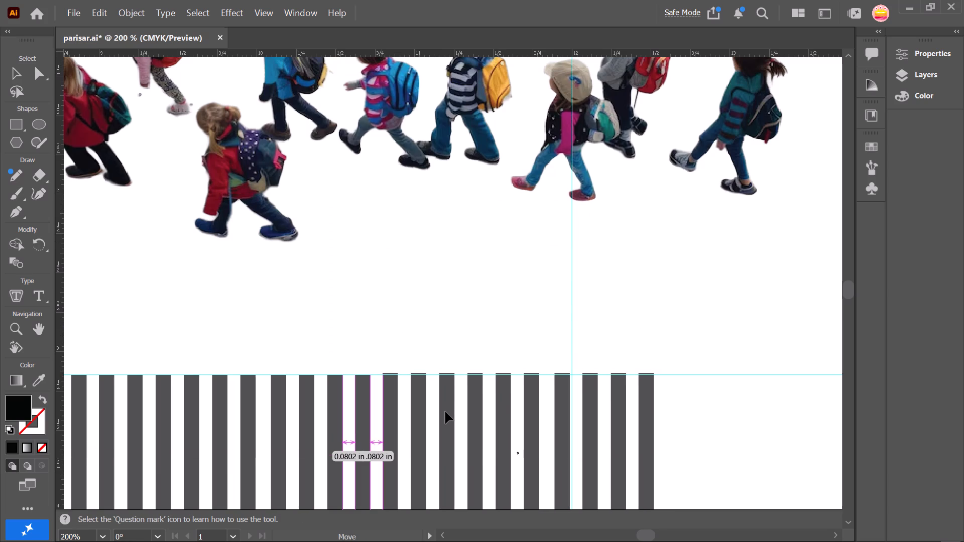
left_click_drag(445, 412, 445, 415)
Paste an eighth set of ten bars directly after the seventh set, with all tops on the horizontal guide.
scroll(445, 415, "left", 4)
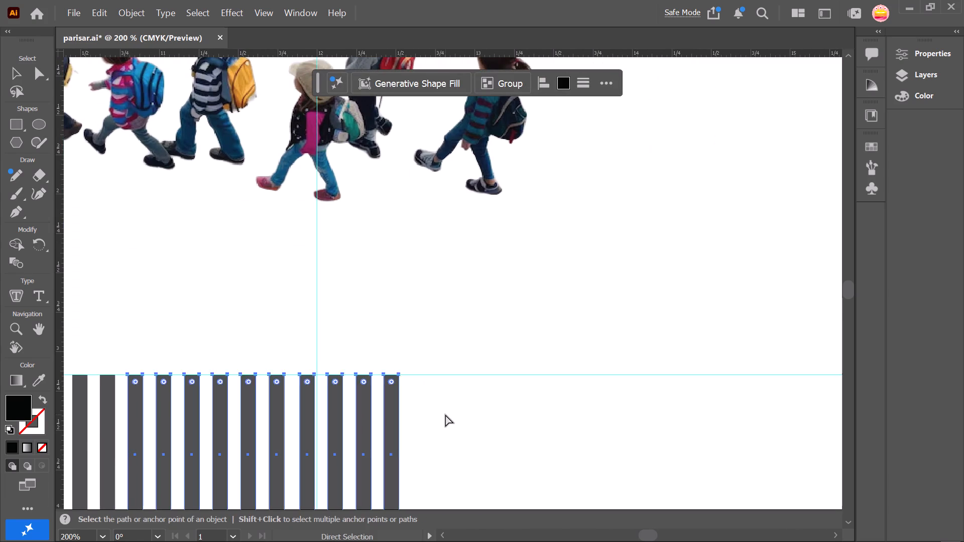
key("ctrl+v")
left_click_drag(352, 259, 470, 401)
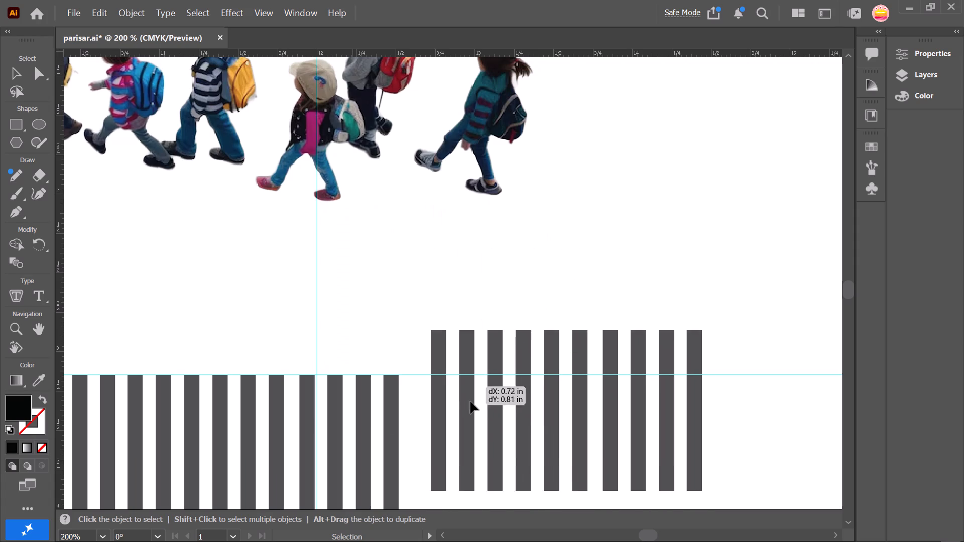
left_click_drag(470, 401, 450, 430)
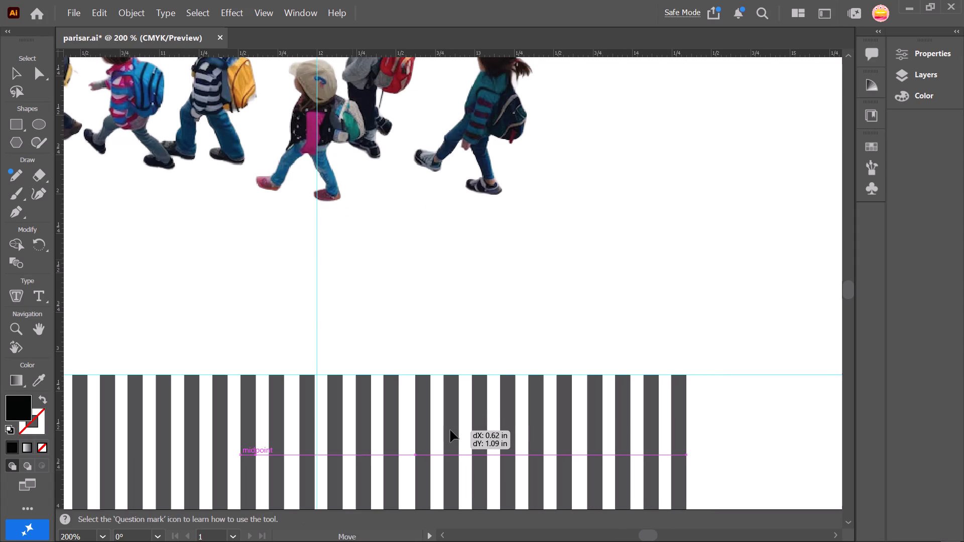
left_click_drag(450, 430, 448, 431)
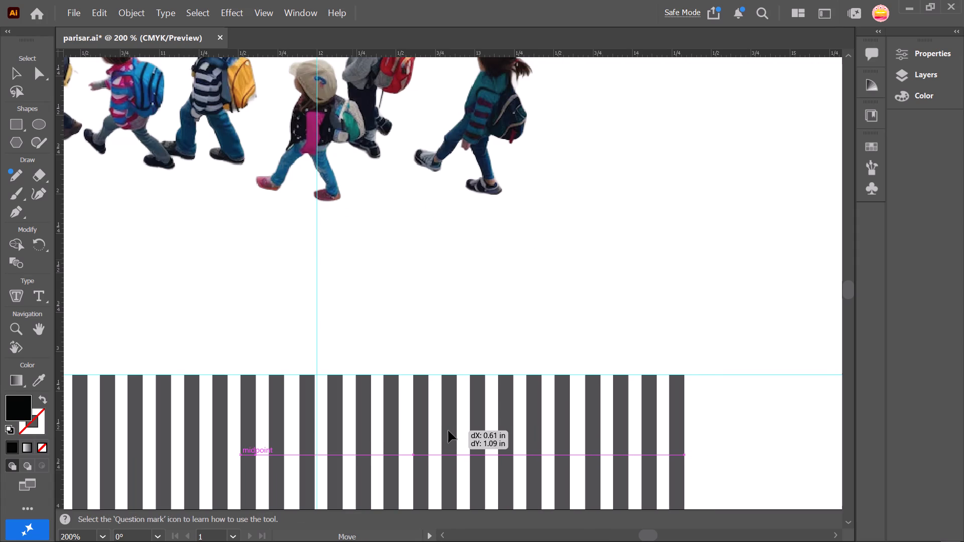
left_click_drag(448, 431, 446, 431)
Paste a ninth set of ten bars after the eighth, running just past the artboard's right edge with tops on the horizontal guide.
scroll(446, 431, "left", 3)
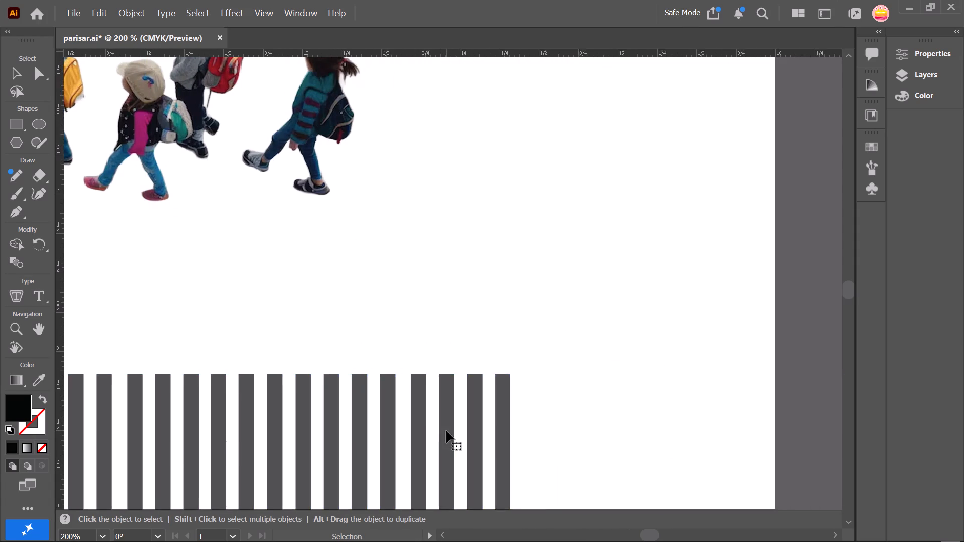
scroll(446, 431, "left", 1)
key("ctrl+v")
left_click_drag(387, 248, 577, 418)
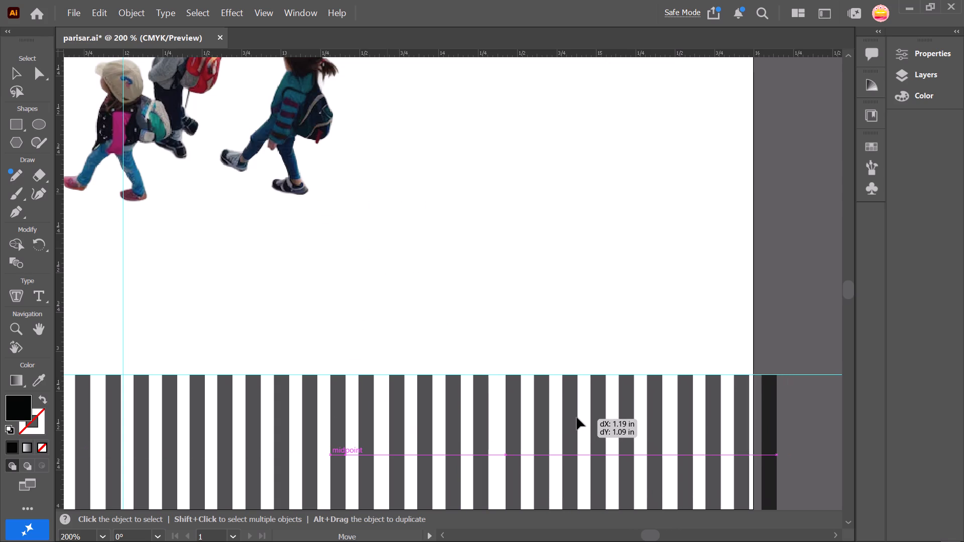
left_click_drag(577, 418, 573, 418)
Select the entire row of dark bars and nudge it down about 0.2 in below the horizontal guide.
scroll(579, 261, "down", 2, "ctrl+alt")
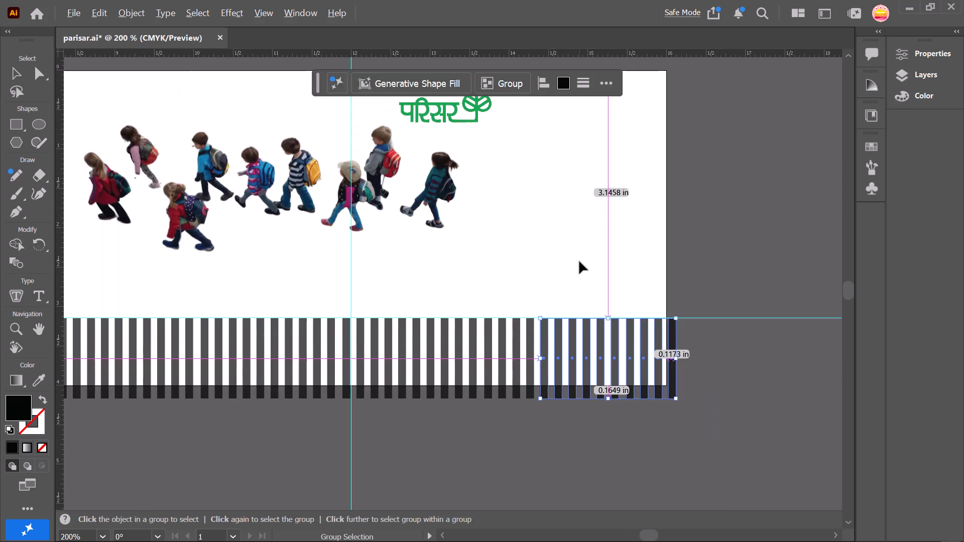
scroll(579, 261, "down", 1, "ctrl+alt")
scroll(579, 261, "right", 2)
scroll(579, 261, "down", 1, "ctrl+alt")
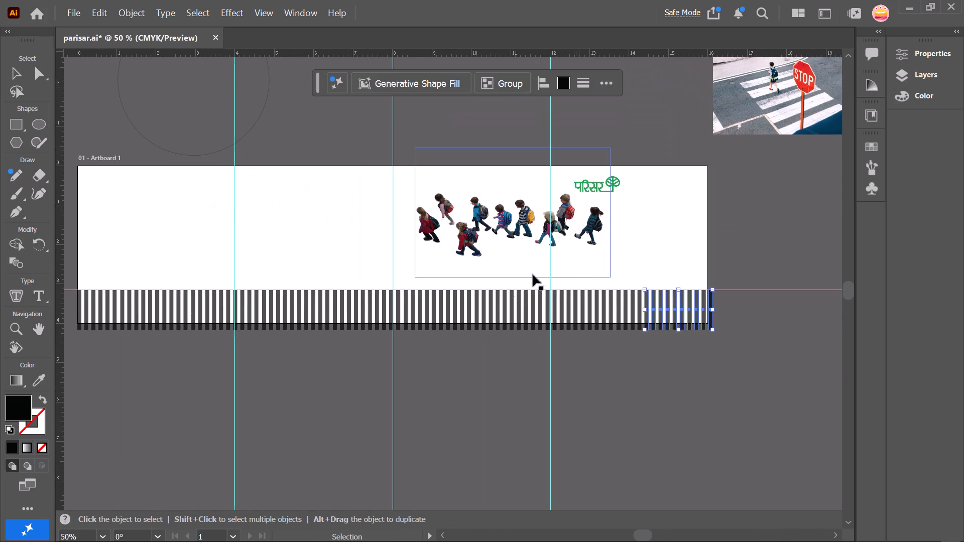
left_click(524, 404)
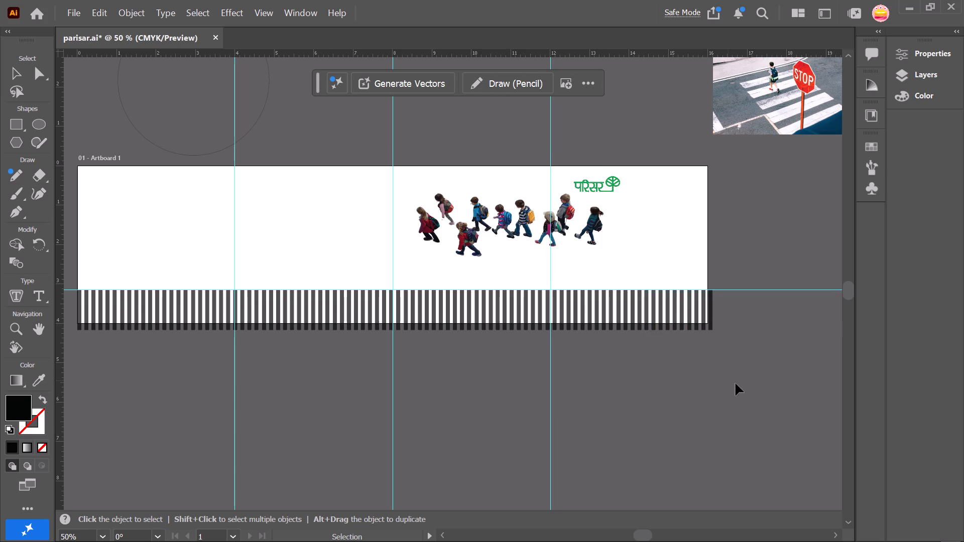
left_click_drag(721, 389, 83, 299)
left_click_drag(83, 299, 76, 299)
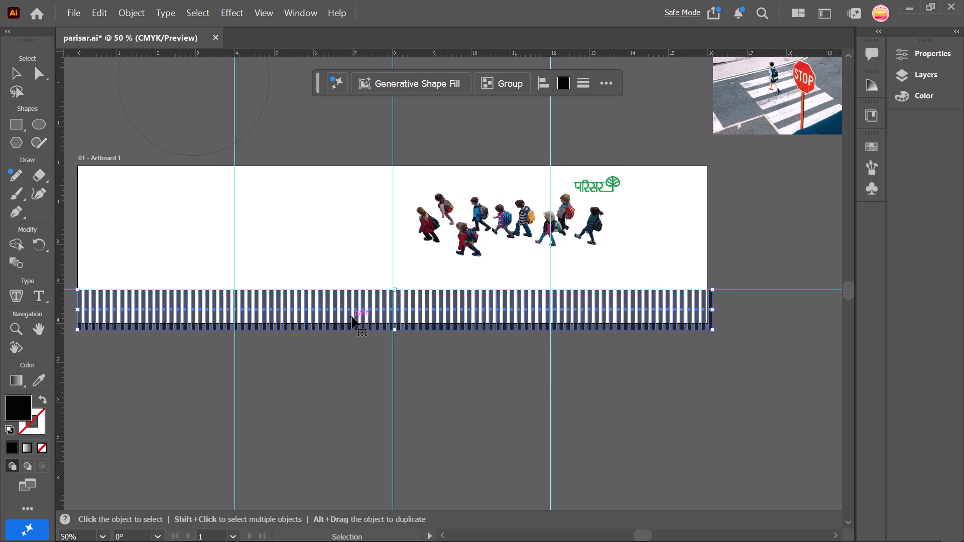
key("Down")
key("Down")
key("Down")
key("Down")
key("Down")
key("Down")
key("Down")
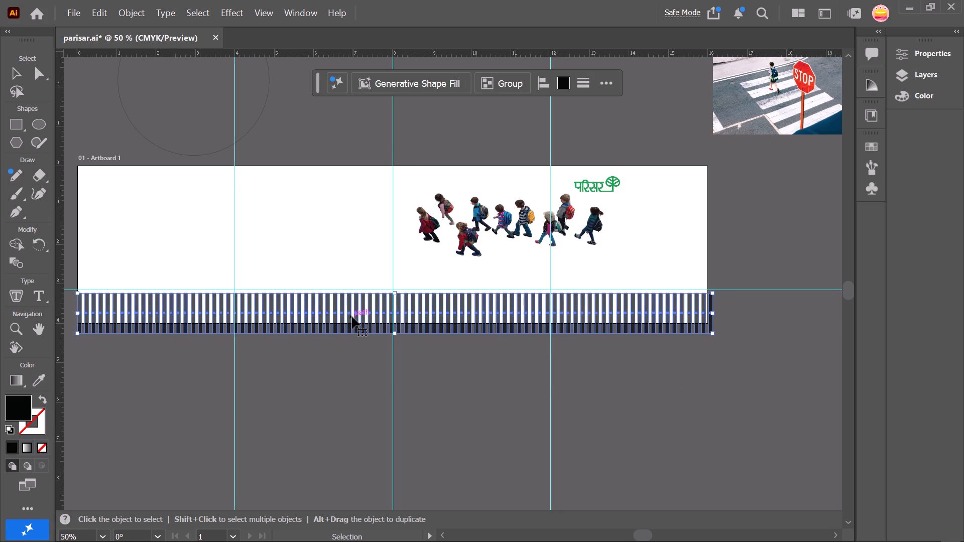
key("Down")
key("Down")
key("Down")
key("Down")
key("Down")
key("Down")
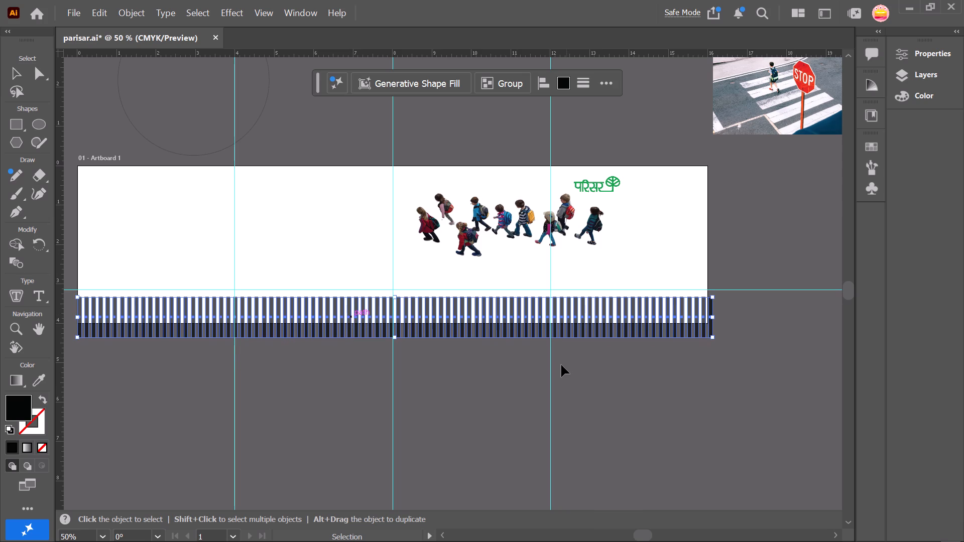
left_click(560, 366)
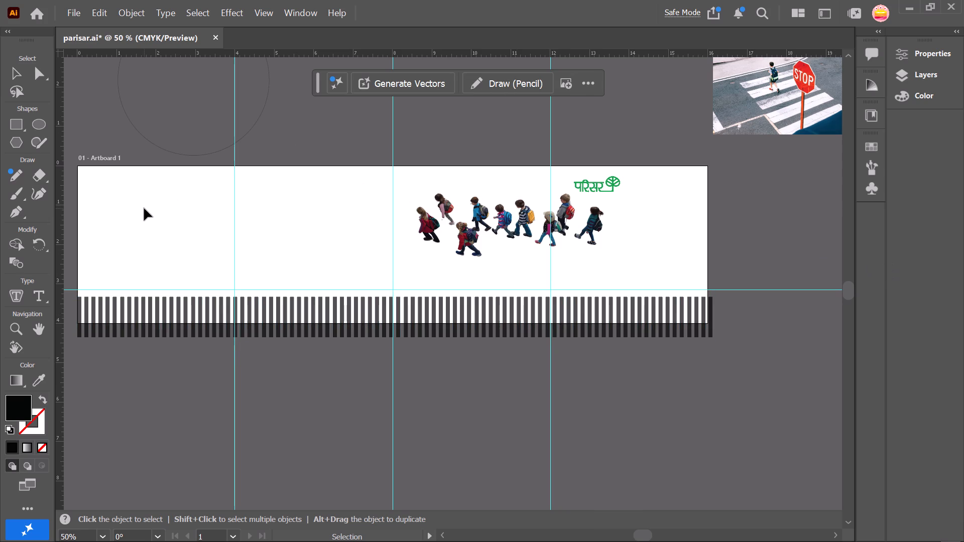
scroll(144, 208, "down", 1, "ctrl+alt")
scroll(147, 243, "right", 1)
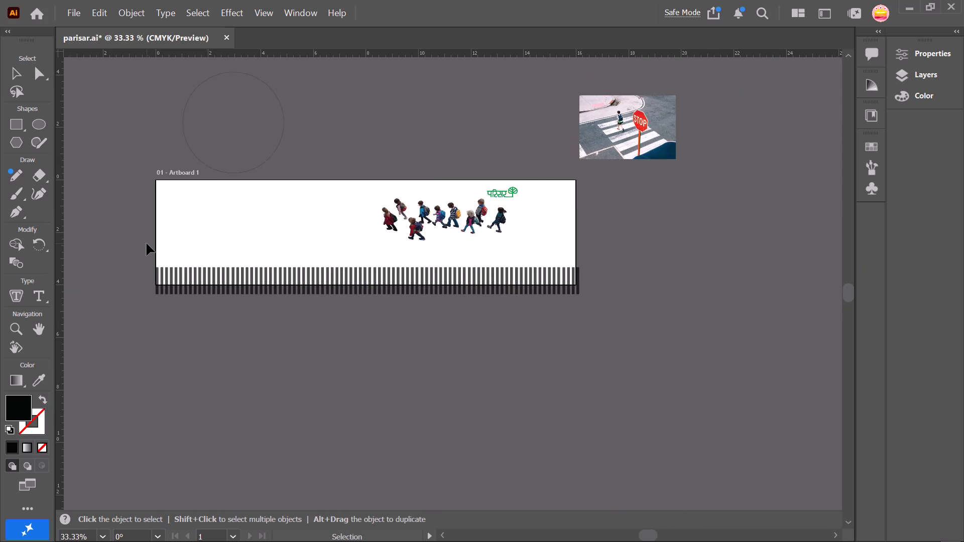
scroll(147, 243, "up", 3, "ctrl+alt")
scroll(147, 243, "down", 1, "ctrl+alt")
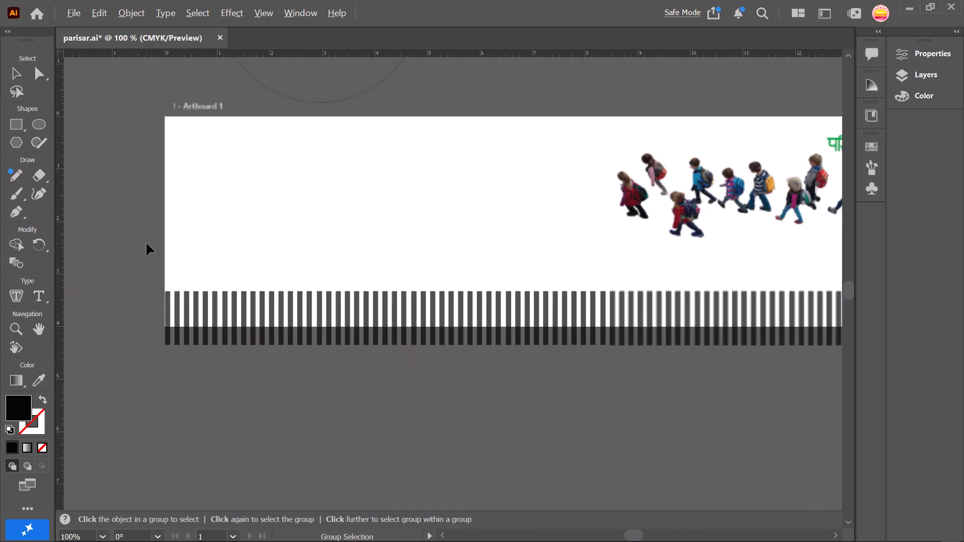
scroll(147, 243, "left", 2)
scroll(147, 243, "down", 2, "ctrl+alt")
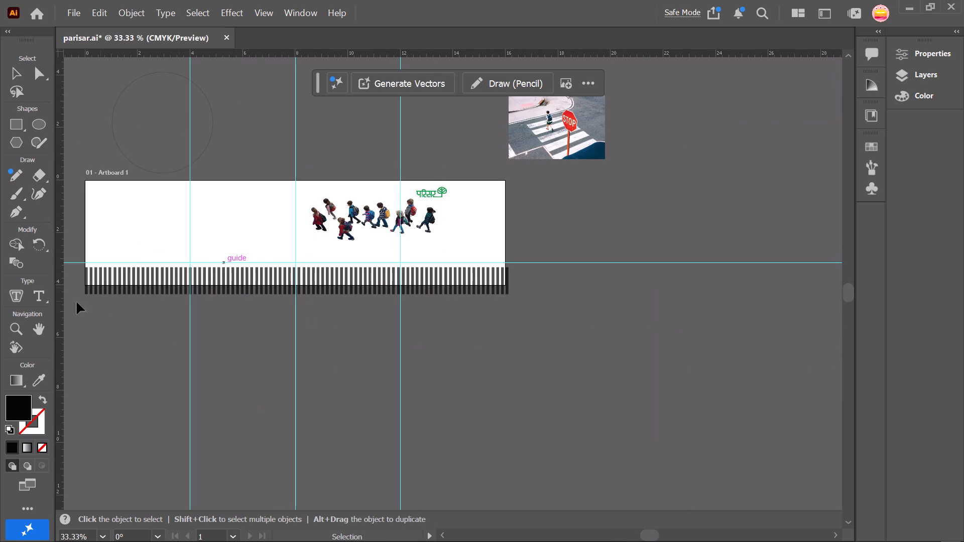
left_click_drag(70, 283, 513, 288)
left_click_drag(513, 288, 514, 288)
Delete the horizontal guide just above the row of bars.
left_click(573, 264)
key("Delete")
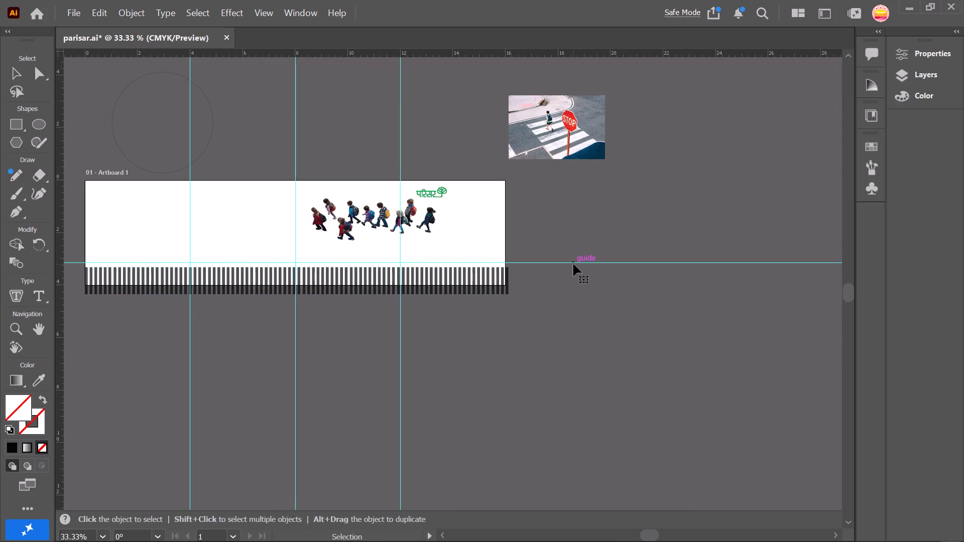
left_click(545, 298)
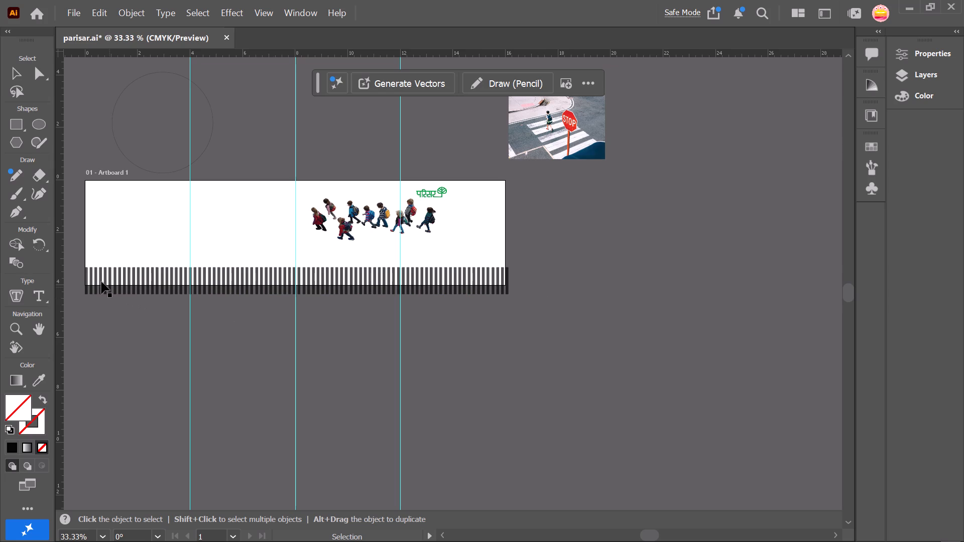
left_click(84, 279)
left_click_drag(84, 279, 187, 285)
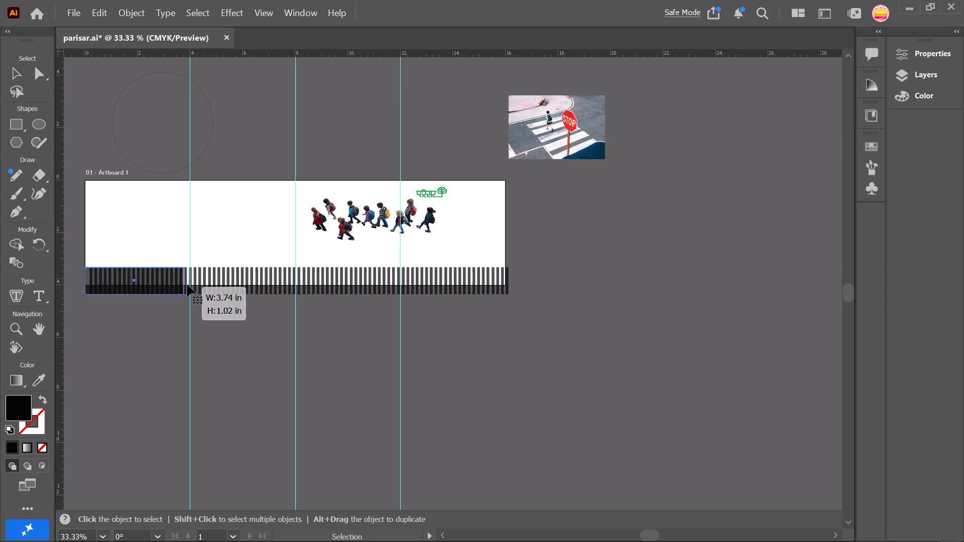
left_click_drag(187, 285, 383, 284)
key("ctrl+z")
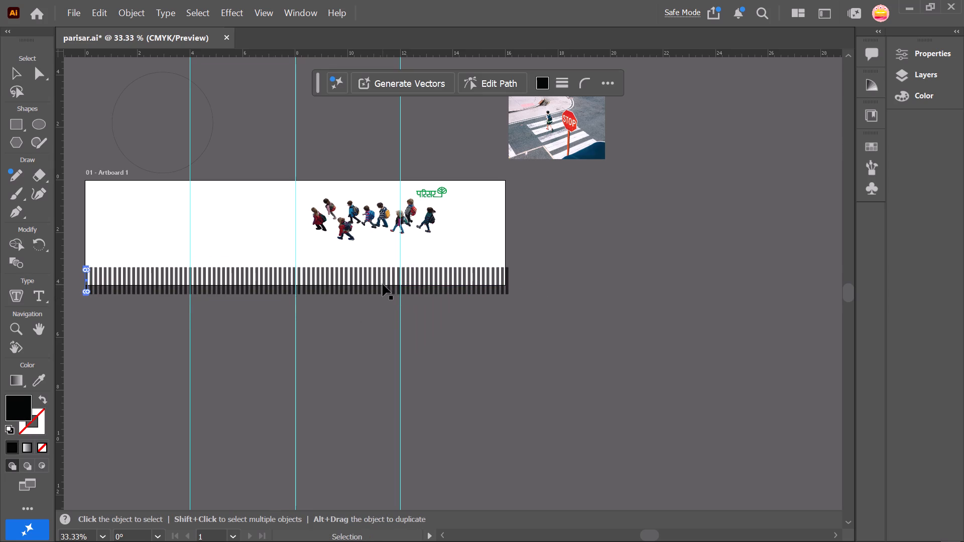
Select the entire row of dark bars along the artboard's bottom and set its opacity to 60%.
left_click(67, 279)
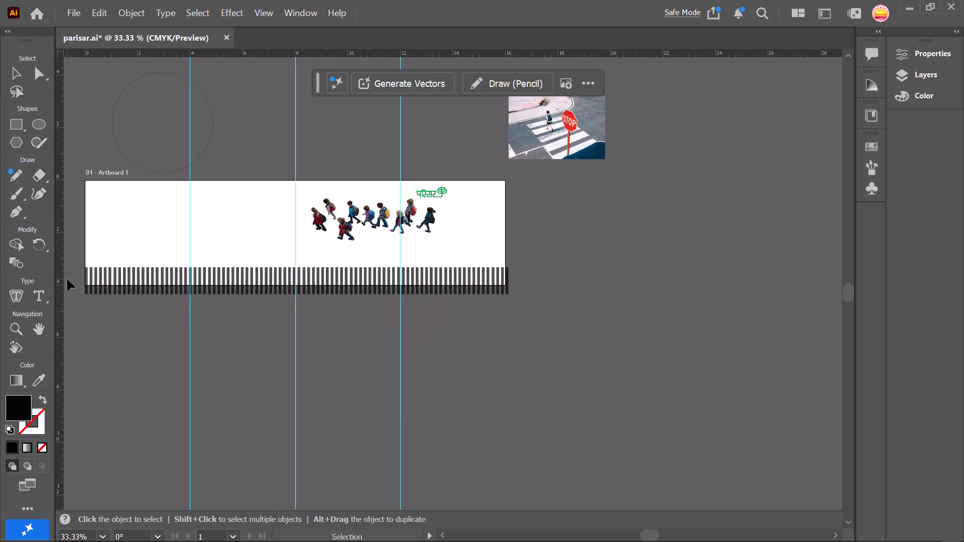
left_click_drag(67, 279, 545, 289)
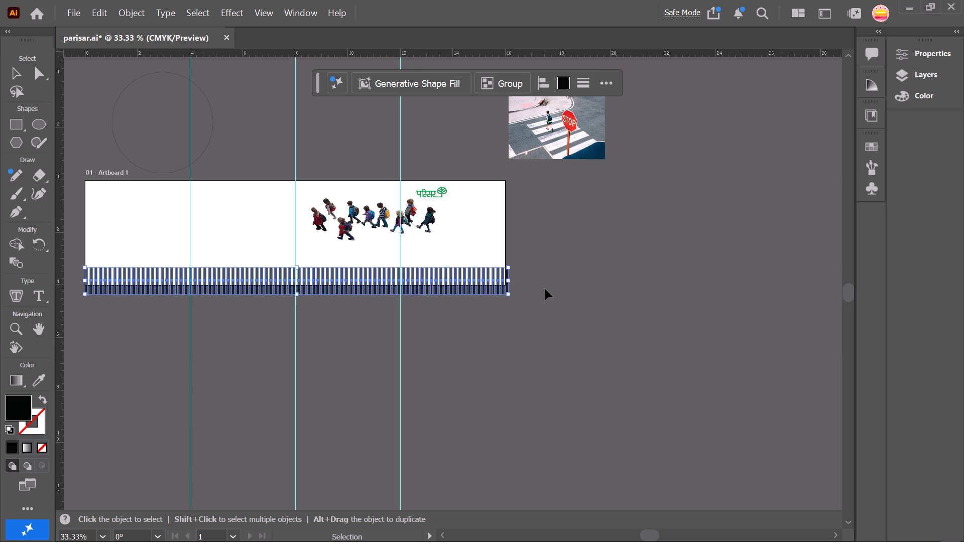
left_click(909, 58)
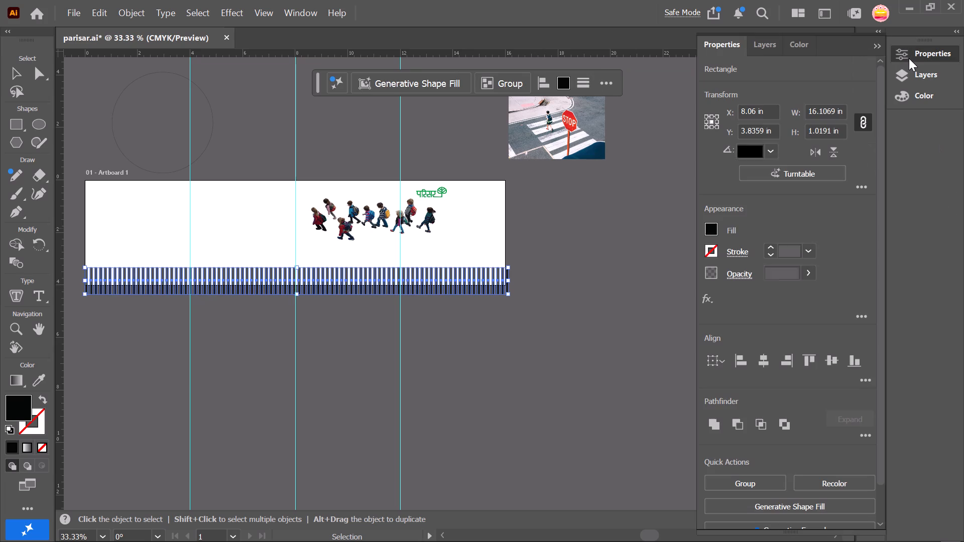
left_click(813, 272)
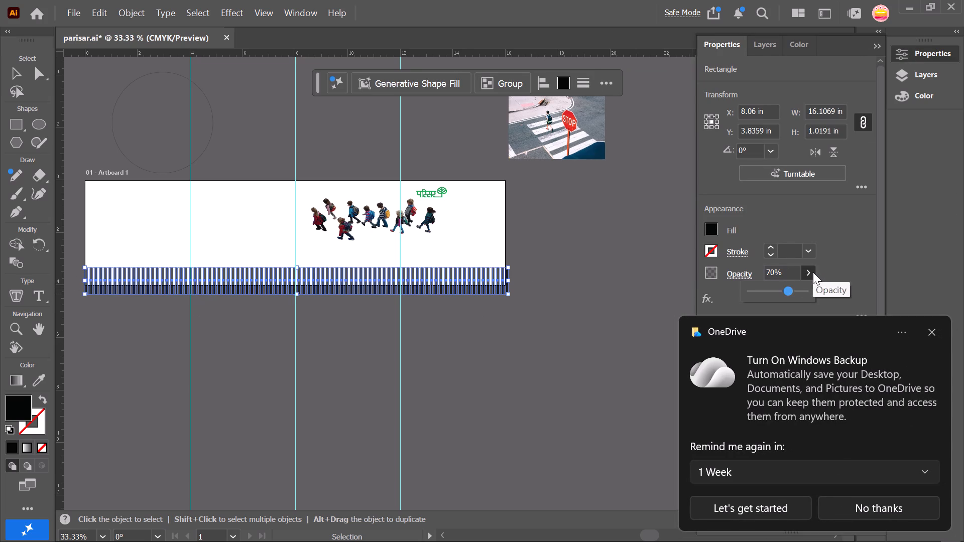
left_click_drag(785, 274, 631, 281)
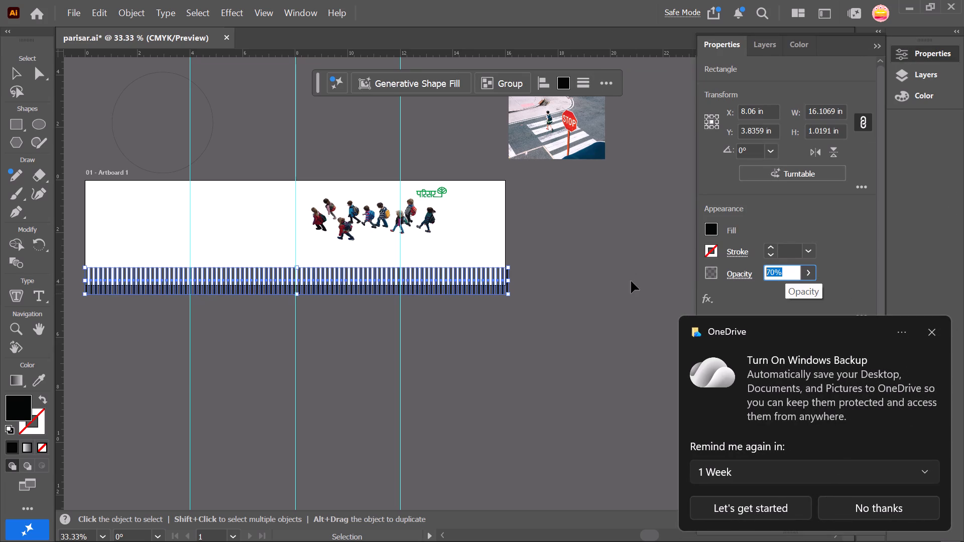
type("60")
key("Return")
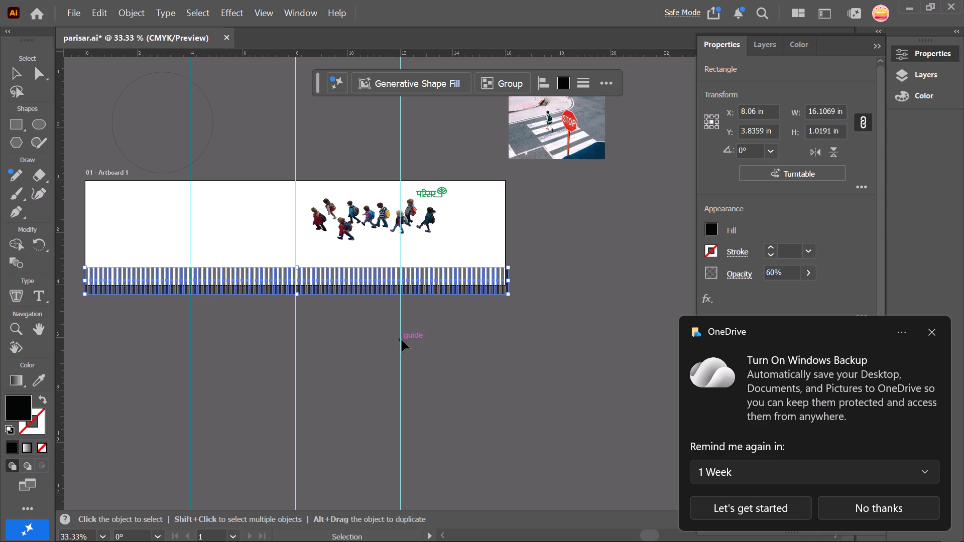
left_click(428, 417)
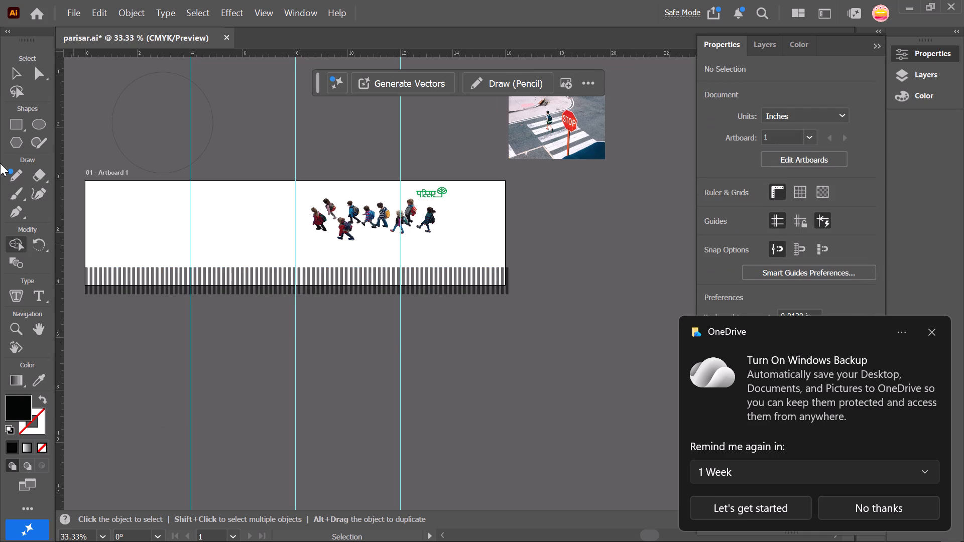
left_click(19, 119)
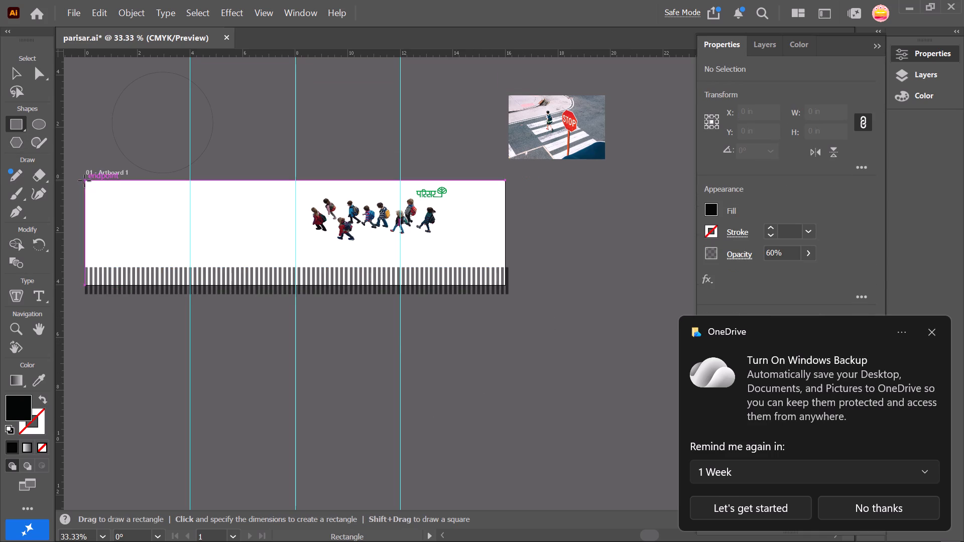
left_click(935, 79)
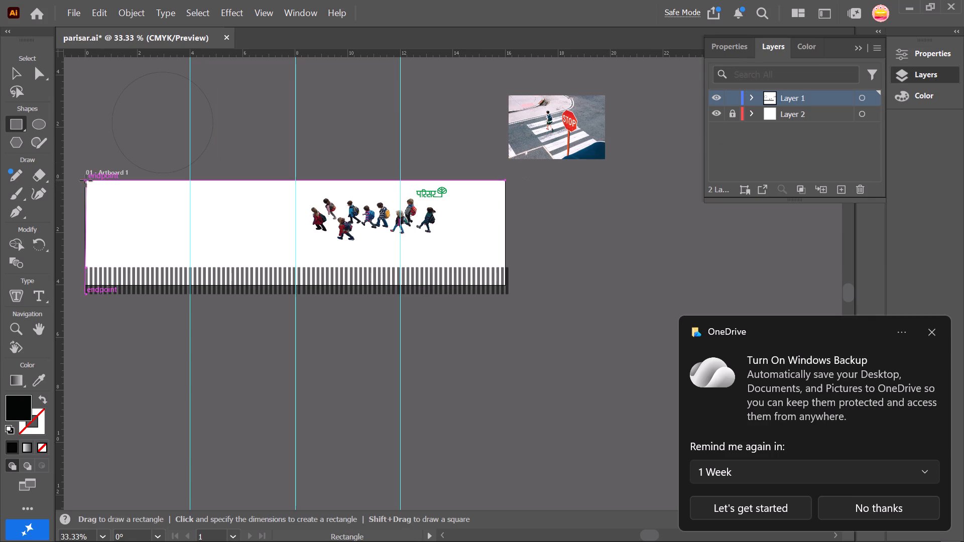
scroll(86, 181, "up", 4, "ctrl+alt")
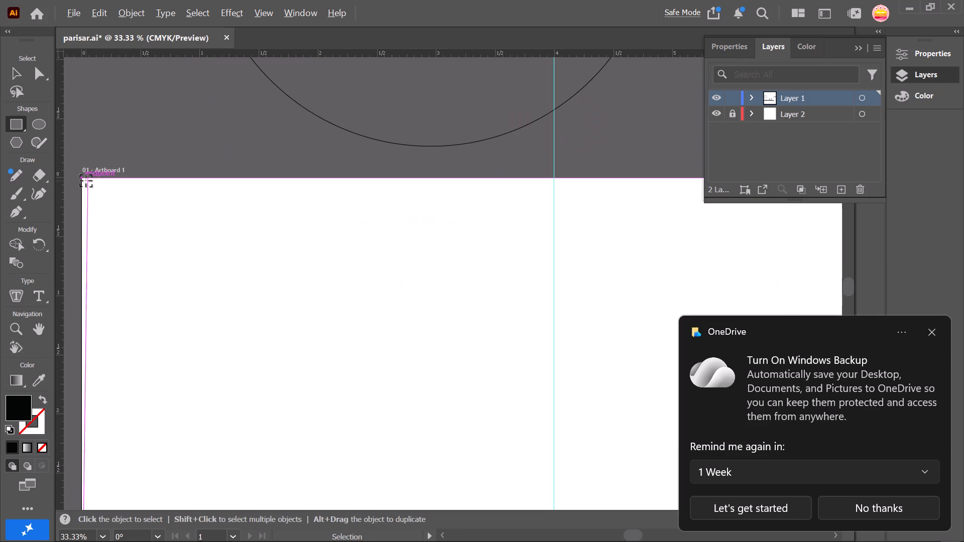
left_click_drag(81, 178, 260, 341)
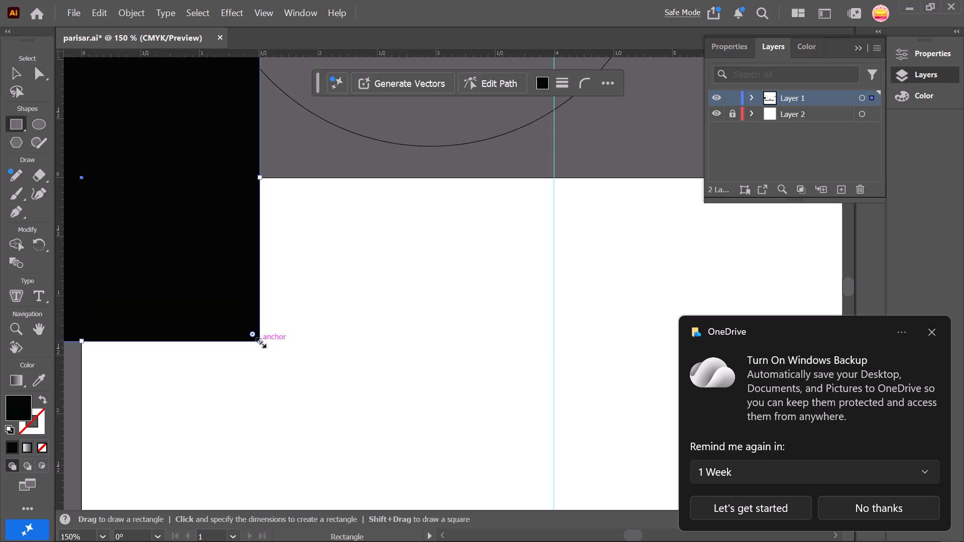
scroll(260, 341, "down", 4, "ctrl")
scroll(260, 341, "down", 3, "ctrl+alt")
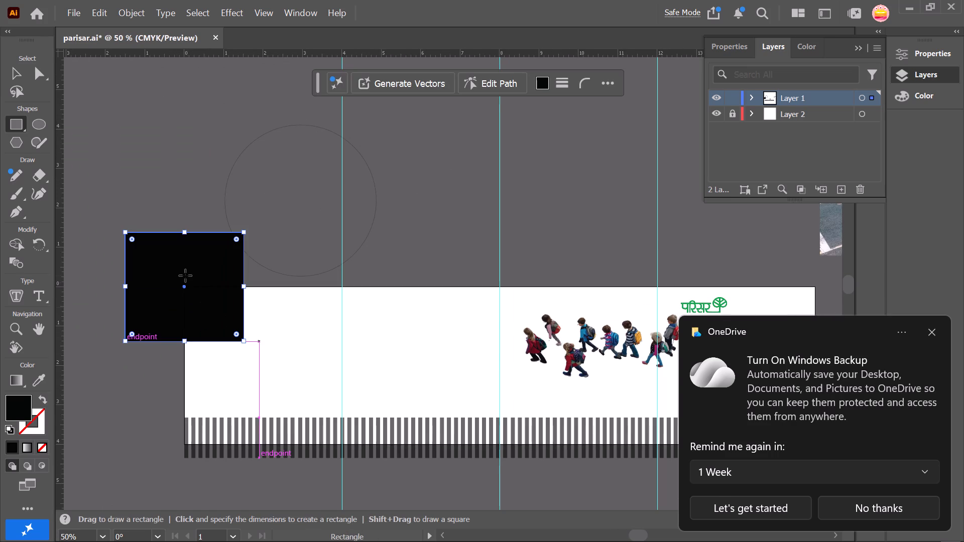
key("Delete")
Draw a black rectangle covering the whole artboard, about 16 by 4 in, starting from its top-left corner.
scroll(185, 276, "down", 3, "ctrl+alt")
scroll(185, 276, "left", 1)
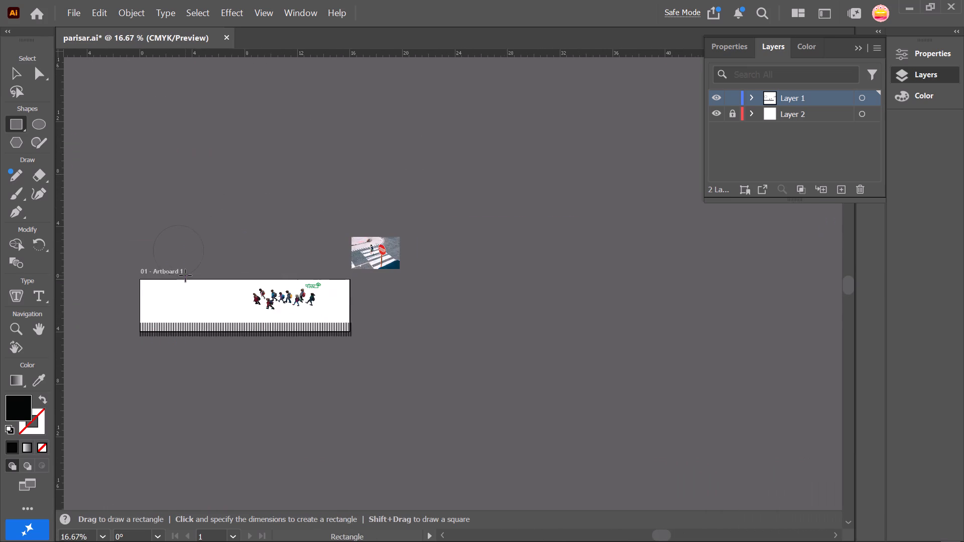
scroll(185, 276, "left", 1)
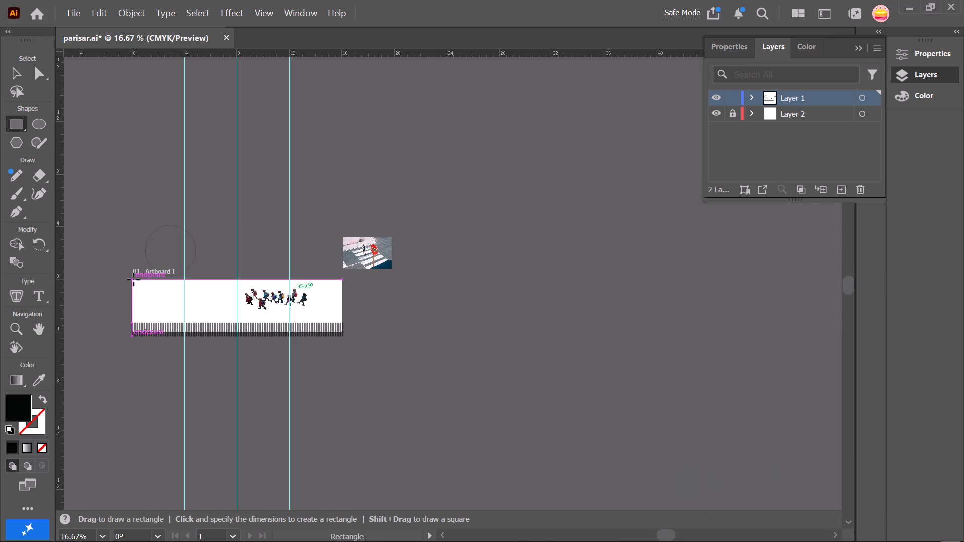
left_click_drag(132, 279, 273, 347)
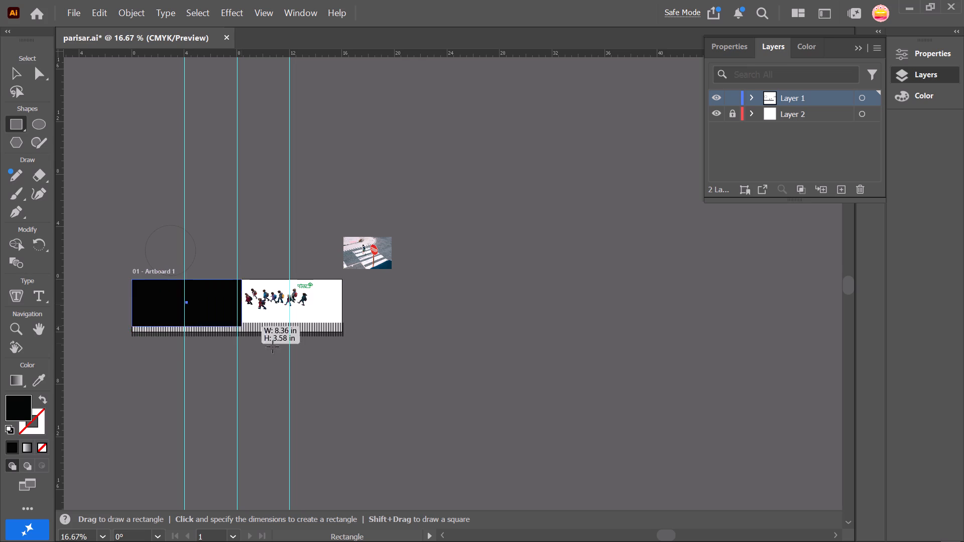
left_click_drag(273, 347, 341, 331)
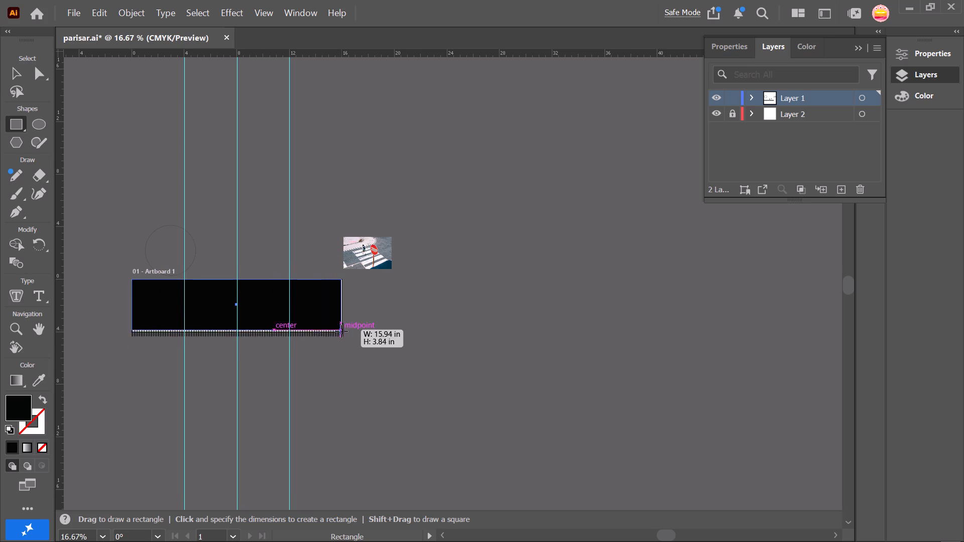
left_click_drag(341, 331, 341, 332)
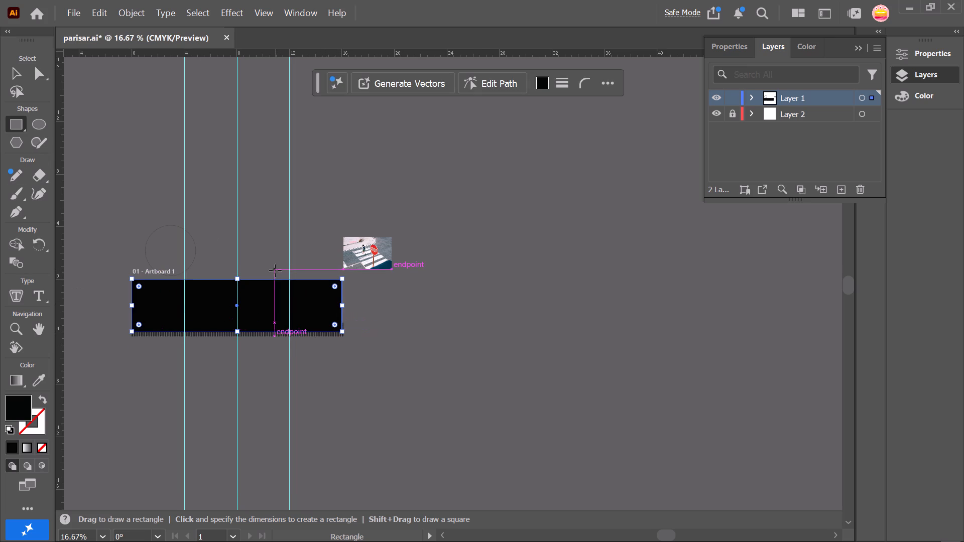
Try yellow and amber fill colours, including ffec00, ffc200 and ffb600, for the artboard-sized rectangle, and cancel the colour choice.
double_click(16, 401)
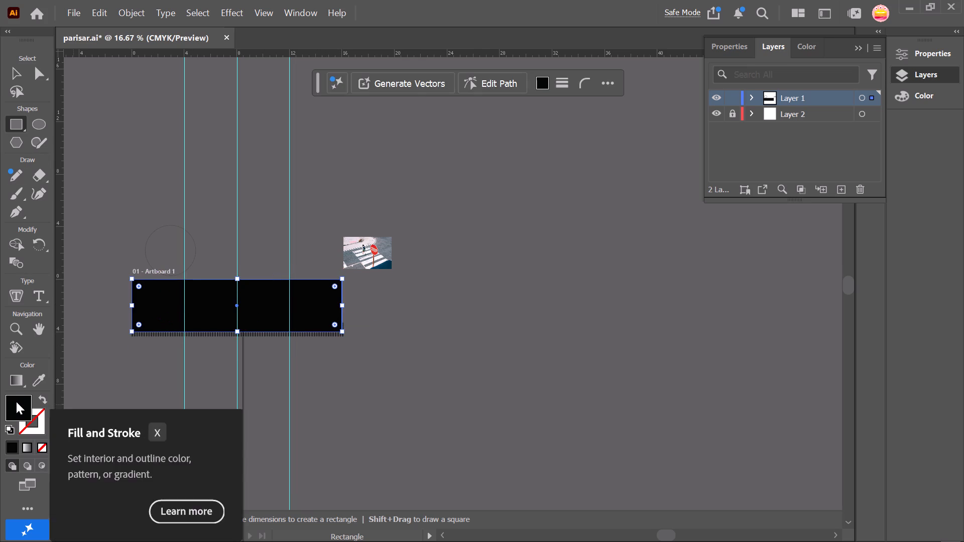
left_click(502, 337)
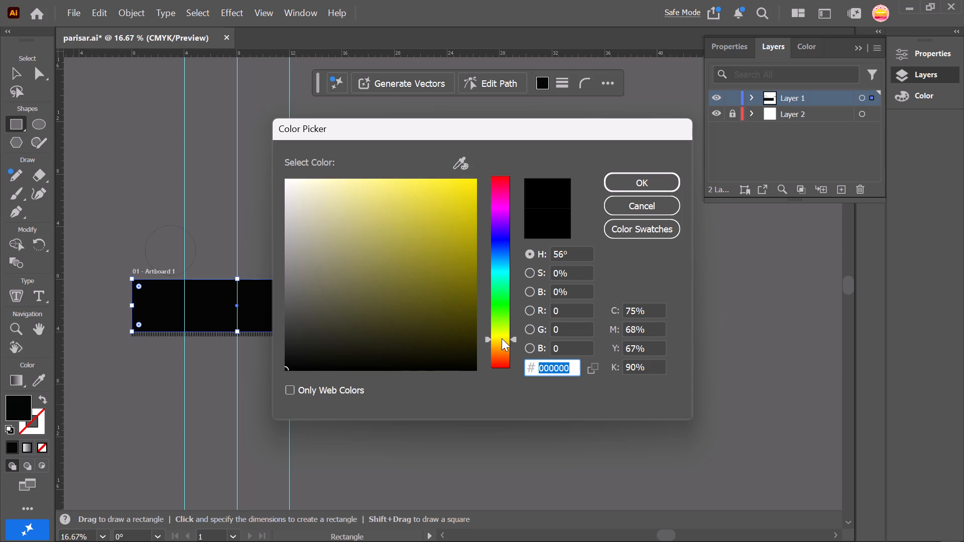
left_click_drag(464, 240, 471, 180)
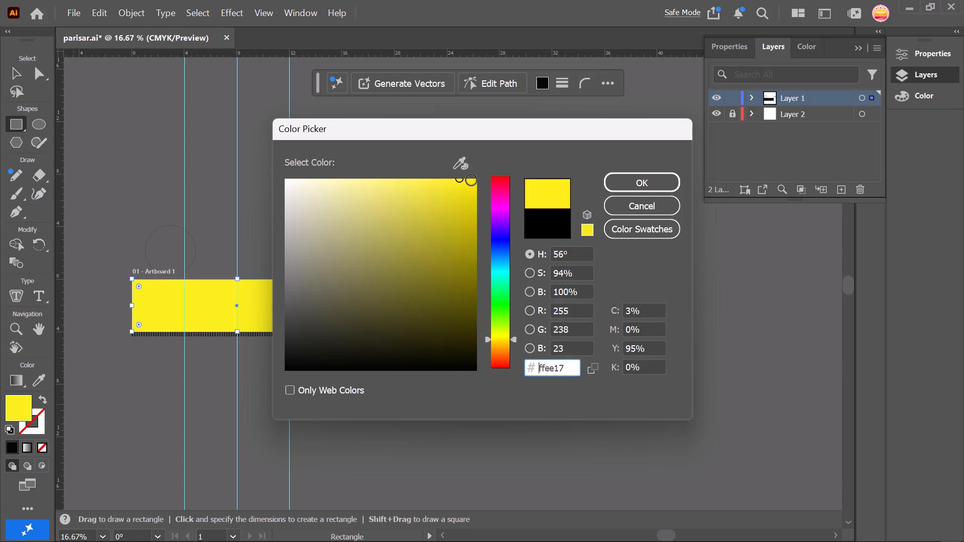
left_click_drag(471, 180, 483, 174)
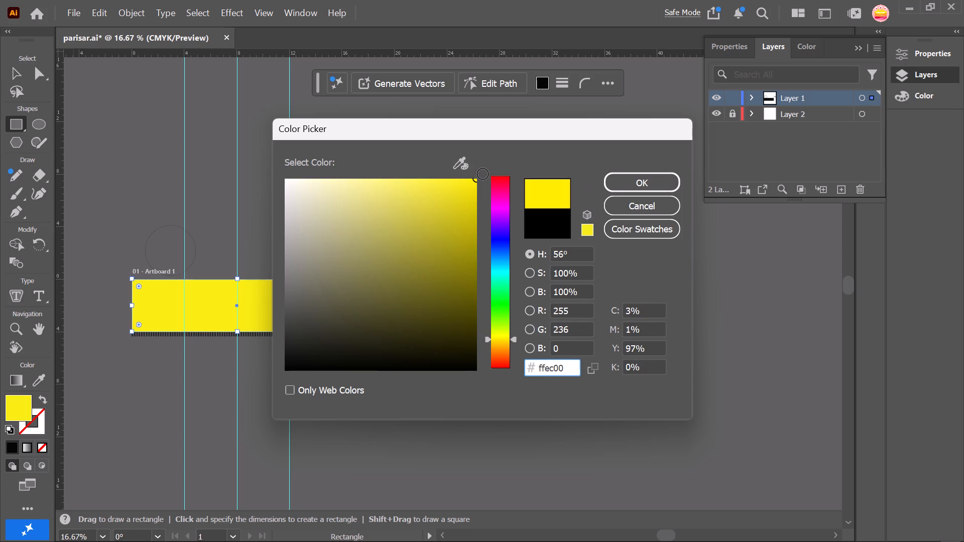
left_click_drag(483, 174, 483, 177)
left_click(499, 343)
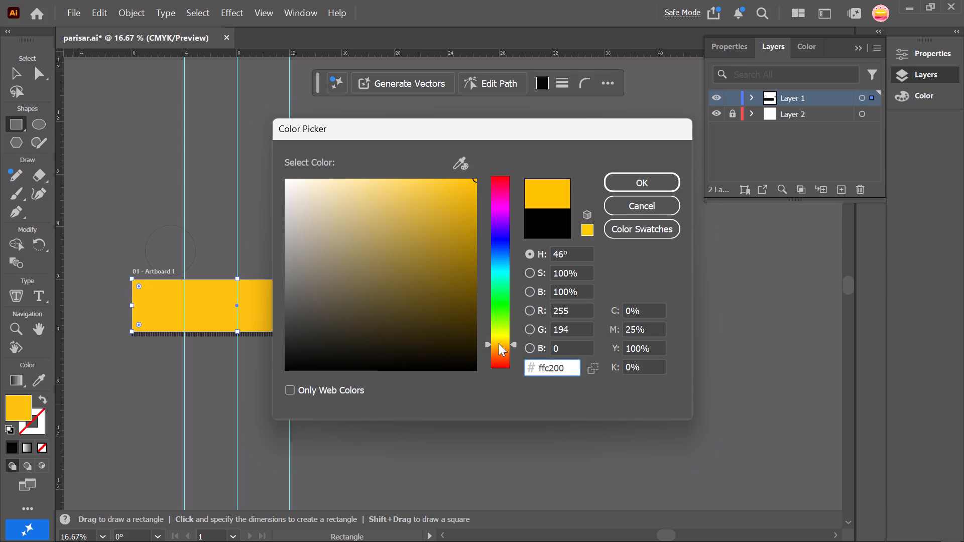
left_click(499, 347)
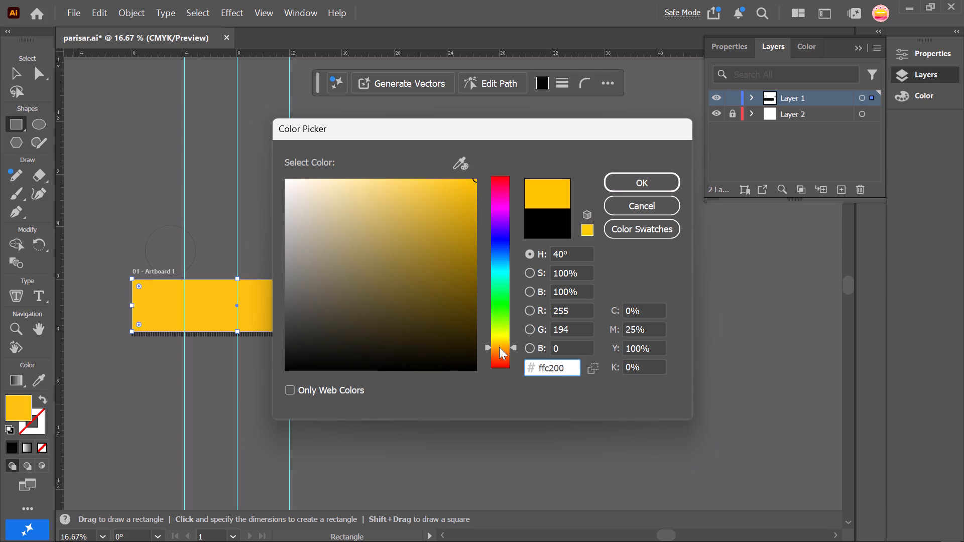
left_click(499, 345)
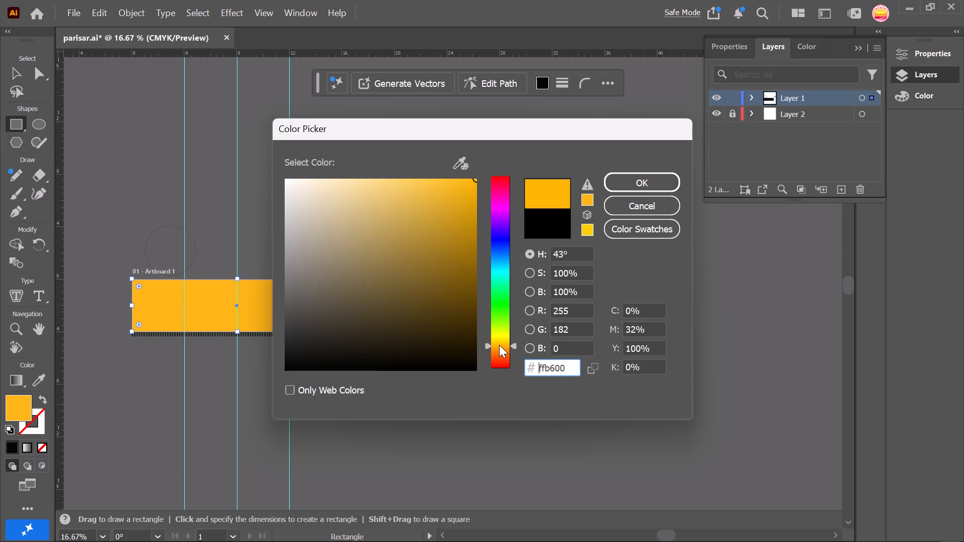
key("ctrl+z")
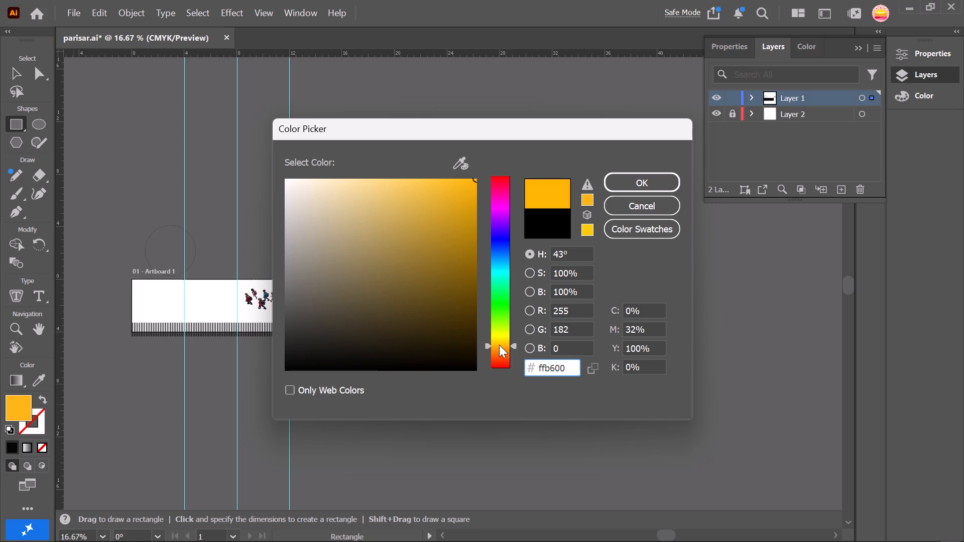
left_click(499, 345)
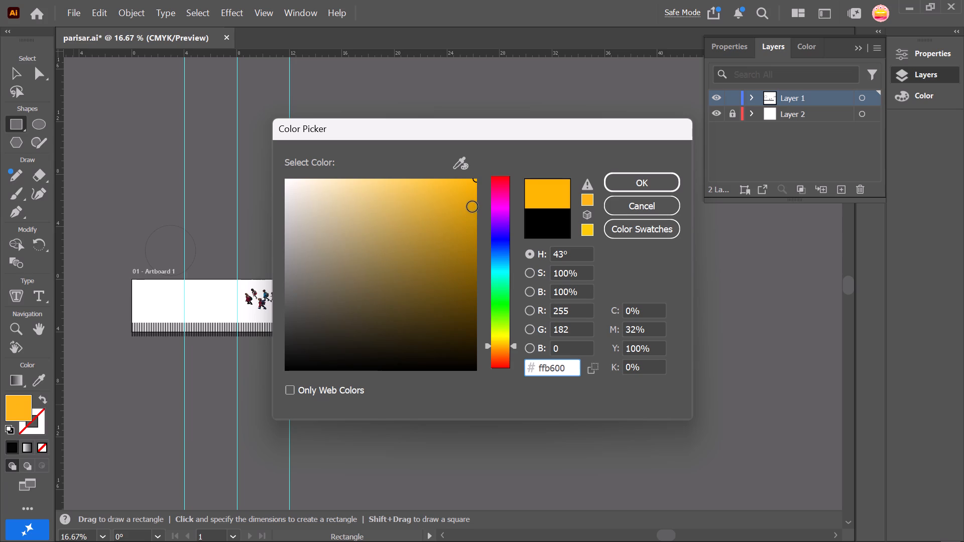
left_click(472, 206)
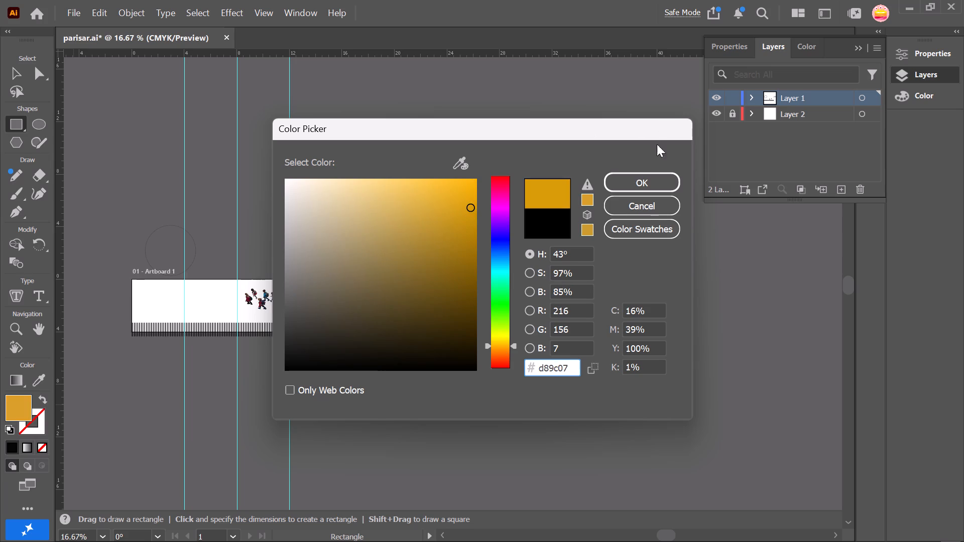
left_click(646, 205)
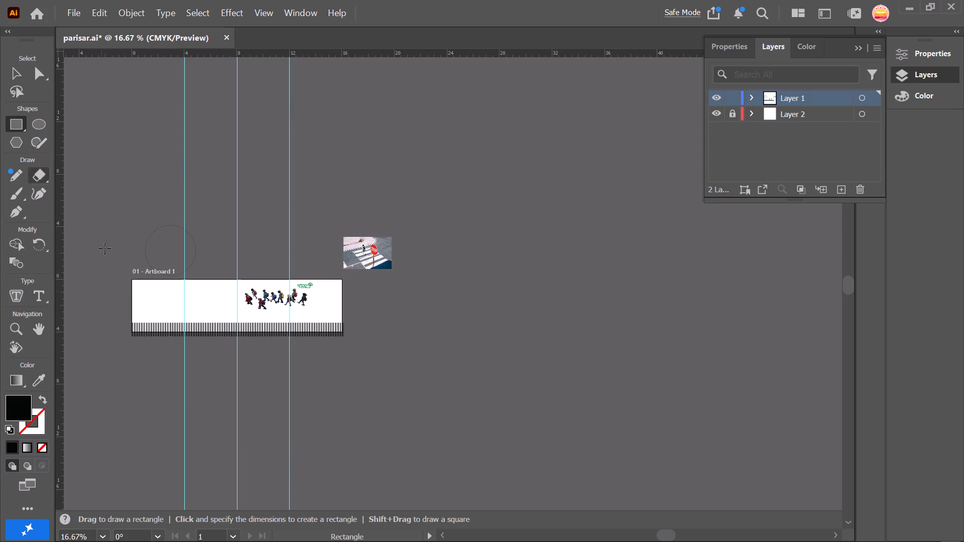
Draw a black rectangle over the artboard, about 16.1 in wide, from its top-left corner down to its bottom edge.
left_click_drag(133, 278, 344, 327)
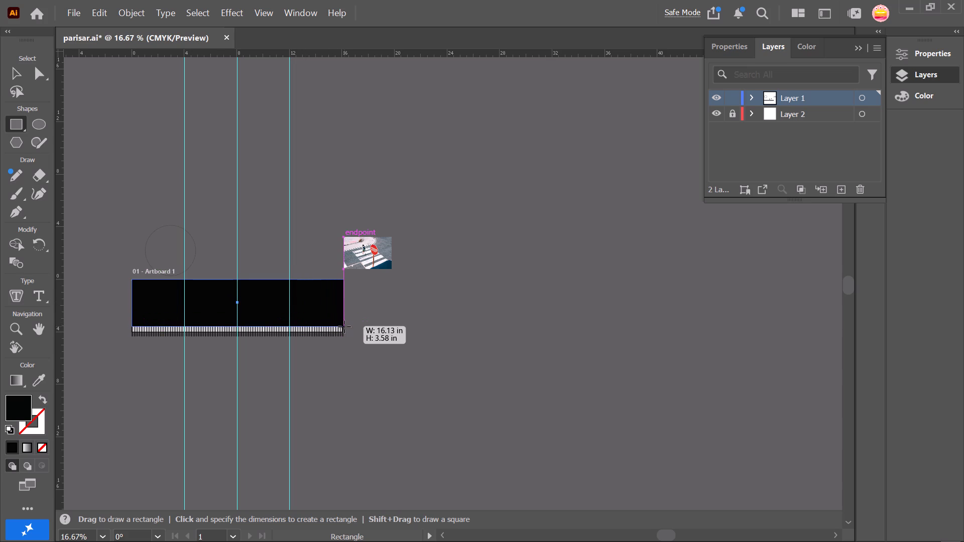
left_click_drag(344, 327, 344, 333)
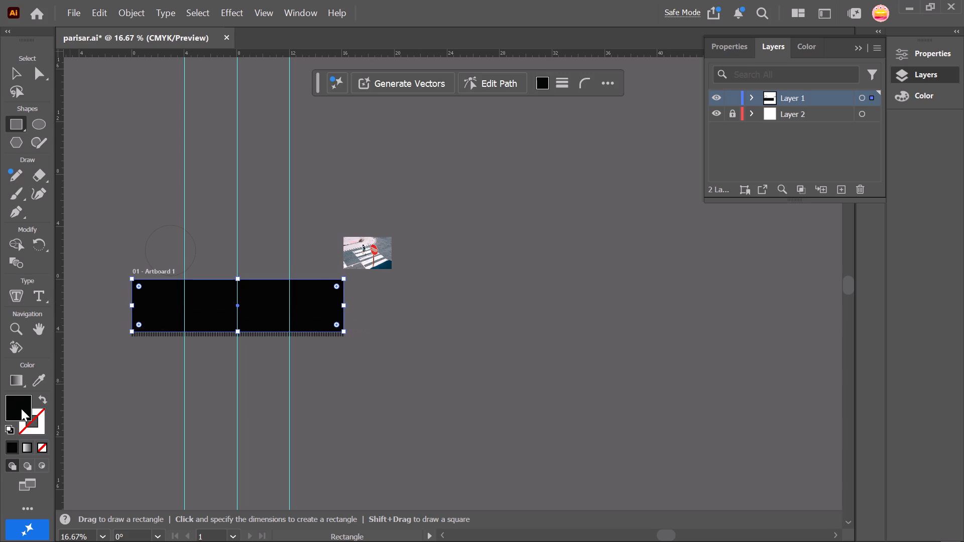
Fill the artboard-sized black rectangle with yellow-orange ffad08.
double_click(22, 409)
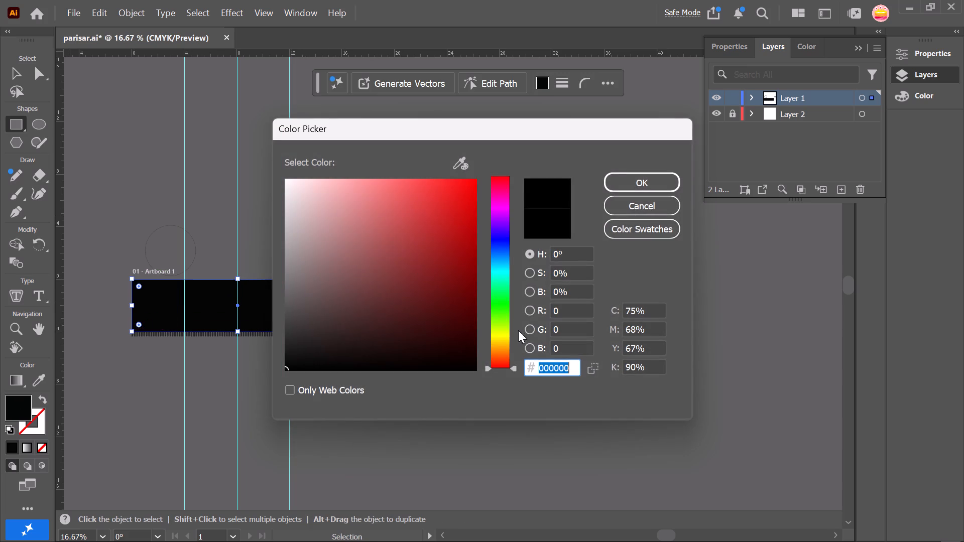
left_click(502, 346)
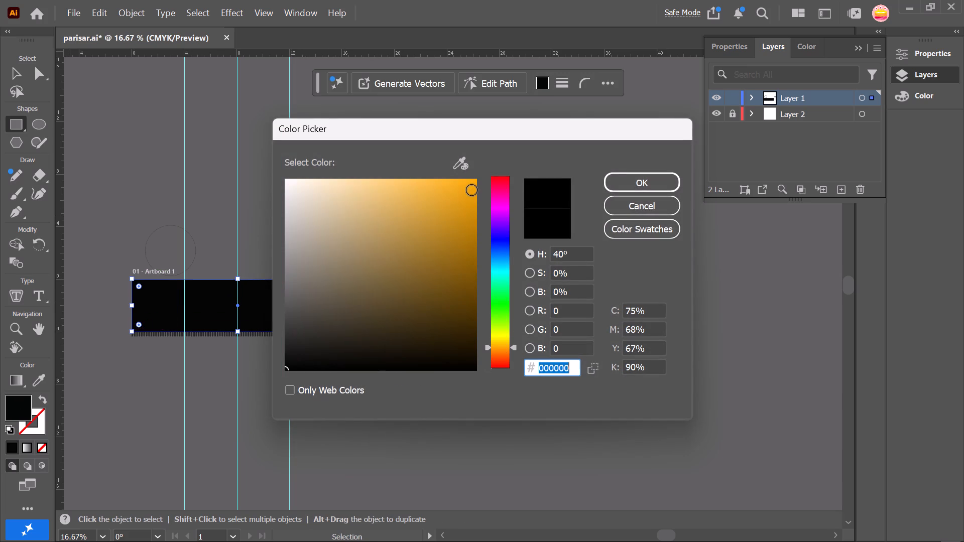
left_click_drag(472, 190, 472, 169)
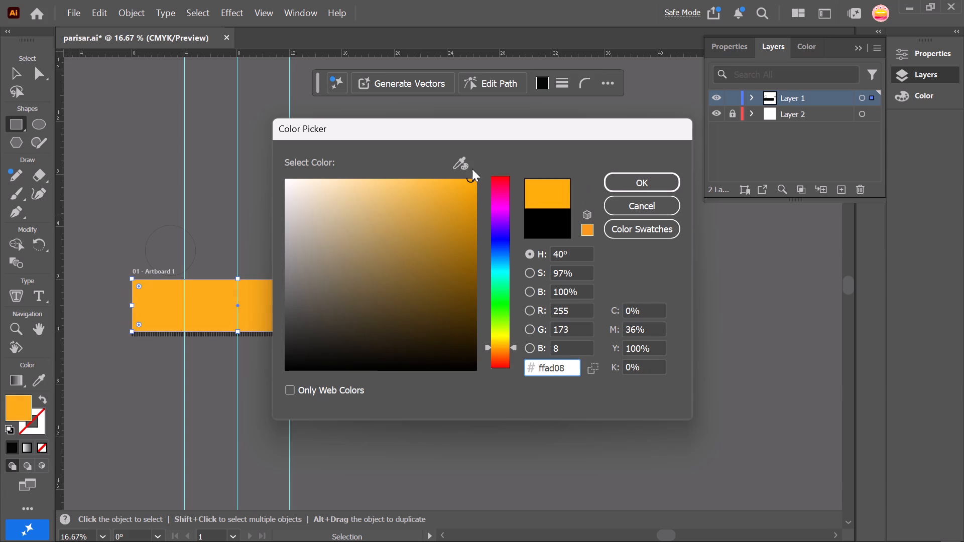
left_click(649, 180)
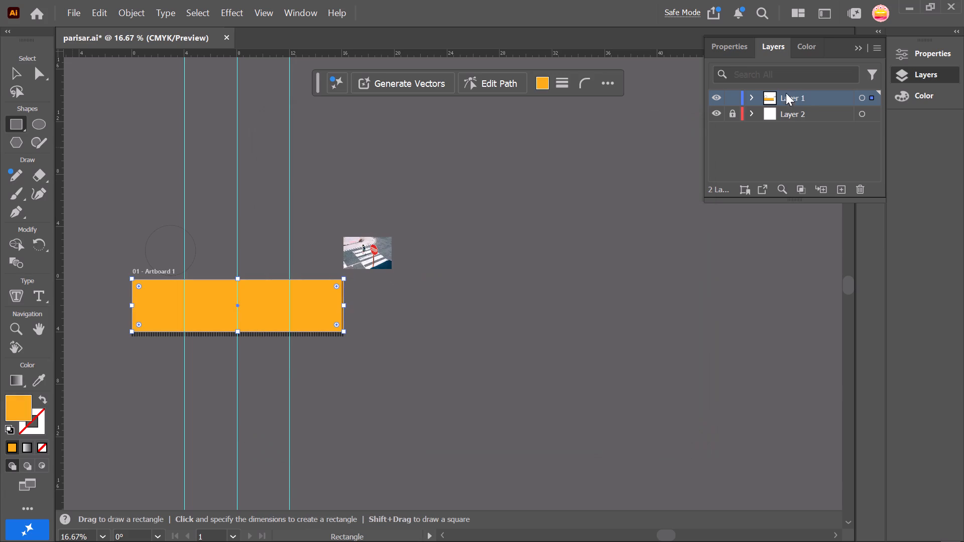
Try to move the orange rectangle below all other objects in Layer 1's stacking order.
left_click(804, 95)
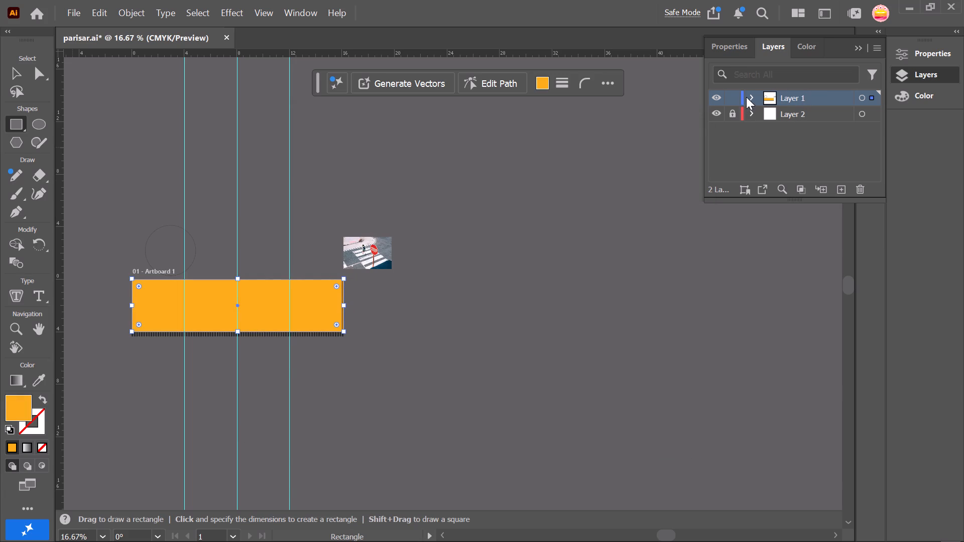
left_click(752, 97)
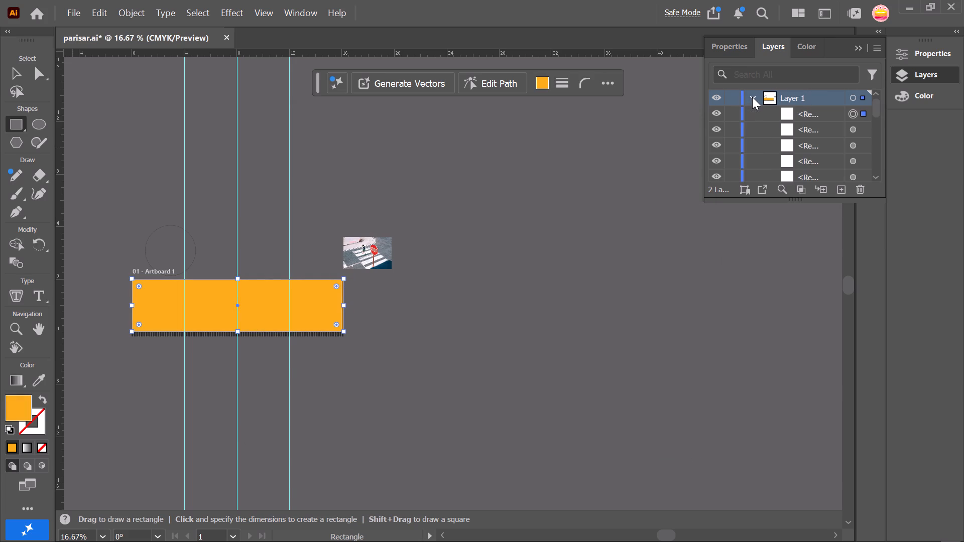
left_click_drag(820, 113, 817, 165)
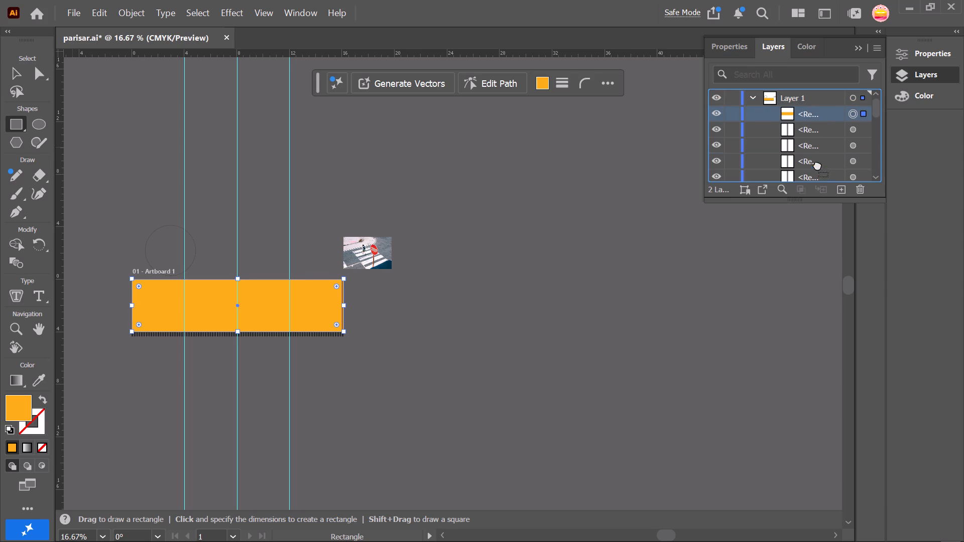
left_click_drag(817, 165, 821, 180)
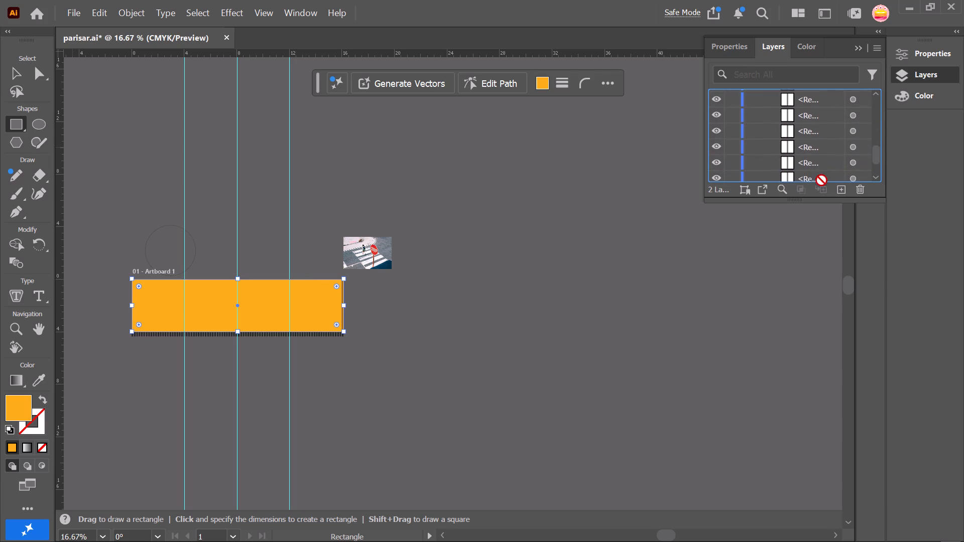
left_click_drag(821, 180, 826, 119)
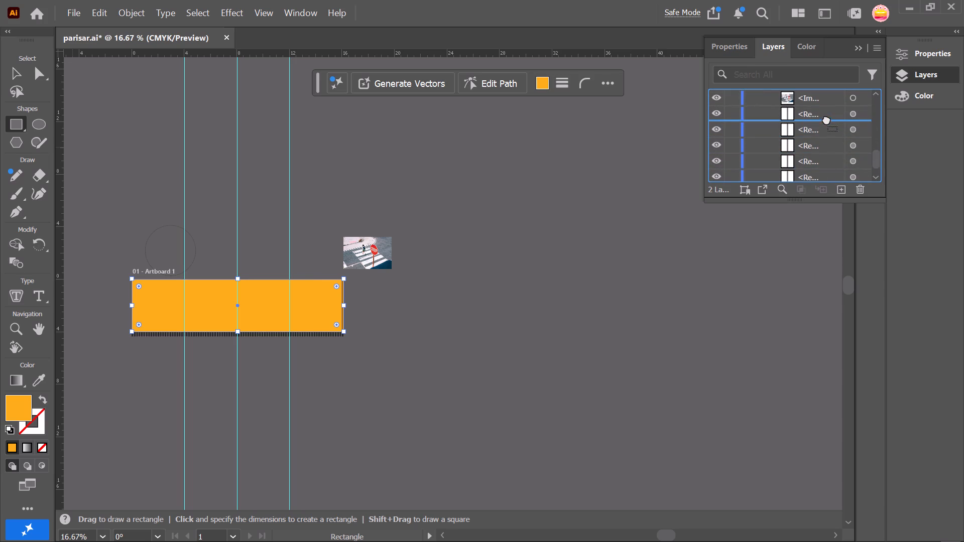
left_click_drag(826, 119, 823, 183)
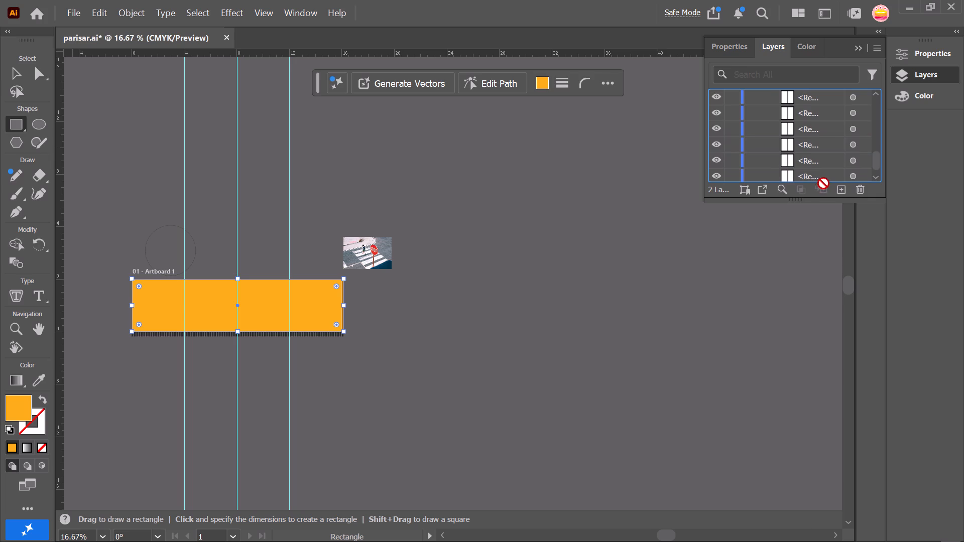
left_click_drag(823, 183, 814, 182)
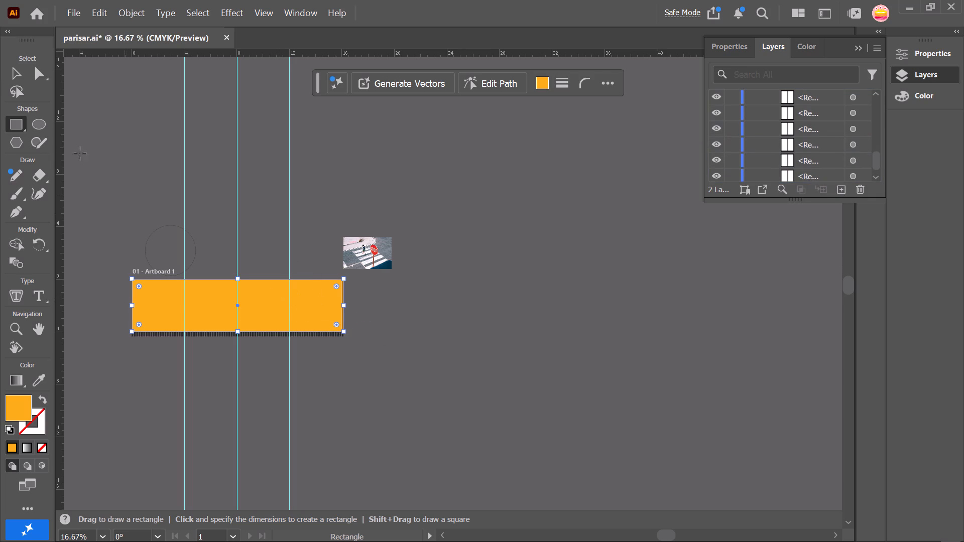
Send the orange rectangle to the back, behind the children, logo and dark bars.
left_click(12, 71)
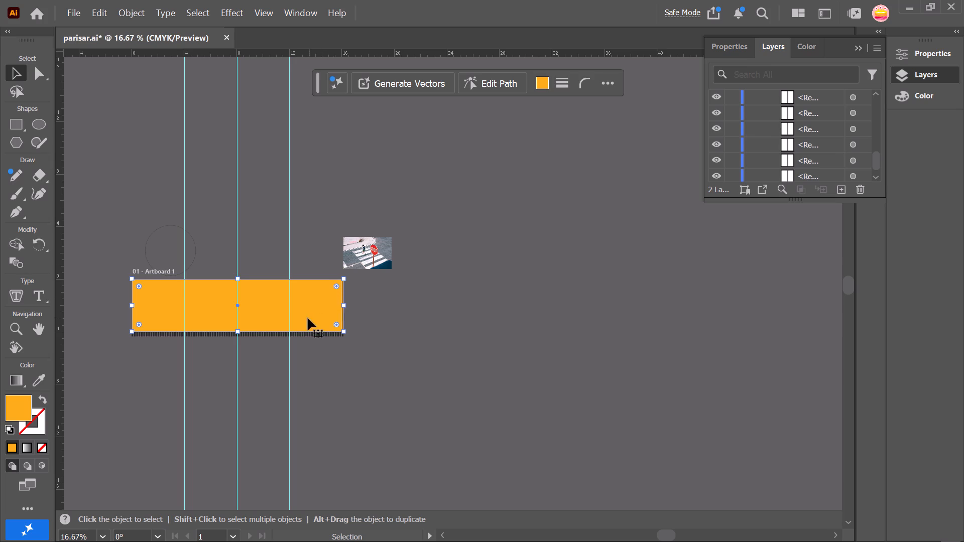
left_click(314, 308)
right_click(314, 308)
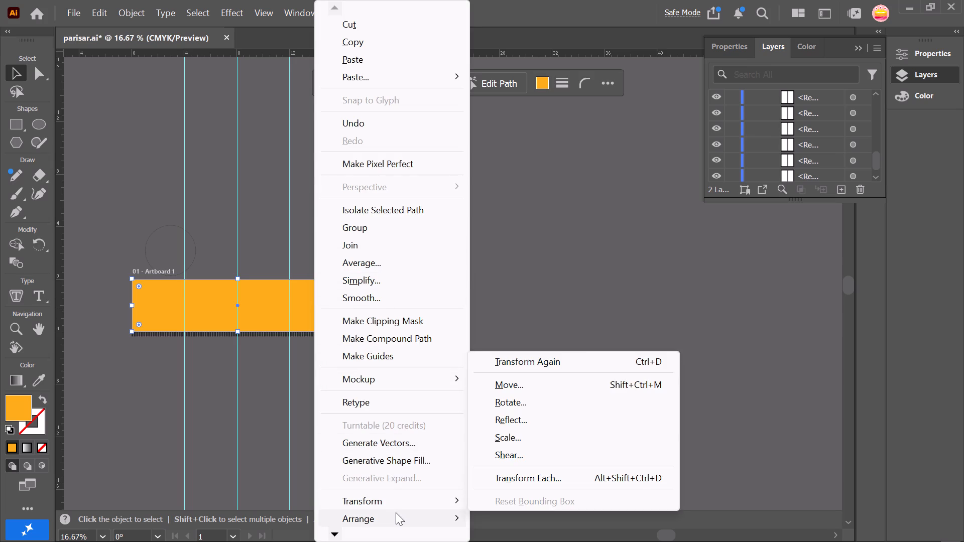
left_click(541, 492)
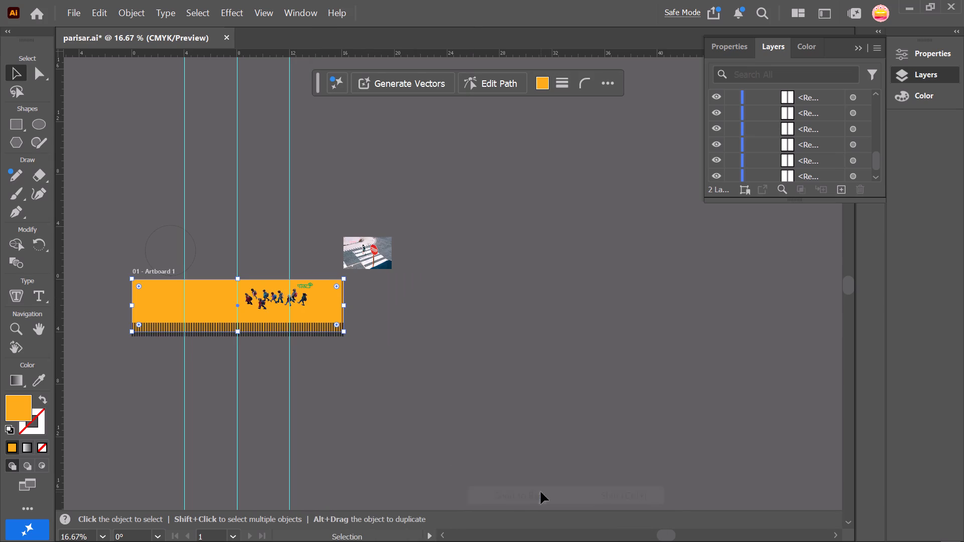
Narrow the orange rectangle so that its right edge meets the artboard's right edge.
scroll(272, 354, "up", 2, "ctrl+alt")
scroll(272, 354, "right", 2)
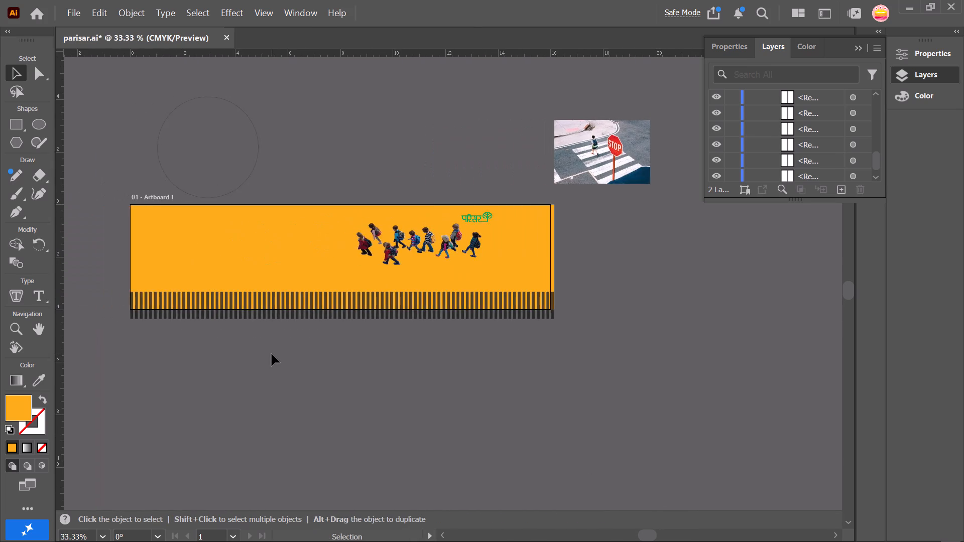
scroll(272, 354, "right", 1)
left_click(557, 363)
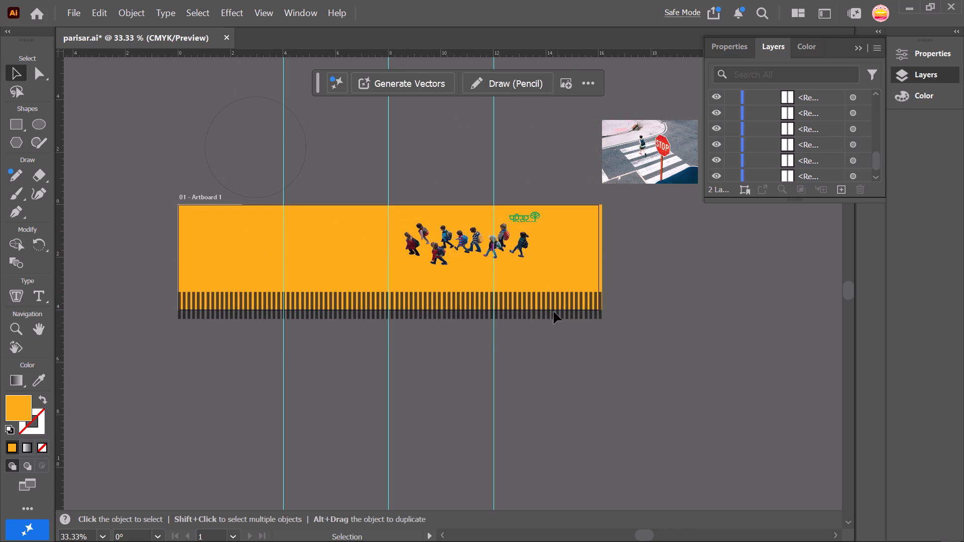
left_click(563, 260)
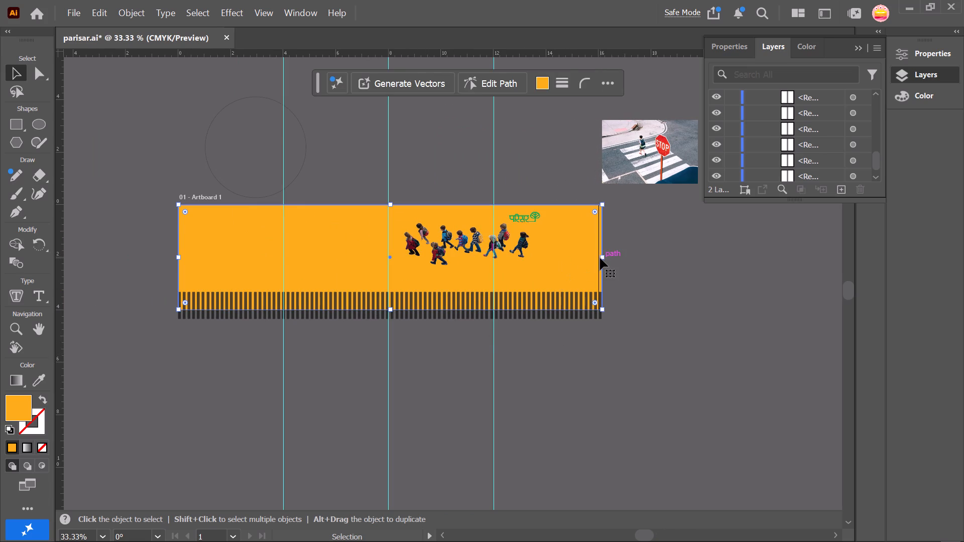
left_click(602, 255)
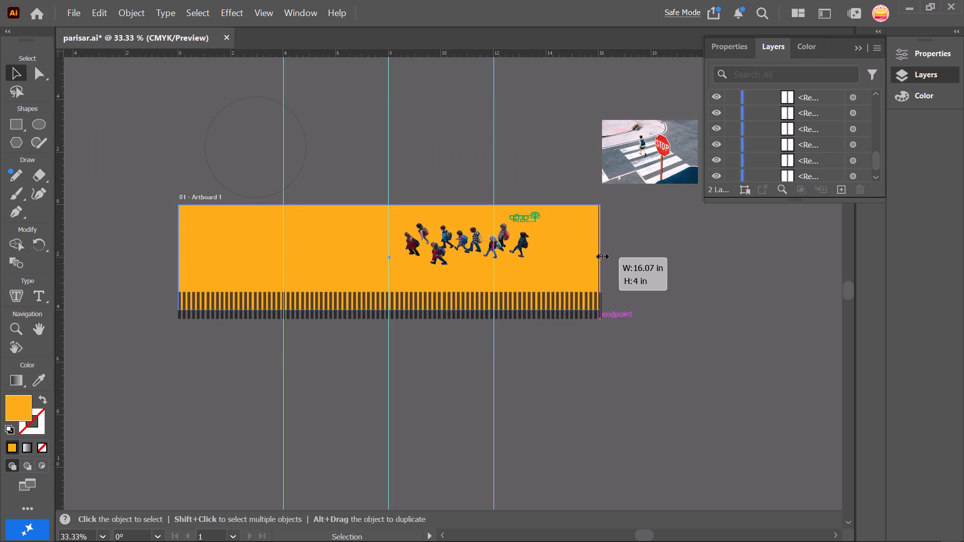
left_click(665, 317)
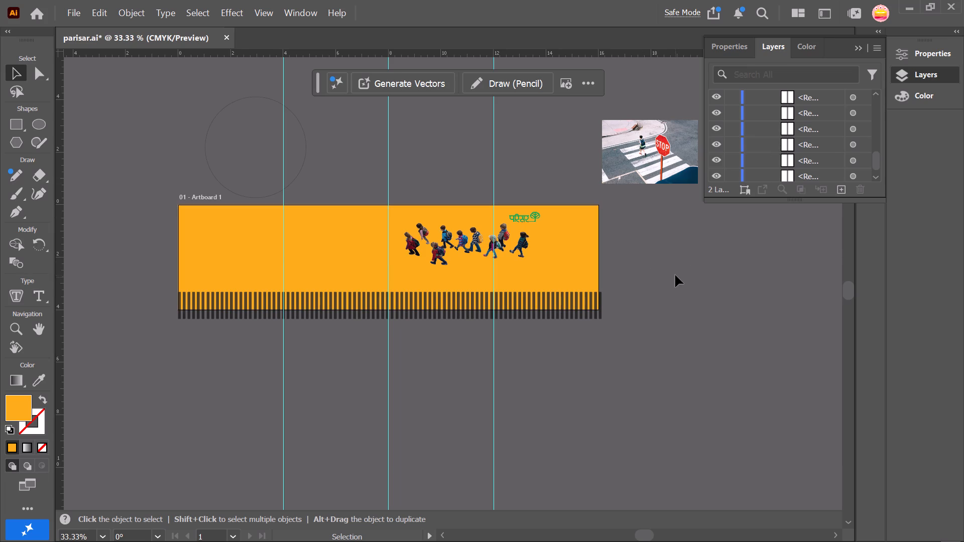
Lock the orange background rectangle and the green logo image in Layer 1.
scroll(763, 168, "down", 3)
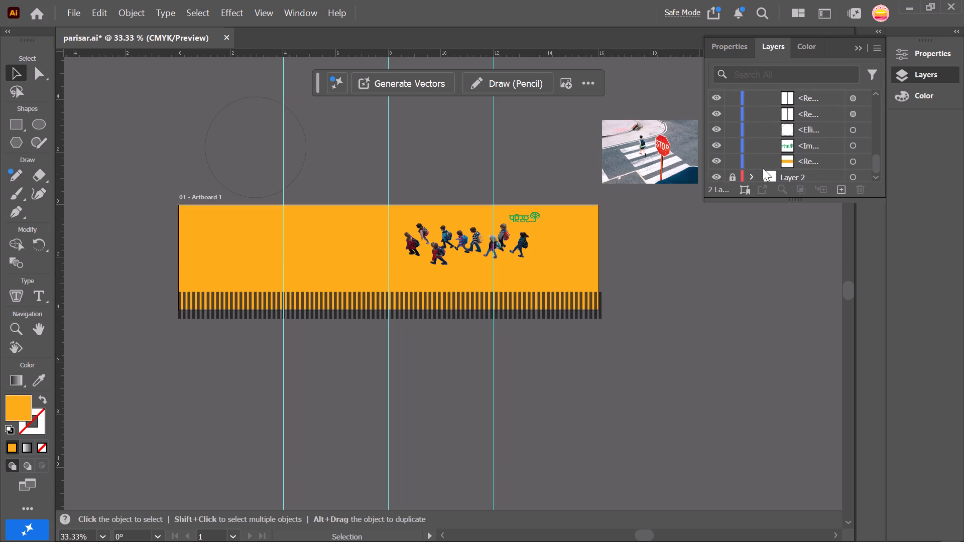
left_click(729, 159)
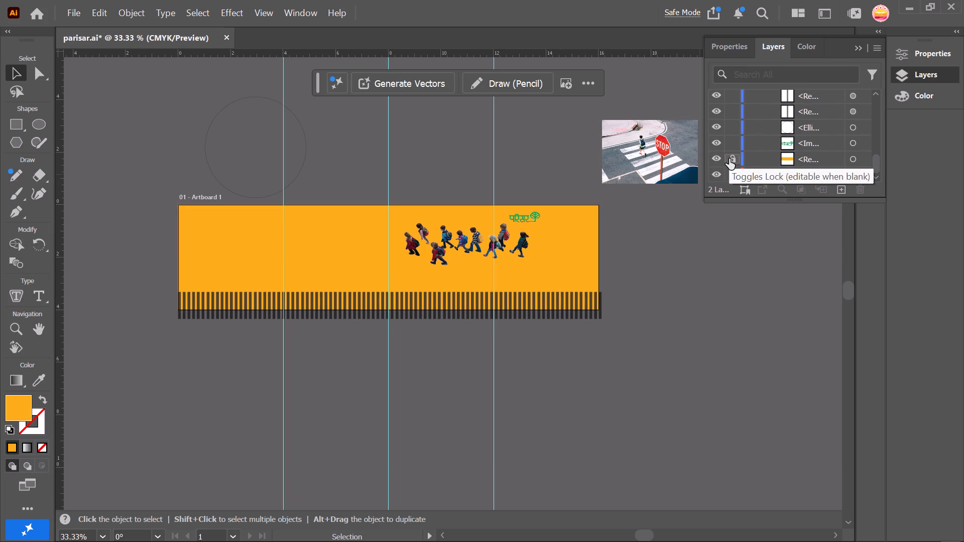
left_click(731, 147)
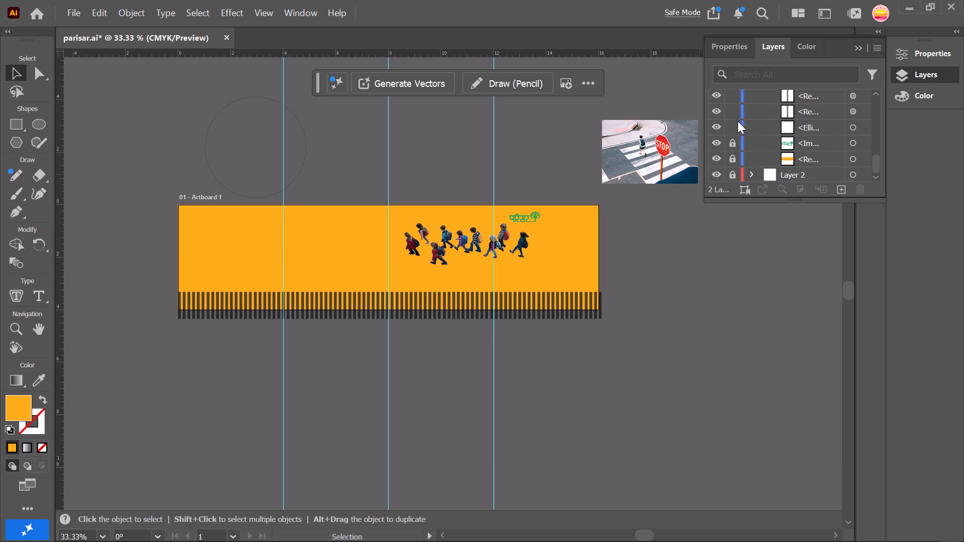
Select the entire row of dark bars along the artboard's bottom edge and group them.
scroll(747, 119, "up", 3)
scroll(747, 119, "down", 1)
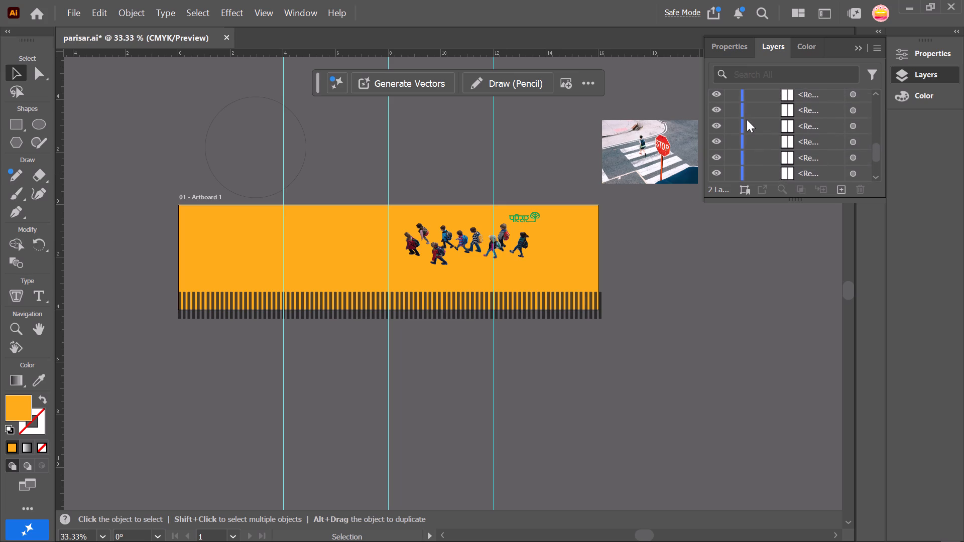
scroll(747, 119, "down", 3)
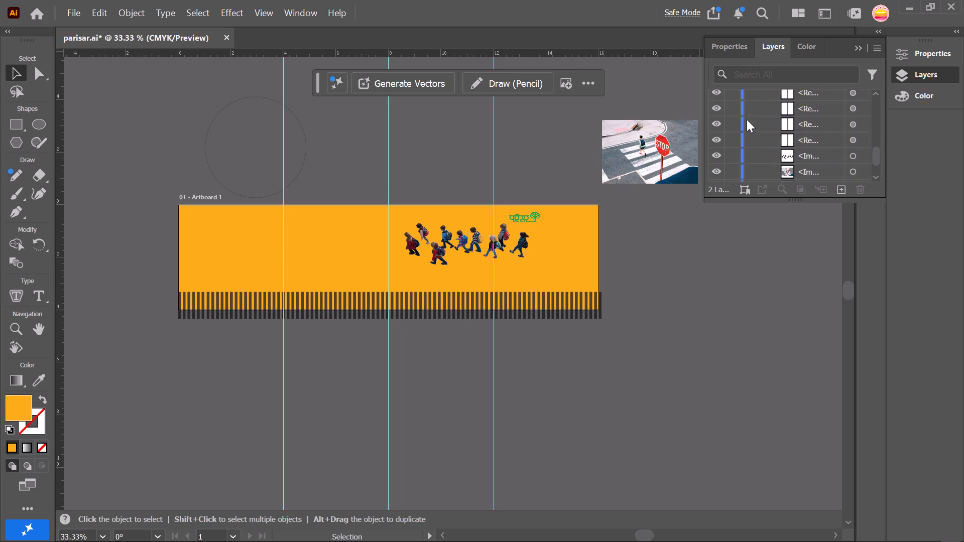
scroll(747, 119, "down", 1)
scroll(747, 119, "up", 1)
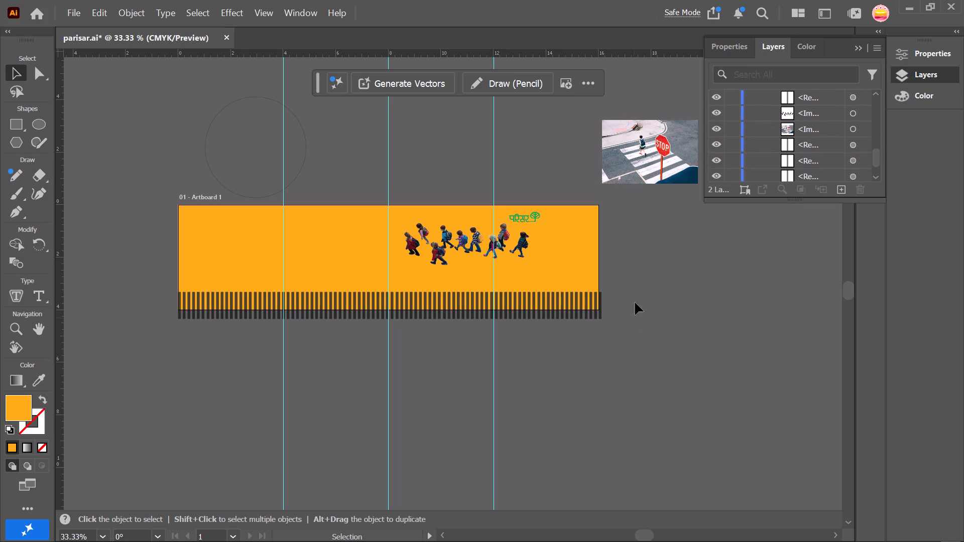
left_click_drag(650, 293, 169, 328)
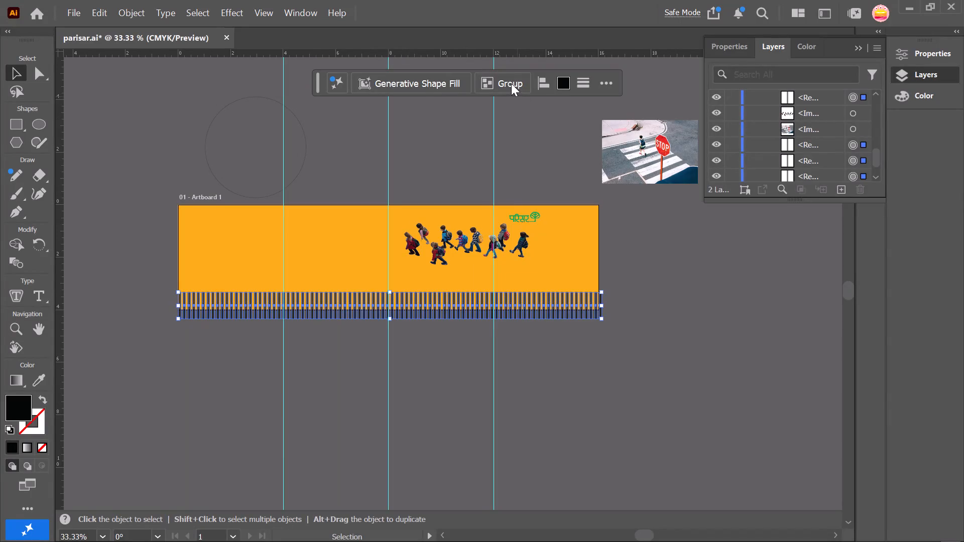
left_click(511, 83)
left_click(718, 314)
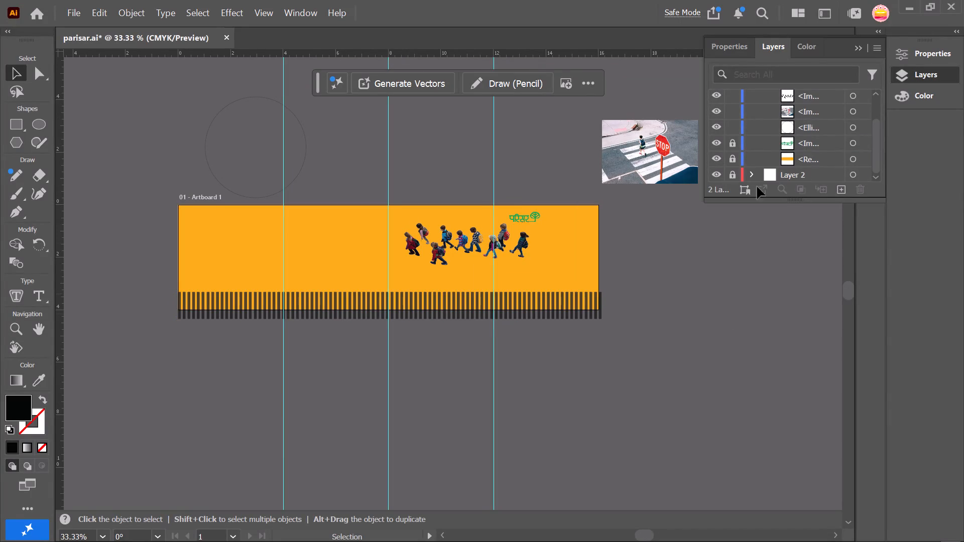
Unlock the green परिसर logo image and move it into the artboard's upper-right corner.
scroll(812, 114, "up", 2)
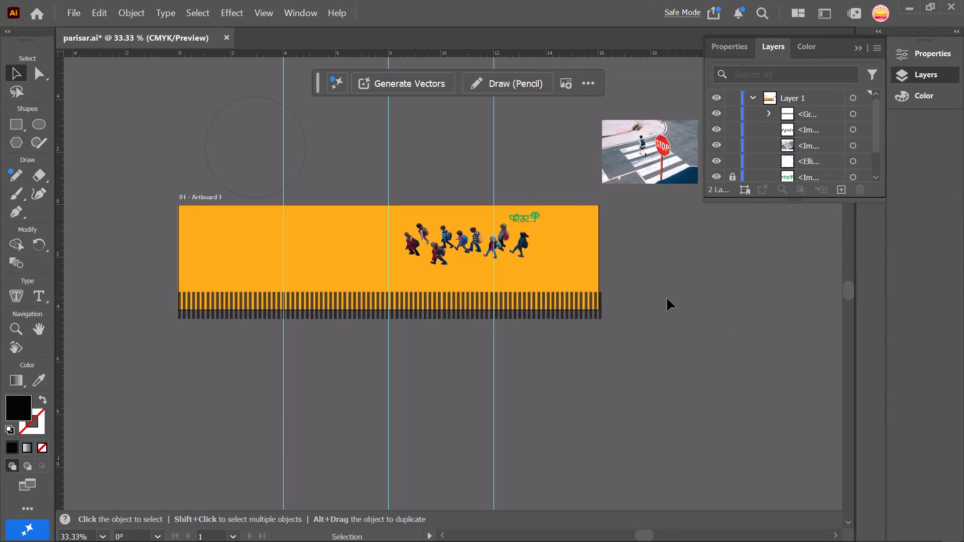
scroll(653, 248, "up", 4, "ctrl+alt")
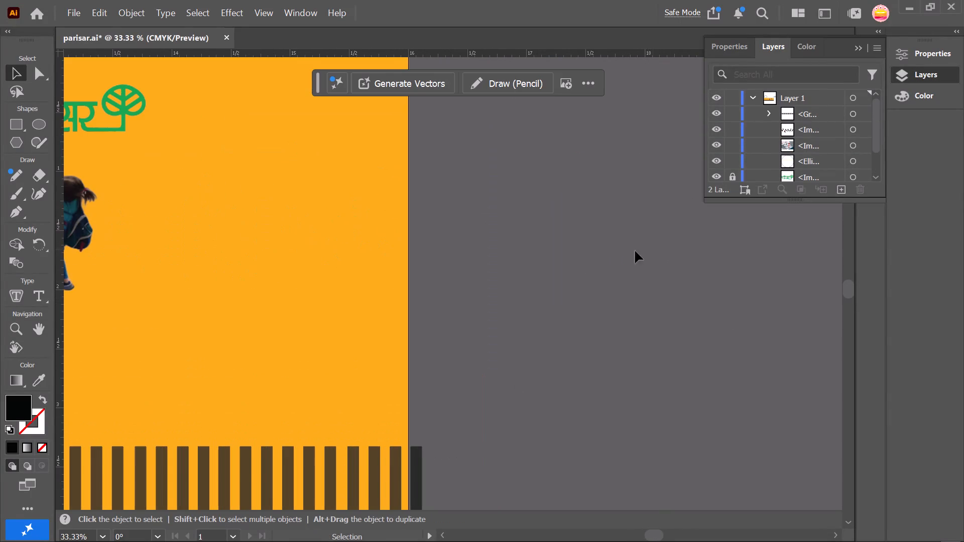
scroll(514, 236, "down", 2, "ctrl+alt")
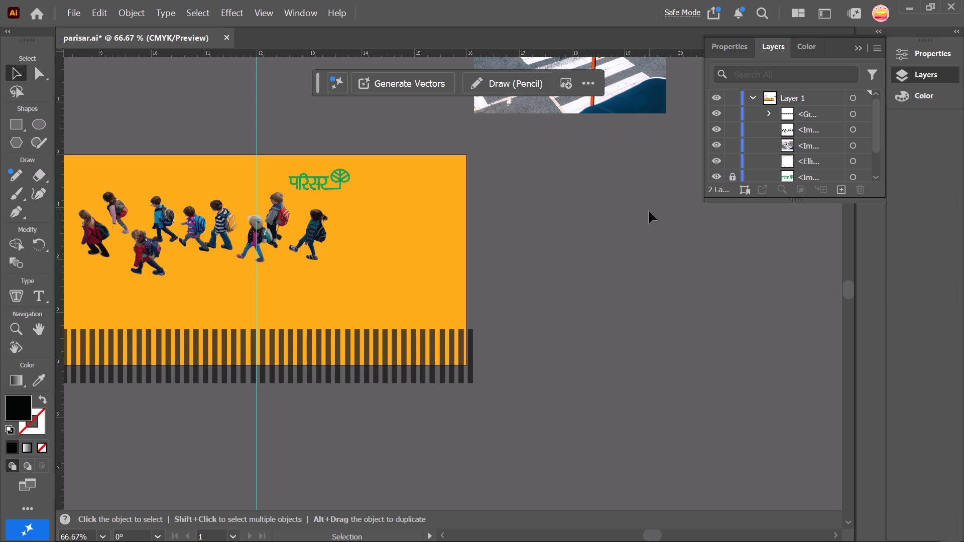
scroll(776, 156, "down", 1)
left_click(731, 167)
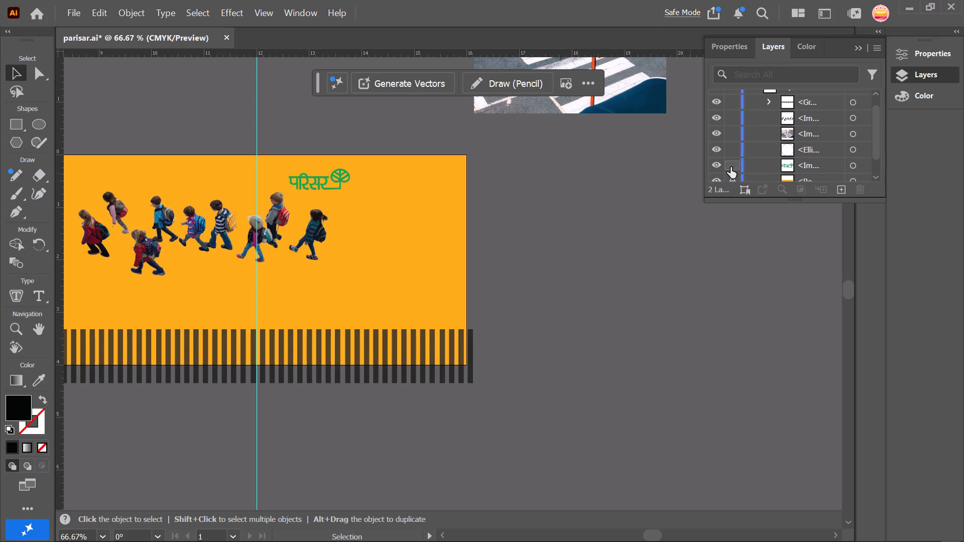
scroll(584, 163, "right", 3)
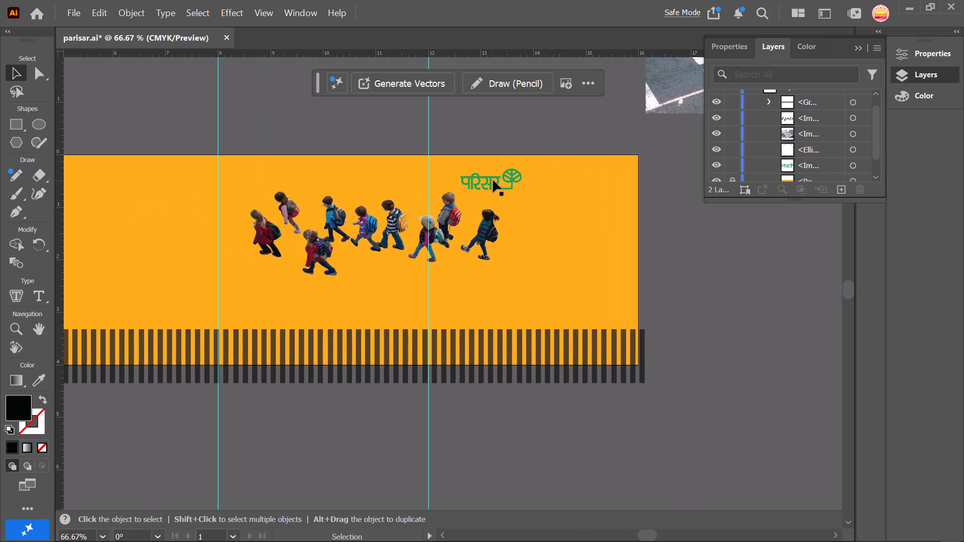
left_click(481, 179)
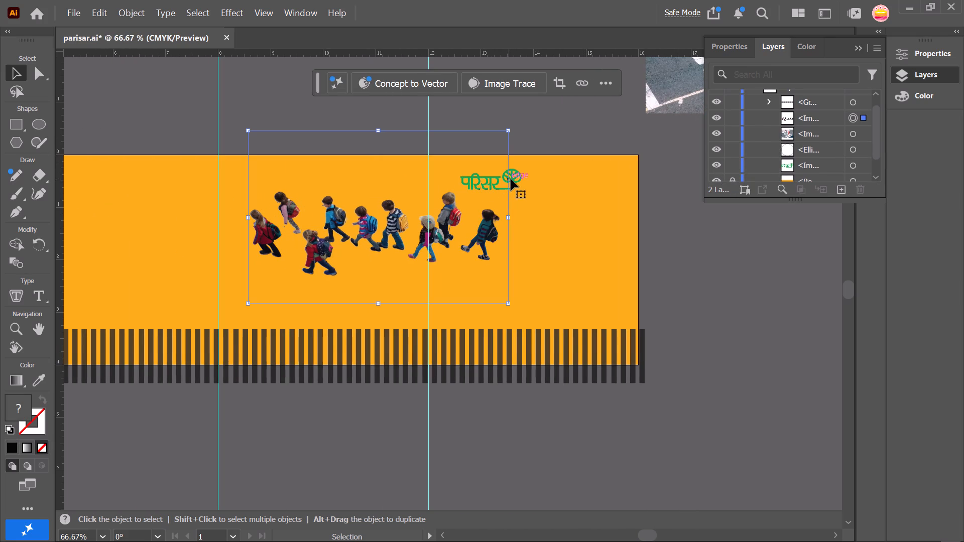
left_click(516, 178)
left_click_drag(516, 178, 616, 167)
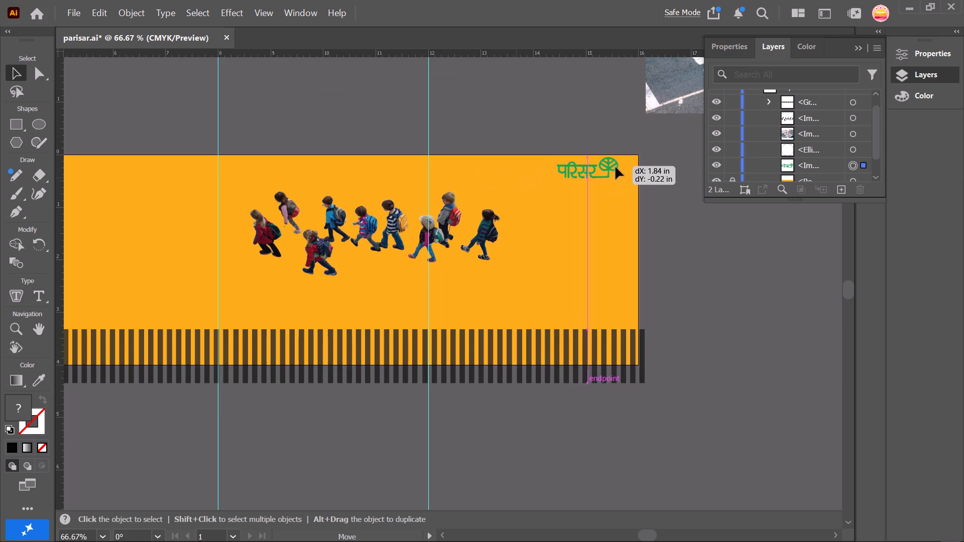
left_click_drag(616, 167, 627, 173)
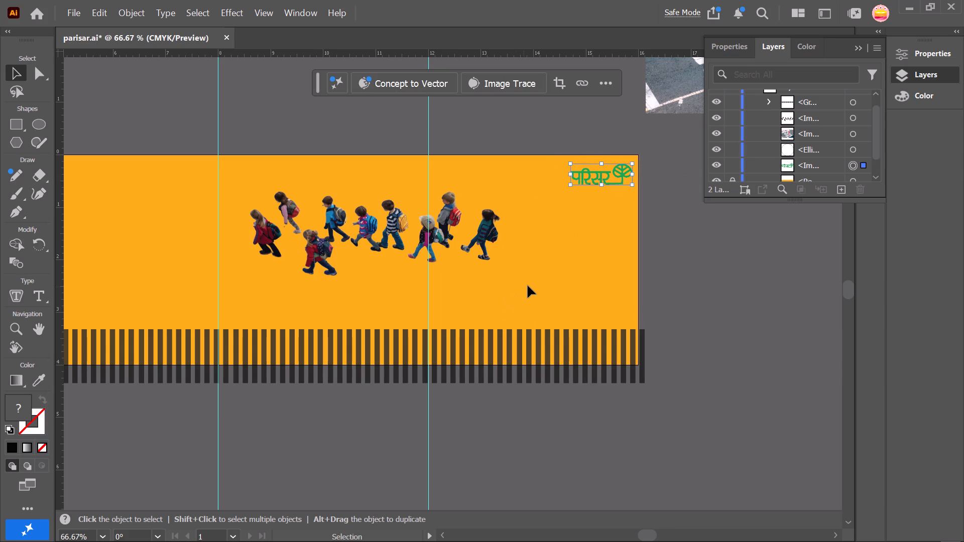
Move the walking-children image onto the right end of the dark bar row and stack it above the bar group in Layer 1.
scroll(528, 286, "right", 1)
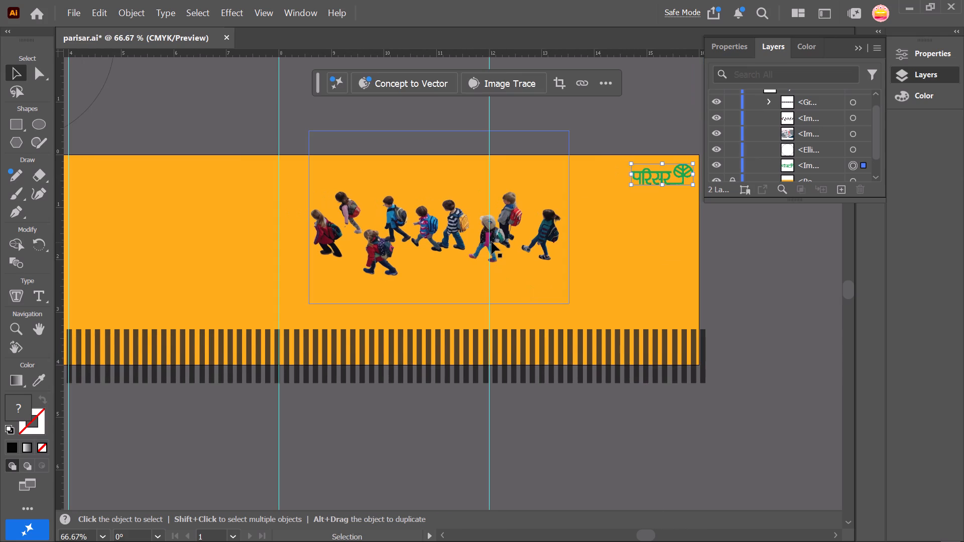
left_click_drag(492, 242, 633, 345)
left_click_drag(805, 133, 810, 96)
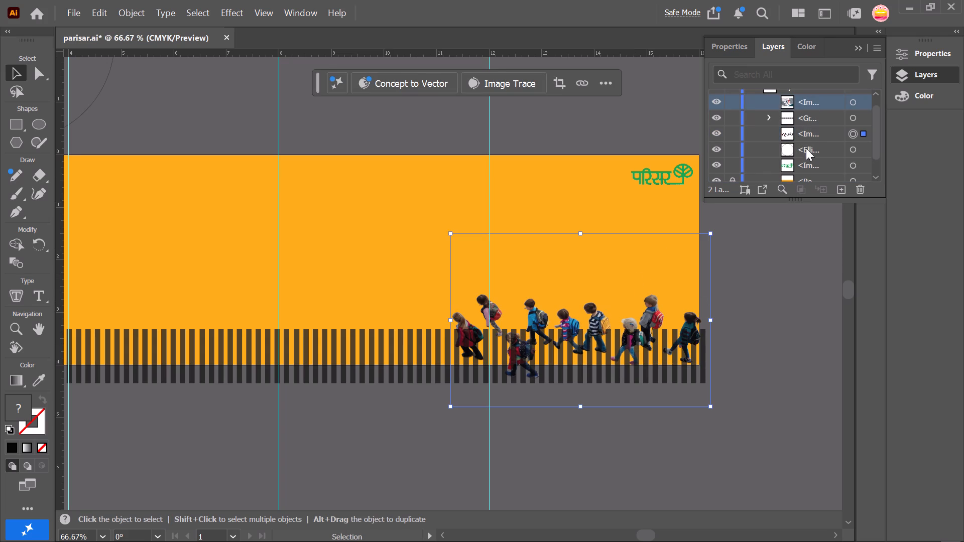
left_click_drag(808, 133, 814, 112)
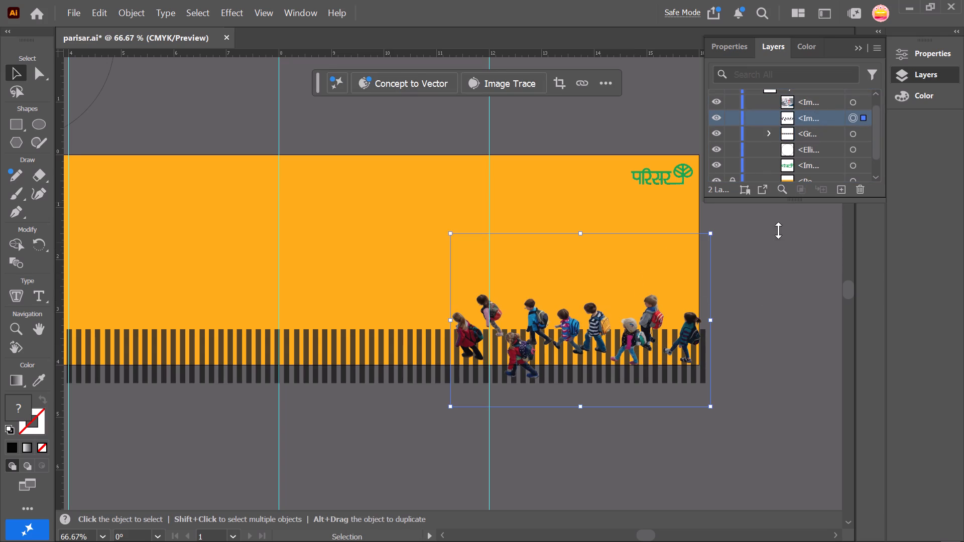
left_click(757, 302)
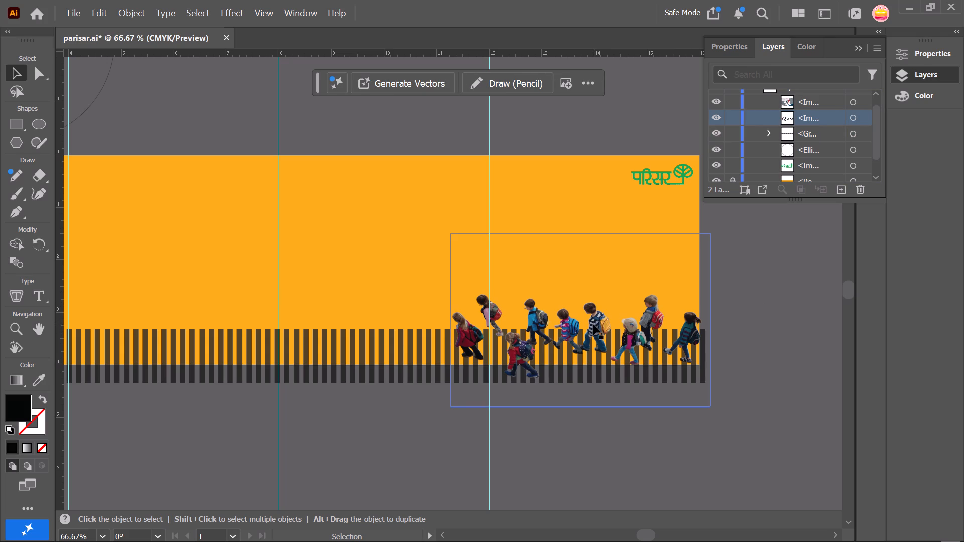
Scale the walking-children image down proportionally and place it on the bar row, with all the children inside the artboard's right edge.
left_click(593, 324)
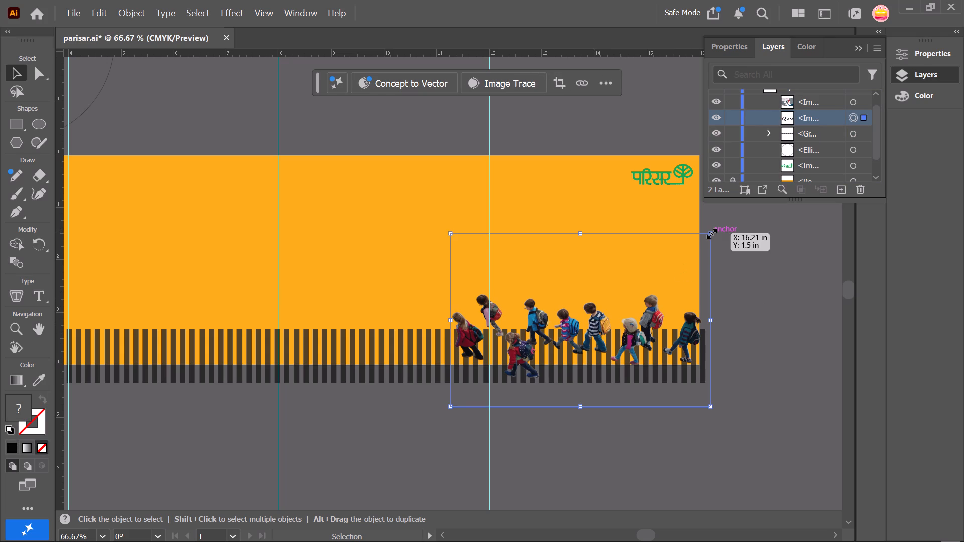
left_click_drag(710, 232, 603, 265, "shift")
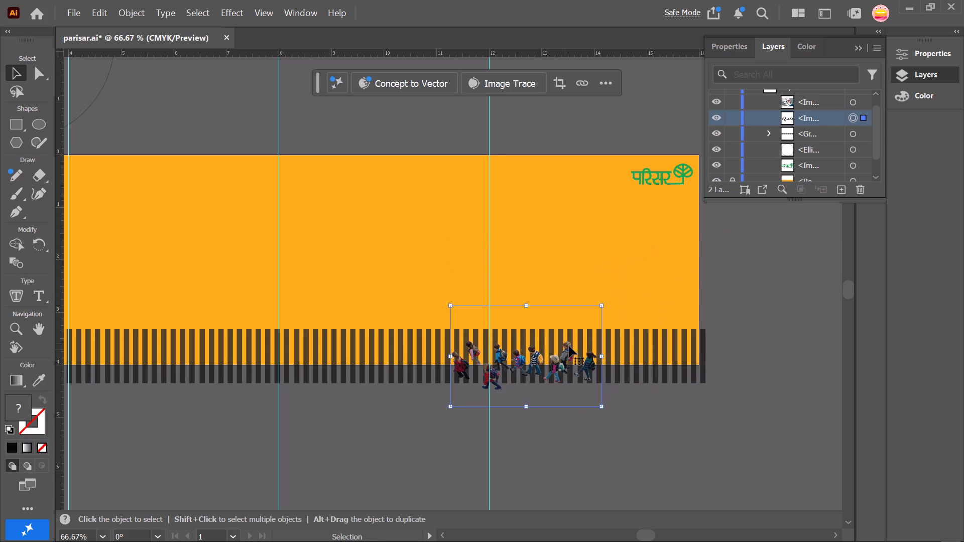
left_click_drag(602, 304, 624, 286, "shift")
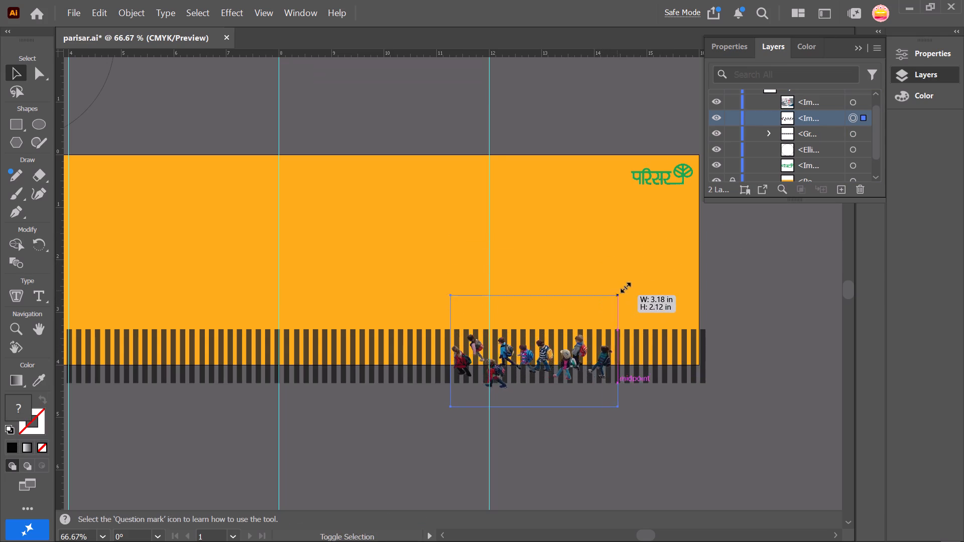
left_click_drag(624, 286, 645, 273, "shift")
left_click_drag(559, 344, 576, 331)
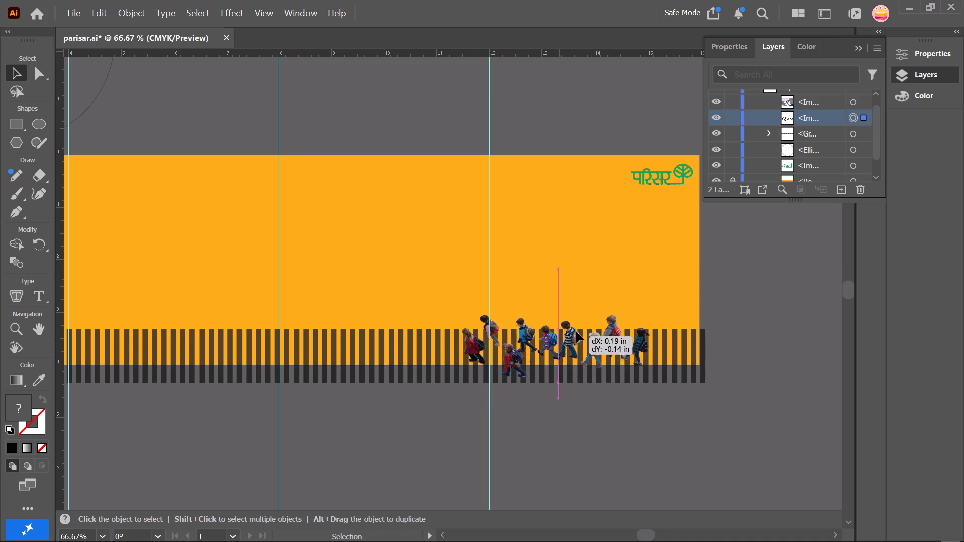
left_click_drag(576, 331, 586, 324)
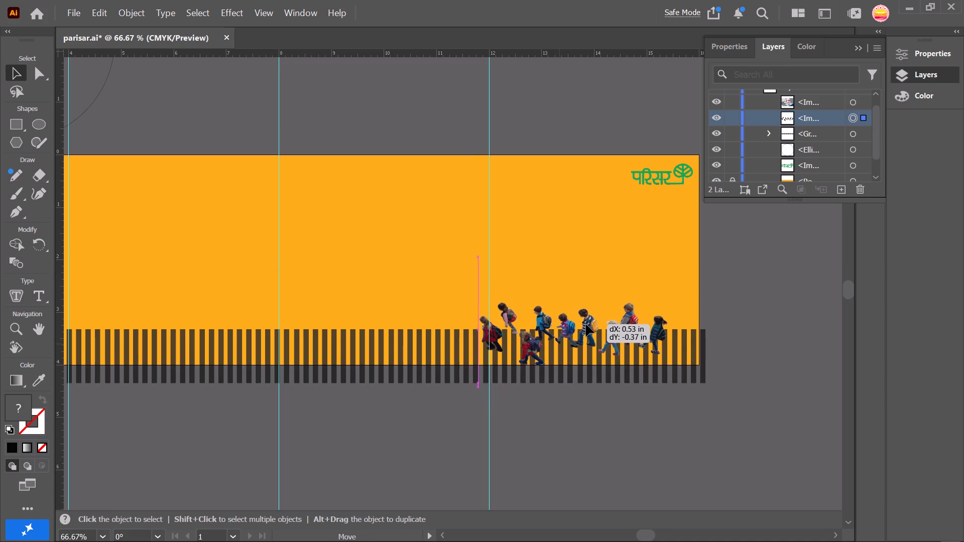
left_click_drag(586, 324, 606, 323)
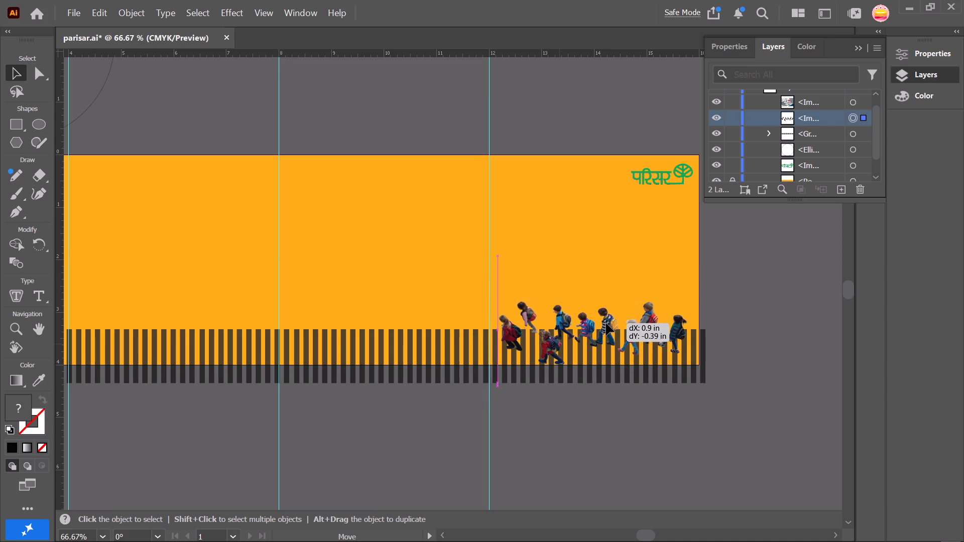
left_click_drag(606, 323, 606, 322)
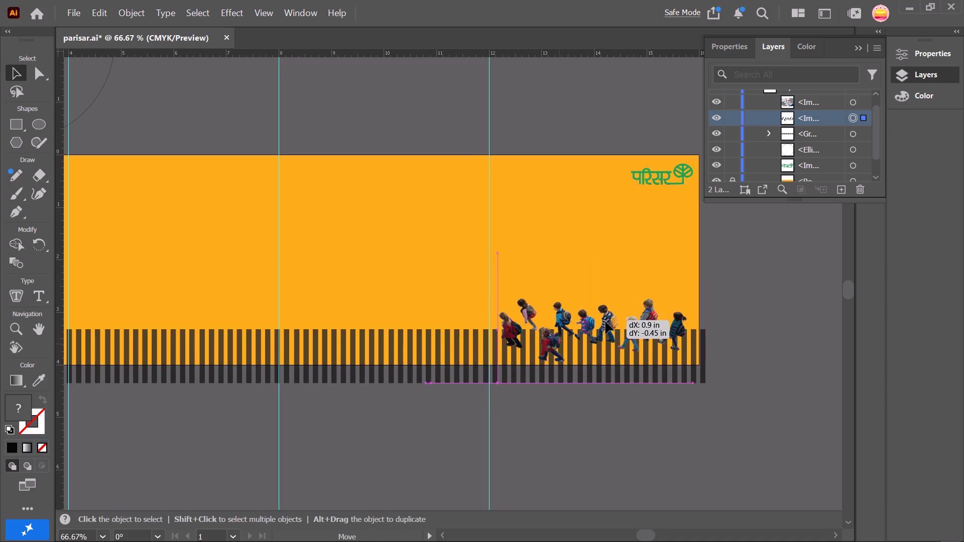
left_click_drag(606, 322, 605, 322)
left_click(545, 437)
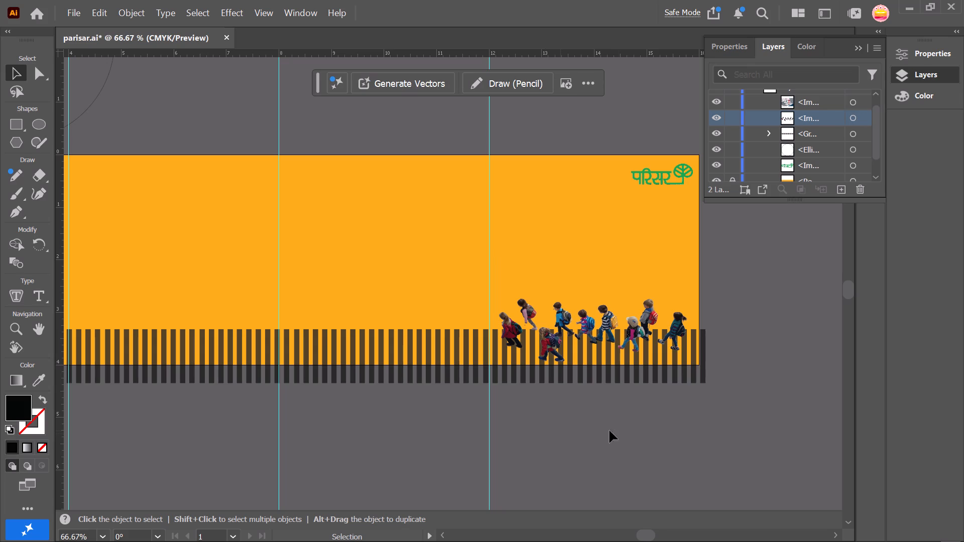
Move the unfilled circle from above the artboard onto its left part, with its bottom level with the bars' lower ends.
scroll(620, 429, "down", 2, "ctrl+alt")
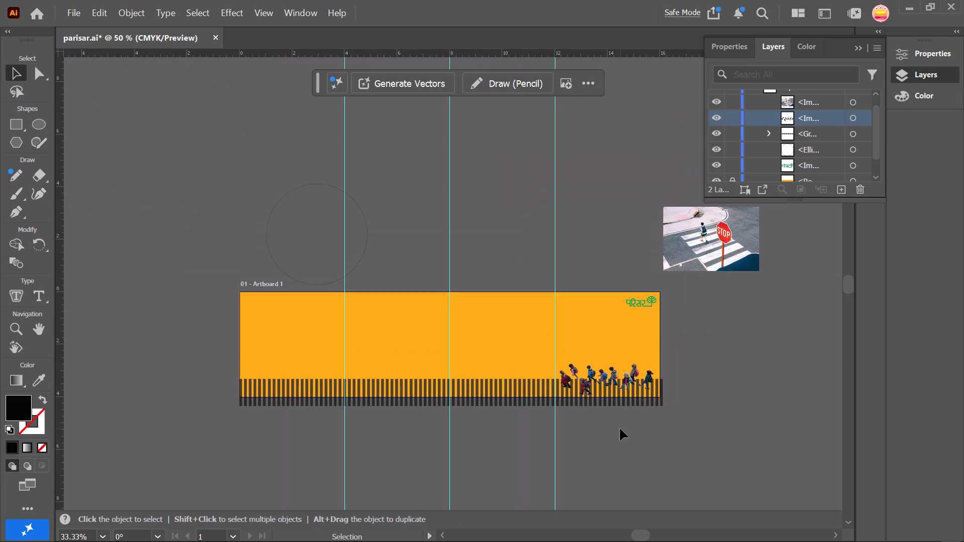
scroll(620, 429, "right", 1)
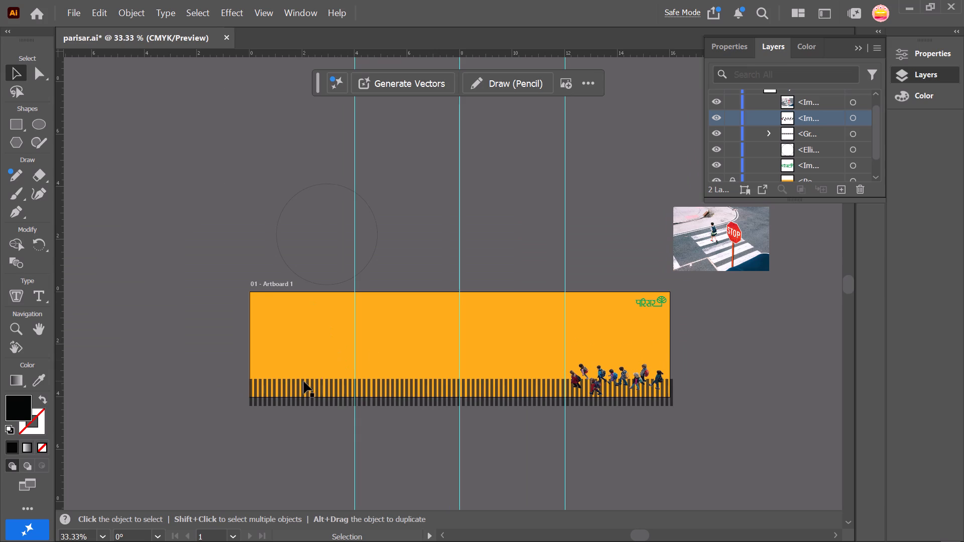
scroll(304, 381, "up", 1, "ctrl+alt")
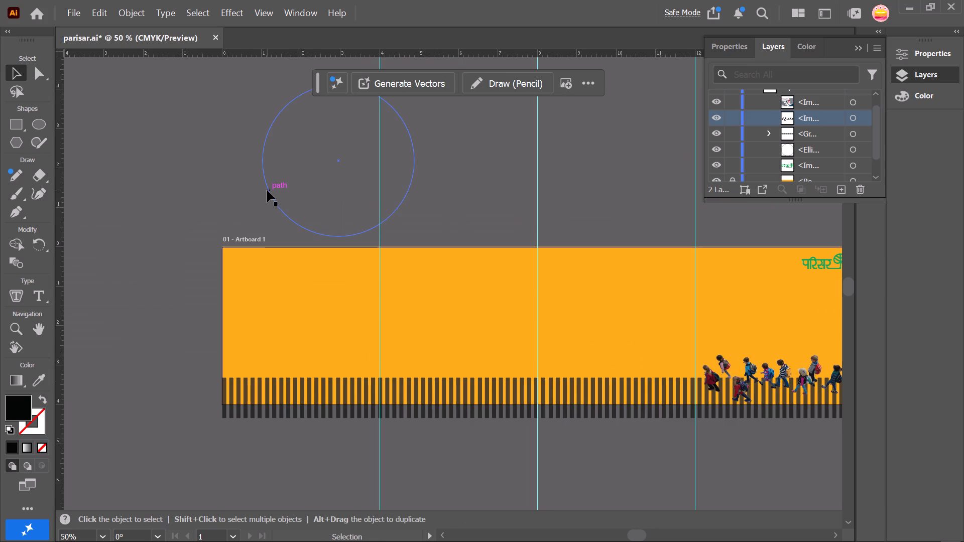
left_click(267, 190)
left_click_drag(267, 190, 305, 414)
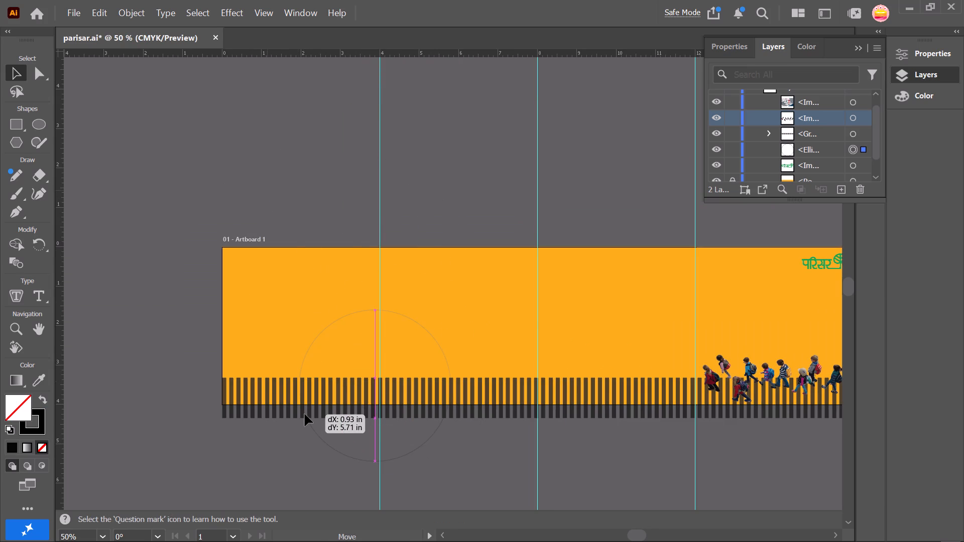
left_click_drag(305, 414, 309, 413)
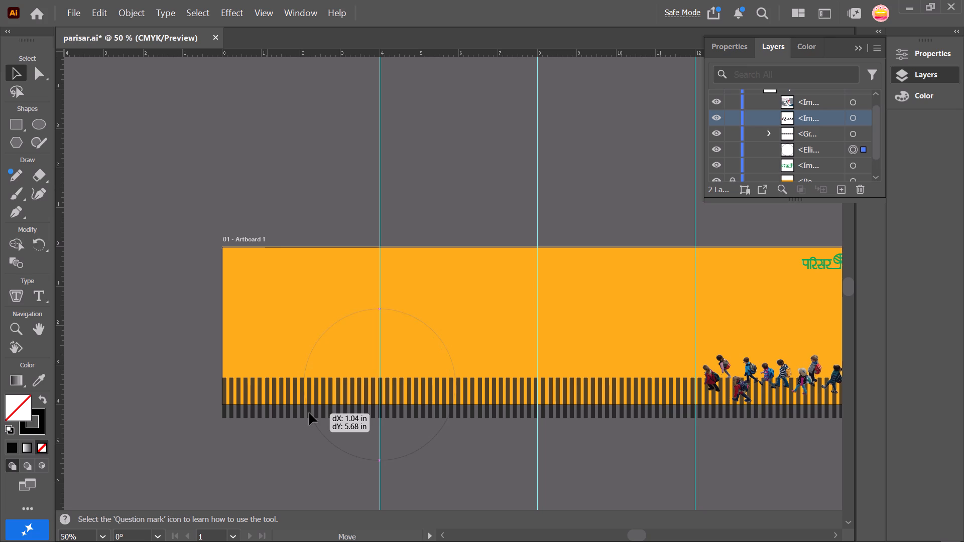
left_click_drag(309, 413, 309, 384)
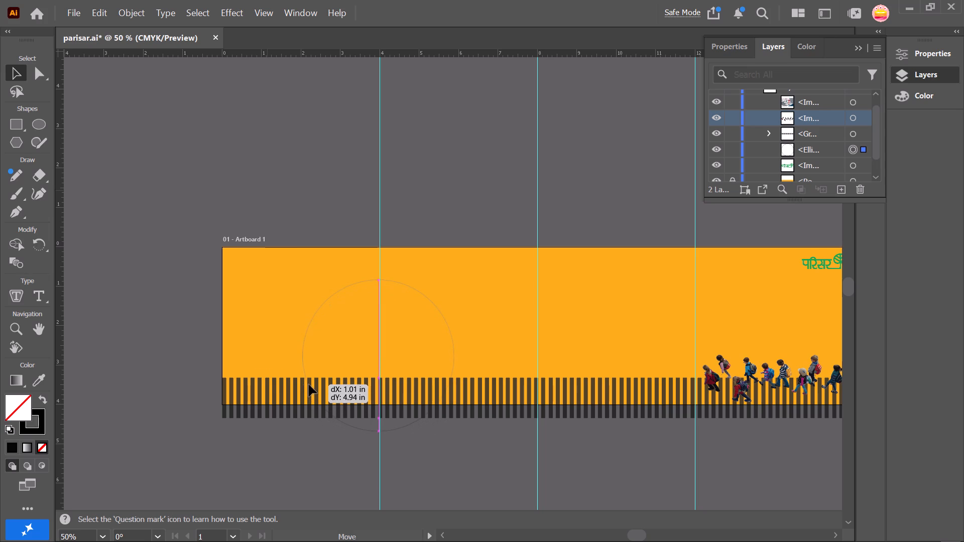
left_click_drag(309, 384, 286, 385)
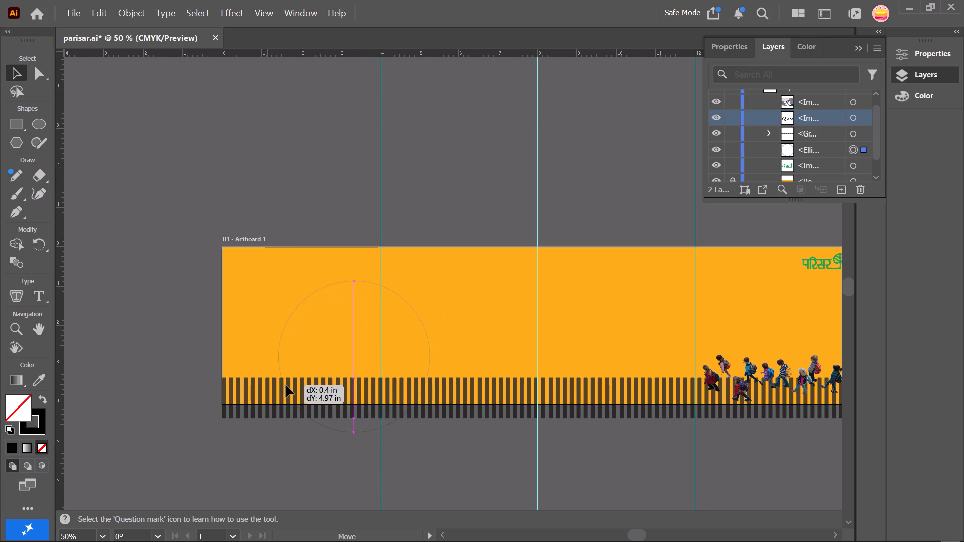
left_click_drag(286, 385, 284, 374)
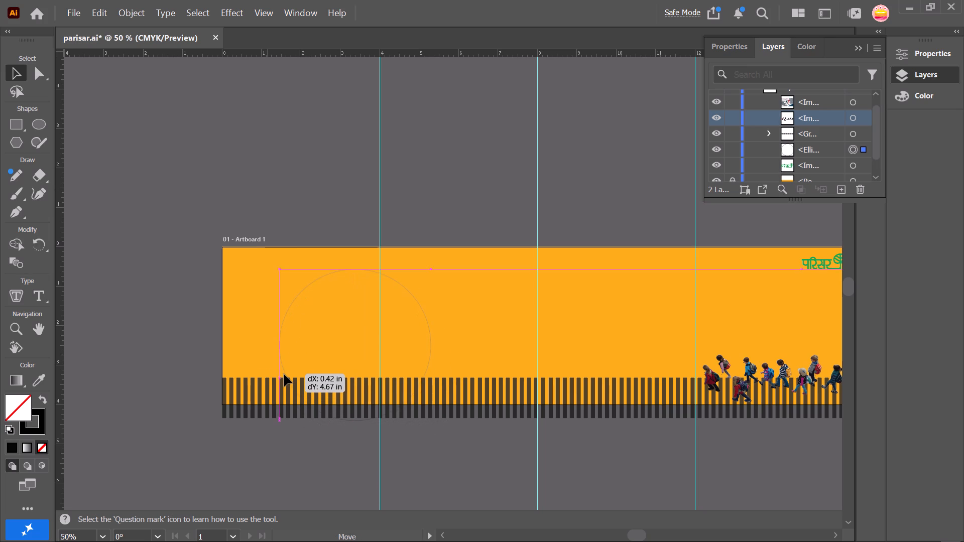
left_click_drag(284, 374, 282, 374)
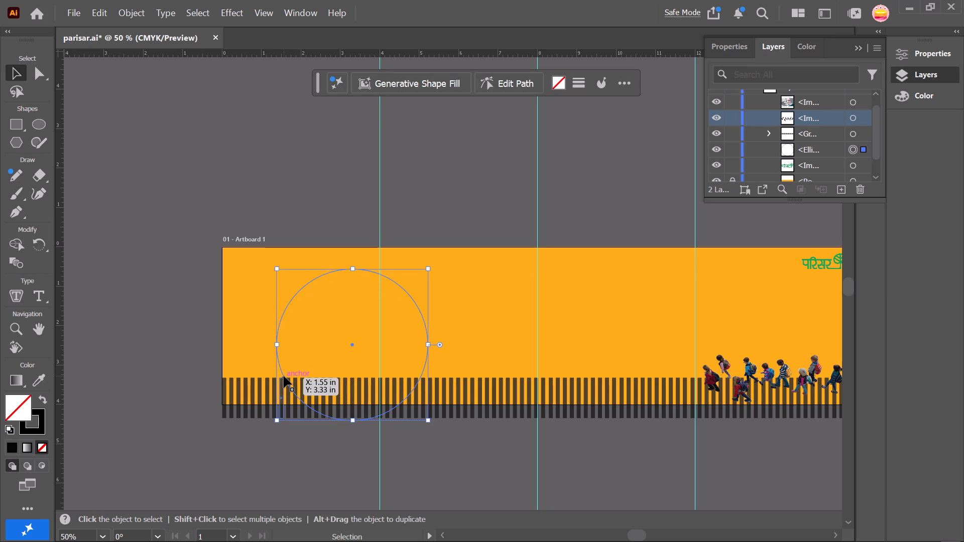
left_click_drag(284, 376, 278, 374)
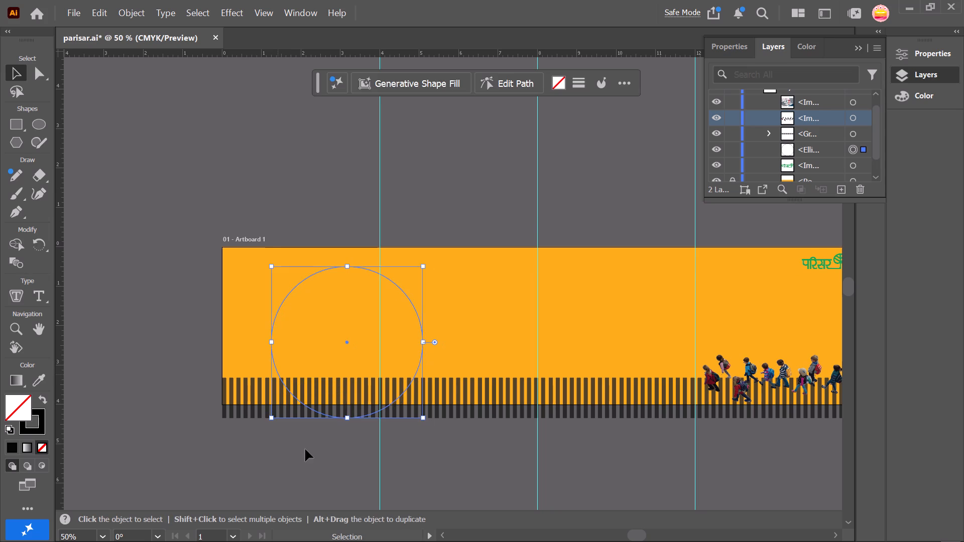
left_click(292, 455)
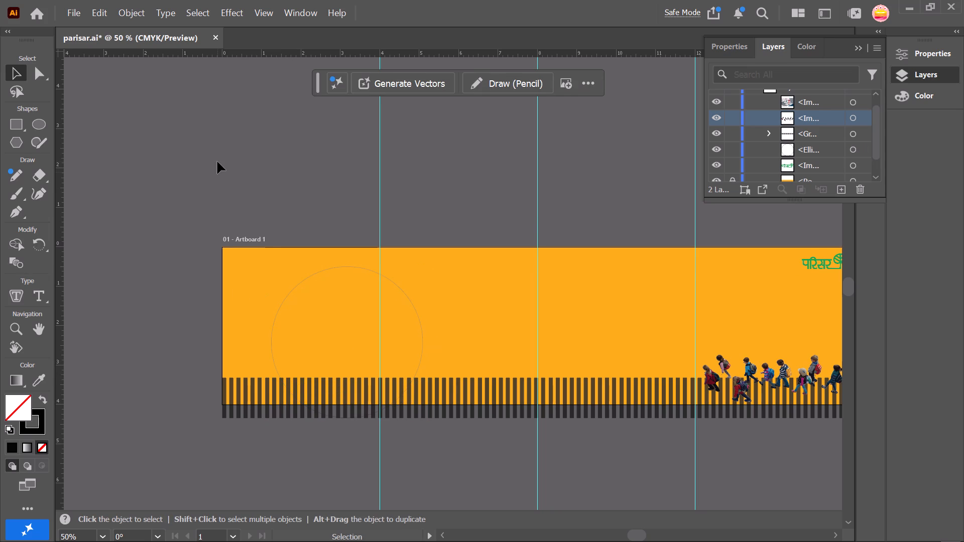
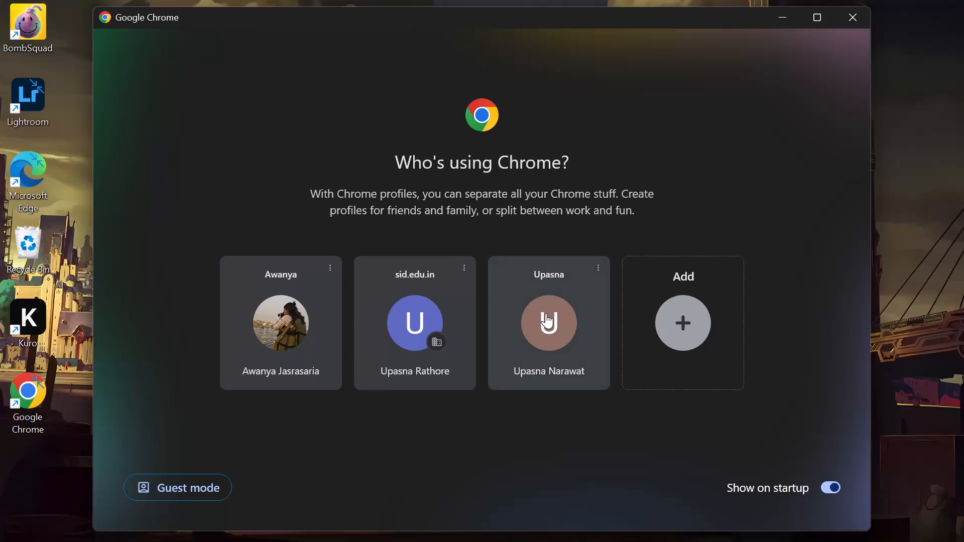
Switch to Google Chrome, open the user profile next to the Add tile, and maximize its browser window.
left_click(550, 315)
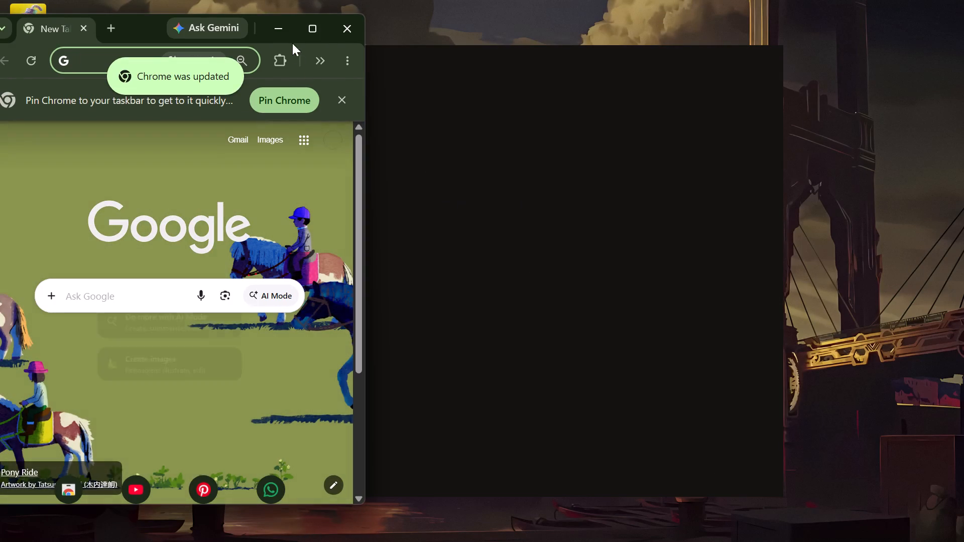
left_click(314, 28)
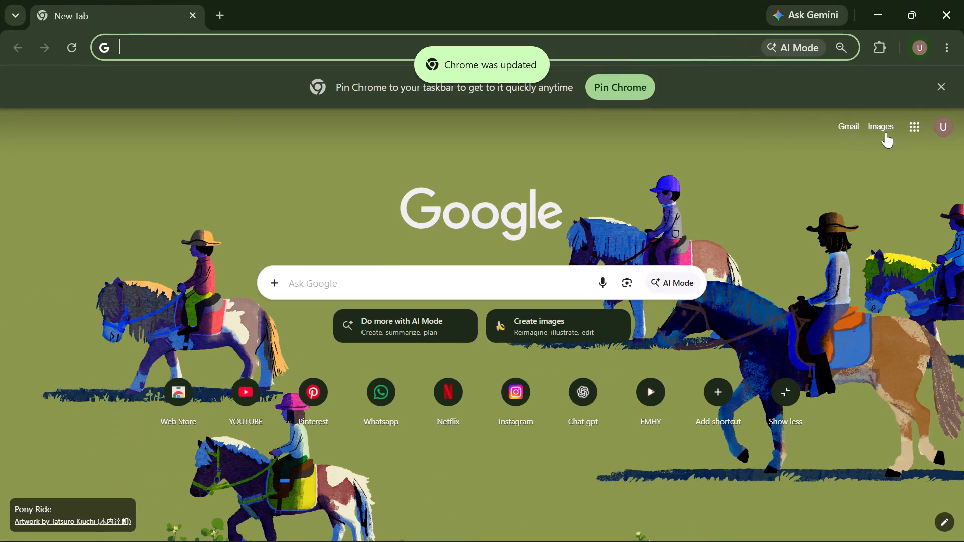
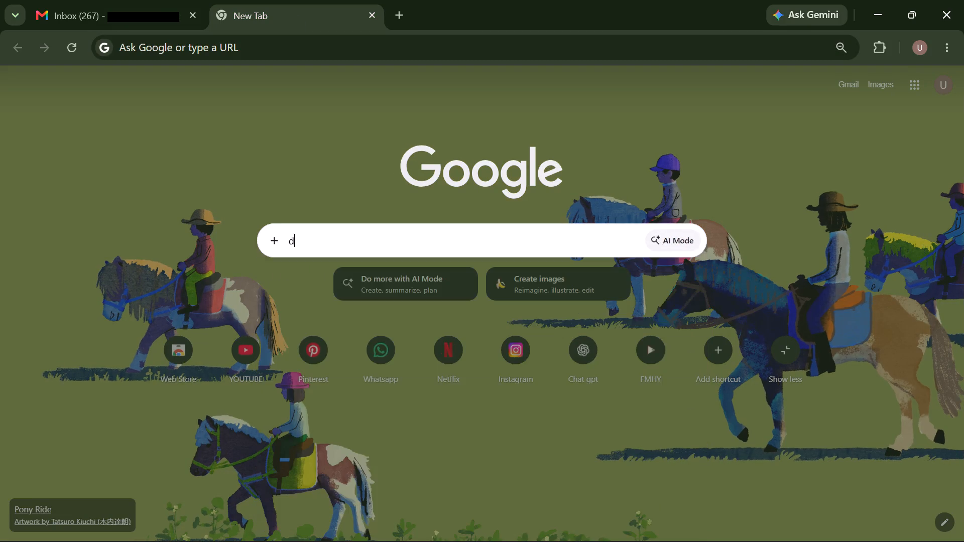
Enter a Google search query beginning "does the step program for kids have there".
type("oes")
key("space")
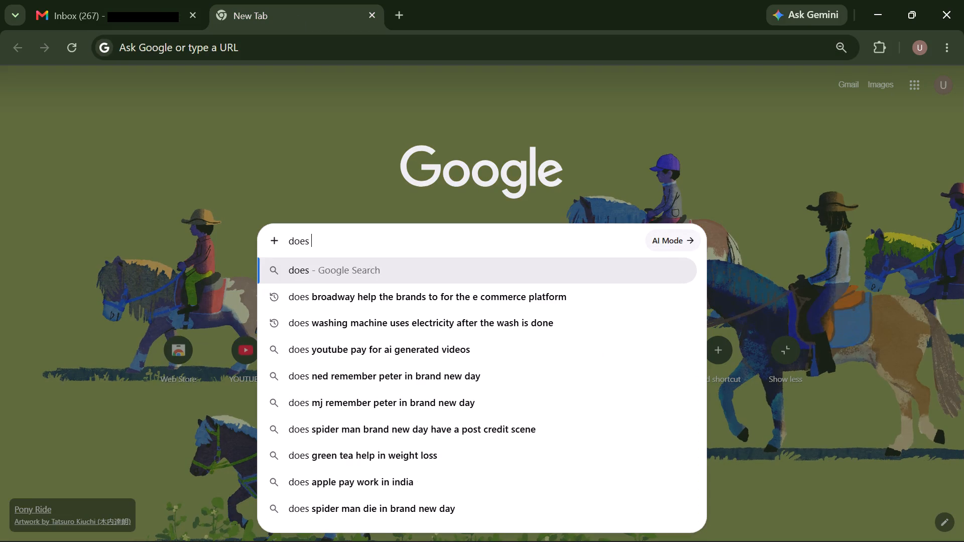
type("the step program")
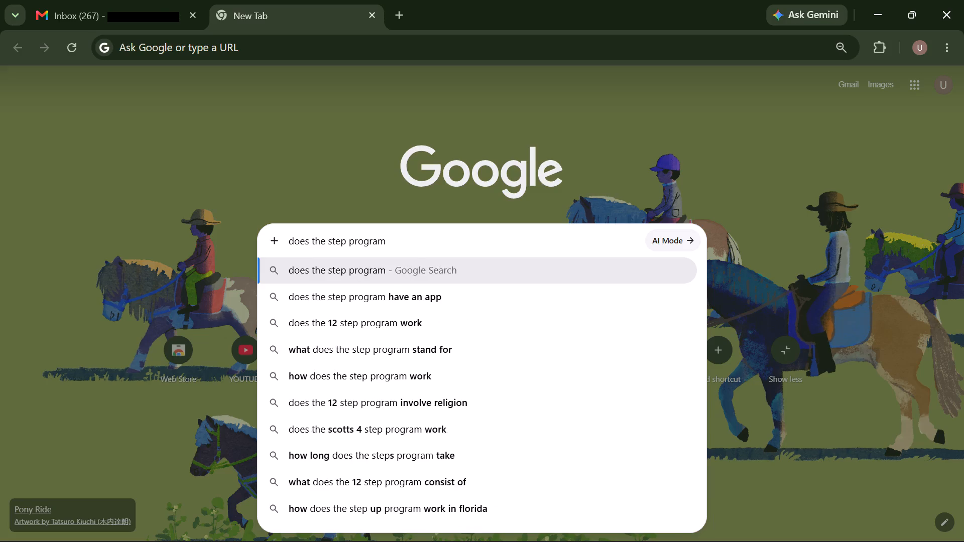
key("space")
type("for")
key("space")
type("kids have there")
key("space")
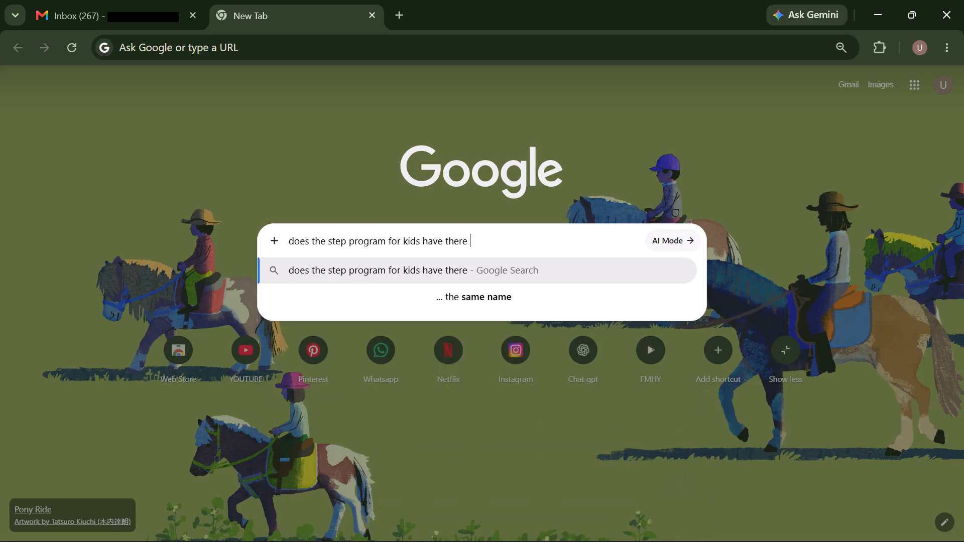
Search Google for "does the step program for kids have there logo" and read through the overview of STEP logos.
type("original lo")
type("go")
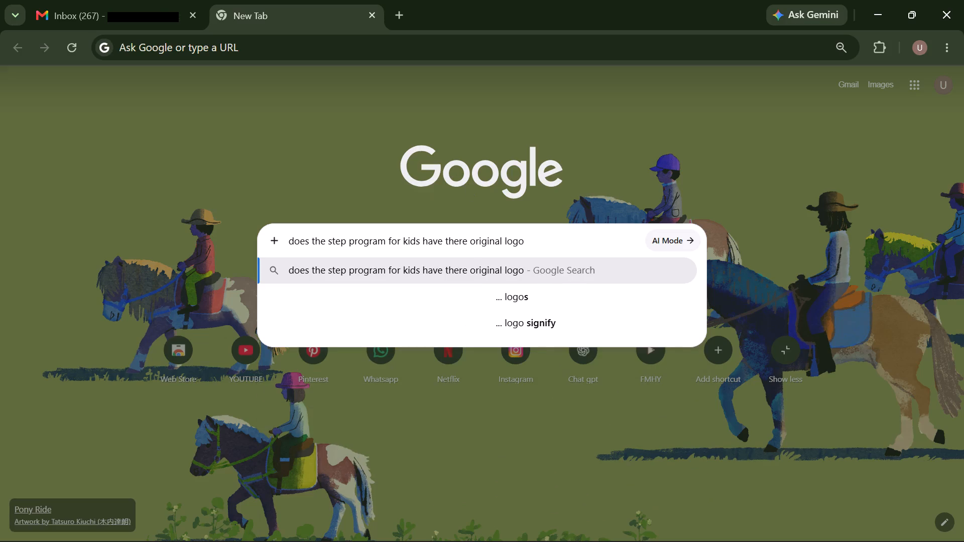
double_click(479, 239)
key("BackSpace")
key("Return")
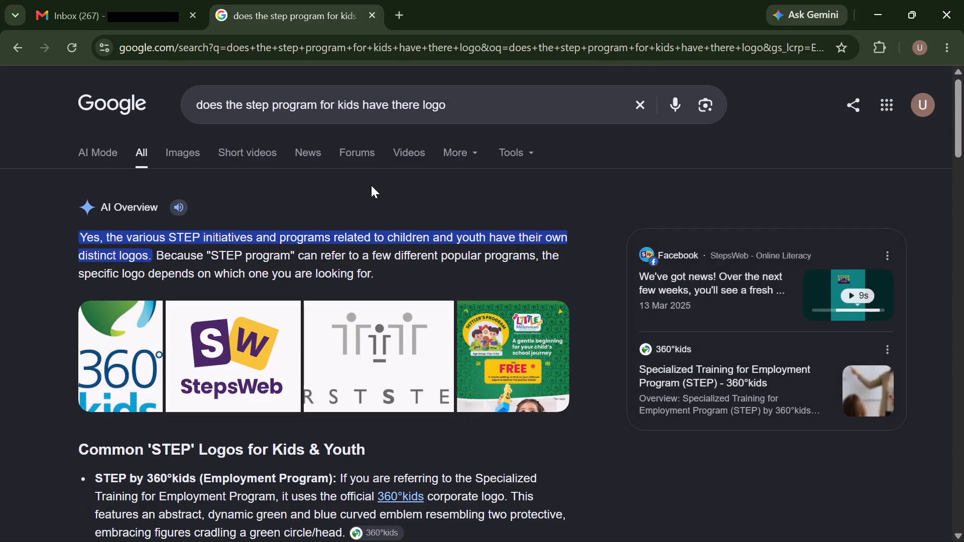
scroll(386, 320, "down", 1)
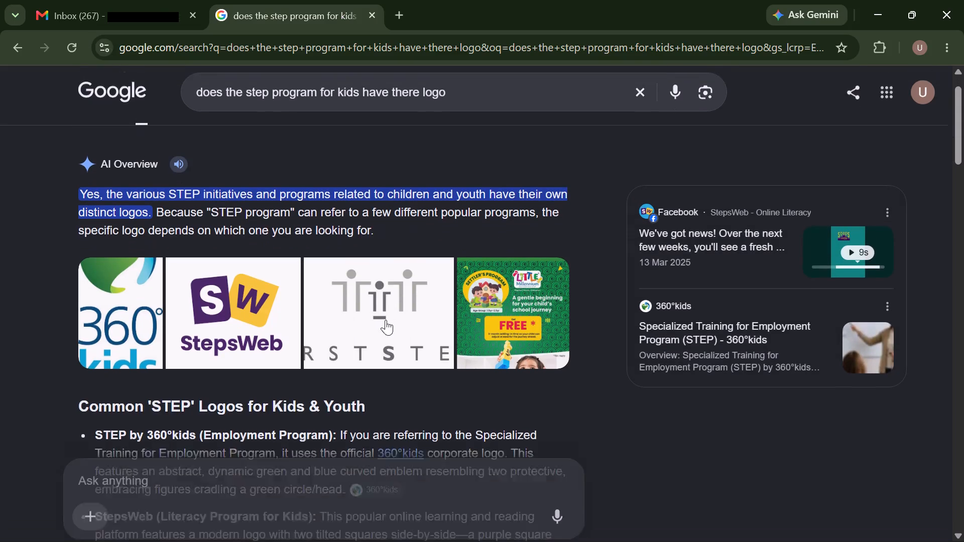
scroll(386, 320, "down", 3)
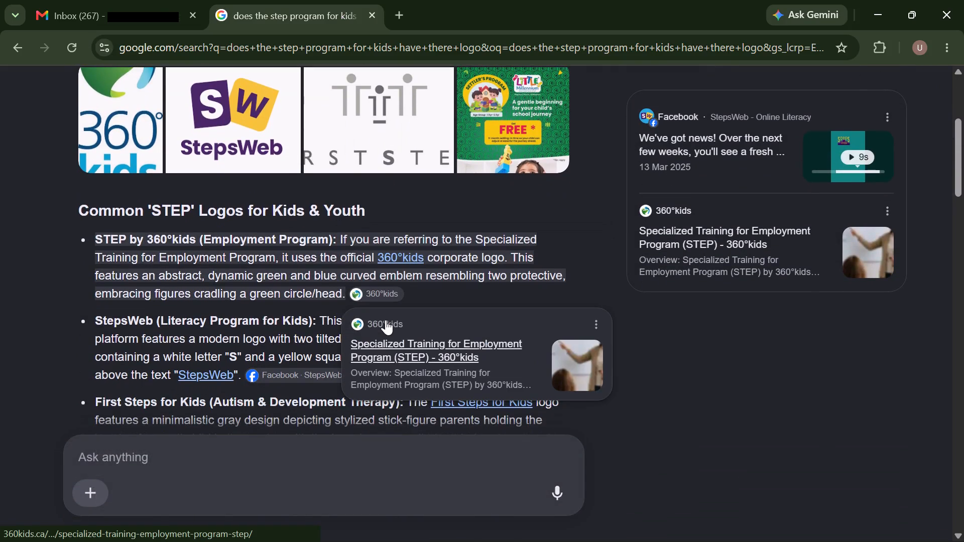
Read through the AI overview's descriptions of common STEP logos for kids and youth and look over its logo images.
scroll(386, 320, "down", 2)
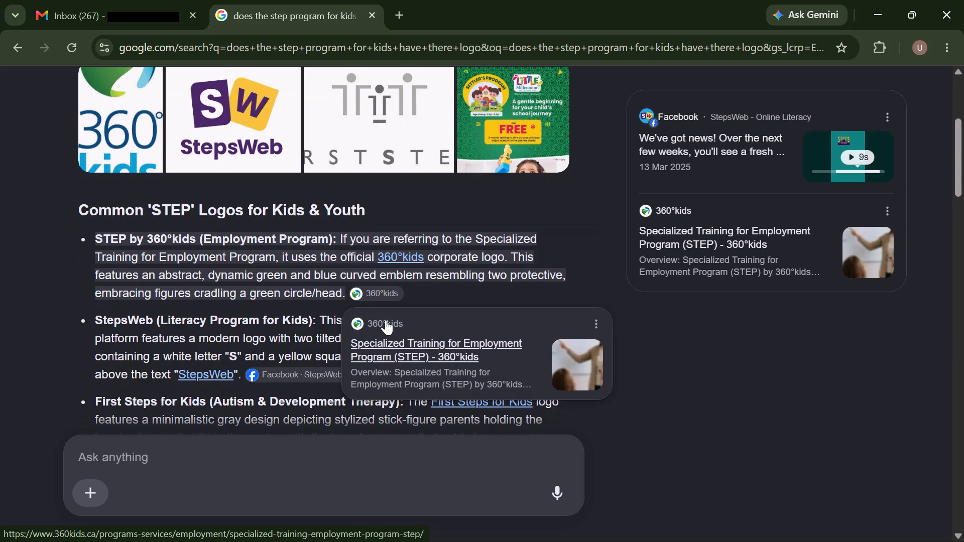
scroll(386, 320, "down", 3)
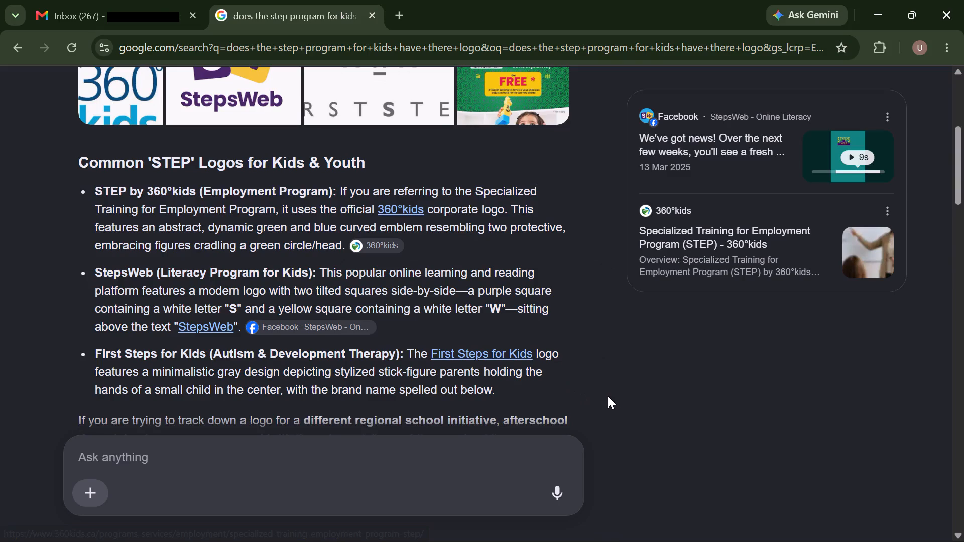
scroll(608, 396, "down", 1)
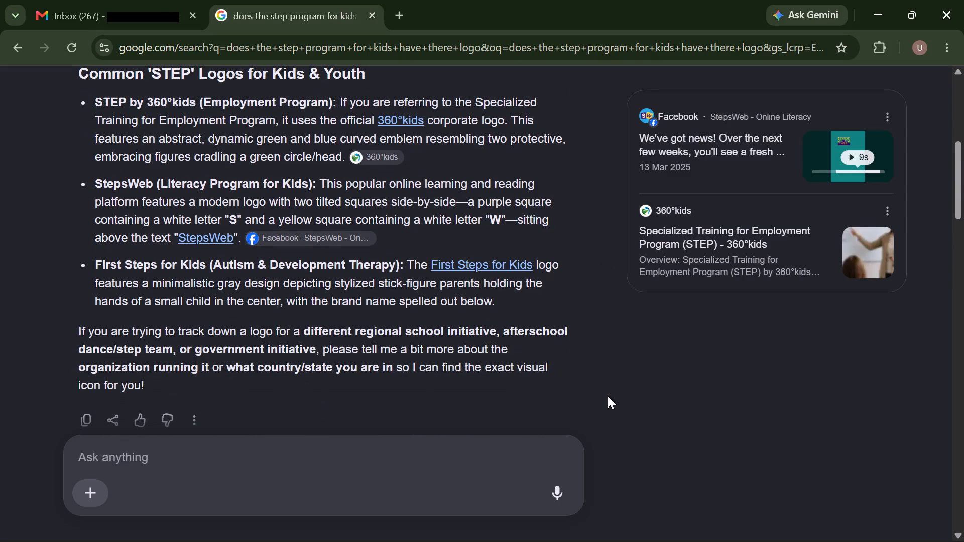
scroll(608, 396, "up", 3)
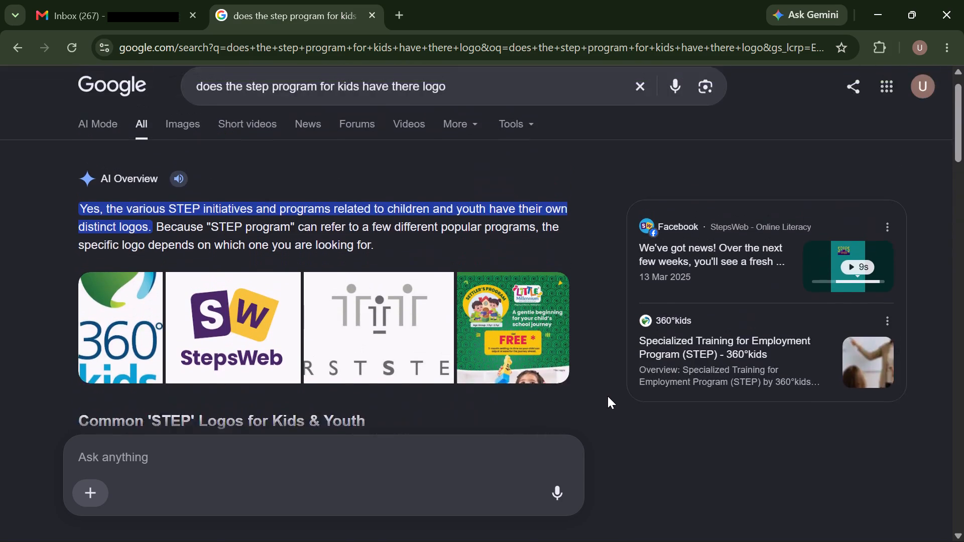
scroll(608, 396, "up", 1)
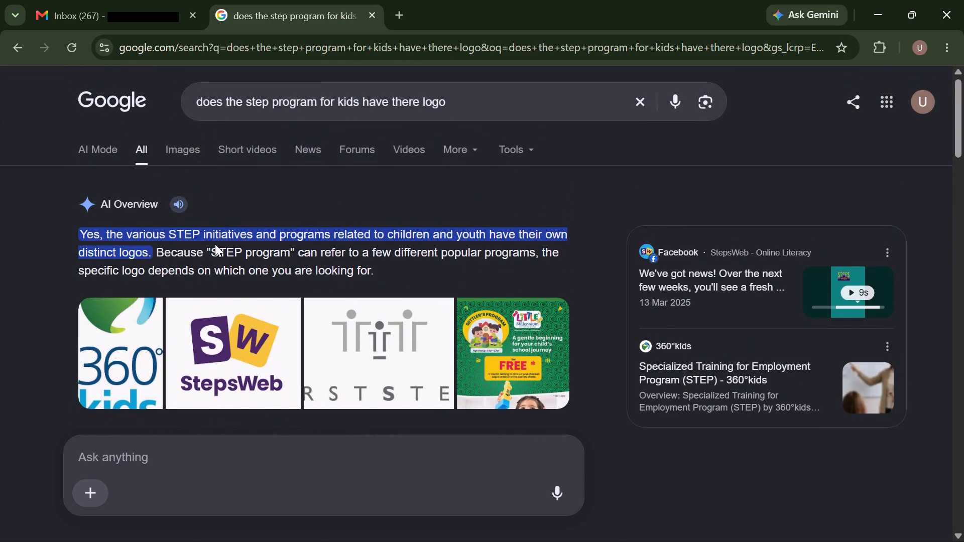
scroll(381, 274, "down", 3)
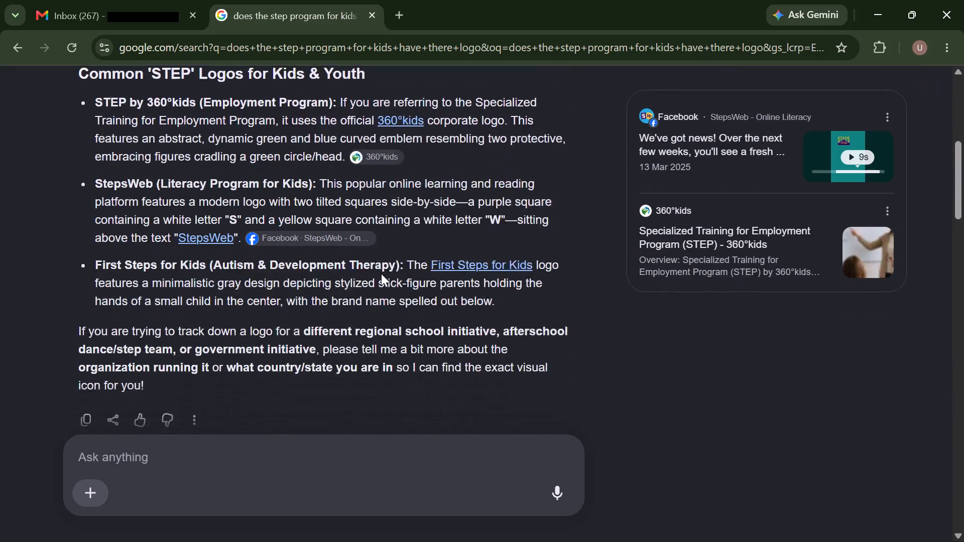
scroll(381, 274, "down", 1)
Open a new browser tab, keeping the STEP logo search results open.
left_click(398, 12)
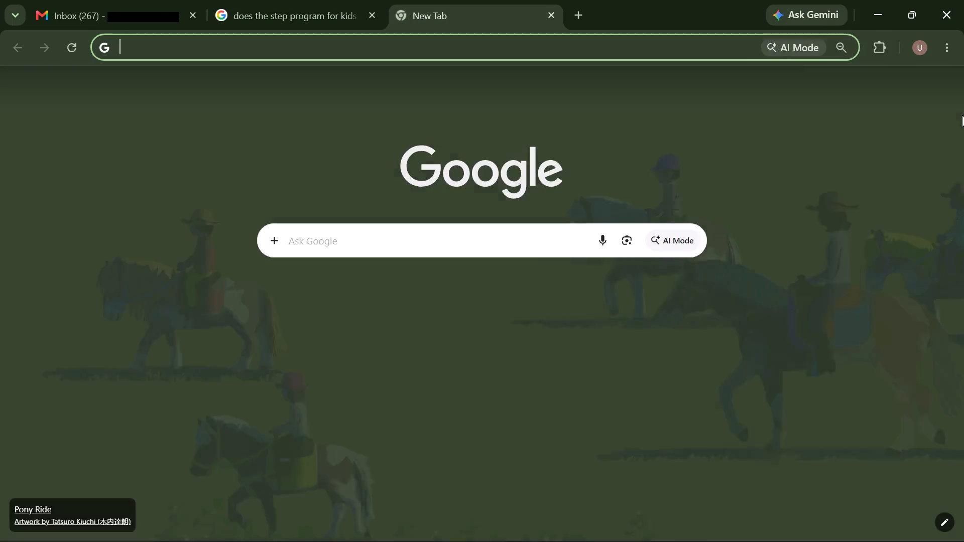
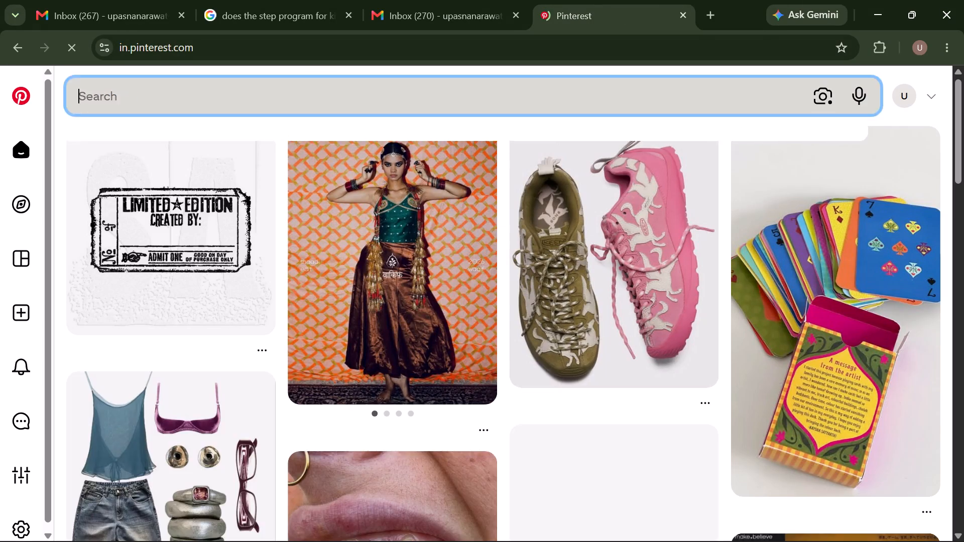
Search Pinterest for "School Travel Improvement Plan".
key("ctrl+v")
key("Return")
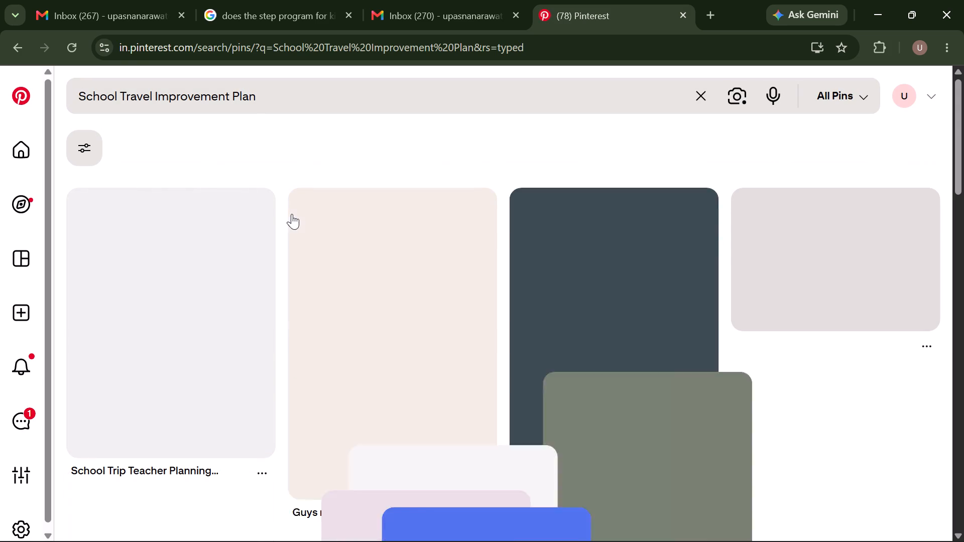
Look through the Pinterest pins for "School Travel Improvement Plan" for visual references.
scroll(374, 395, "down", 3)
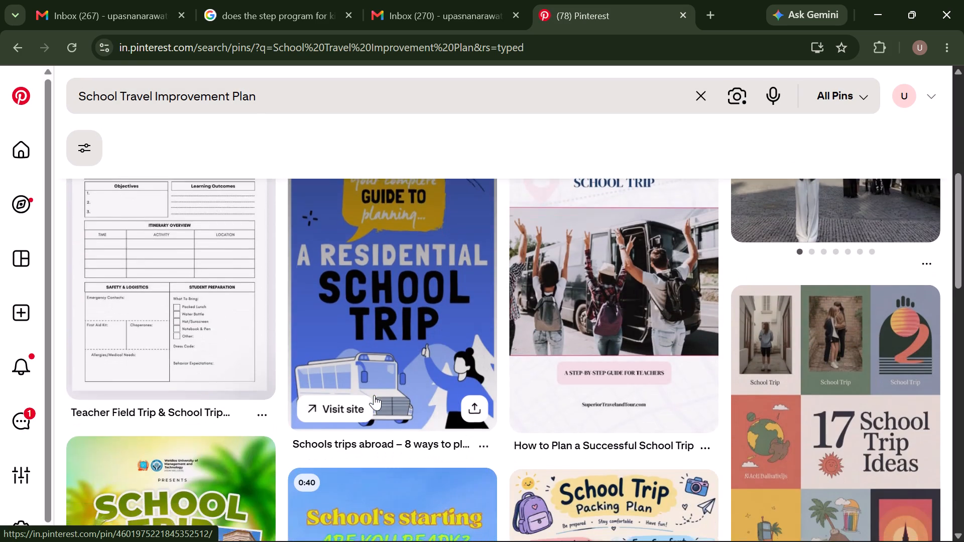
scroll(374, 395, "down", 6)
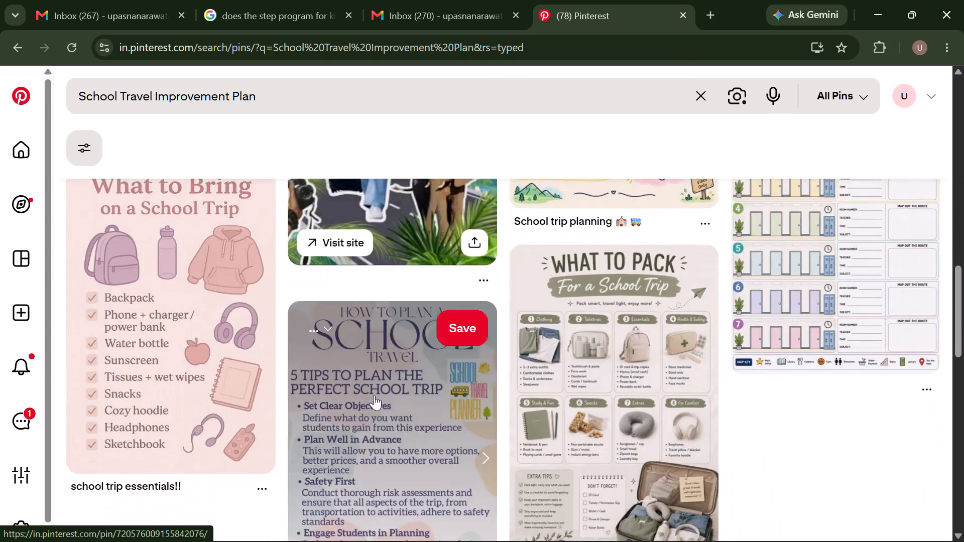
scroll(374, 395, "down", 1)
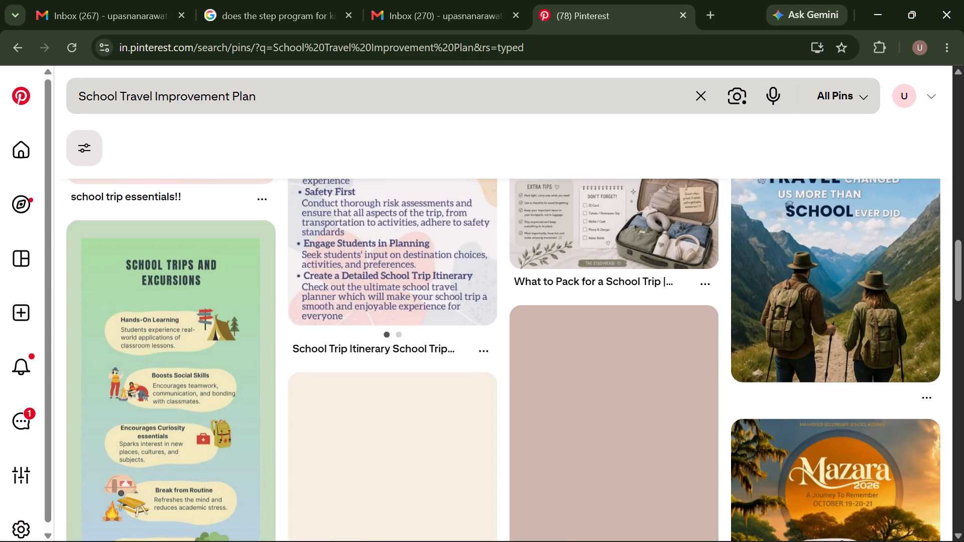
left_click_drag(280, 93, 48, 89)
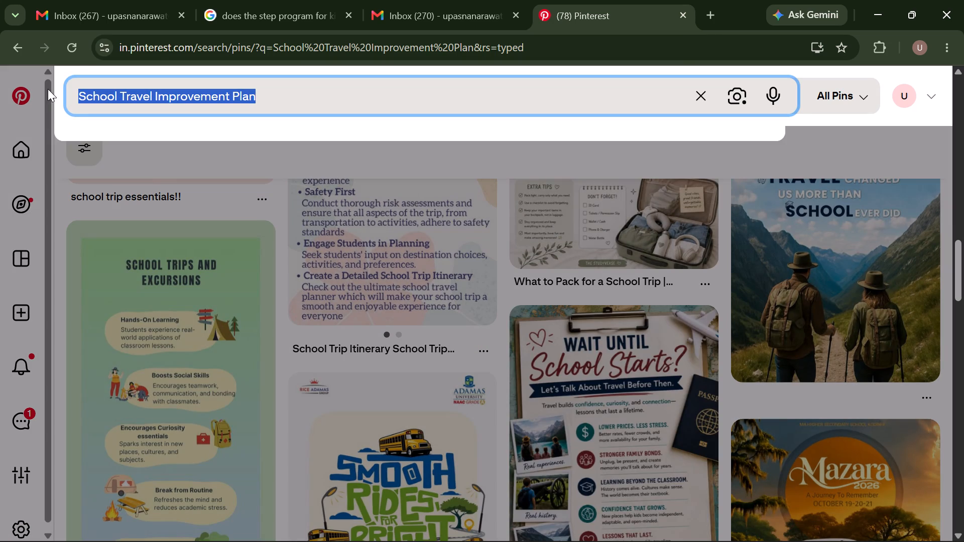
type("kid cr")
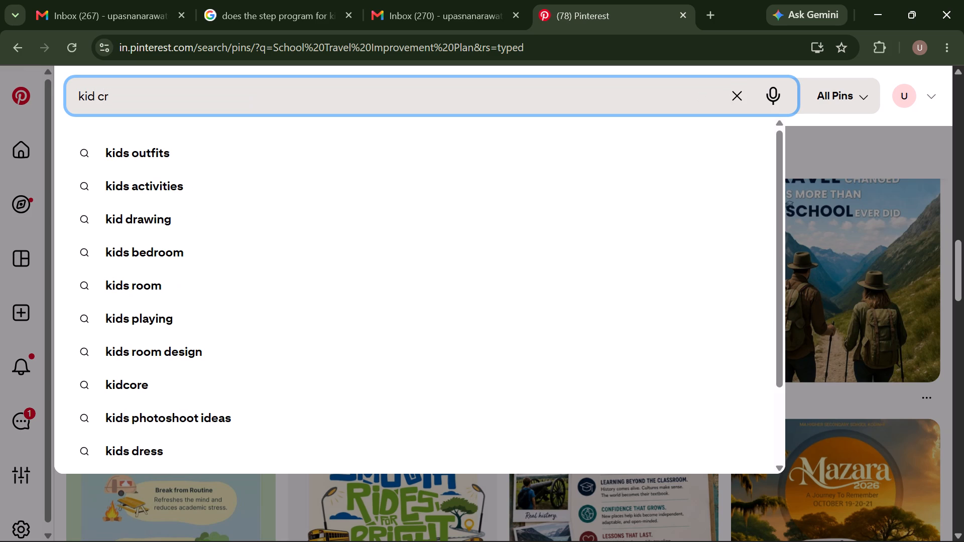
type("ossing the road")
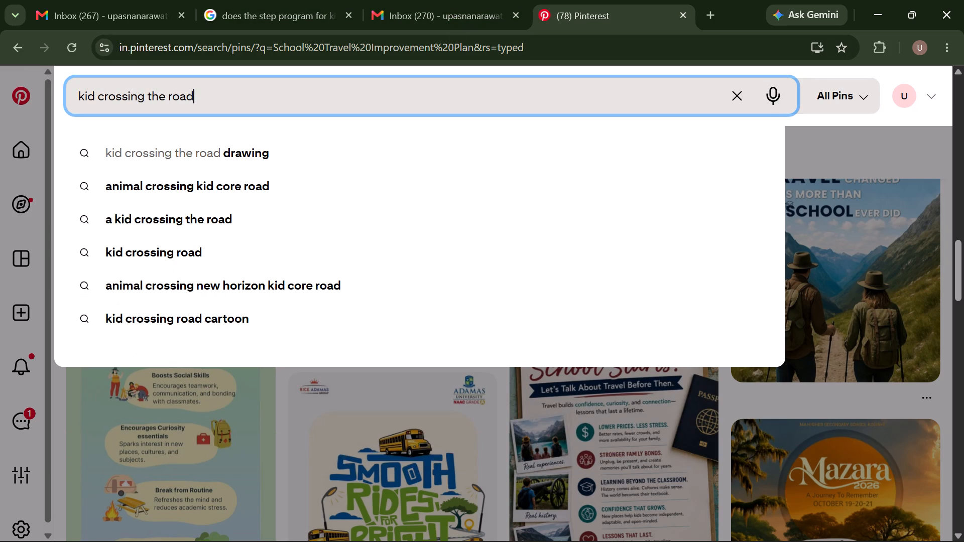
Close the Google search page and the two Gmail inbox pages, keeping only Pinterest open.
left_click(347, 13)
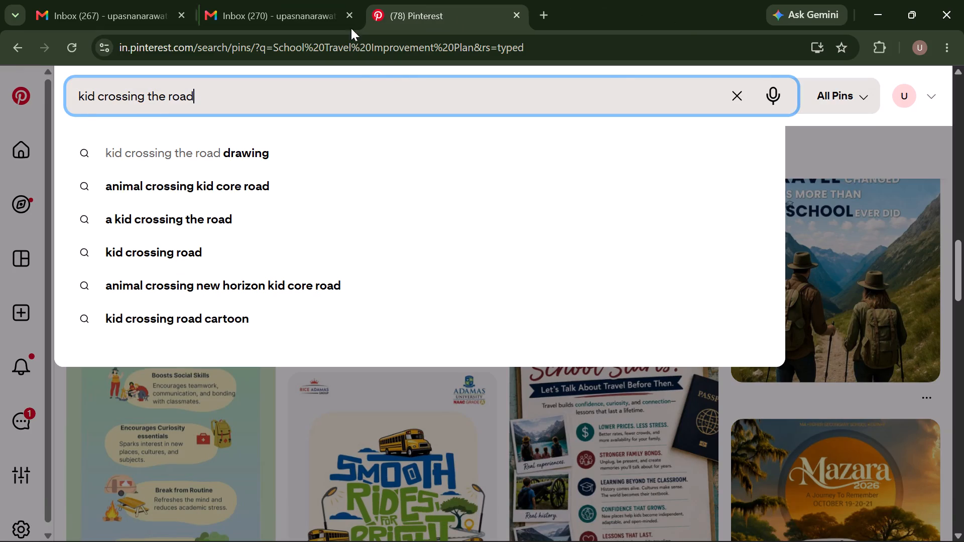
left_click(350, 16)
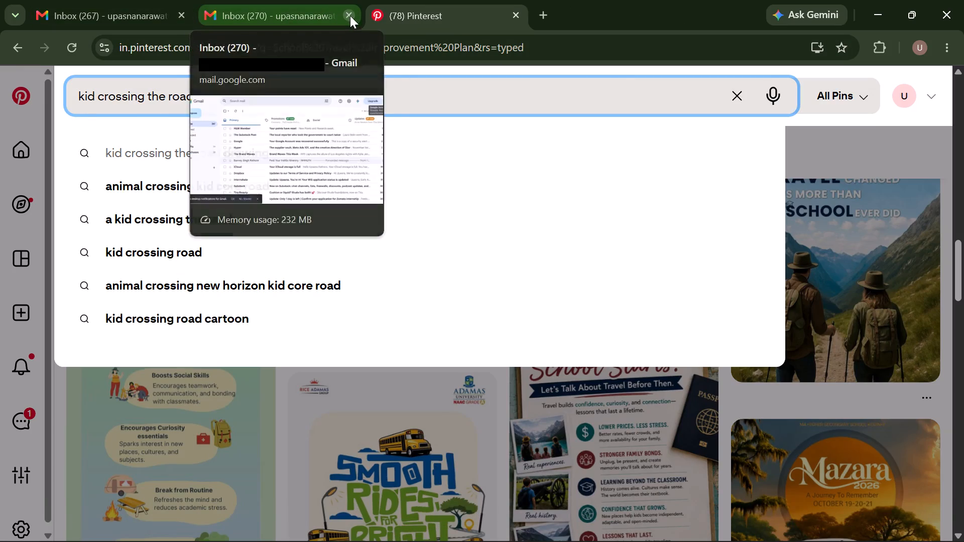
left_click(183, 12)
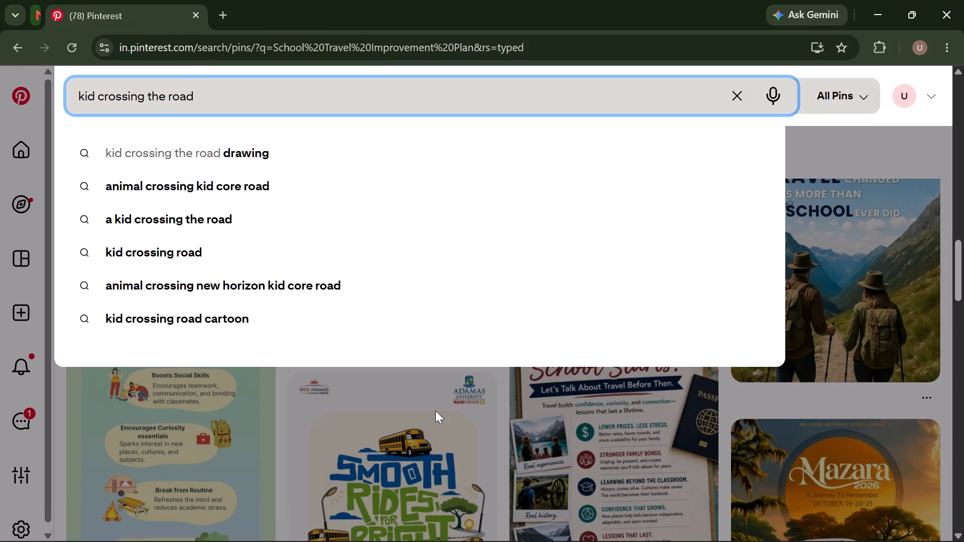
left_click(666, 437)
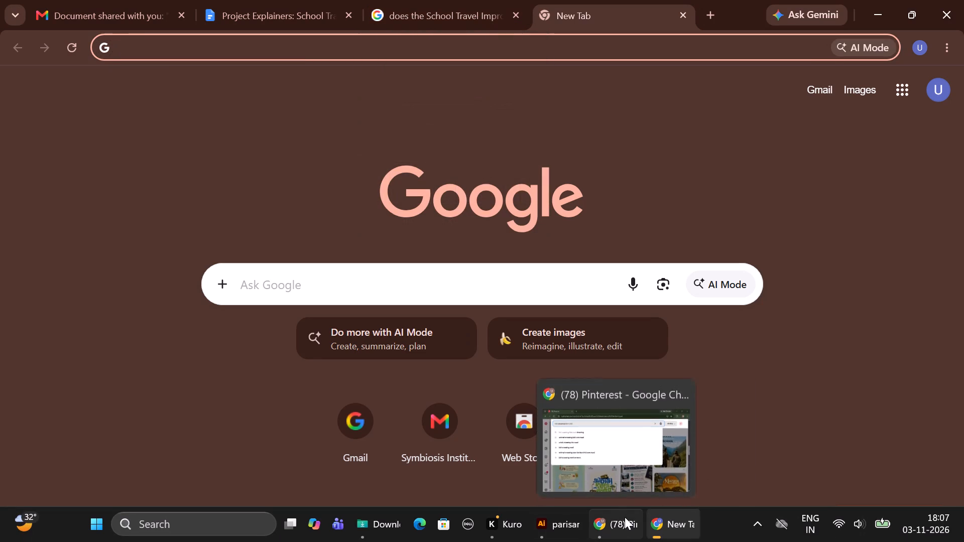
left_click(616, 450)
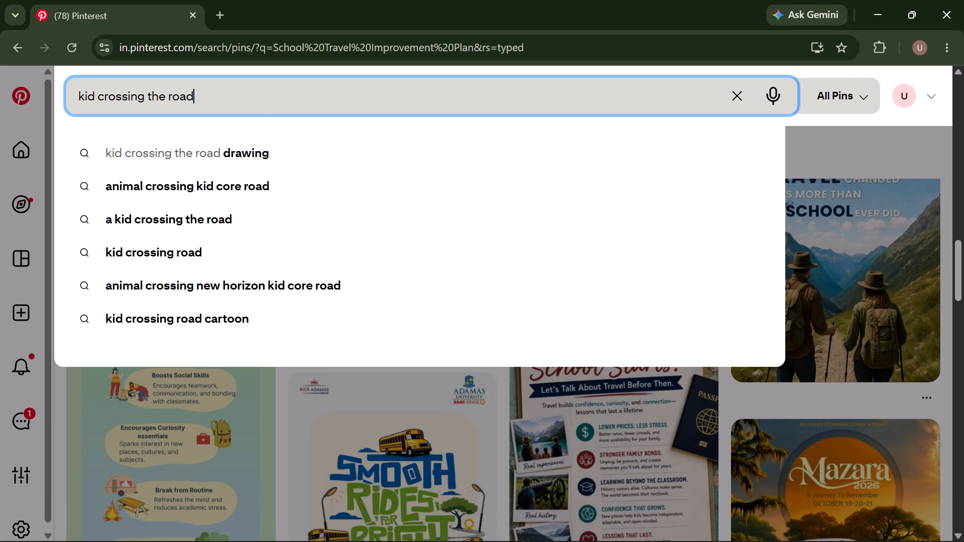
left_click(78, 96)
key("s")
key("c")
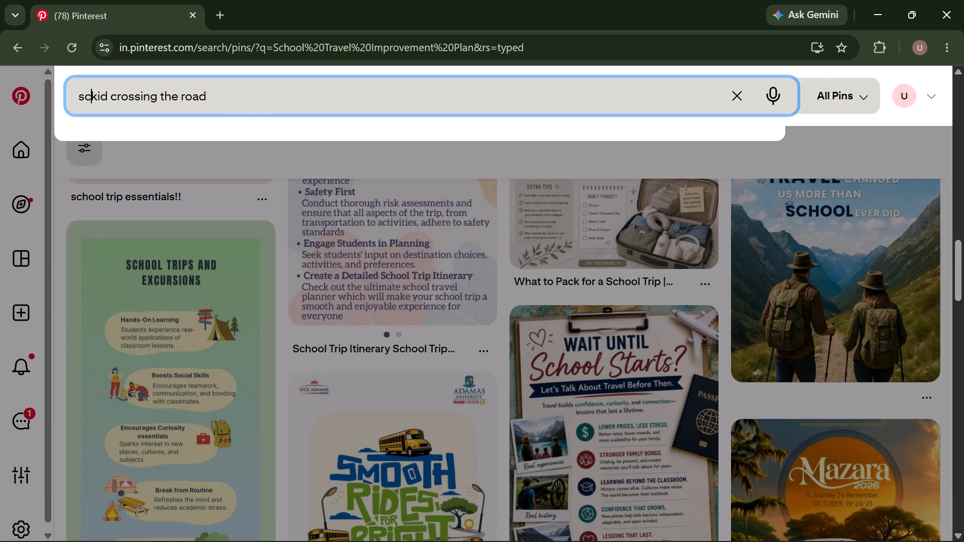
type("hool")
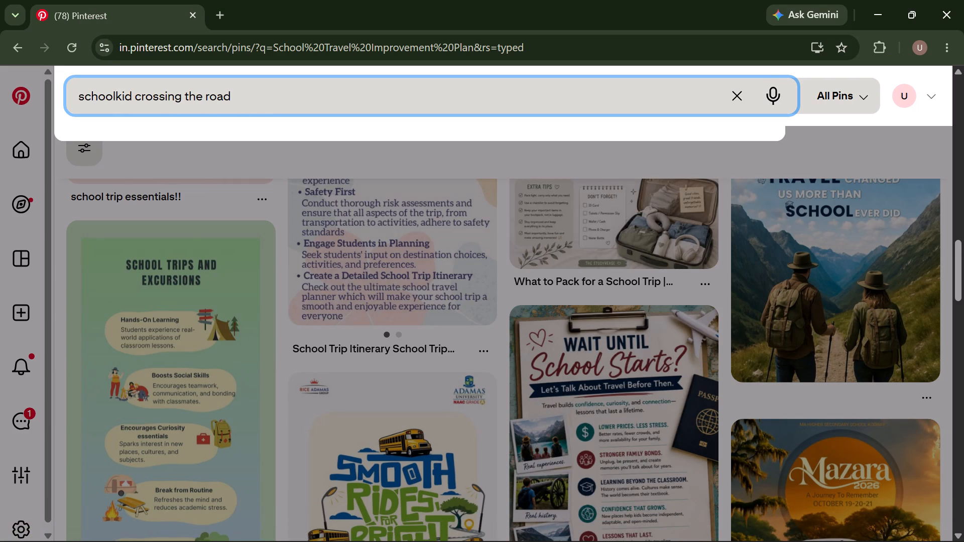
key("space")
Search Pinterest for "school kids travel safety" and look over the first pins.
left_click_drag(254, 104, 0, 57)
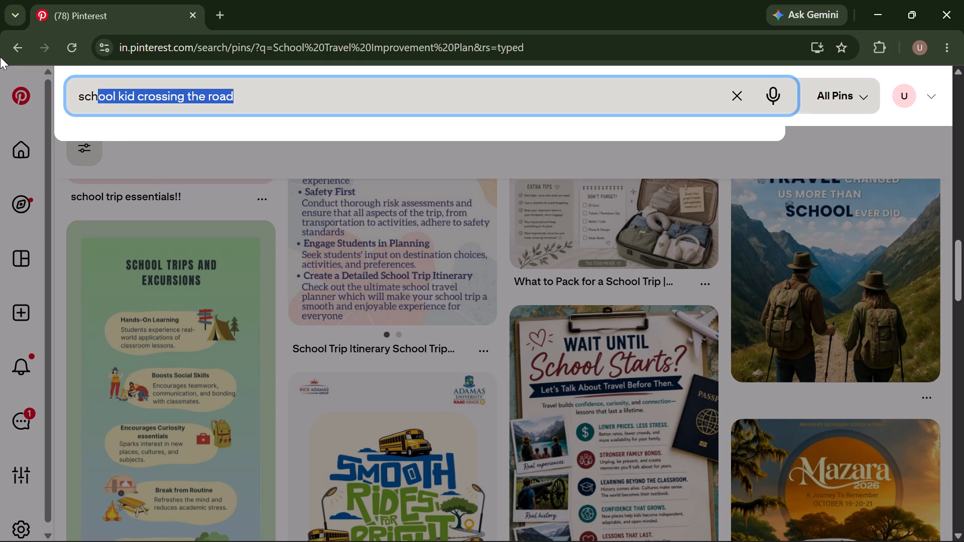
type("school ki")
type("ds travel")
key("space")
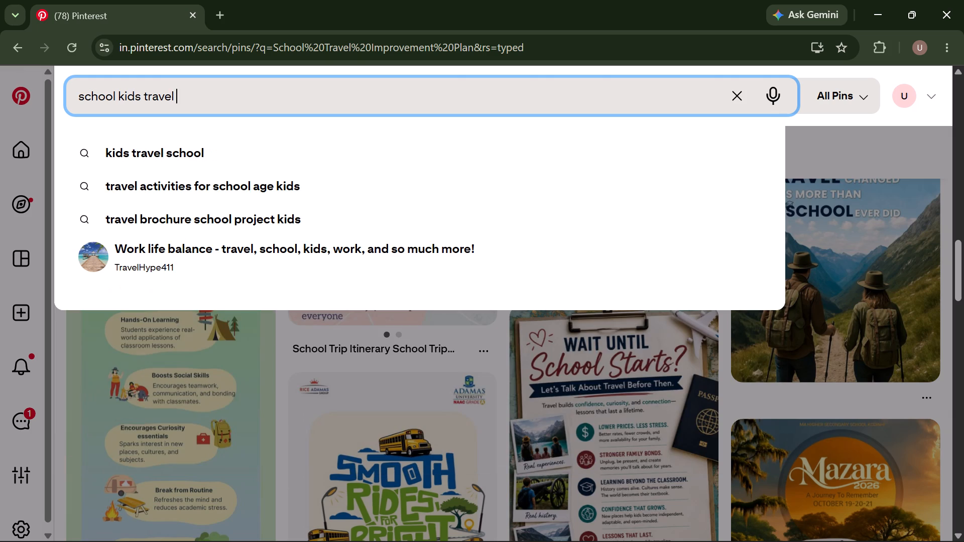
type("safety")
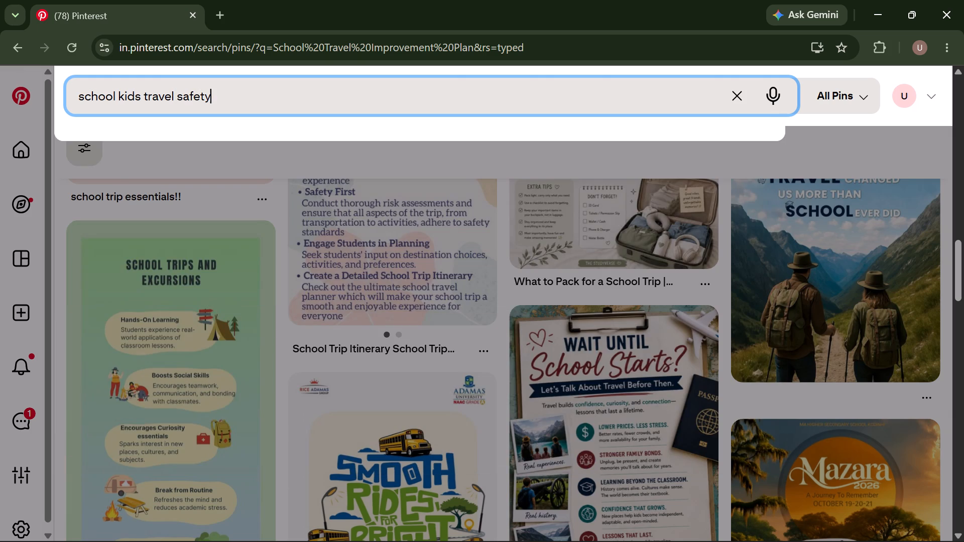
key("space")
key("Return")
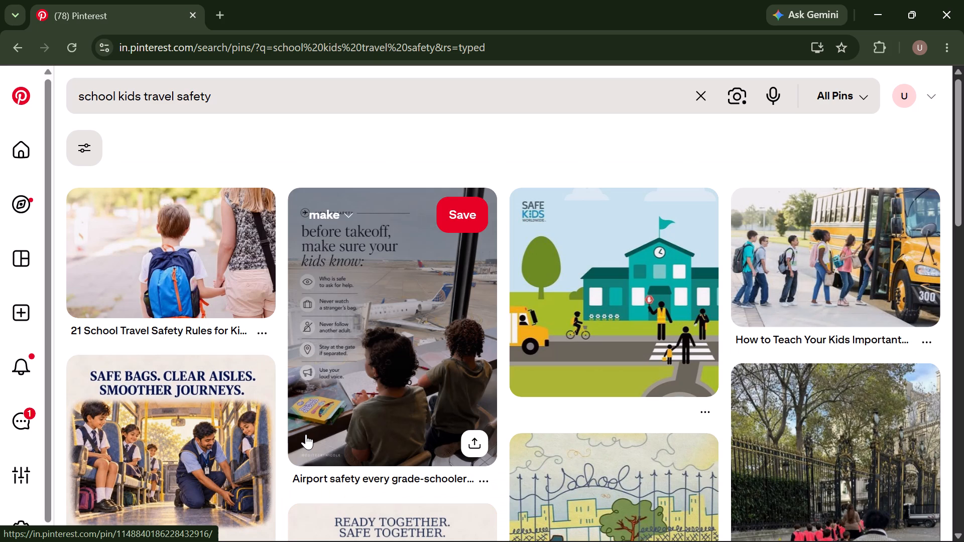
scroll(306, 434, "down", 3)
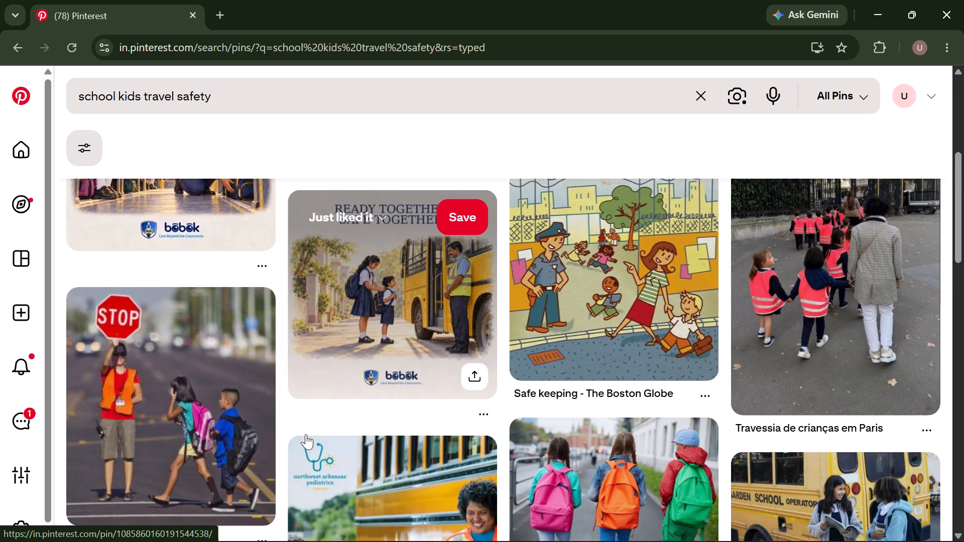
scroll(306, 434, "down", 1)
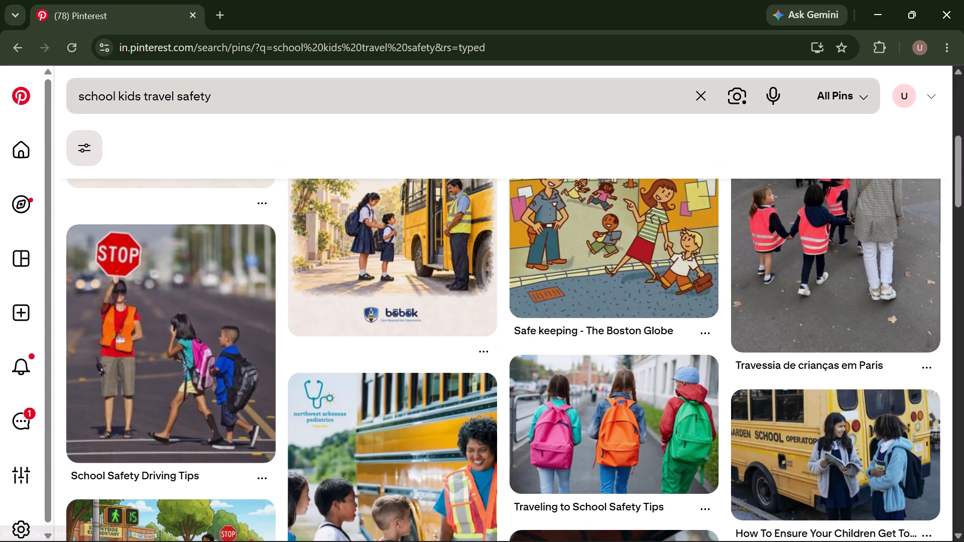
Narrow the Pinterest search to "indian school kids travel safety".
left_click(78, 95)
type("indian")
key("space")
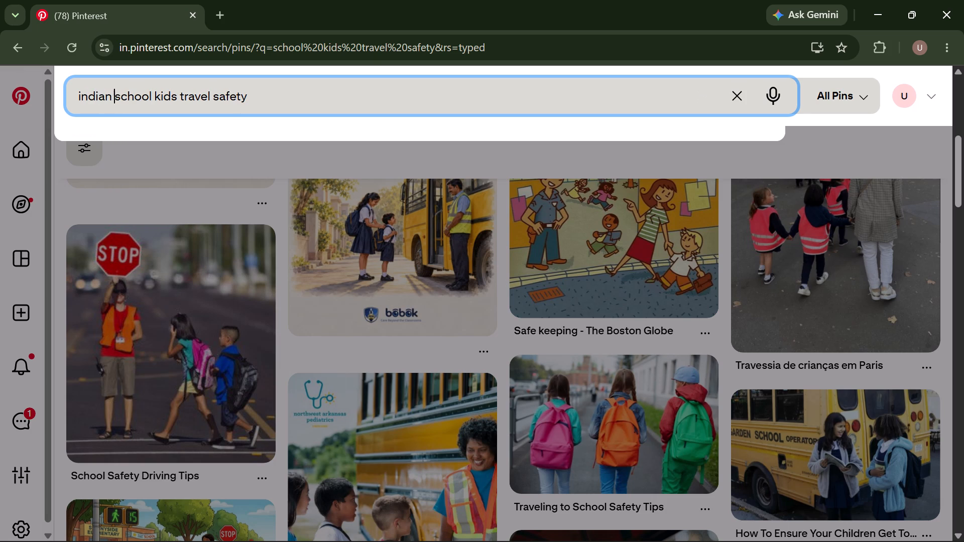
key("Return")
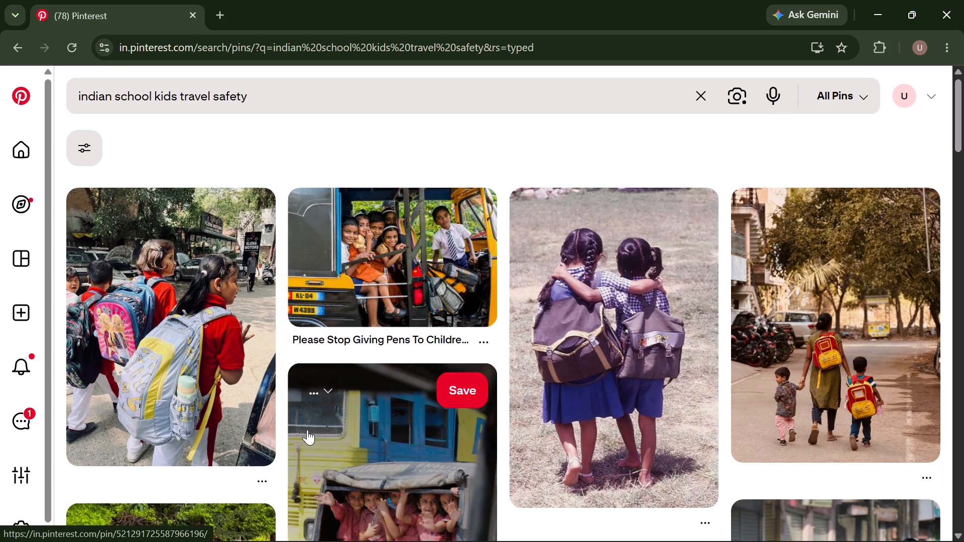
Look through the "indian school kids travel safety" pins for reference photos of Indian children travelling to school.
scroll(390, 436, "down", 4)
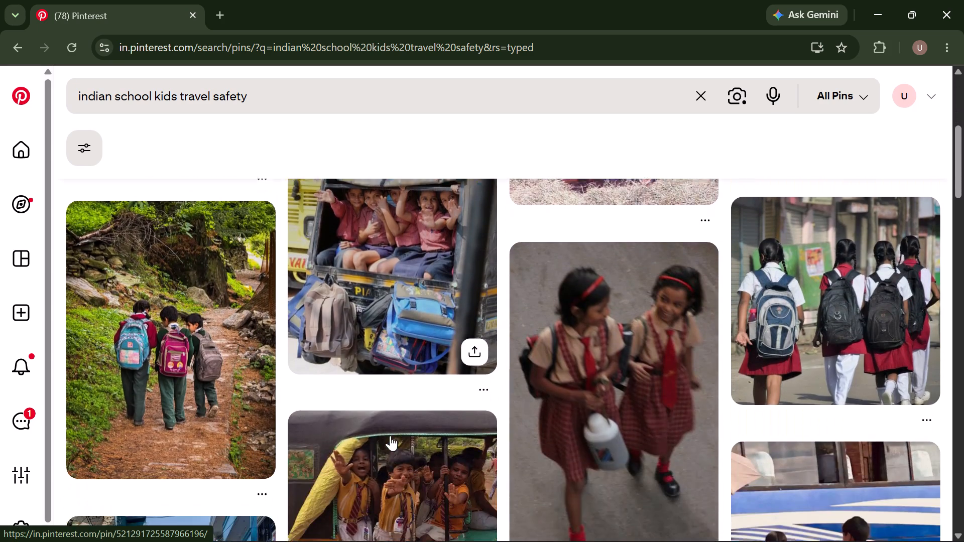
scroll(390, 436, "down", 4)
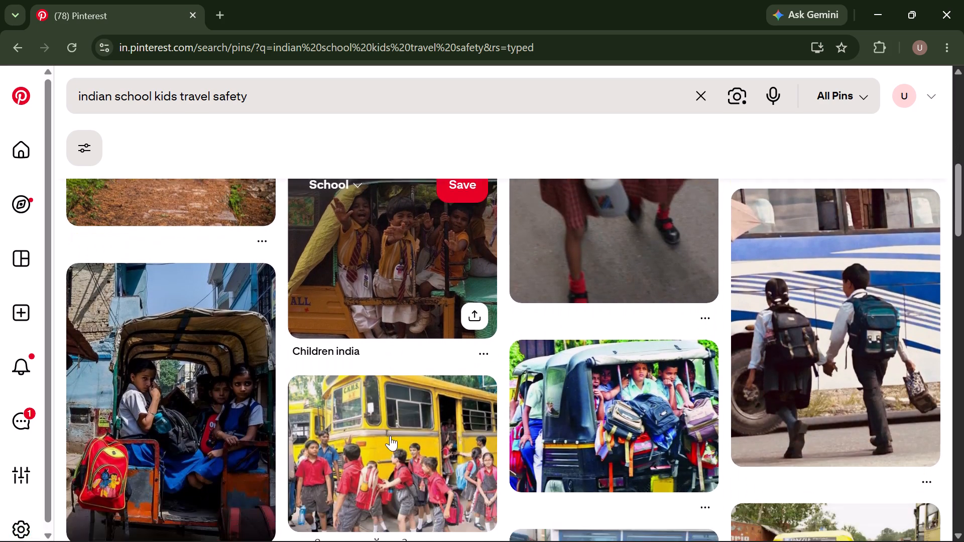
scroll(390, 436, "down", 3)
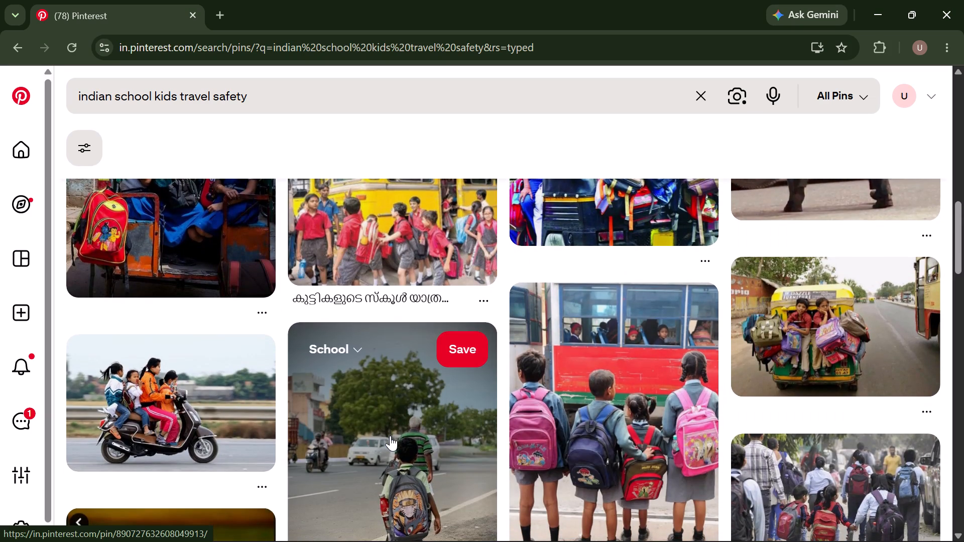
scroll(390, 436, "down", 2)
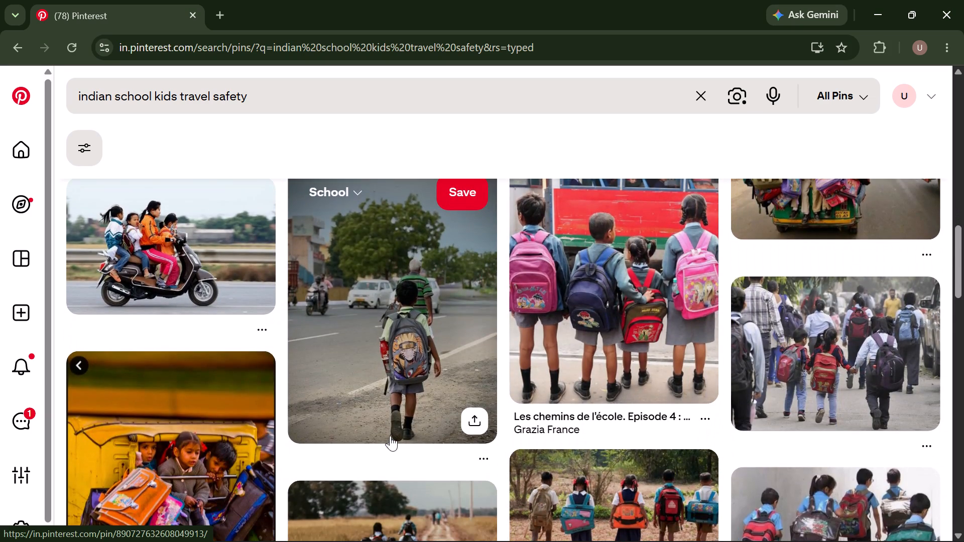
scroll(390, 436, "down", 2)
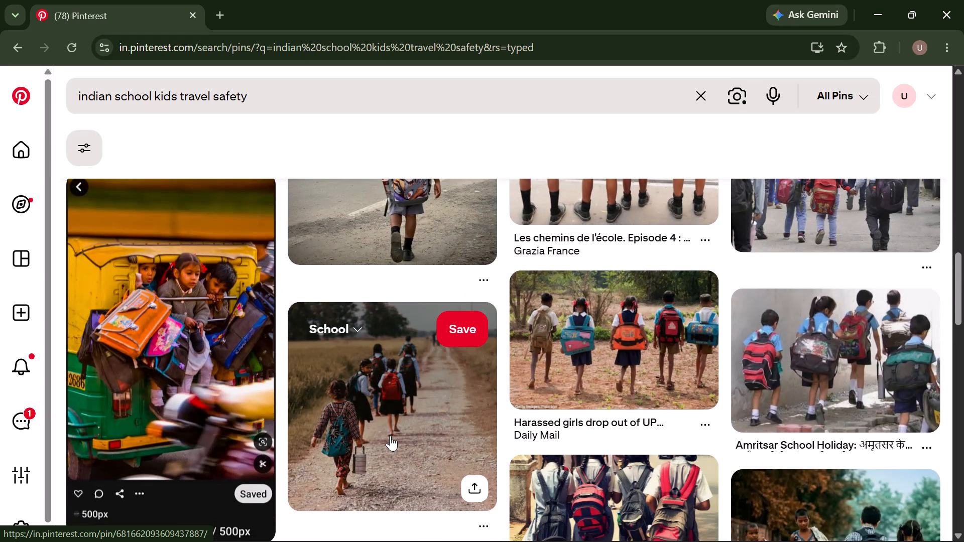
scroll(390, 436, "down", 4)
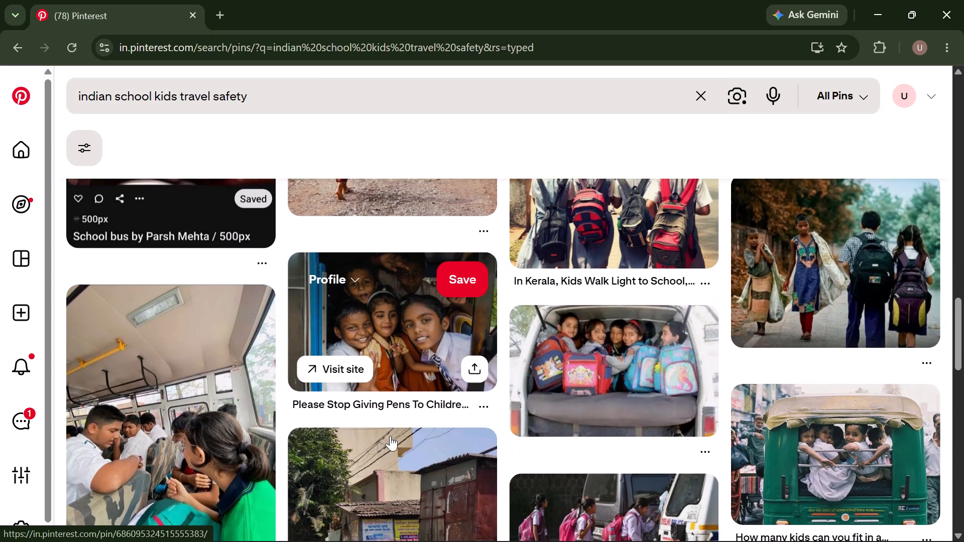
scroll(390, 436, "down", 2)
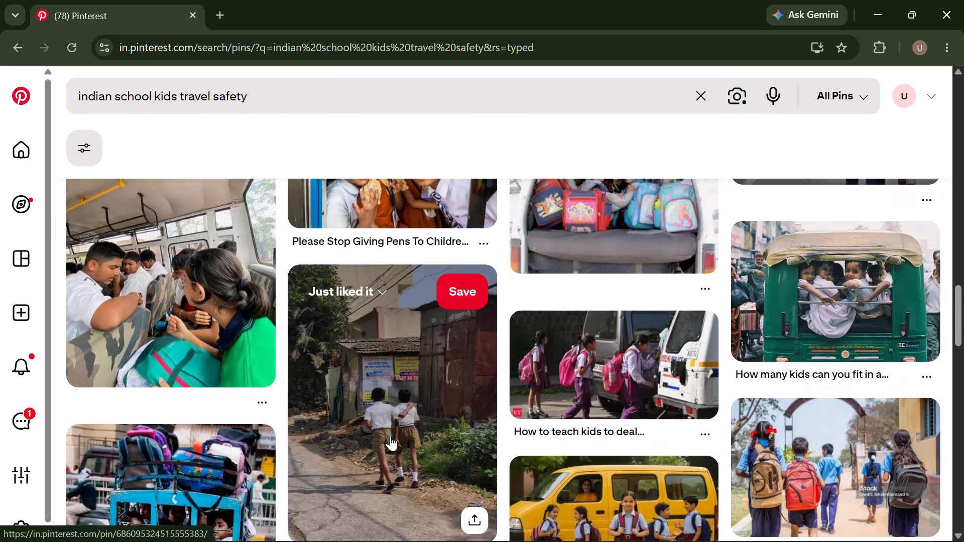
scroll(390, 436, "down", 1)
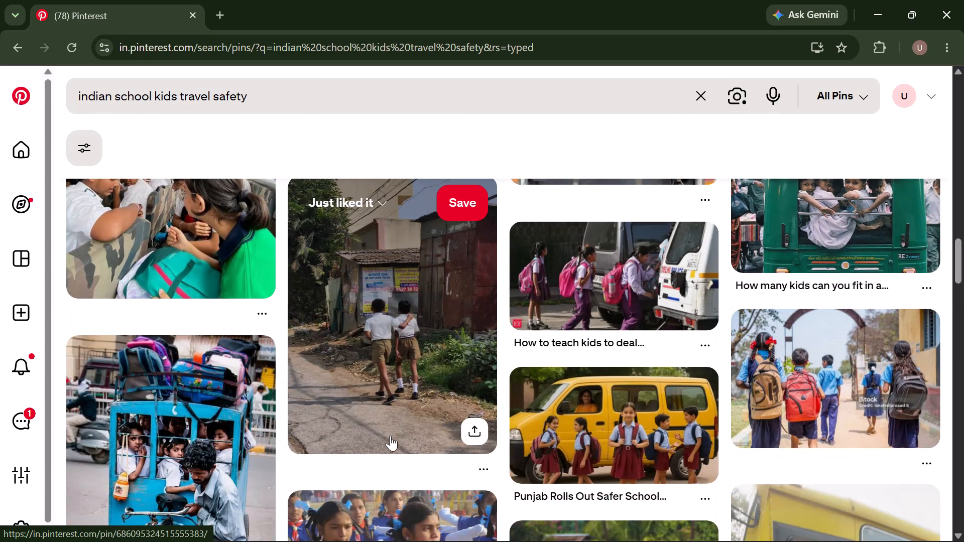
scroll(390, 436, "down", 4)
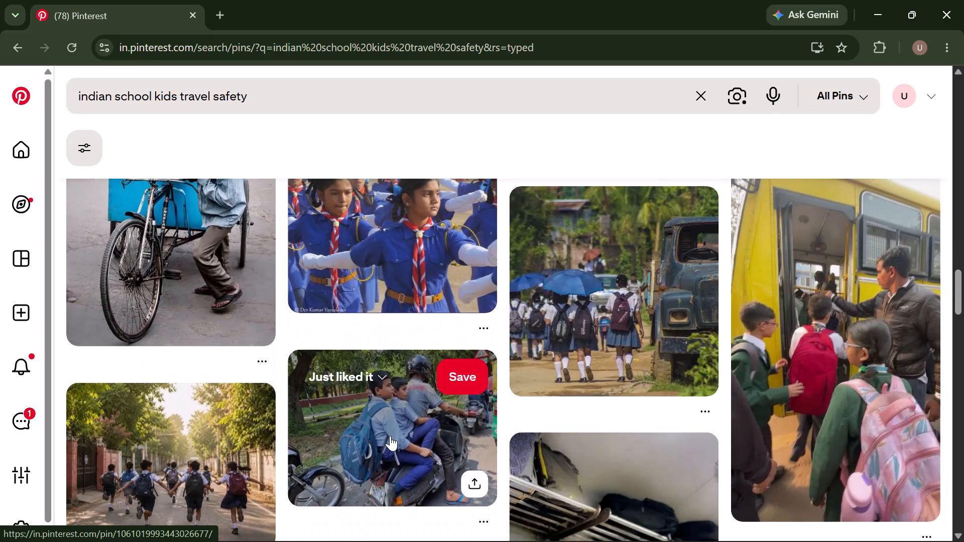
scroll(390, 436, "down", 1)
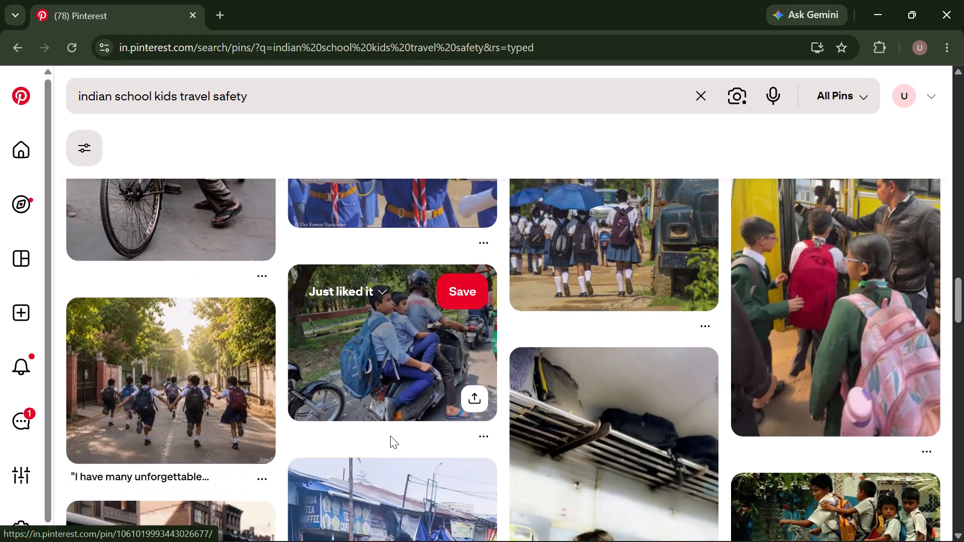
scroll(390, 436, "down", 2)
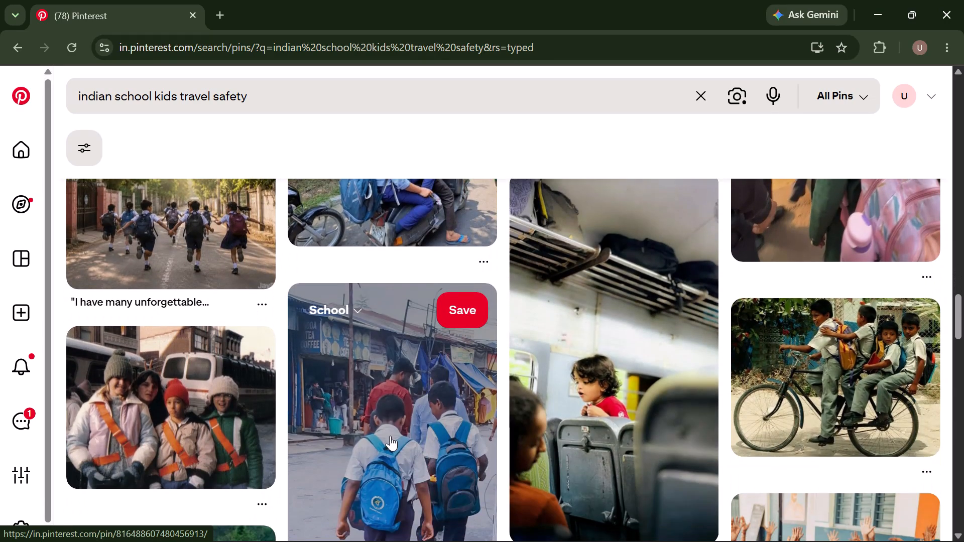
scroll(390, 436, "down", 4)
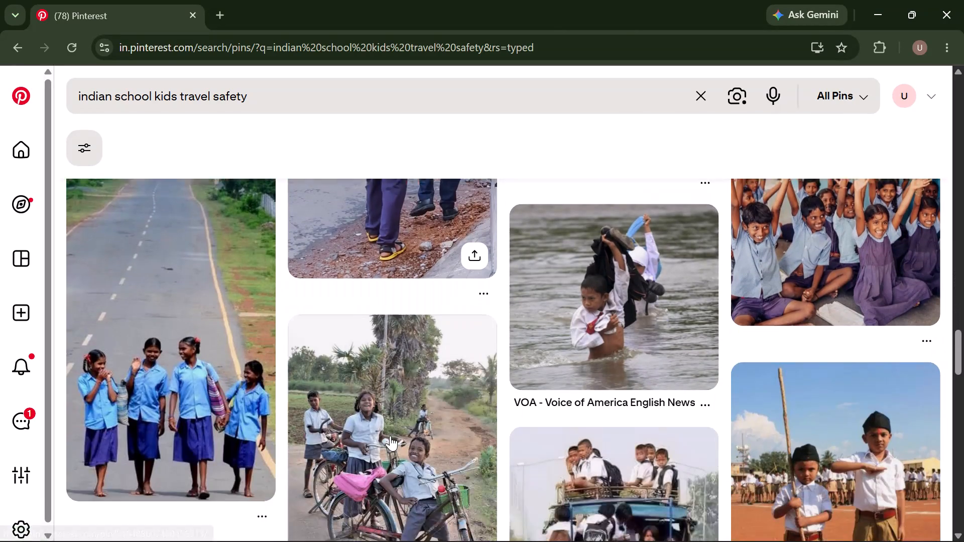
scroll(390, 436, "down", 4)
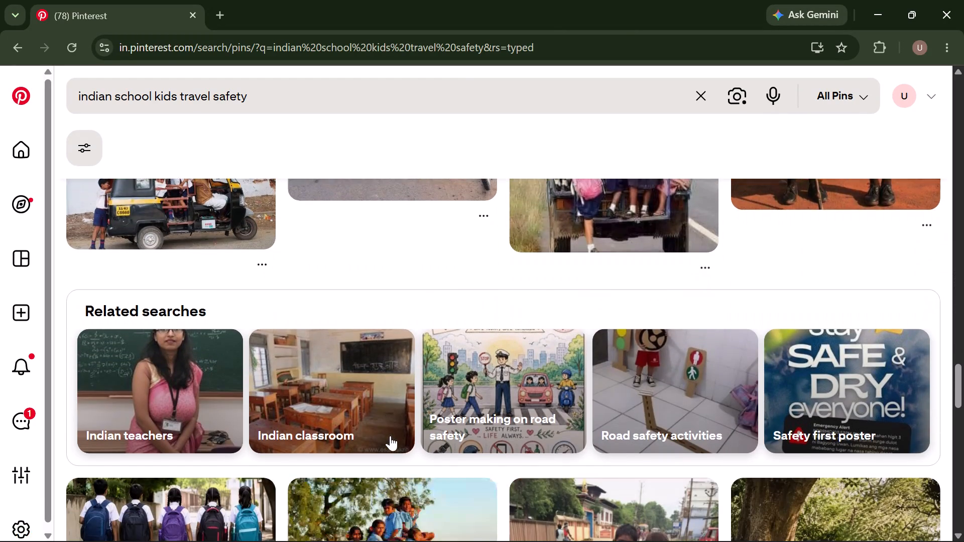
scroll(390, 436, "down", 3)
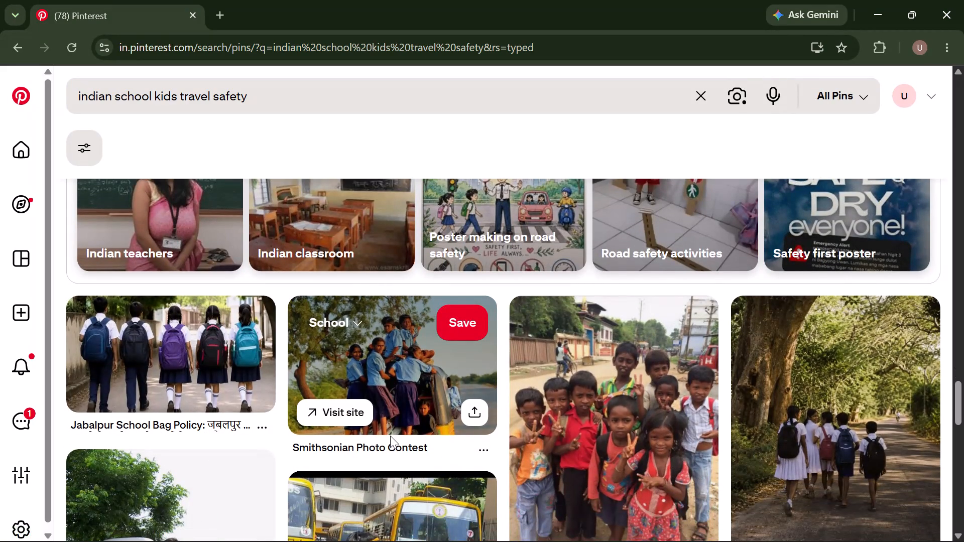
scroll(390, 436, "down", 1)
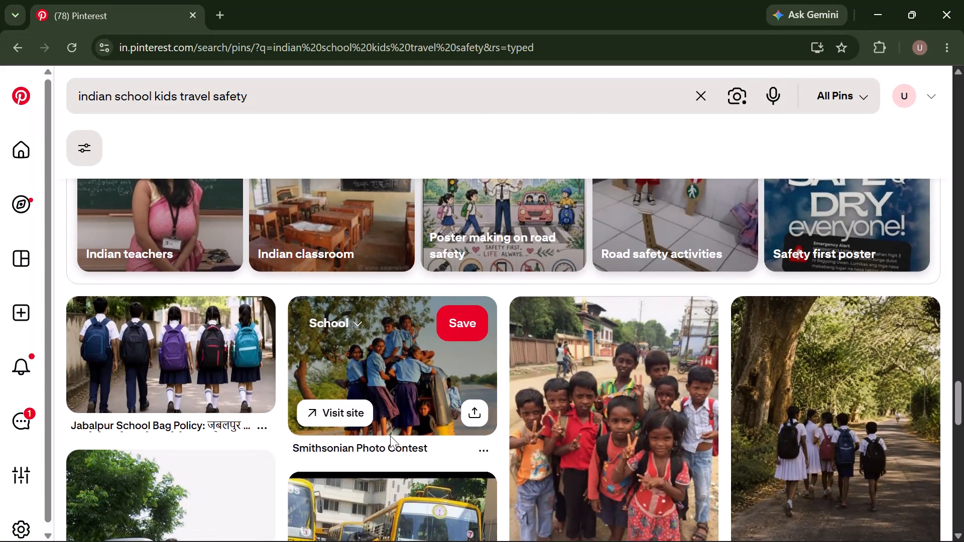
scroll(390, 436, "down", 5)
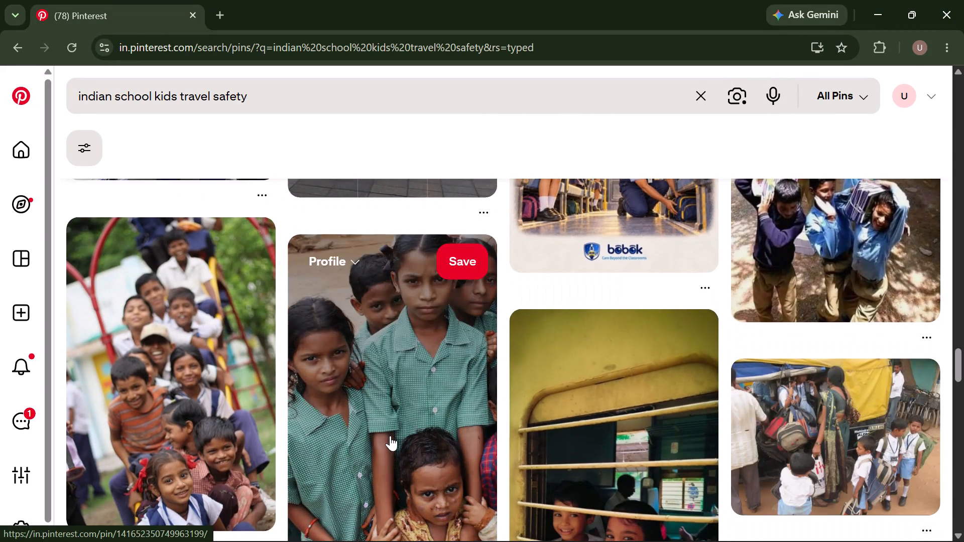
scroll(390, 436, "down", 4)
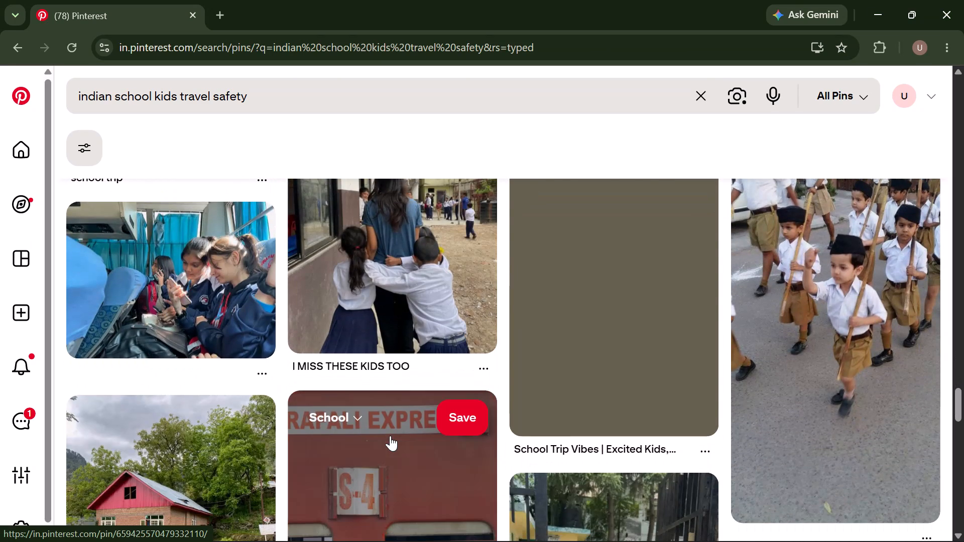
scroll(390, 436, "up", 4)
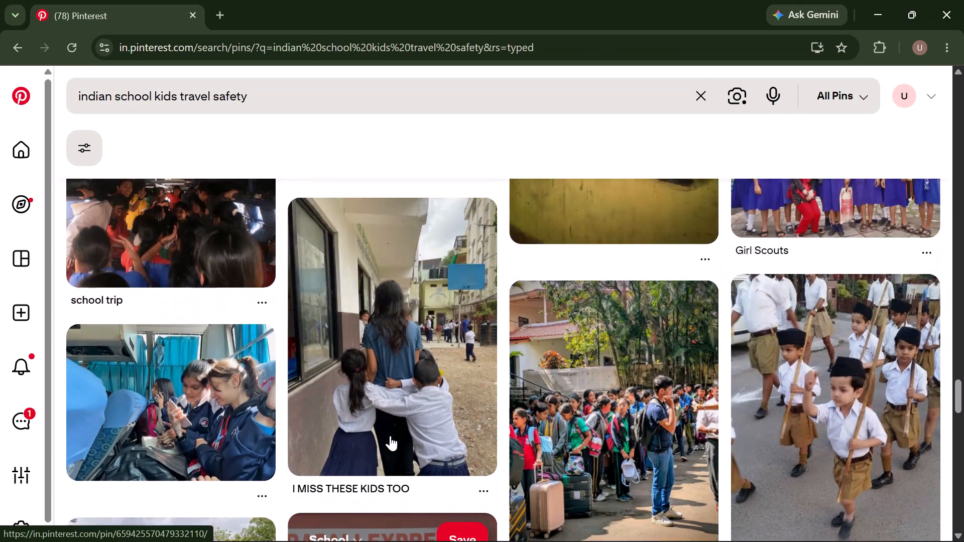
scroll(390, 436, "up", 11)
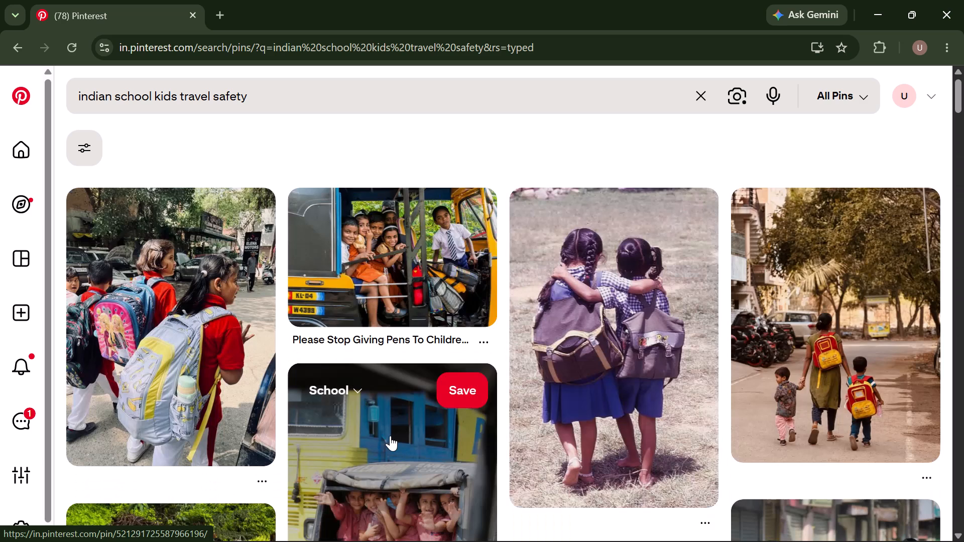
scroll(390, 436, "down", 1)
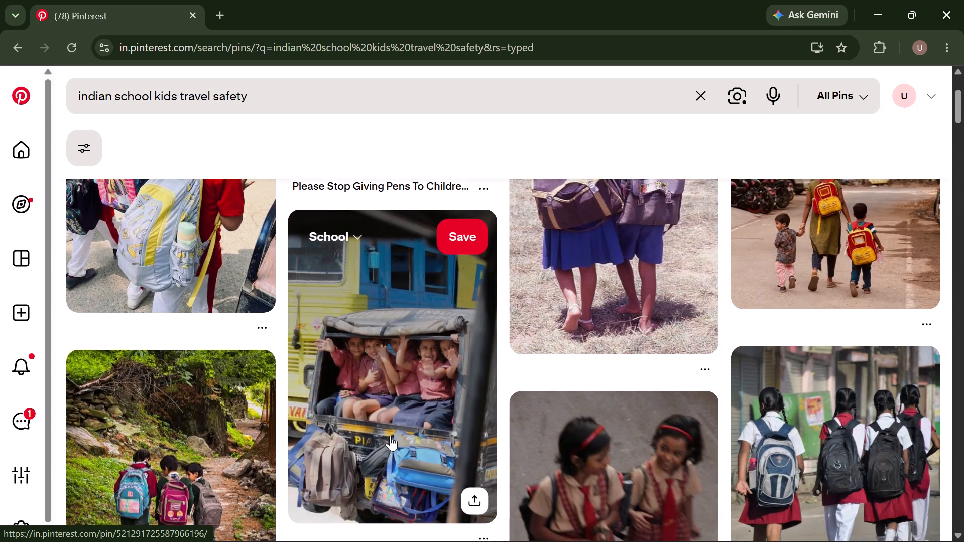
scroll(390, 436, "down", 5)
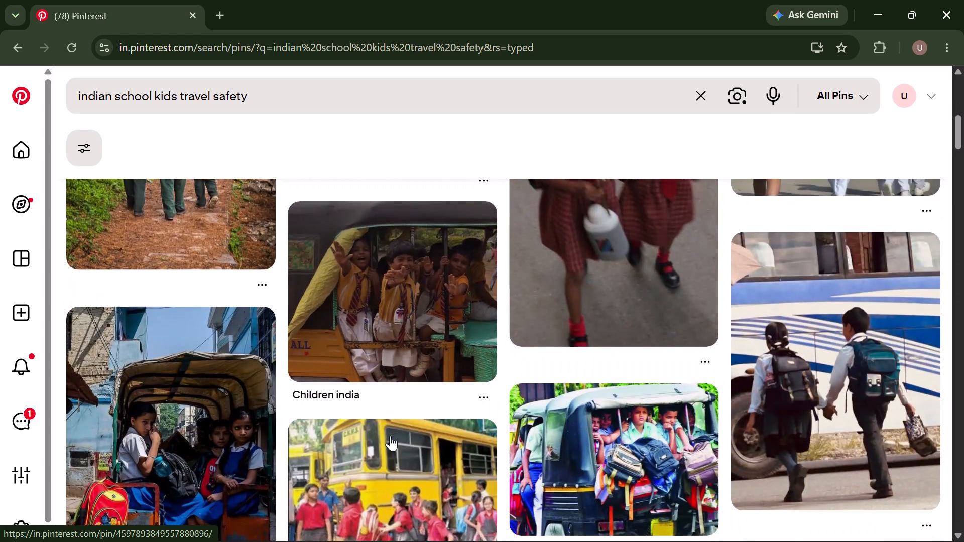
scroll(390, 436, "down", 1)
Open the "Children india" pin of schoolchildren waving from an auto-rickshaw, look over its related pins, and return to the search results.
scroll(390, 436, "up", 3)
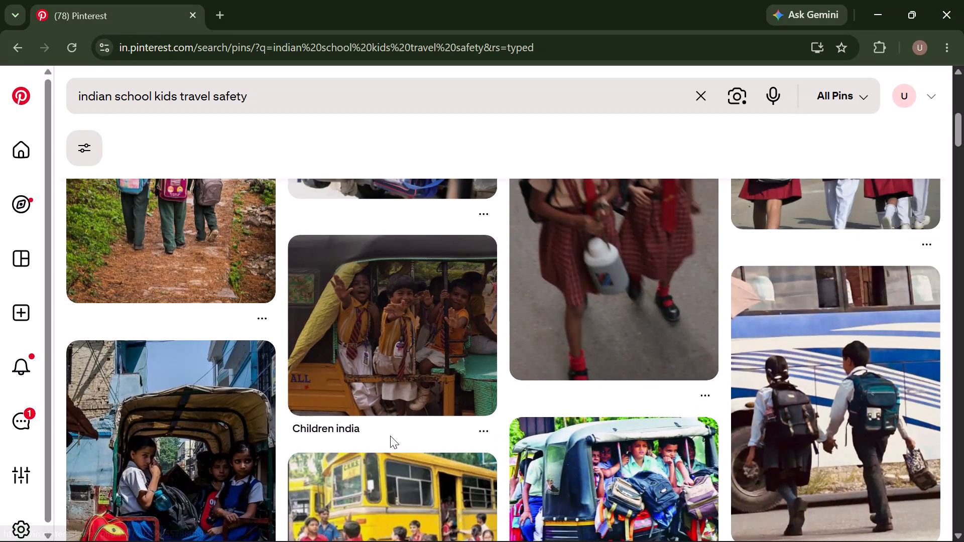
scroll(390, 436, "up", 1)
left_click(398, 341)
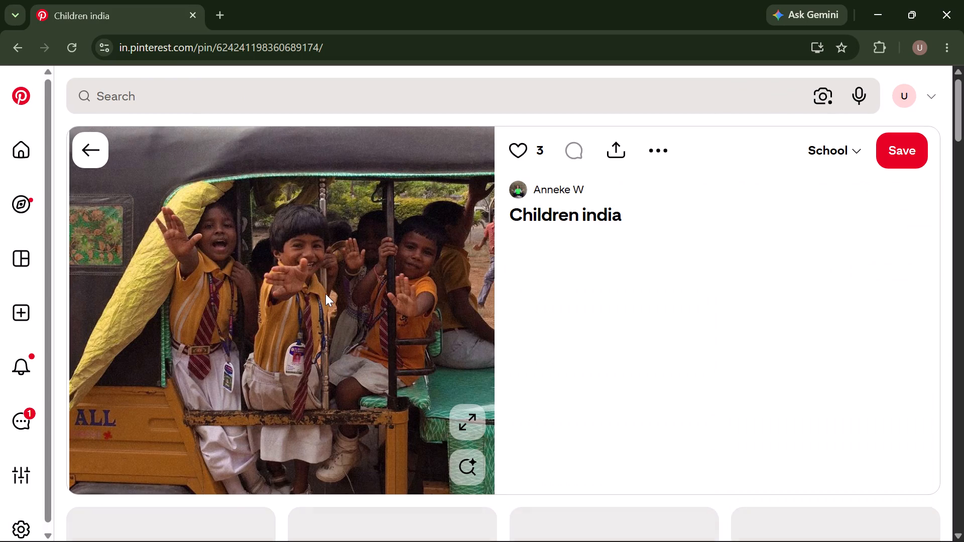
right_click(327, 294)
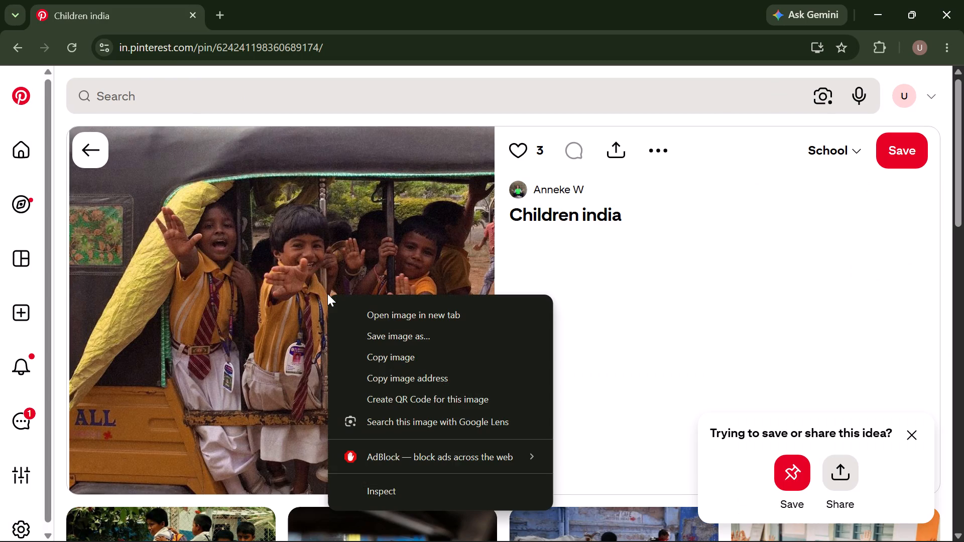
left_click(681, 278)
scroll(681, 278, "down", 3)
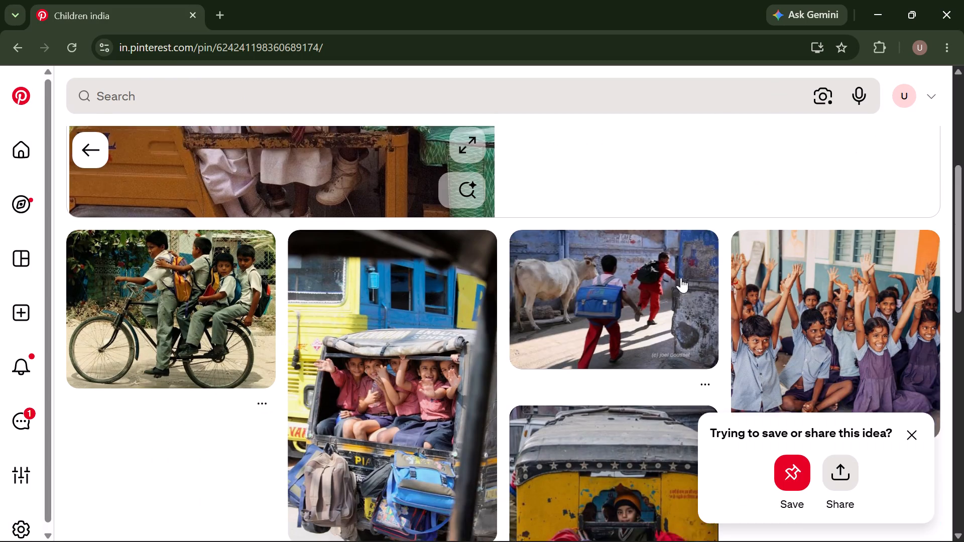
scroll(681, 278, "down", 2)
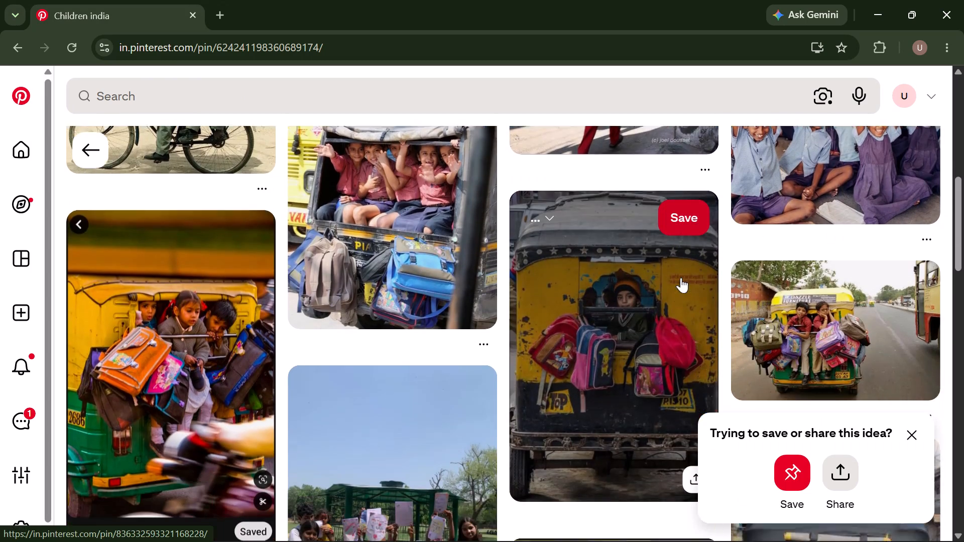
scroll(681, 278, "down", 2)
left_click(92, 147)
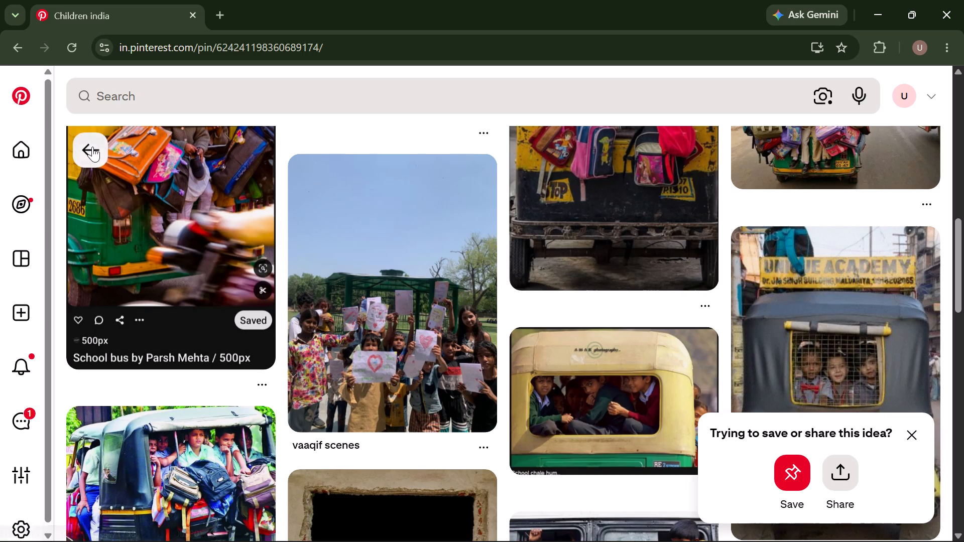
Look further through the "indian school kids travel safety" pins for a reference photo of uniformed children walking to school.
scroll(549, 352, "up", 4)
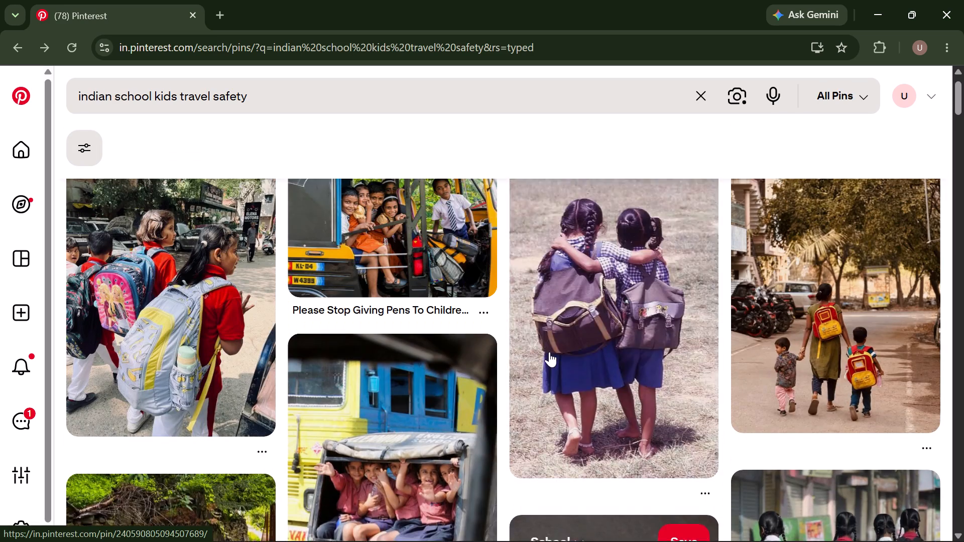
scroll(549, 352, "up", 2)
scroll(549, 352, "down", 5)
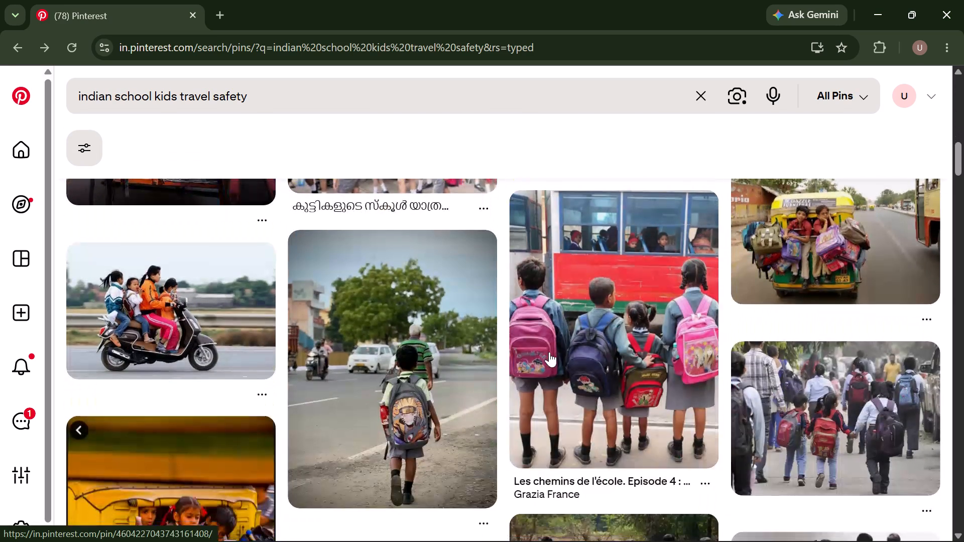
scroll(549, 352, "down", 1)
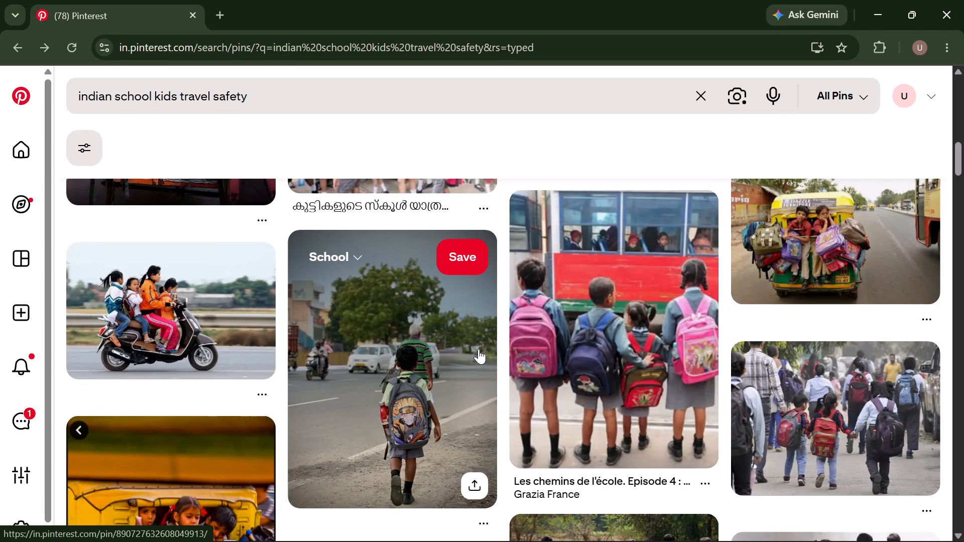
scroll(485, 339, "up", 3)
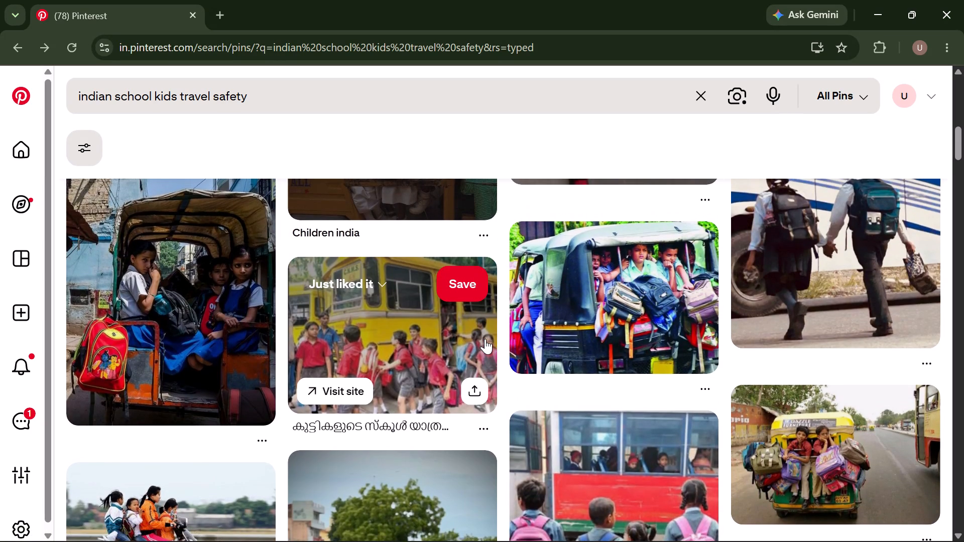
scroll(485, 339, "up", 1)
scroll(485, 339, "down", 2)
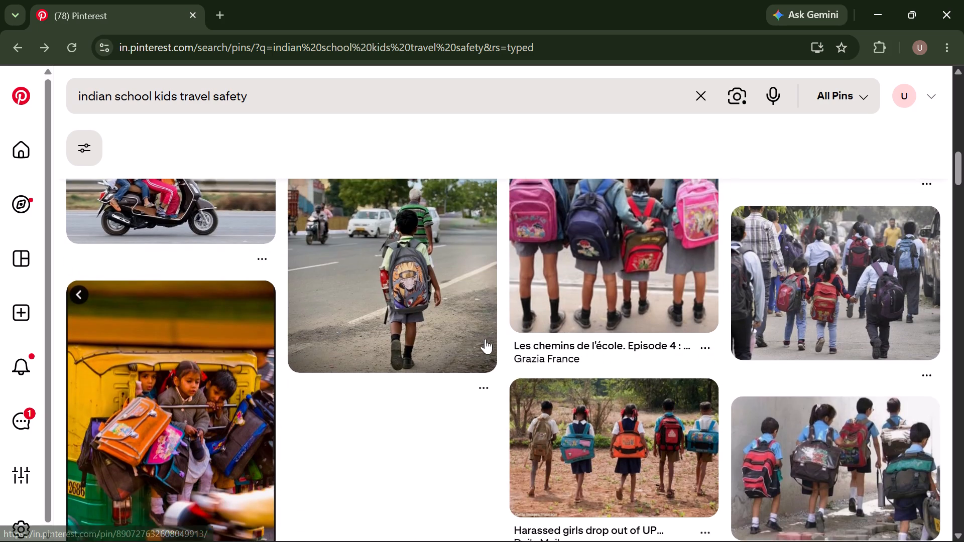
scroll(485, 339, "down", 2)
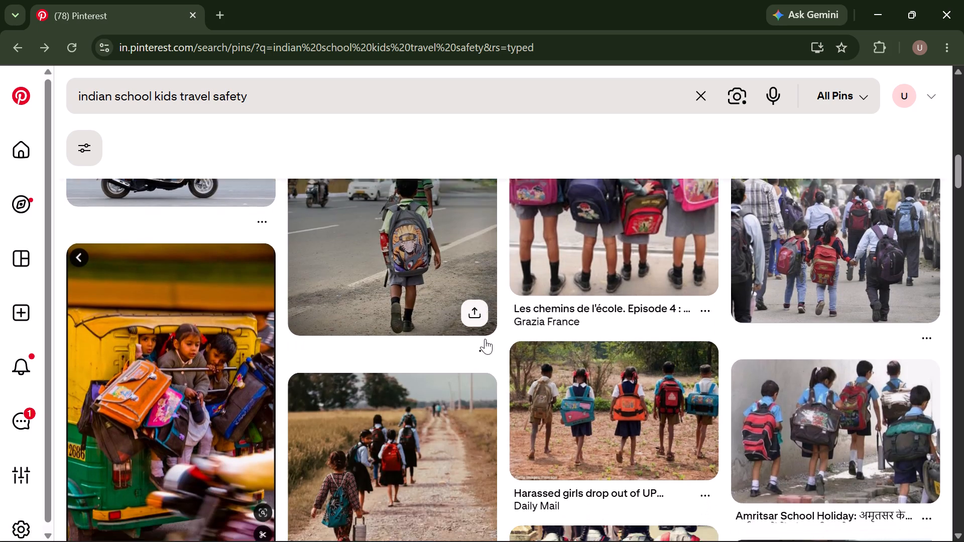
scroll(485, 339, "down", 1)
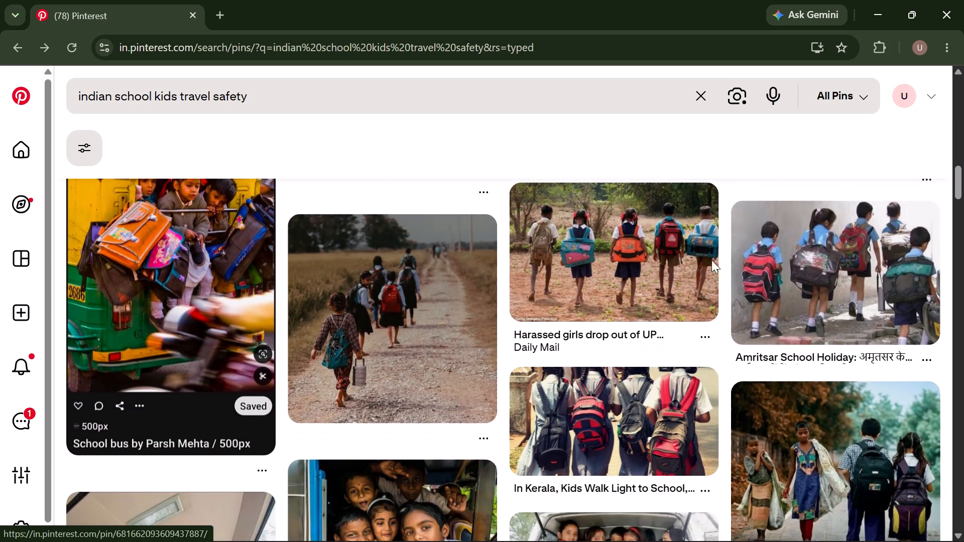
scroll(726, 379, "down", 2)
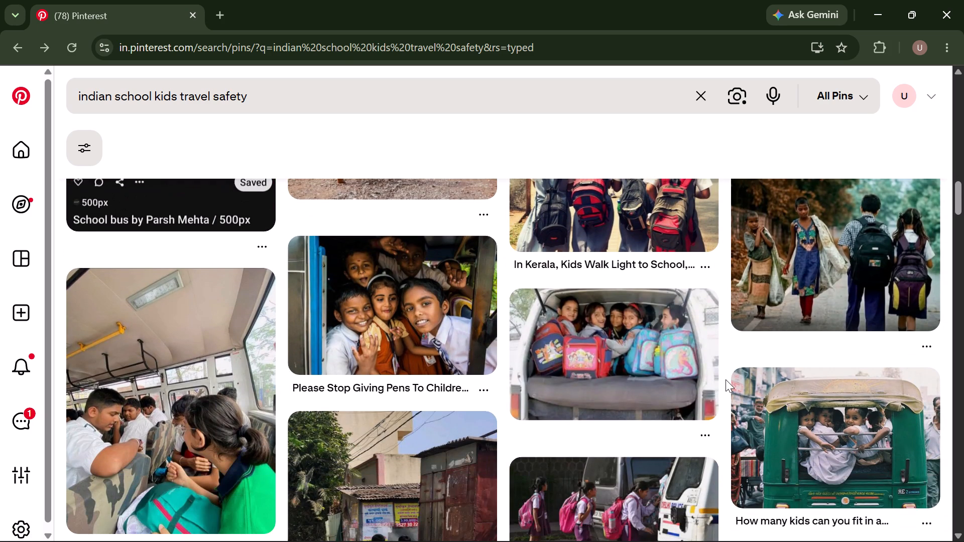
scroll(726, 379, "down", 2)
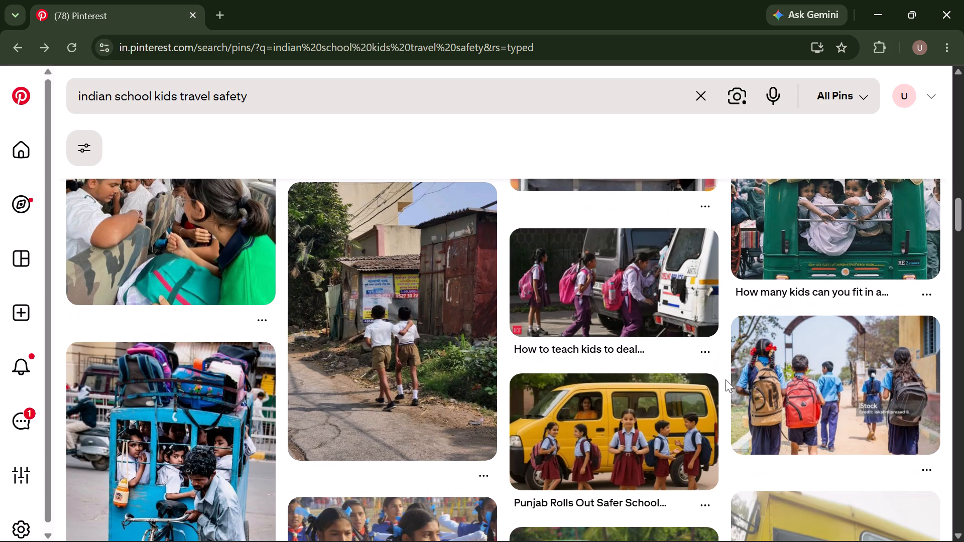
scroll(726, 379, "down", 2)
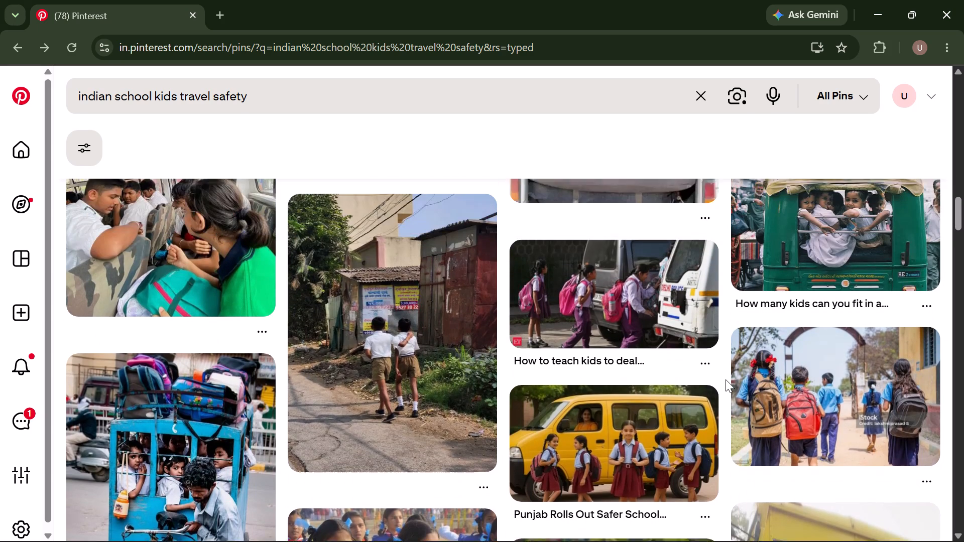
scroll(726, 379, "down", 2)
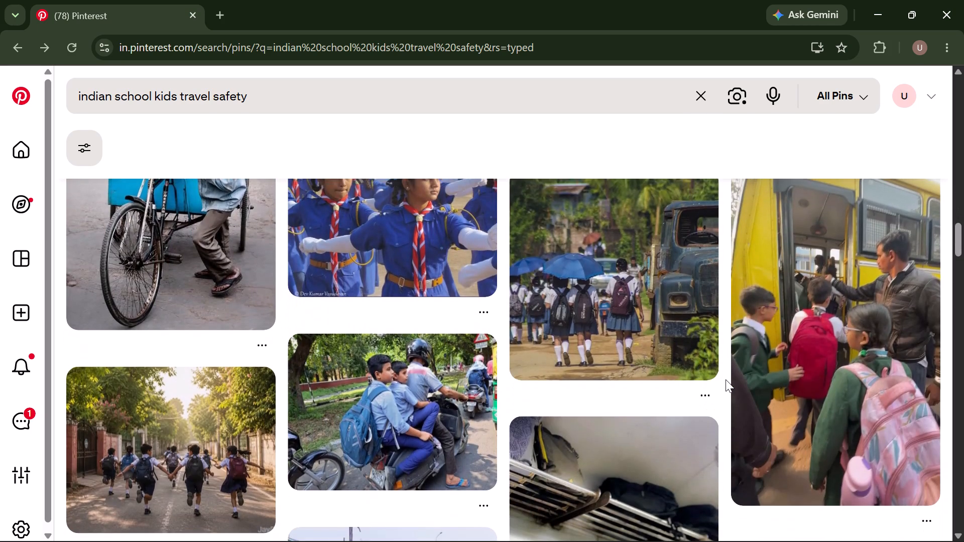
scroll(726, 379, "down", 1)
Open the pin of schoolgirls under blue umbrellas beside a truck, and copy the related photo of schoolchildren under a pink umbrella.
left_click(605, 300)
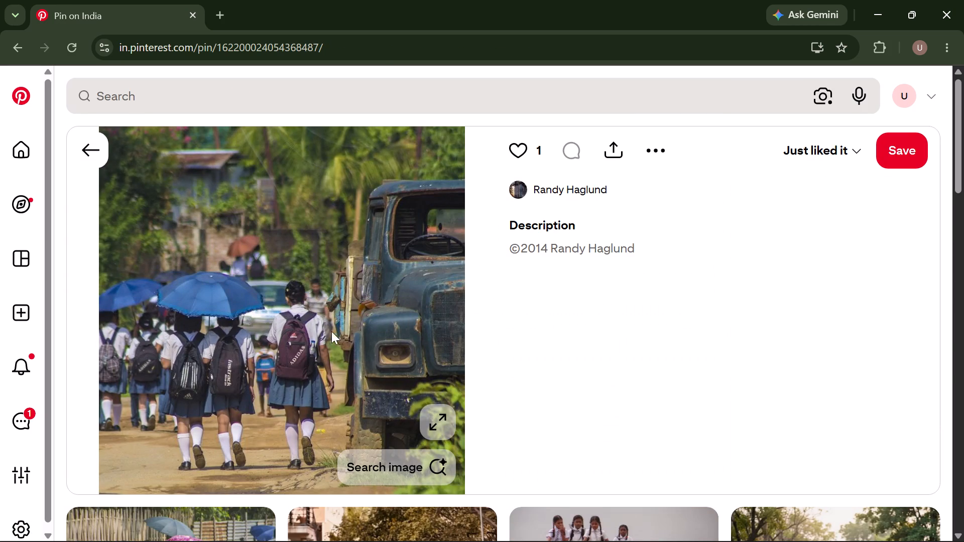
scroll(322, 345, "down", 3)
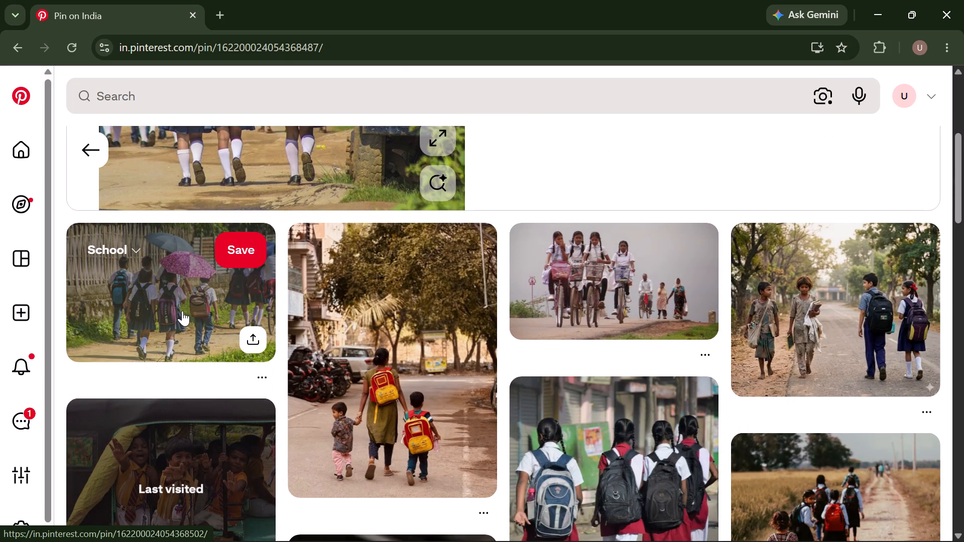
right_click(182, 311)
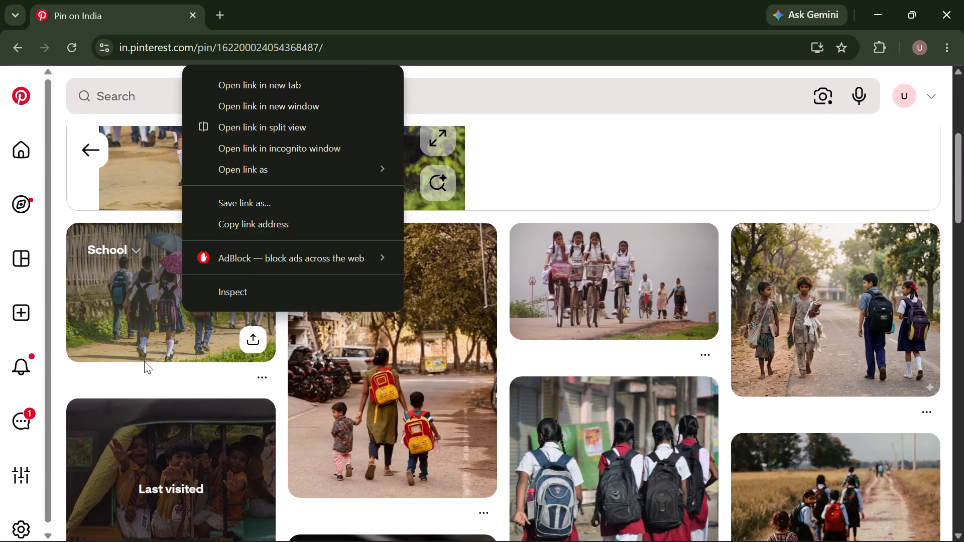
left_click(144, 361)
right_click(310, 340)
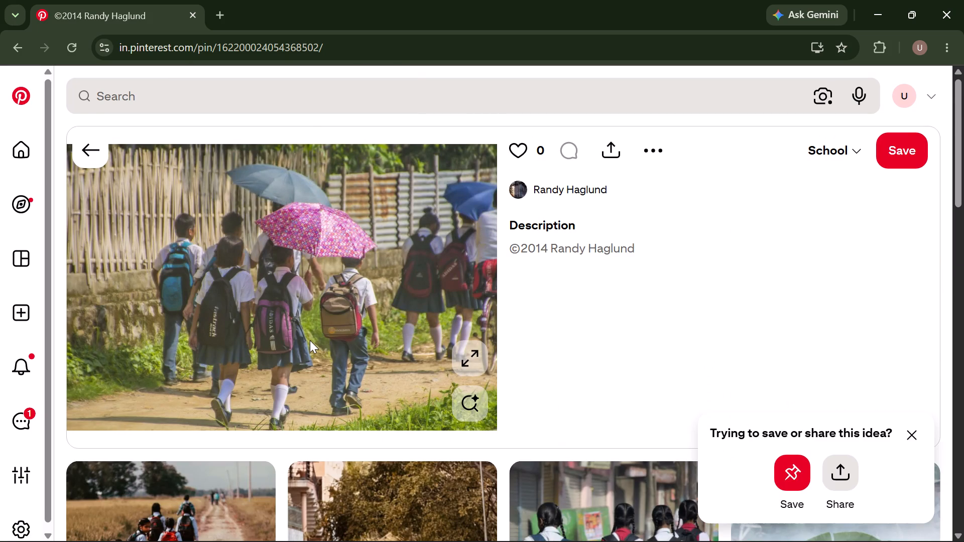
left_click(408, 185)
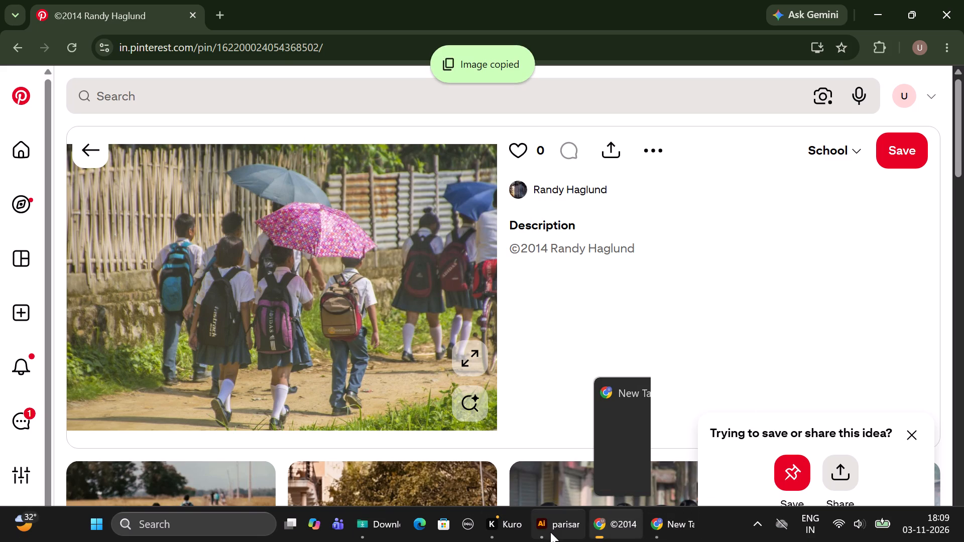
Switch to parisar.ai in Illustrator, paste the schoolchildren photo and scale it down to a small image below the artboard's lower-left corner.
left_click(536, 448)
key("ctrl+v")
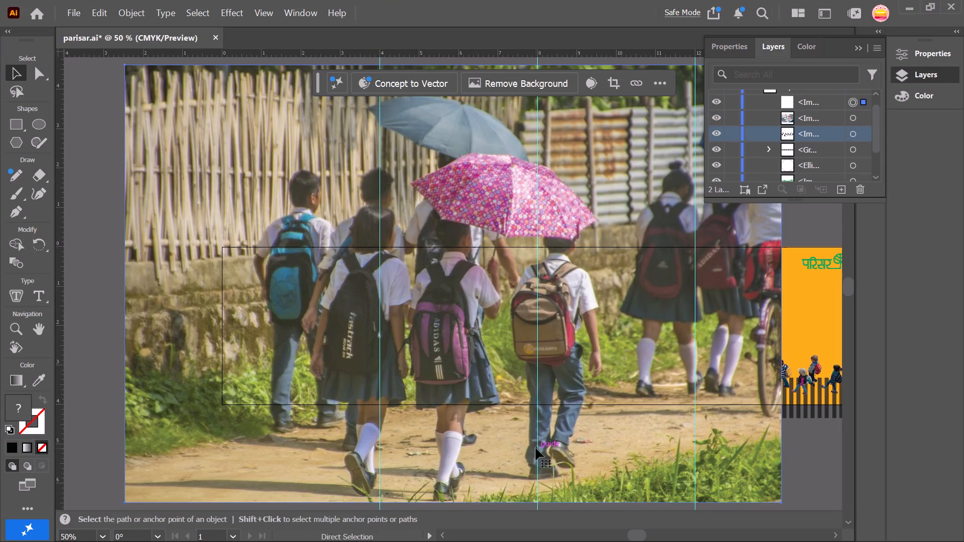
scroll(476, 277, "down", 4, "ctrl+alt")
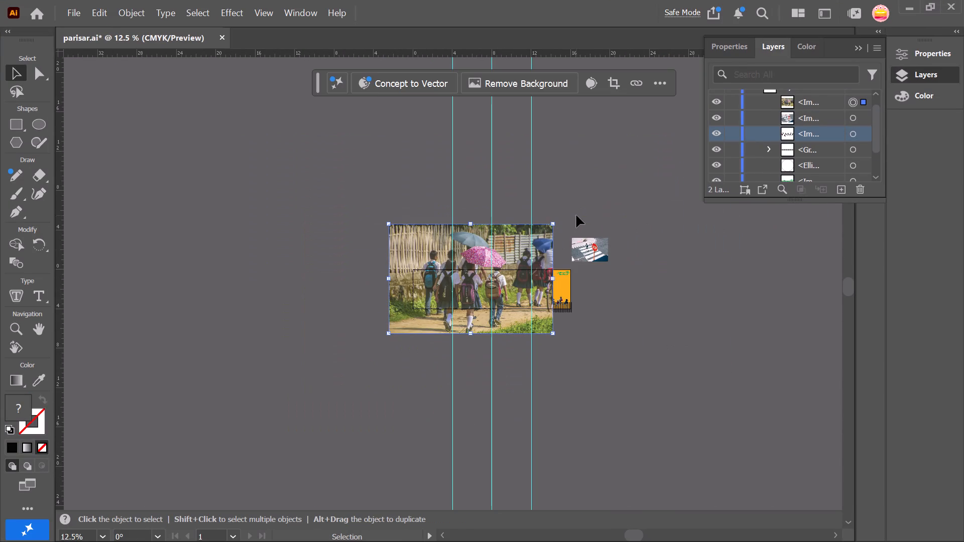
left_click_drag(552, 223, 417, 291, "shift")
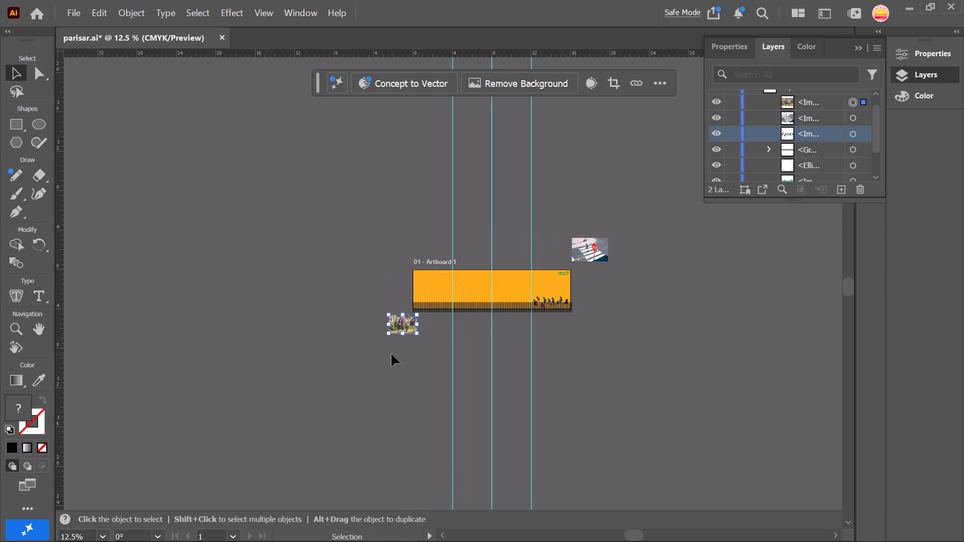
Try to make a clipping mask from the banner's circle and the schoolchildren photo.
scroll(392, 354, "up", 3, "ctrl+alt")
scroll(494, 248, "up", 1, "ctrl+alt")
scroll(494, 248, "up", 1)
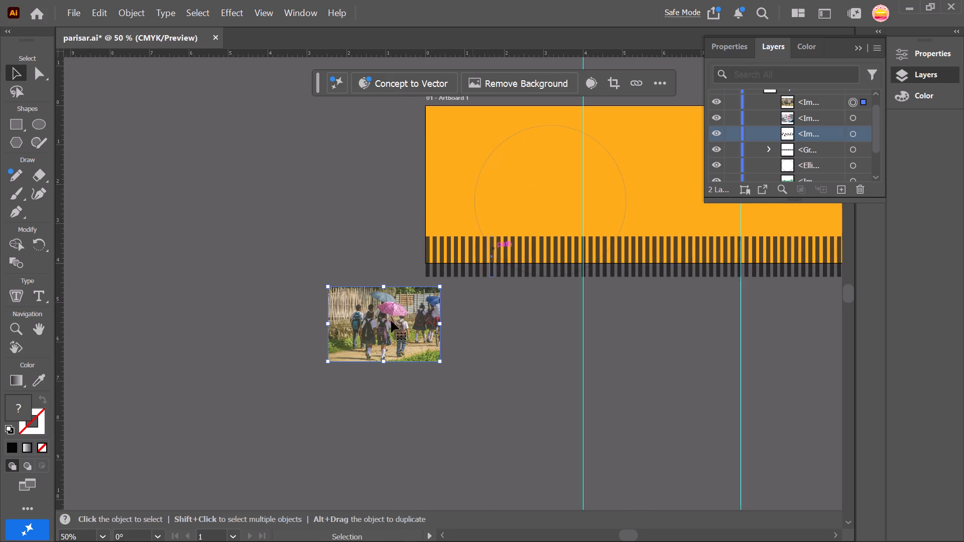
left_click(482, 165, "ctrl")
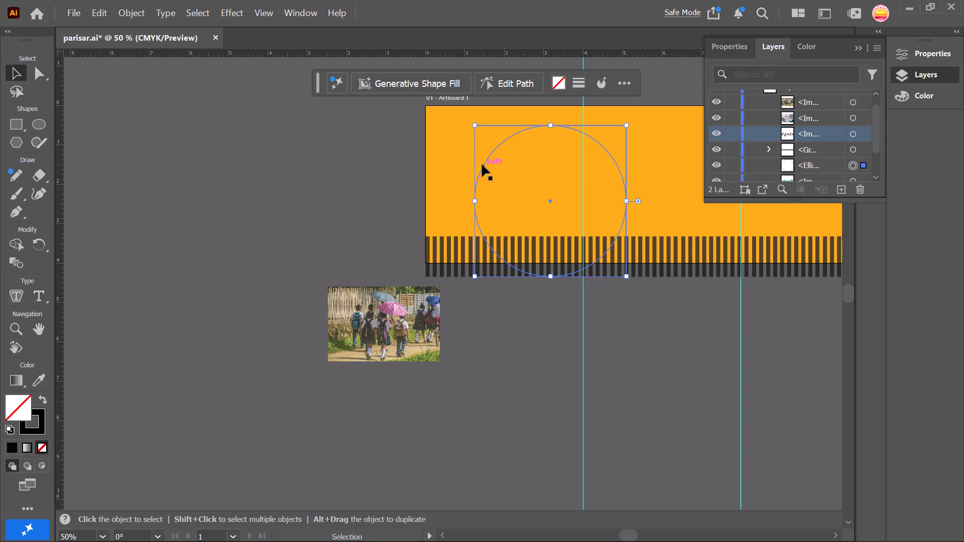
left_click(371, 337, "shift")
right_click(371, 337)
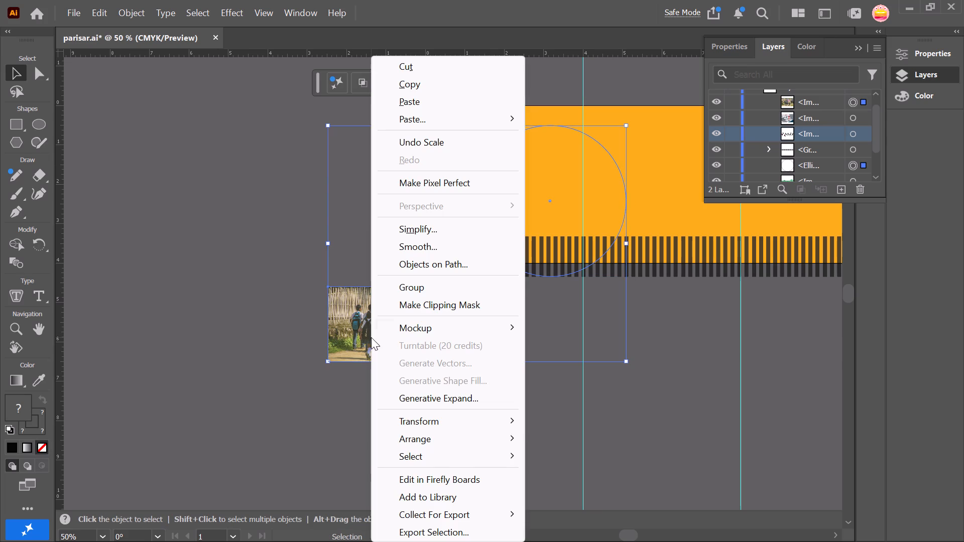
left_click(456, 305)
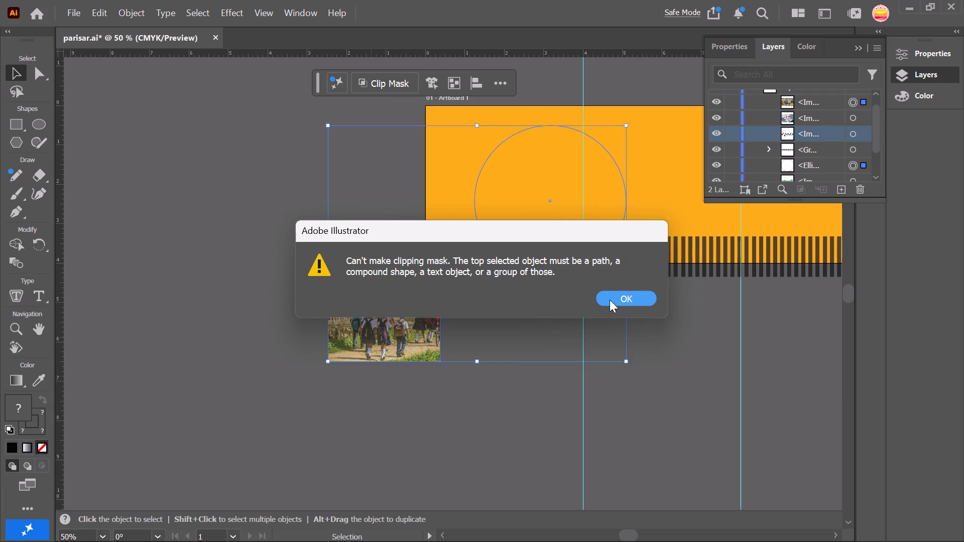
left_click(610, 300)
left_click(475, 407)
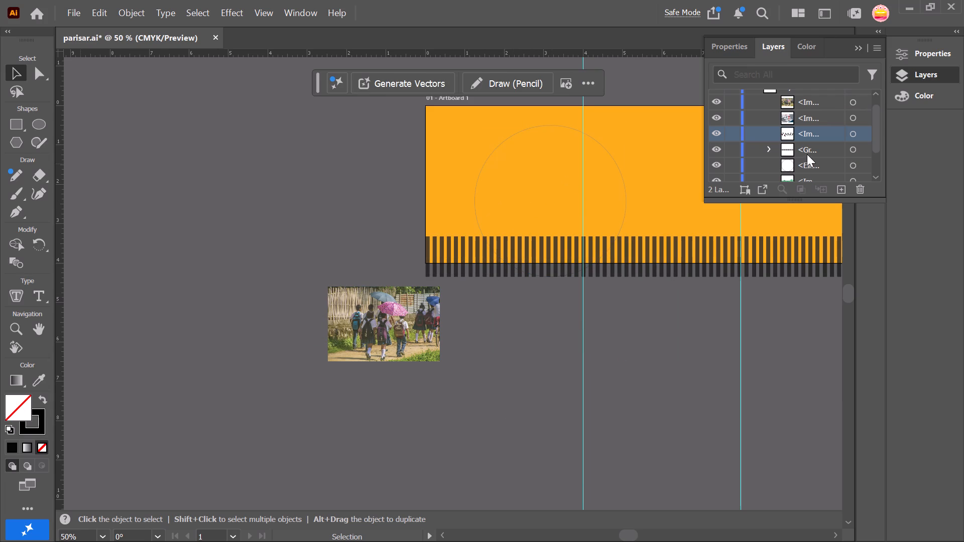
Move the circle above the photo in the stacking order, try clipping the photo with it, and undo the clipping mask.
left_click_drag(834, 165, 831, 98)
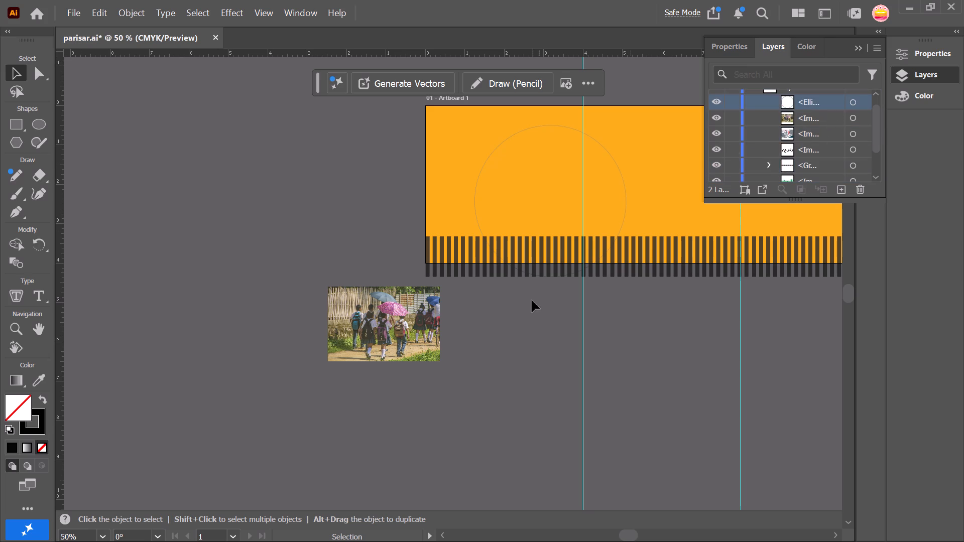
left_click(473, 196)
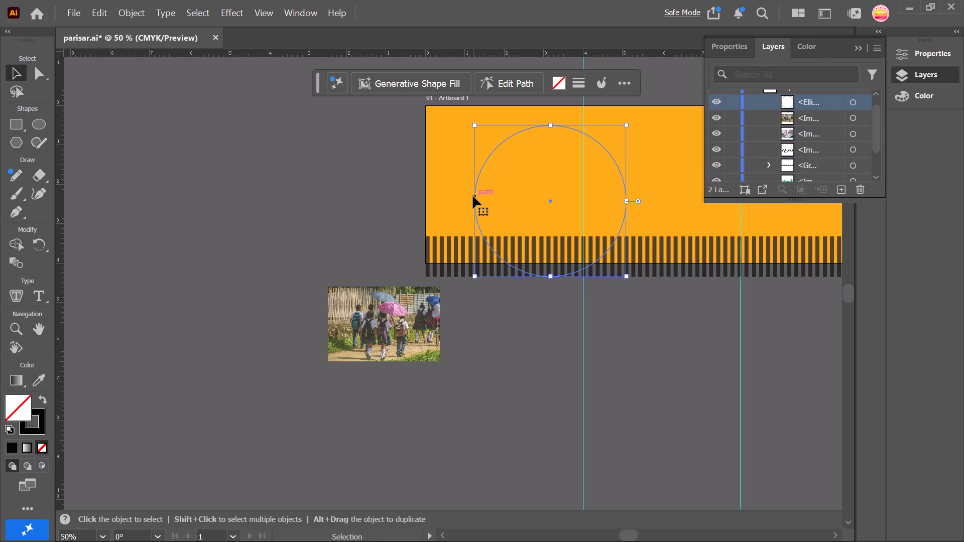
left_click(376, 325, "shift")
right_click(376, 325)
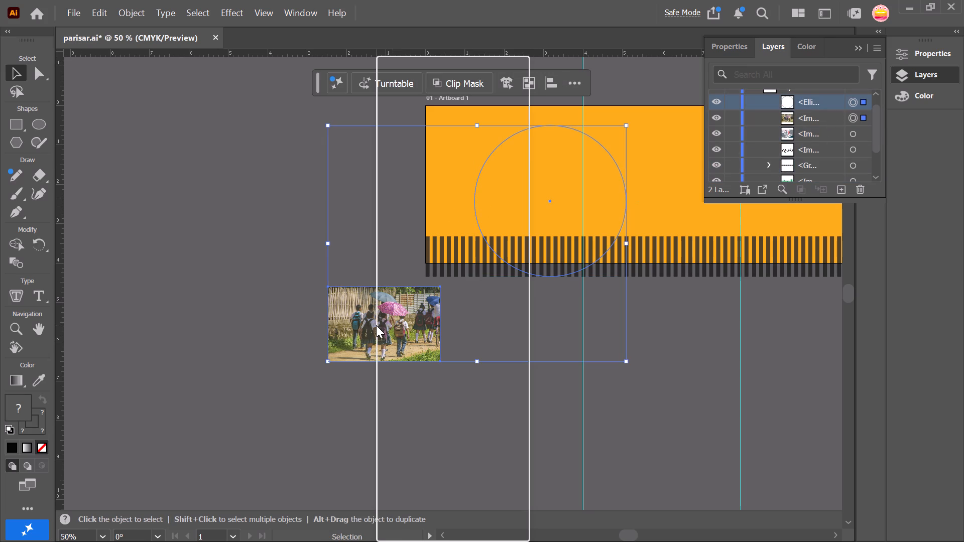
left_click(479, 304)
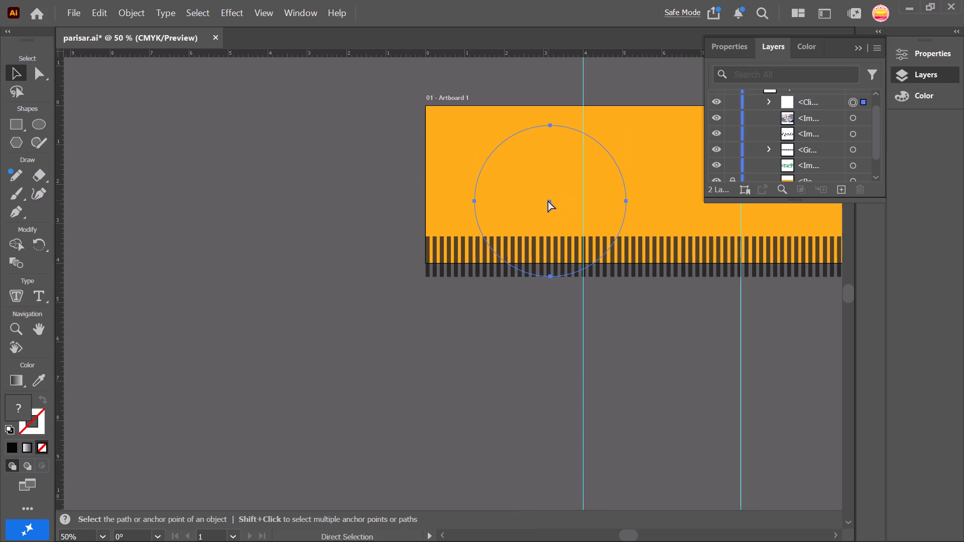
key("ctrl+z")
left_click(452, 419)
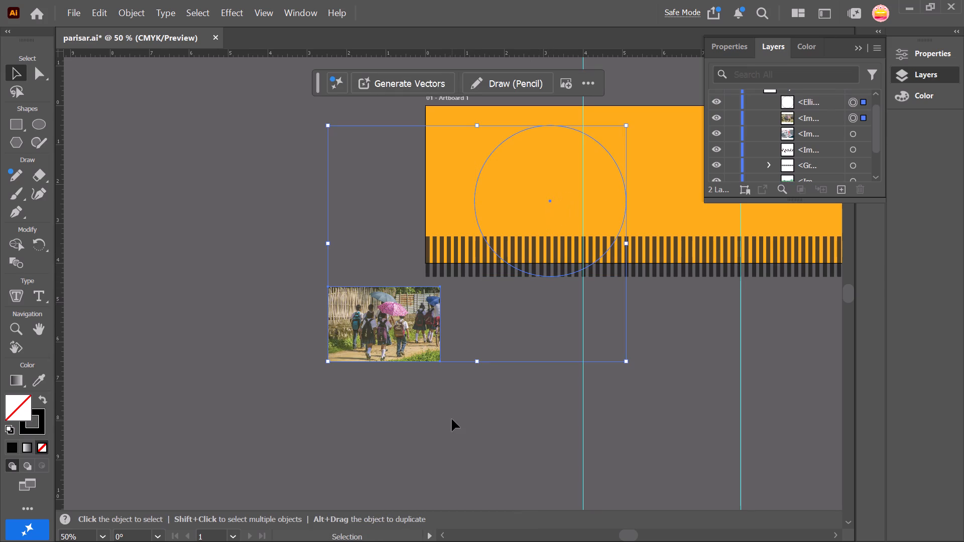
Delete the unfilled circle from the orange banner.
left_click(392, 342)
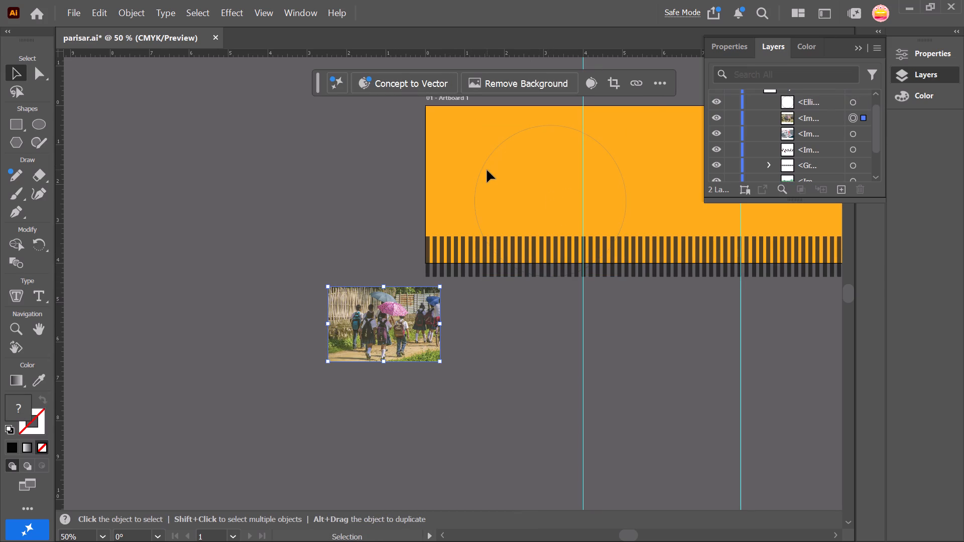
left_click(481, 171)
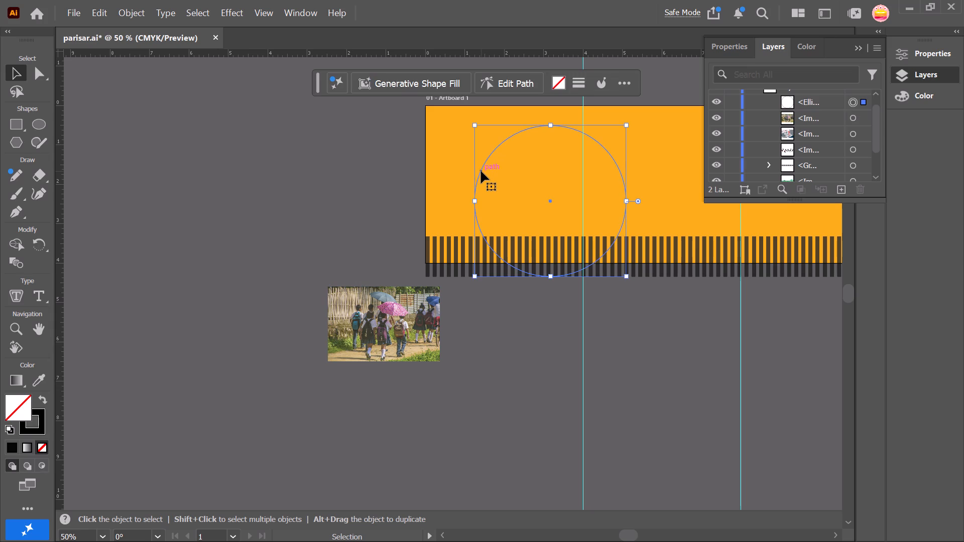
key("Delete")
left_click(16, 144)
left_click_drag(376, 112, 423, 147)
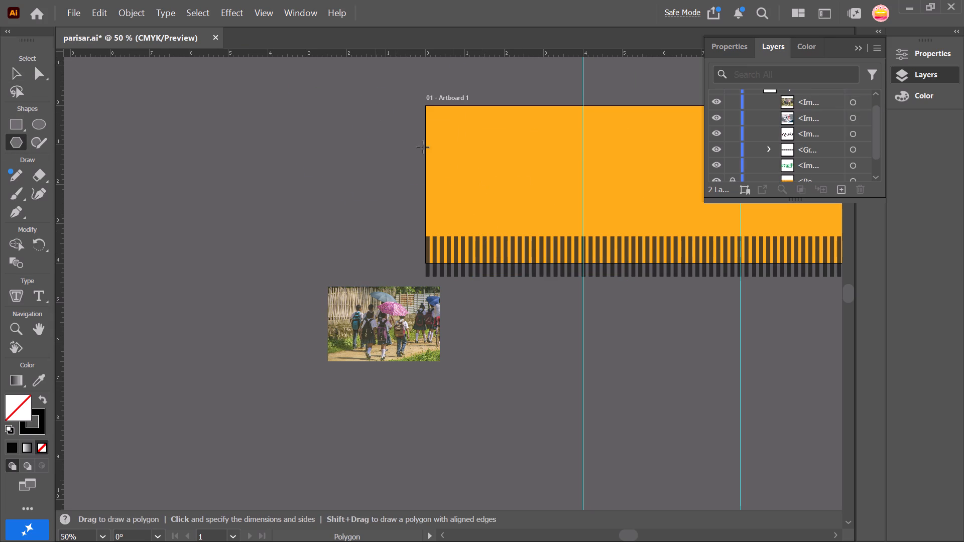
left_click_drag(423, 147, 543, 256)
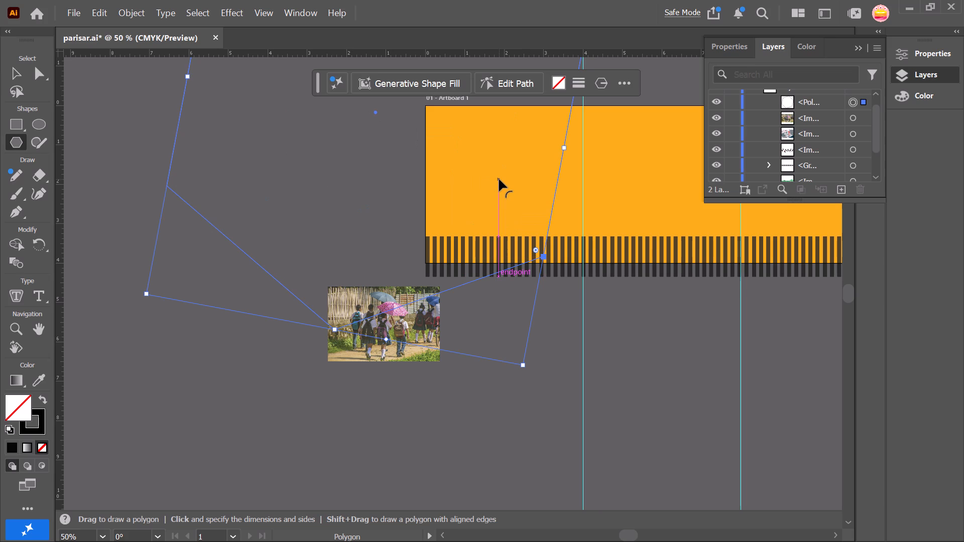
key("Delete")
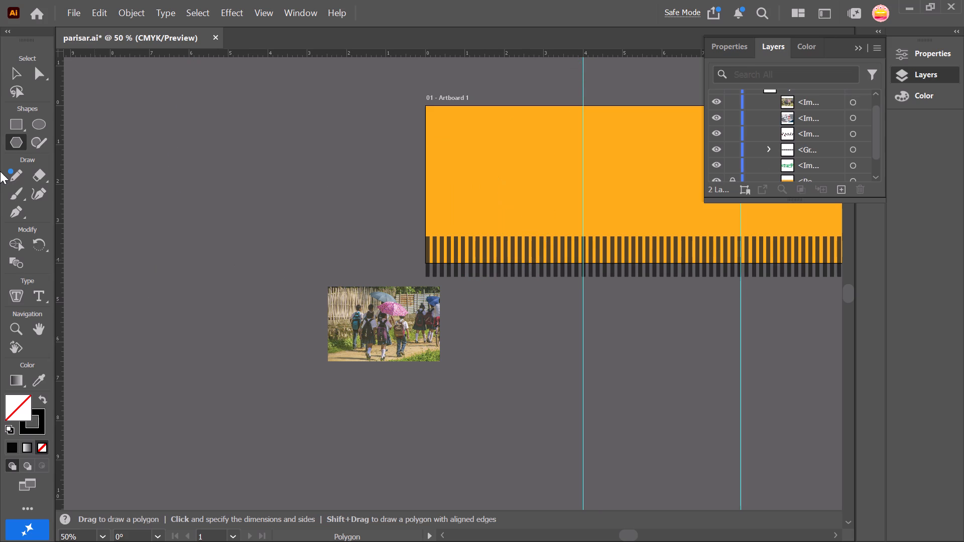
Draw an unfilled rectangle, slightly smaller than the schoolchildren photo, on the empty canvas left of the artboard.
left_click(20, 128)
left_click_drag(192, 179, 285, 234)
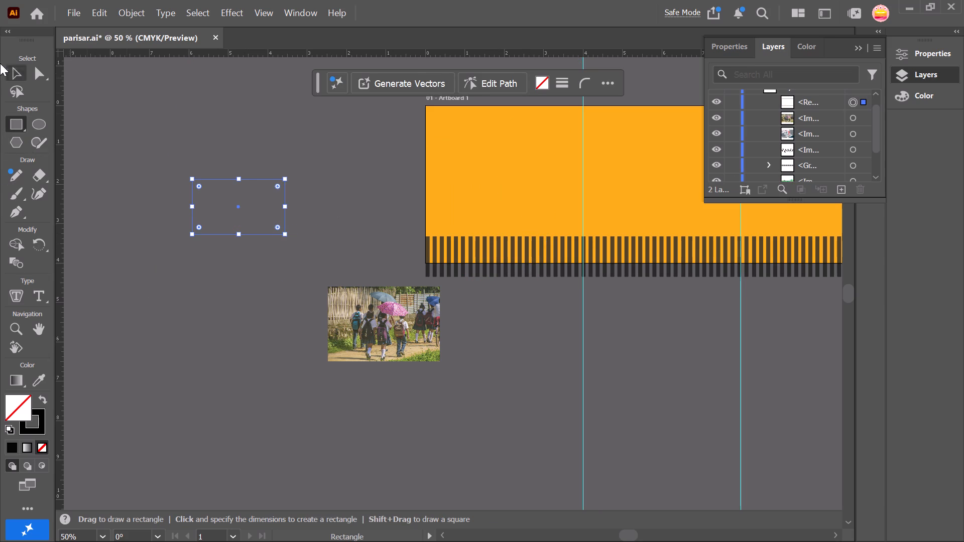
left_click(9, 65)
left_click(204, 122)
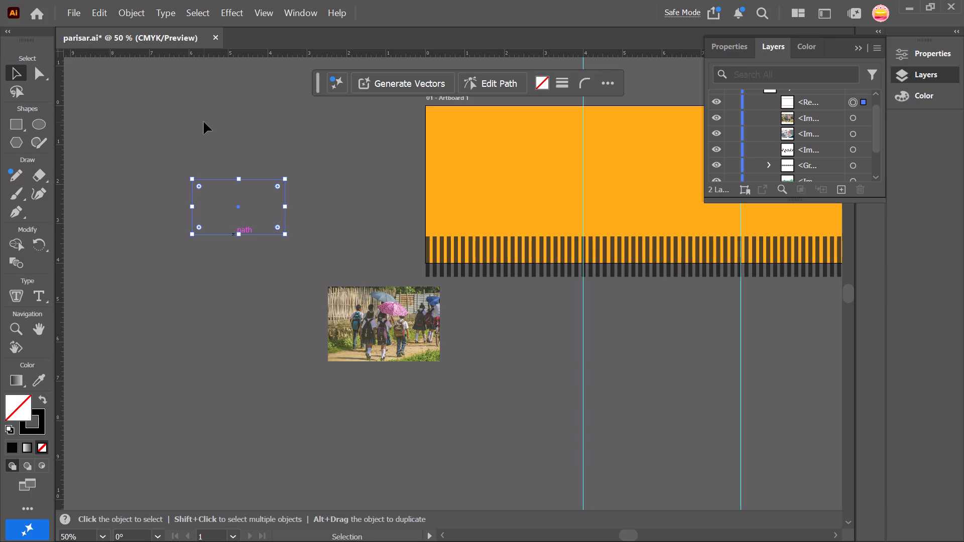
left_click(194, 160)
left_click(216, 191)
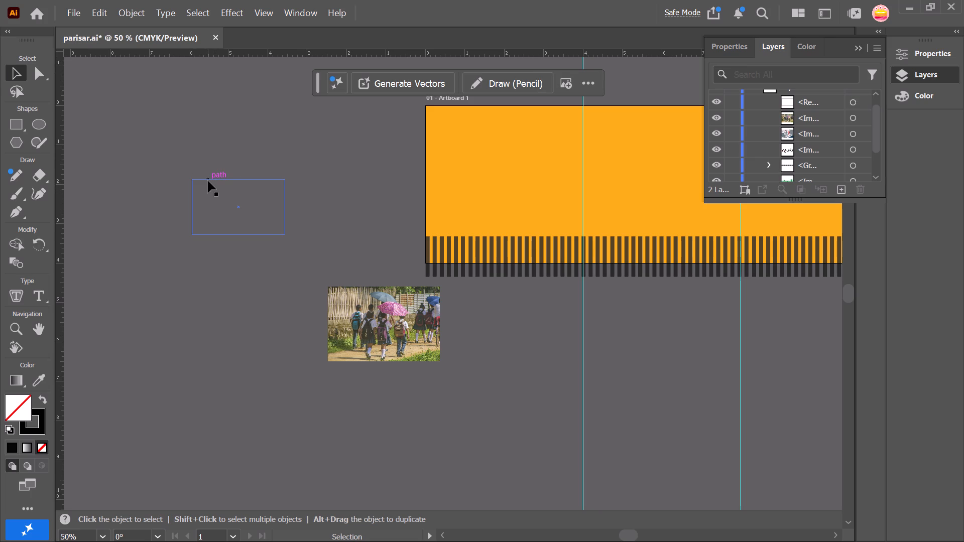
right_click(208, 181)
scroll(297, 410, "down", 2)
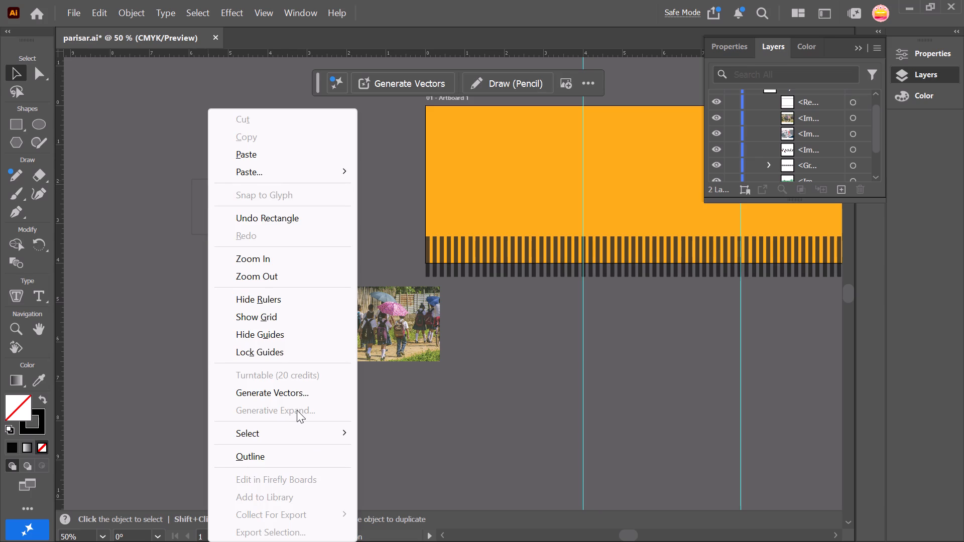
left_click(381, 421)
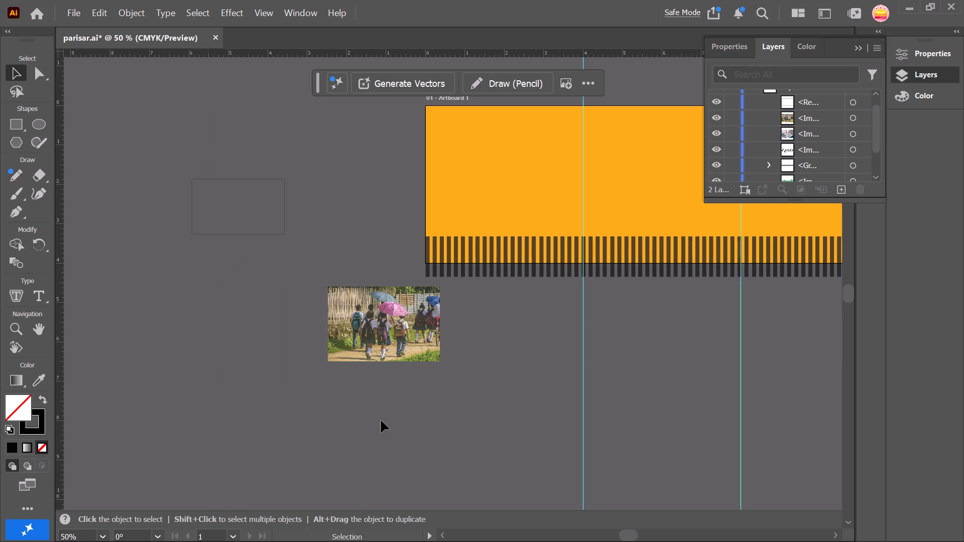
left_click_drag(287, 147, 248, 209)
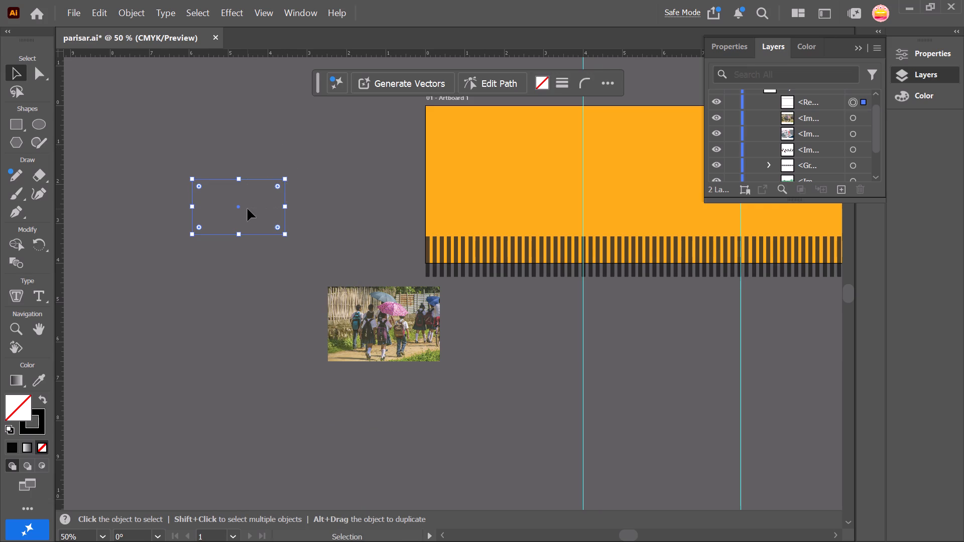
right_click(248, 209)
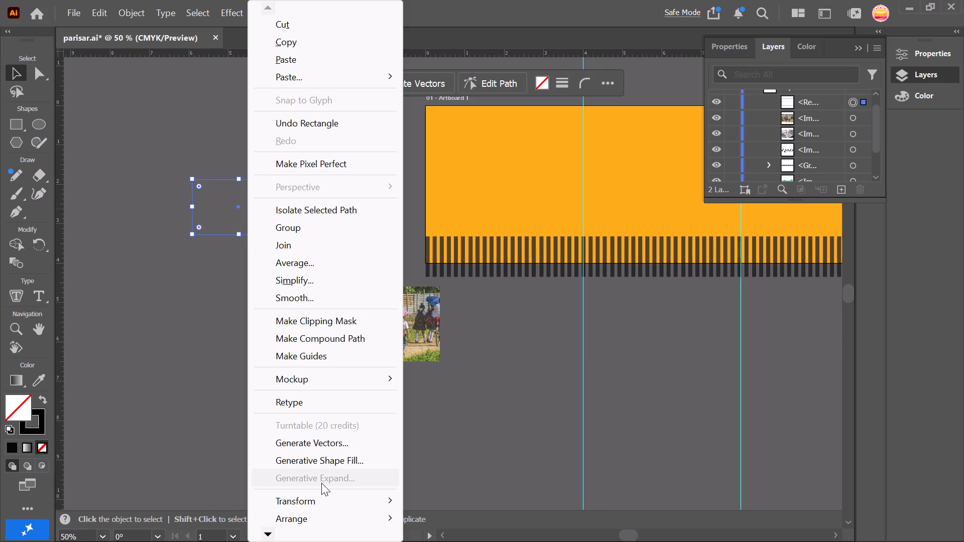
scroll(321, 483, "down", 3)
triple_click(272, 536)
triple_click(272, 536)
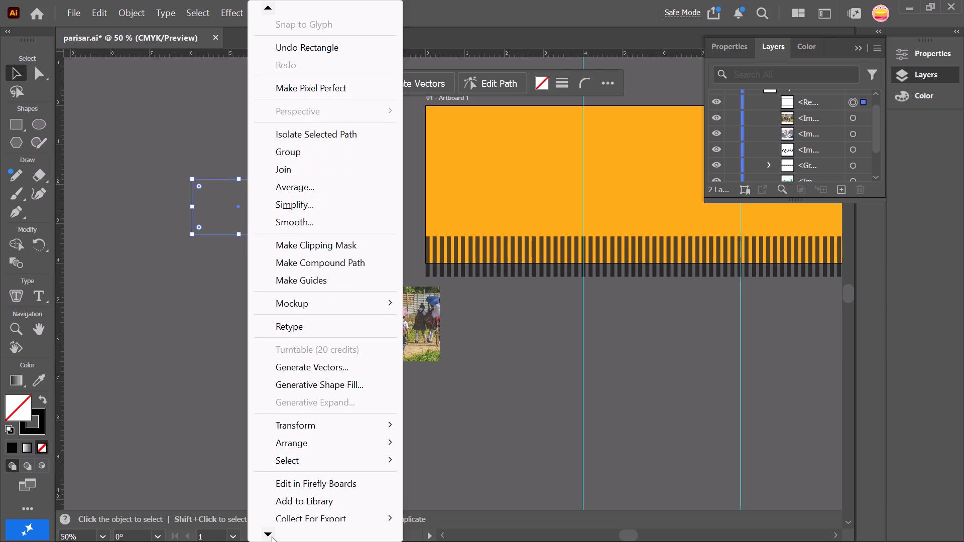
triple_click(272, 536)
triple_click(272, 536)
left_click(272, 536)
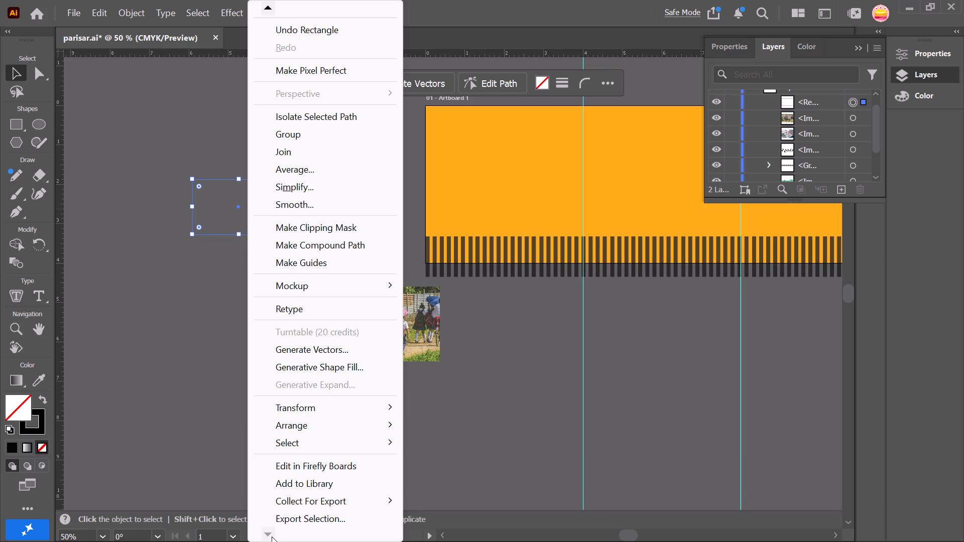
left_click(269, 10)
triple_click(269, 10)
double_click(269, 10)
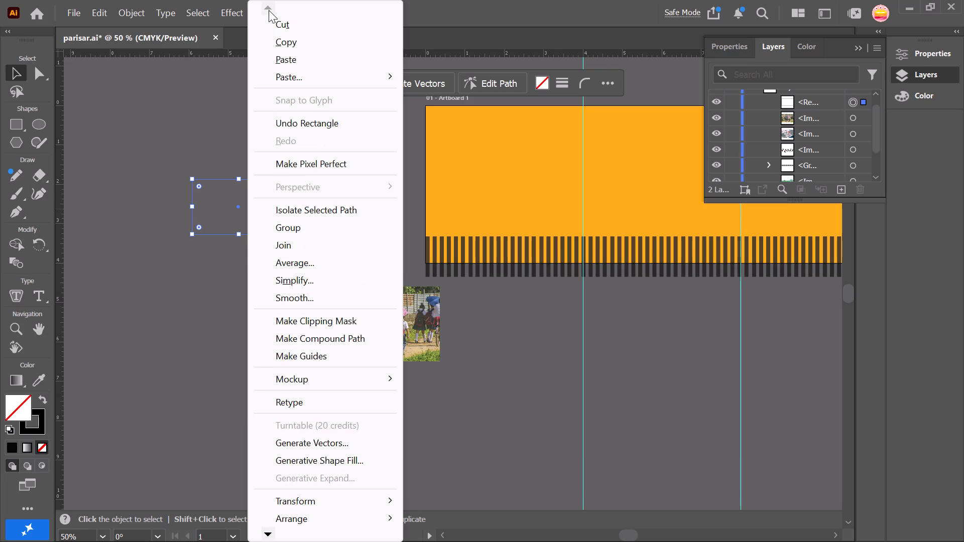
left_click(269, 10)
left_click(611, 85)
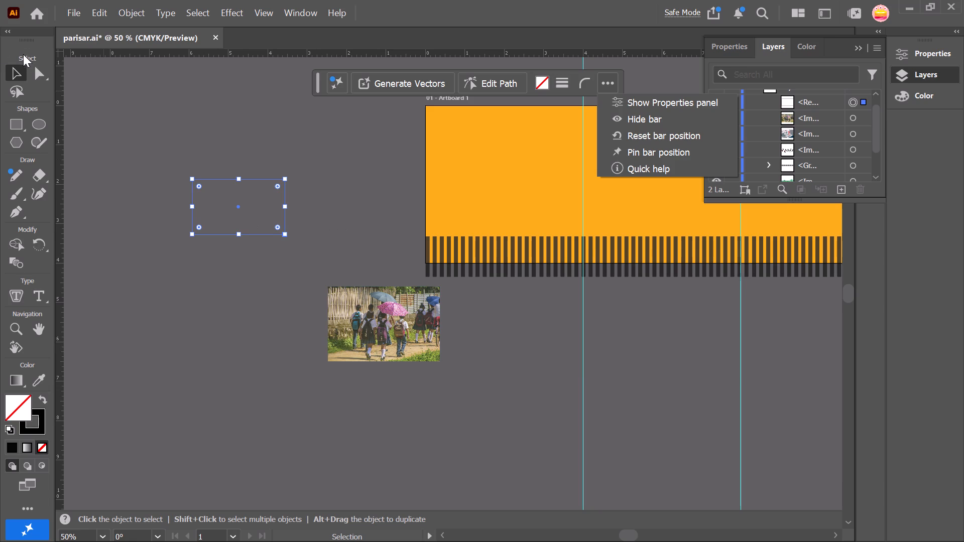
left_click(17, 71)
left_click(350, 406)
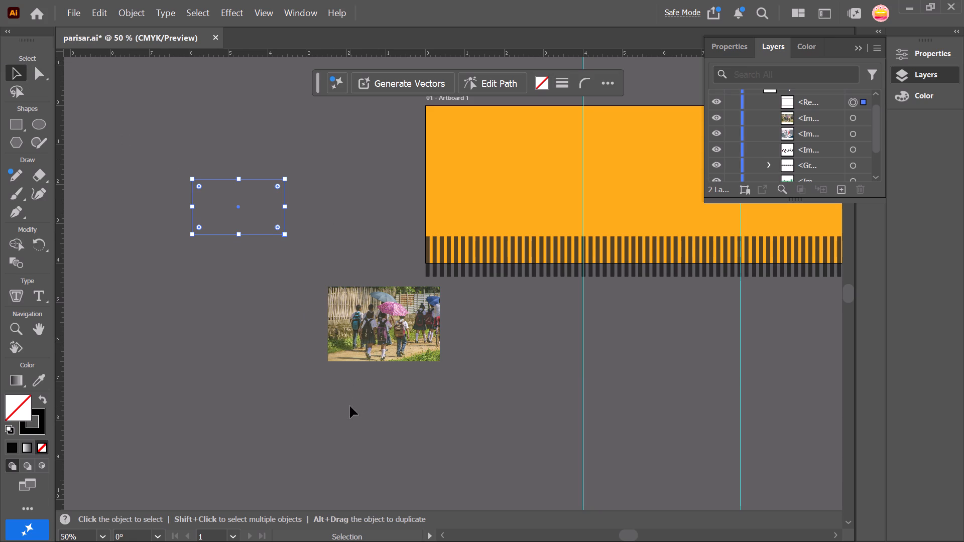
Crop the schoolchildren photo with Crop Image, keeping the default crop frame around the whole picture.
left_click(372, 341)
right_click(372, 341)
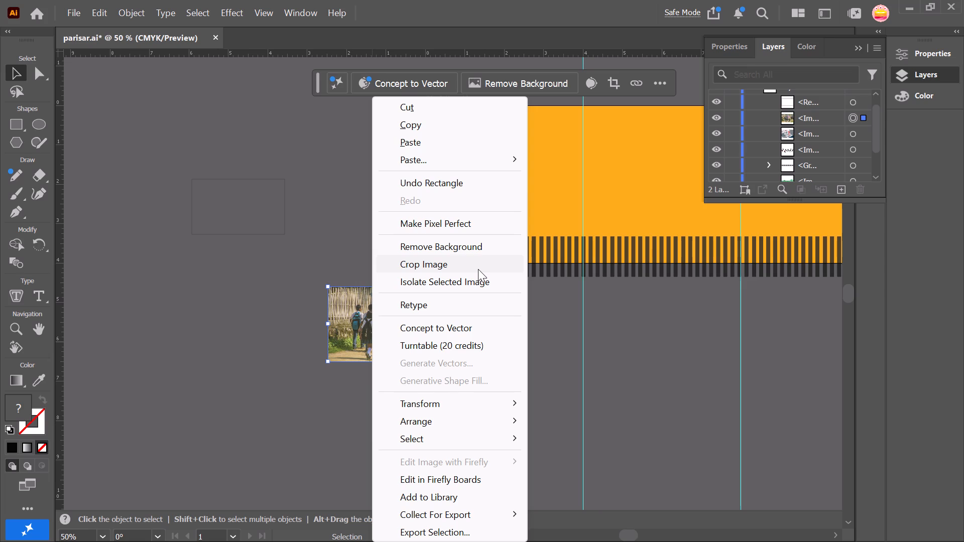
left_click(478, 269)
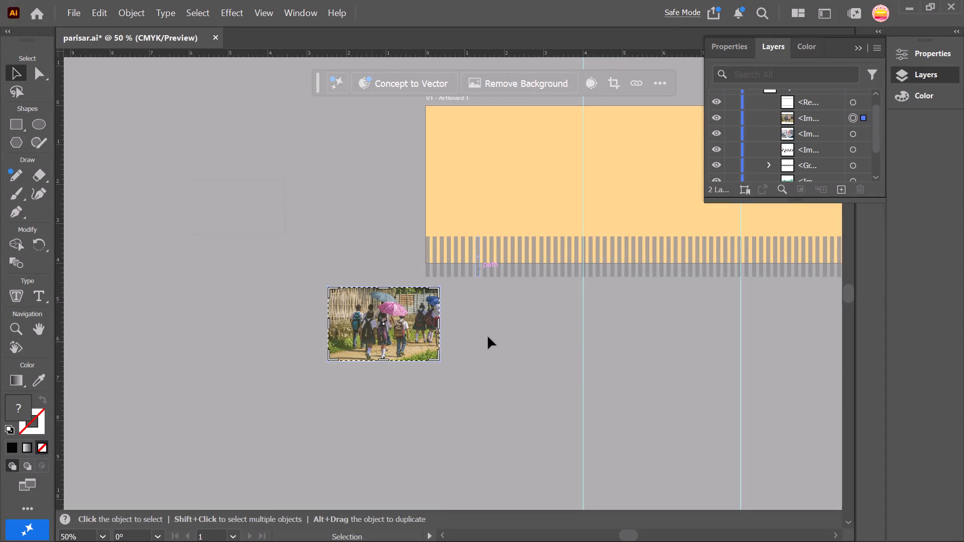
key("Return")
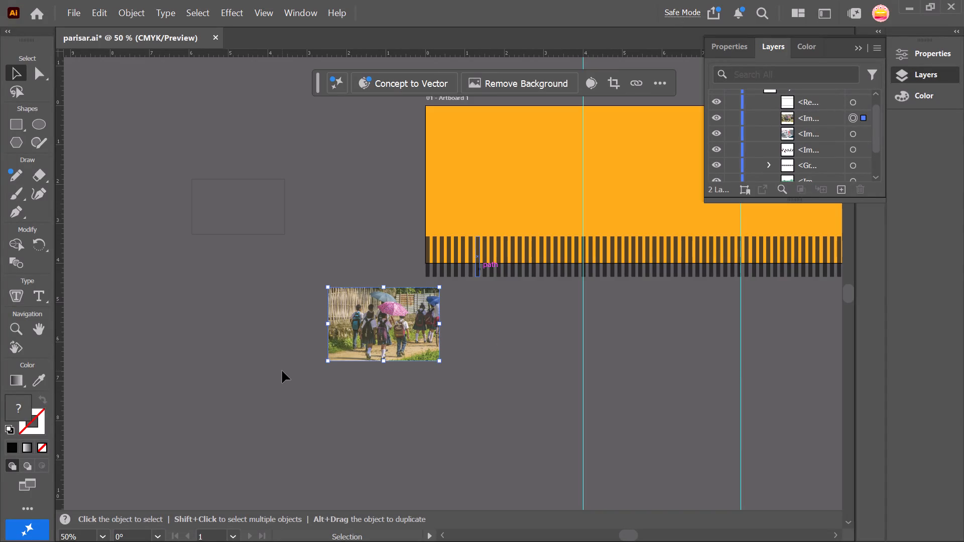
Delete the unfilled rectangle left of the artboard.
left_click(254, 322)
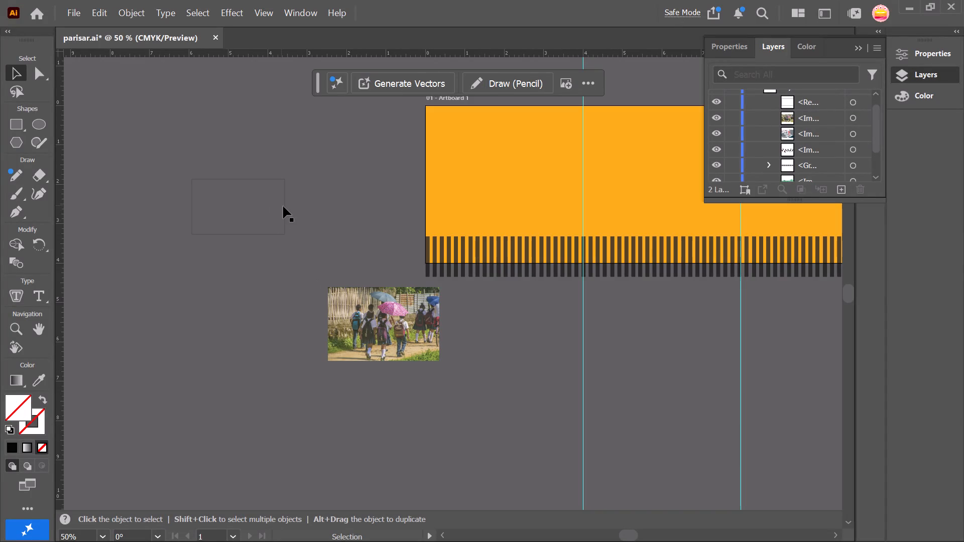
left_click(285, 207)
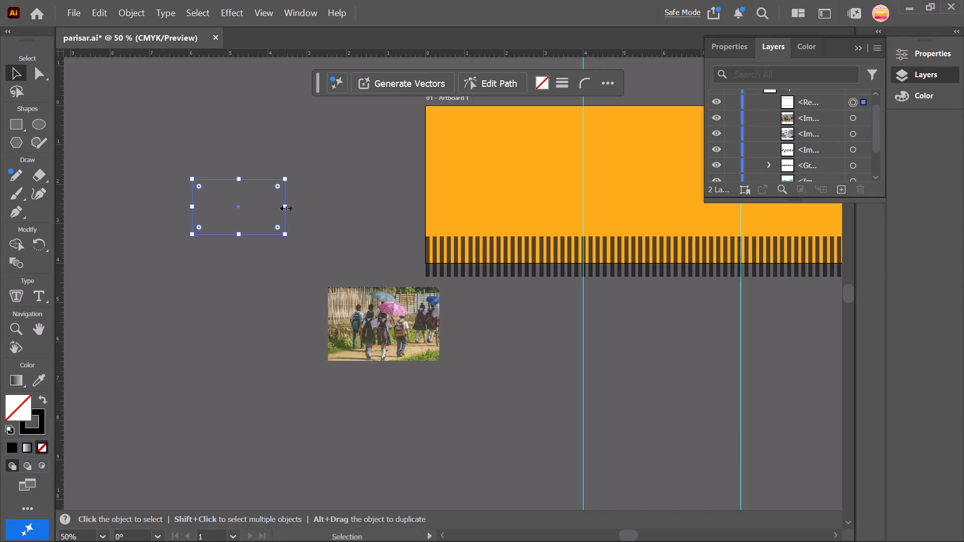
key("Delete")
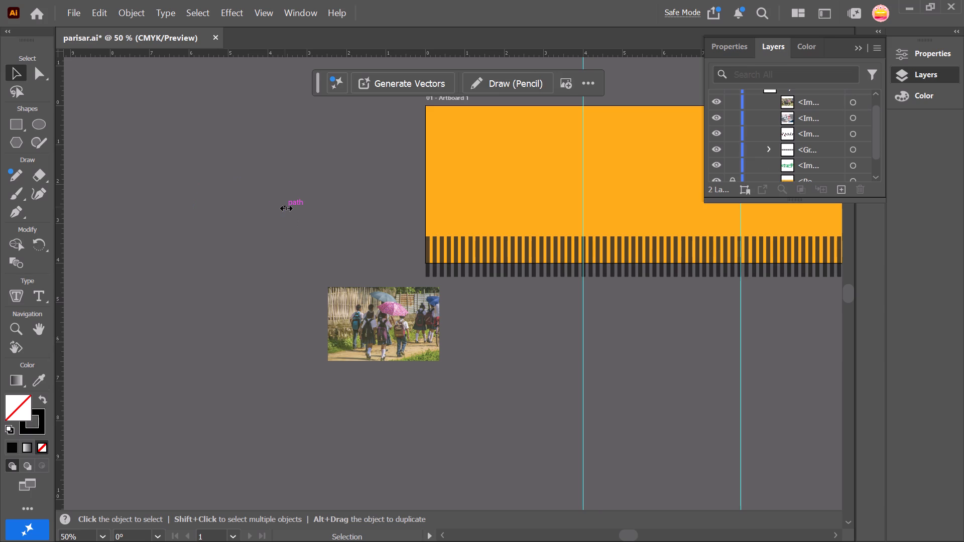
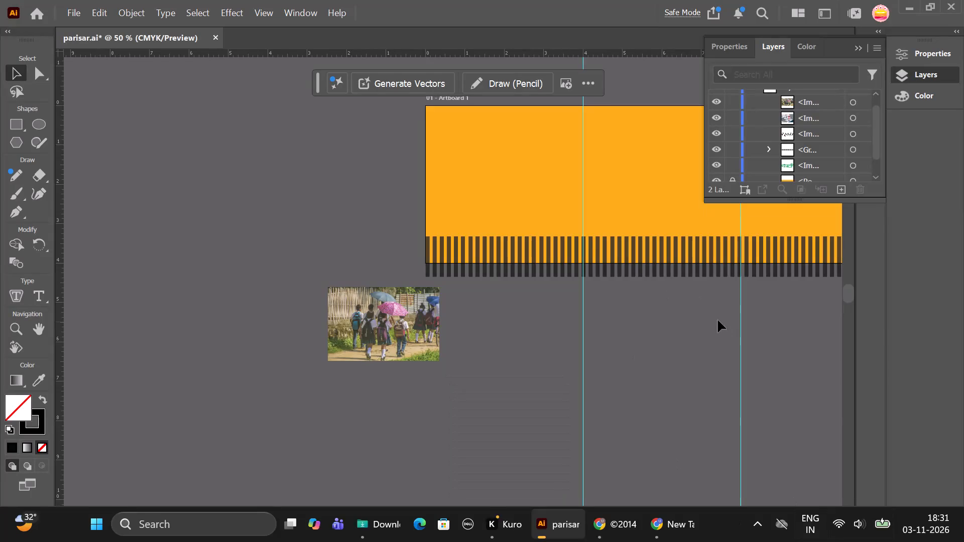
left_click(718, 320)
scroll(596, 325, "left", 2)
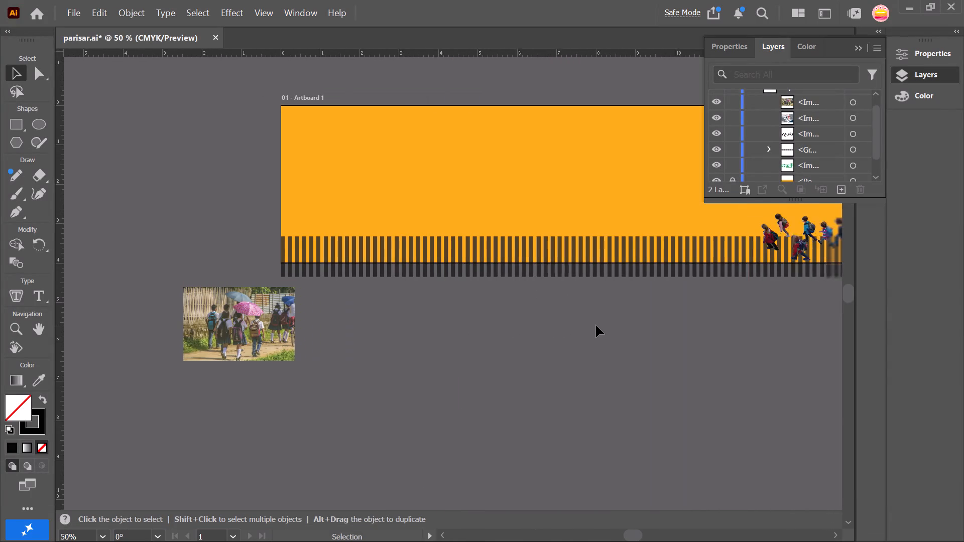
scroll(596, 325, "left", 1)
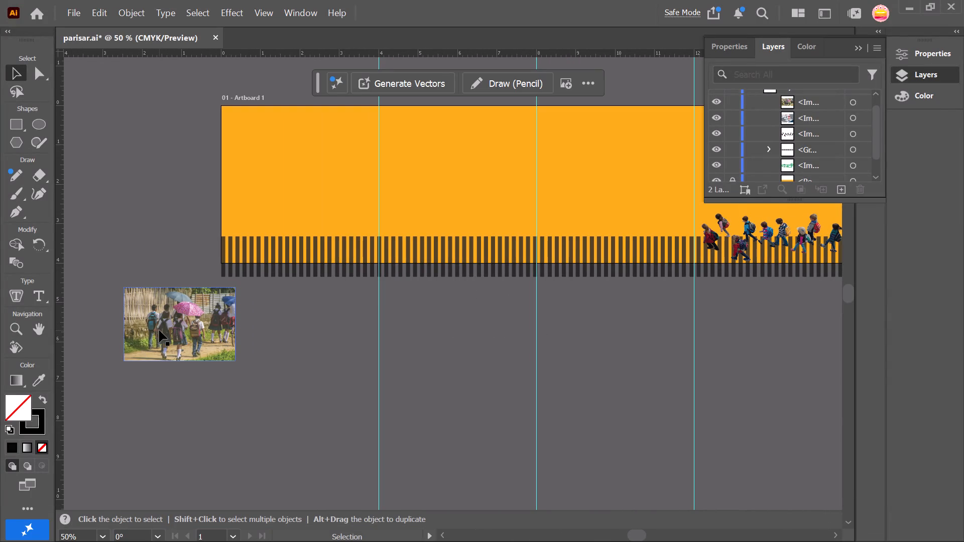
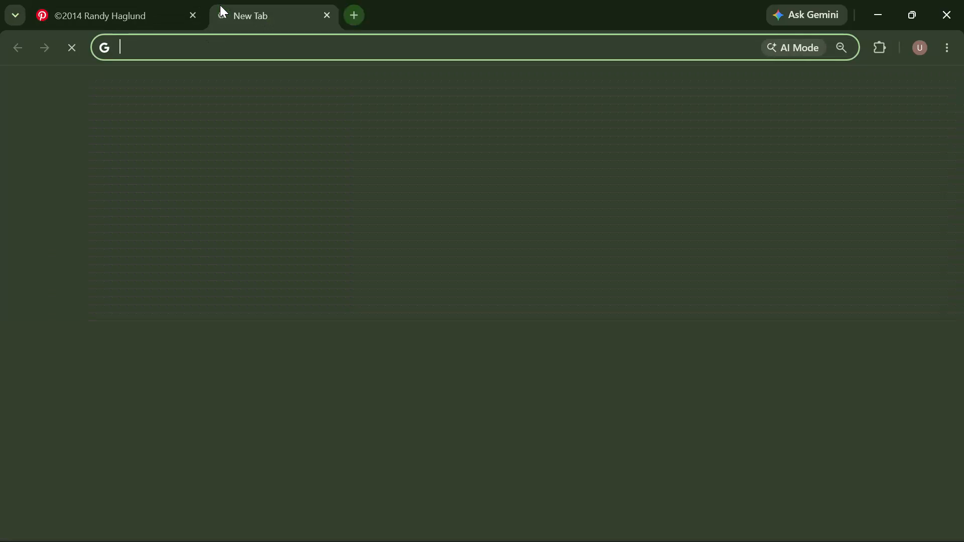
Search Google for "how to put an image in circle frame in illustrator" and read through the step-by-step instructions.
left_click(419, 238)
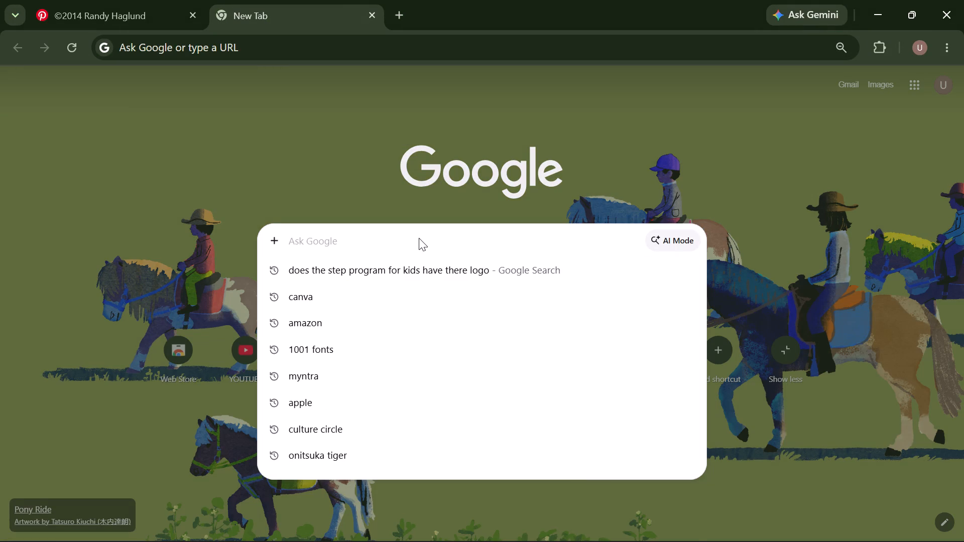
type("how to put an ia")
key("BackSpace")
type("mage in circle frame")
key("Return")
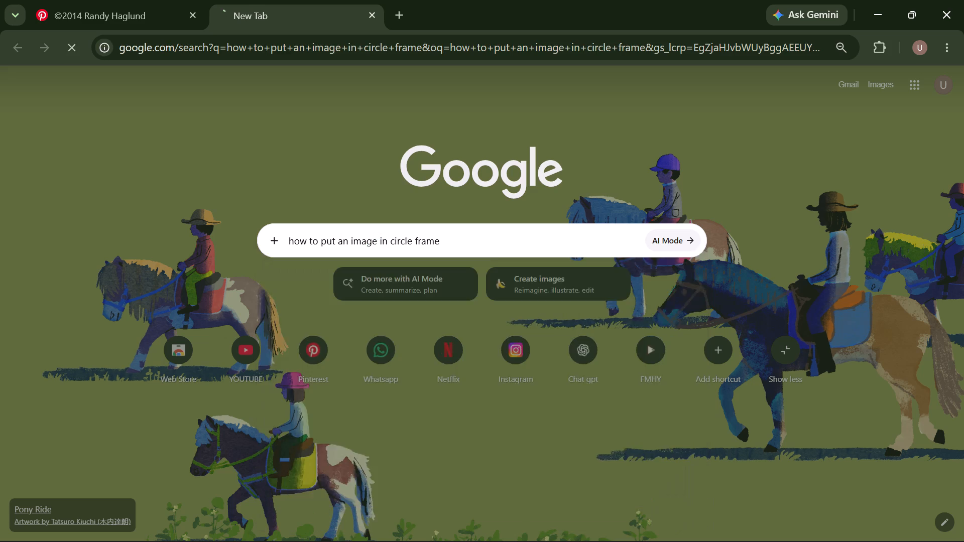
left_click(391, 103)
key("space")
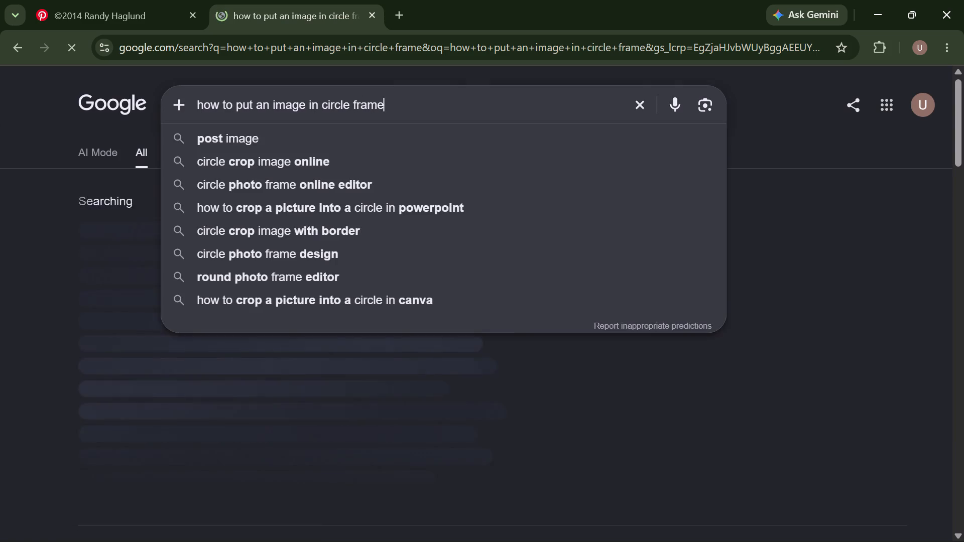
type("in illustrator")
key("Return")
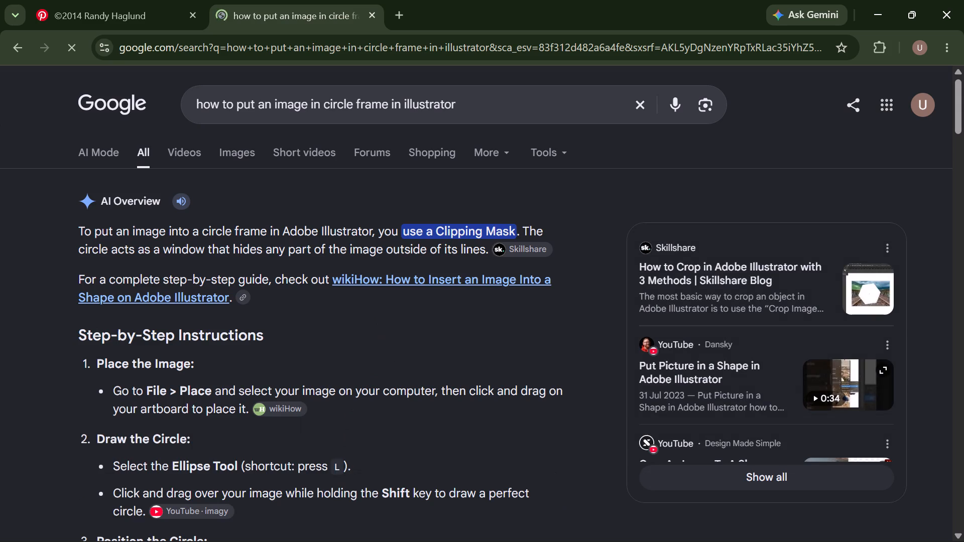
scroll(396, 336, "down", 1)
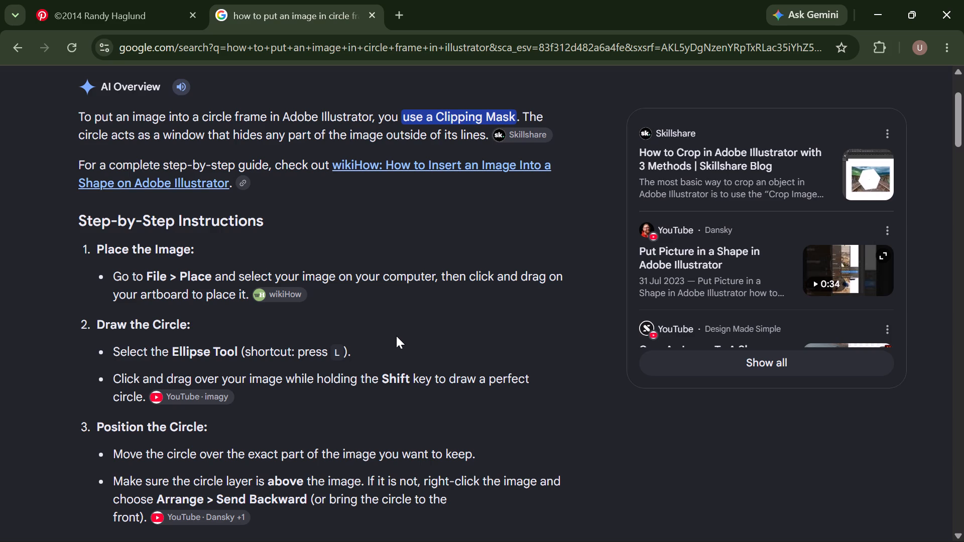
scroll(427, 387, "down", 1)
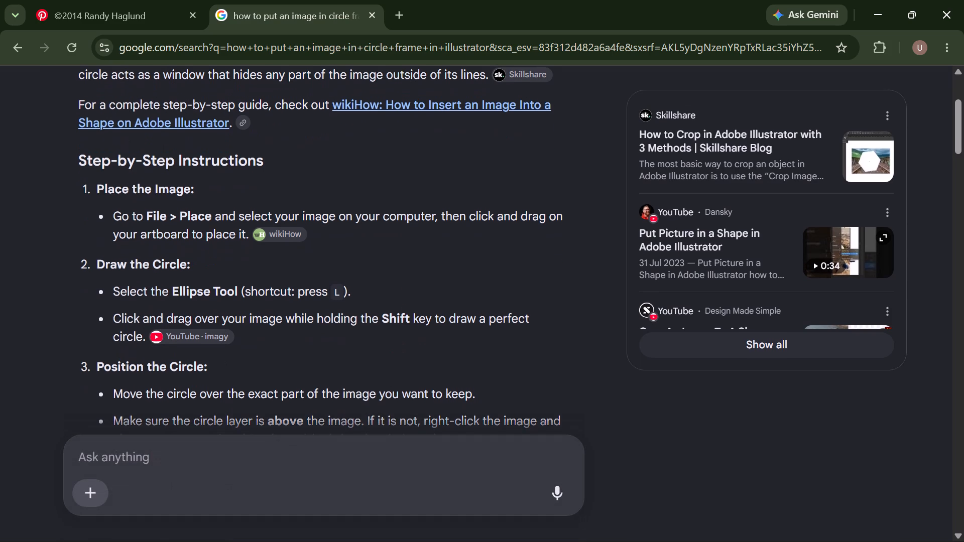
scroll(427, 387, "down", 1)
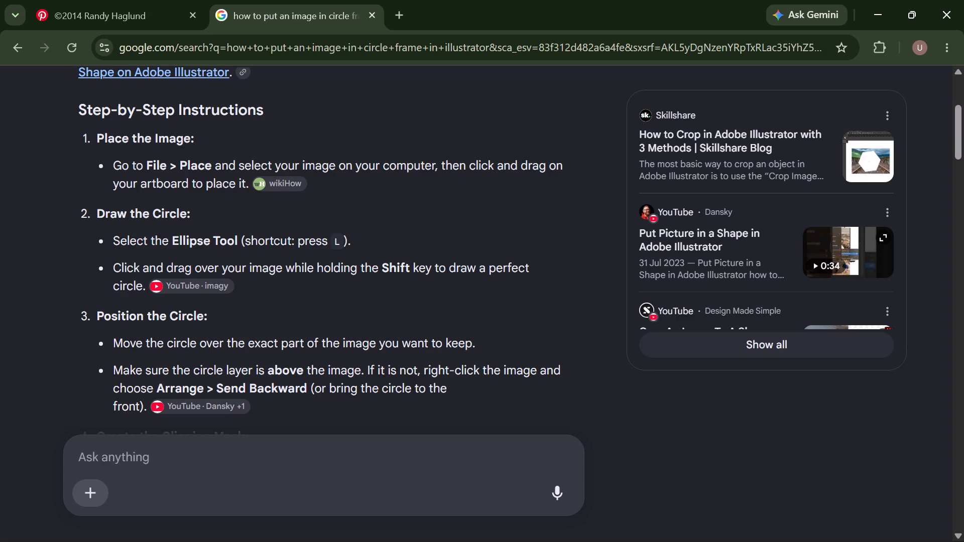
scroll(440, 326, "down", 1)
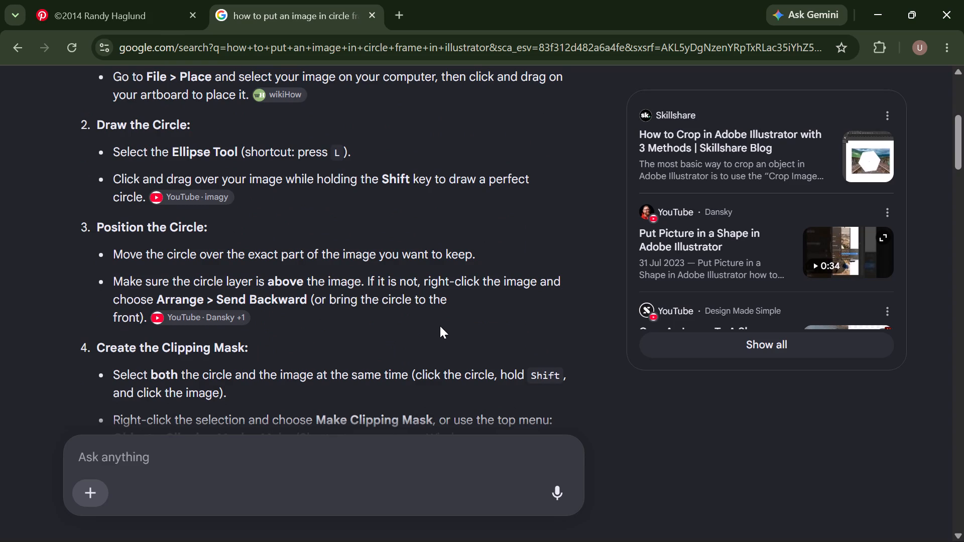
scroll(440, 326, "down", 1)
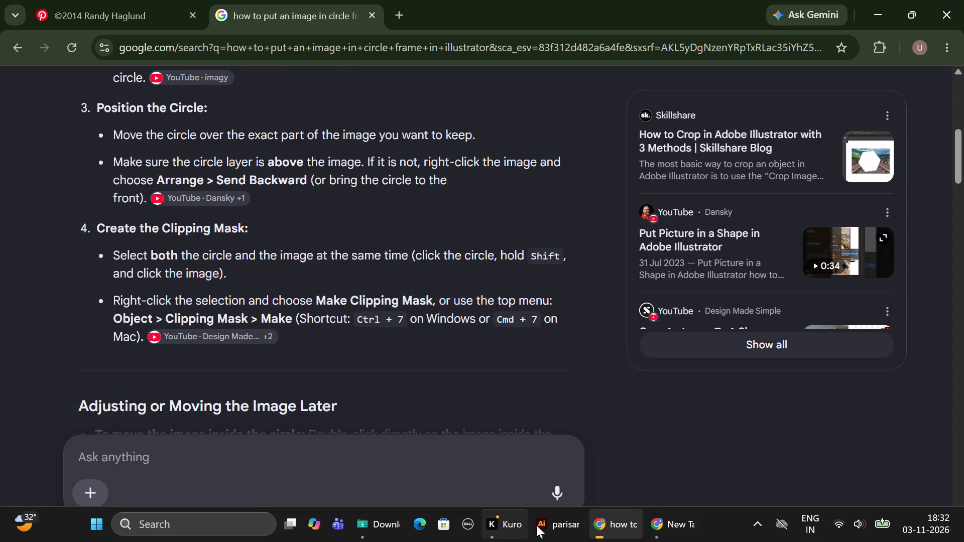
In Illustrator, move the schoolchildren photo onto the orange banner's left part and enlarge it to about 4.65 × 3.08 in.
left_click(558, 532)
scroll(394, 289, "up", 1)
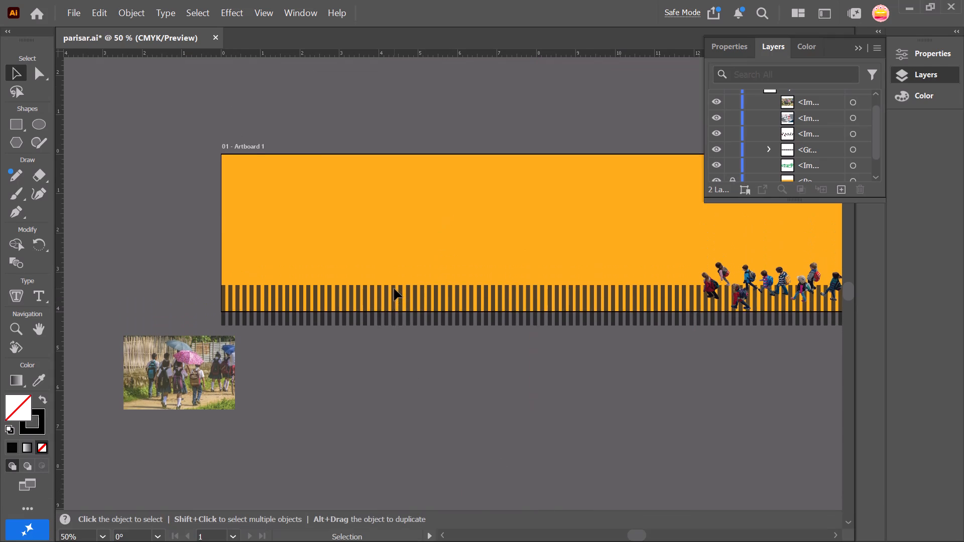
left_click_drag(165, 369, 337, 252)
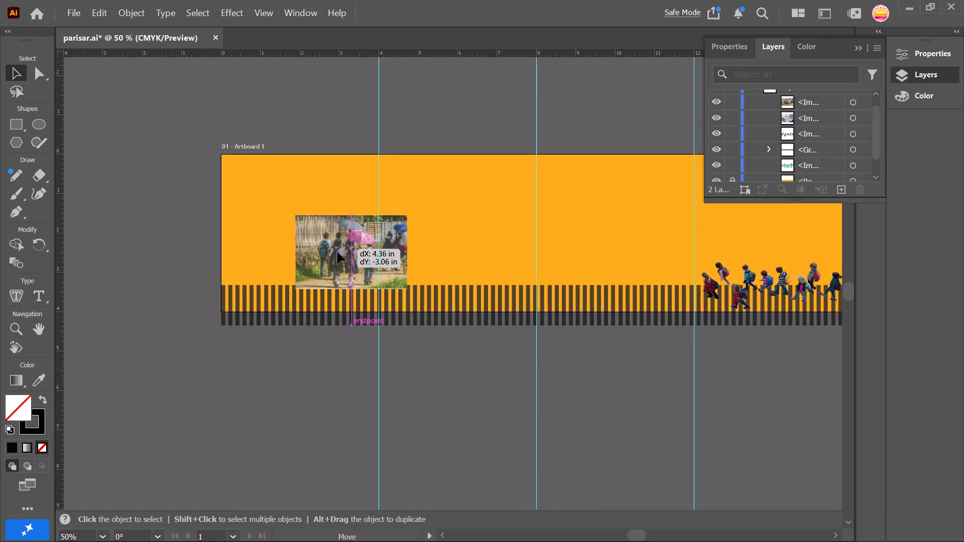
left_click_drag(337, 252, 338, 253)
left_click(922, 56)
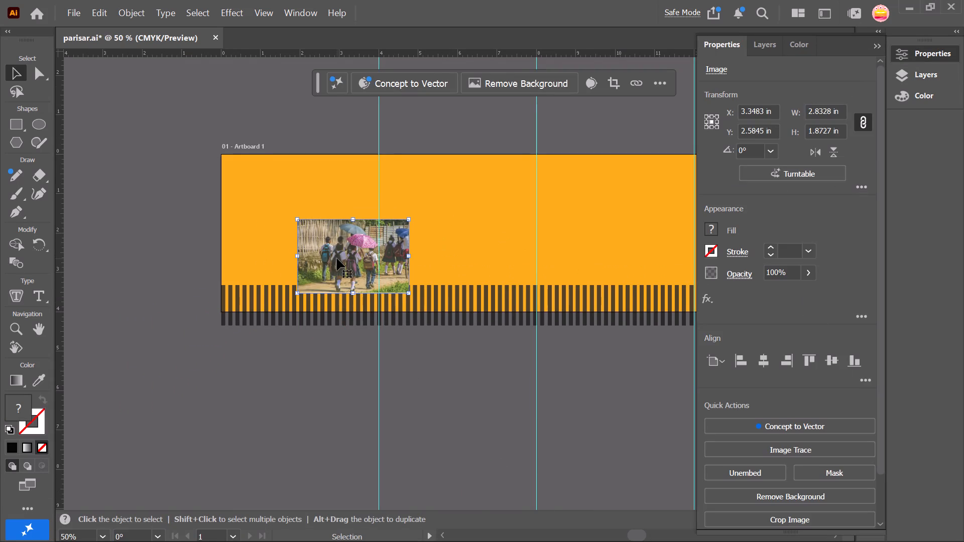
left_click_drag(337, 258, 358, 266)
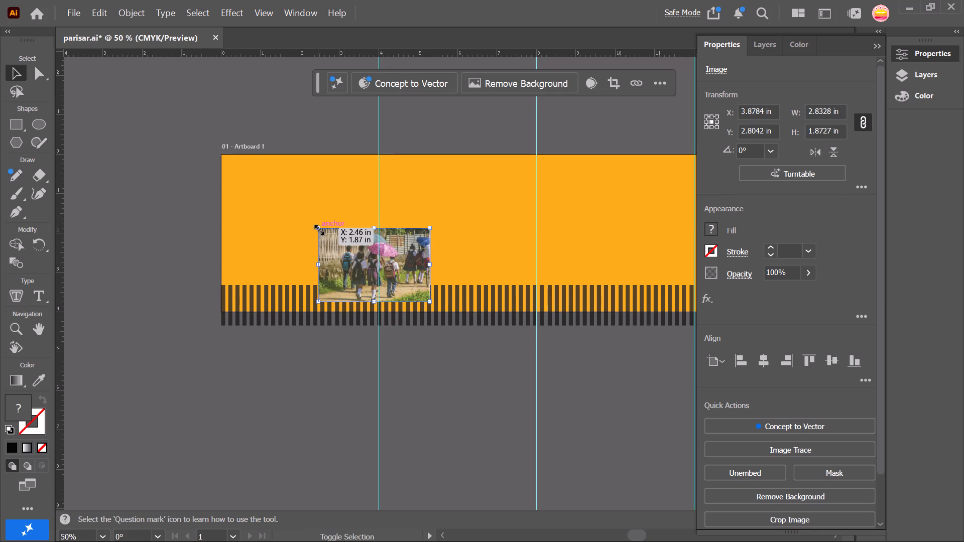
left_click_drag(318, 228, 226, 181, "shift")
left_click_drag(328, 240, 351, 246)
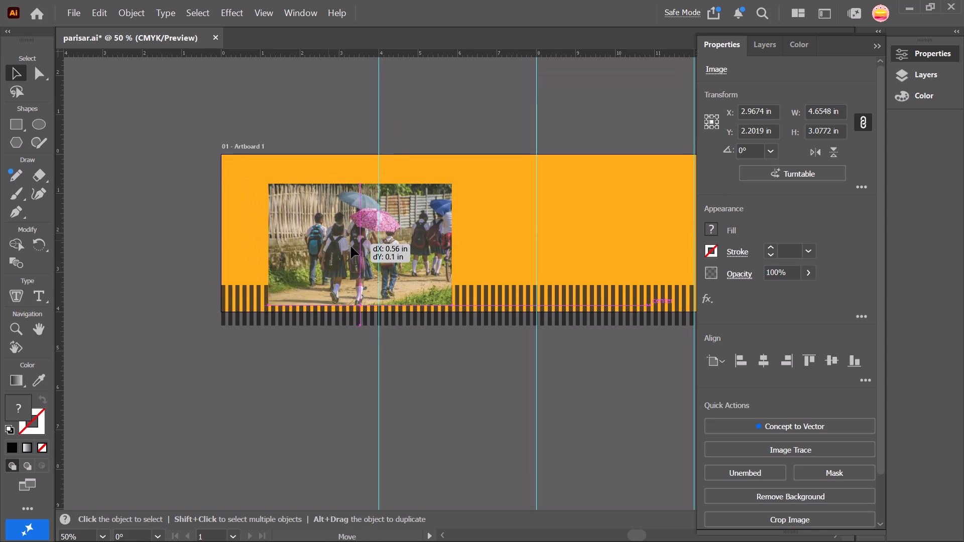
left_click_drag(351, 246, 336, 242)
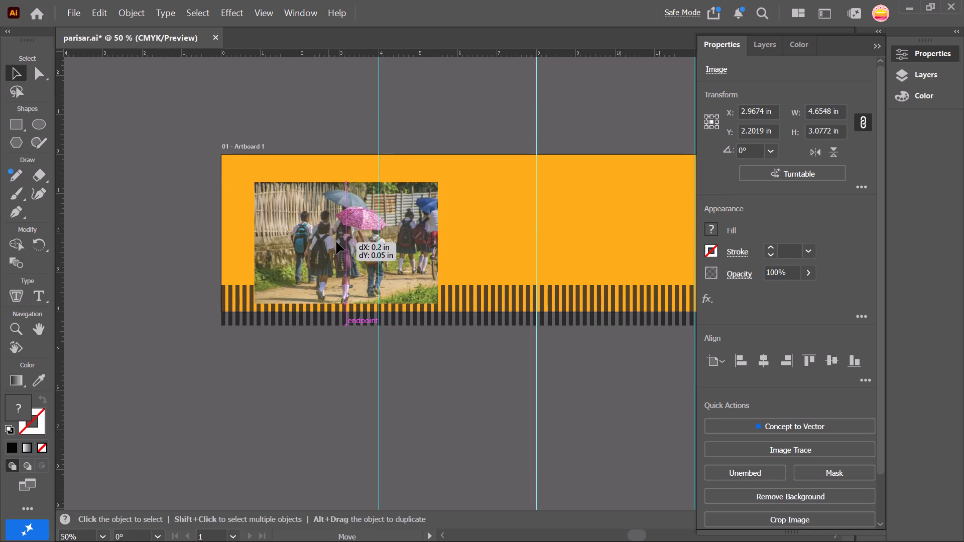
left_click_drag(336, 242, 336, 243)
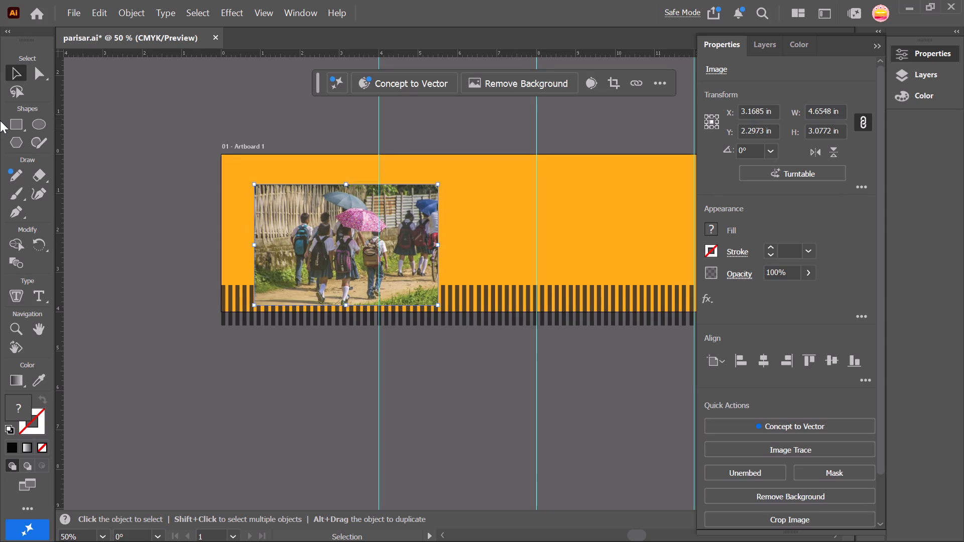
Draw a circle about 4.76 in across over the schoolchildren photo with the Ellipse tool.
left_click(40, 125)
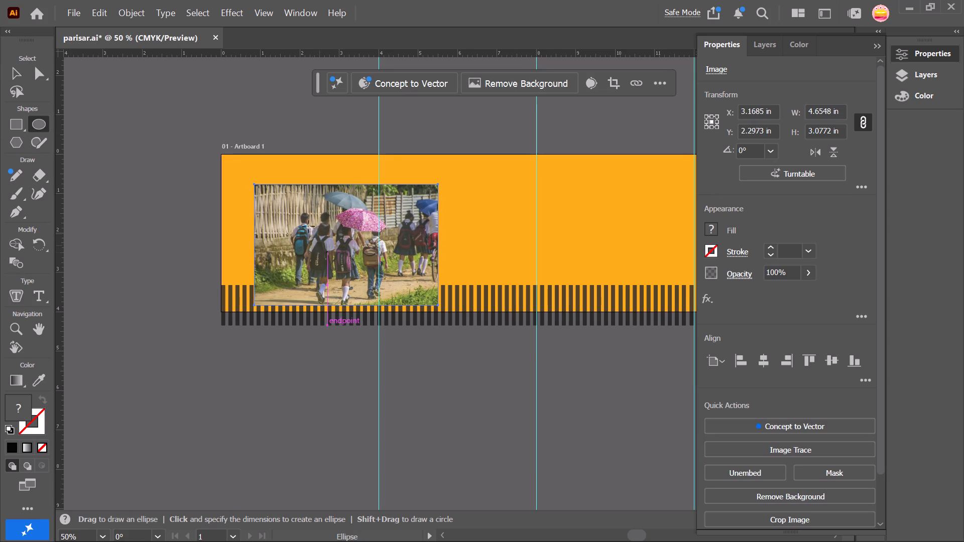
left_click_drag(264, 192, 403, 310, "shift")
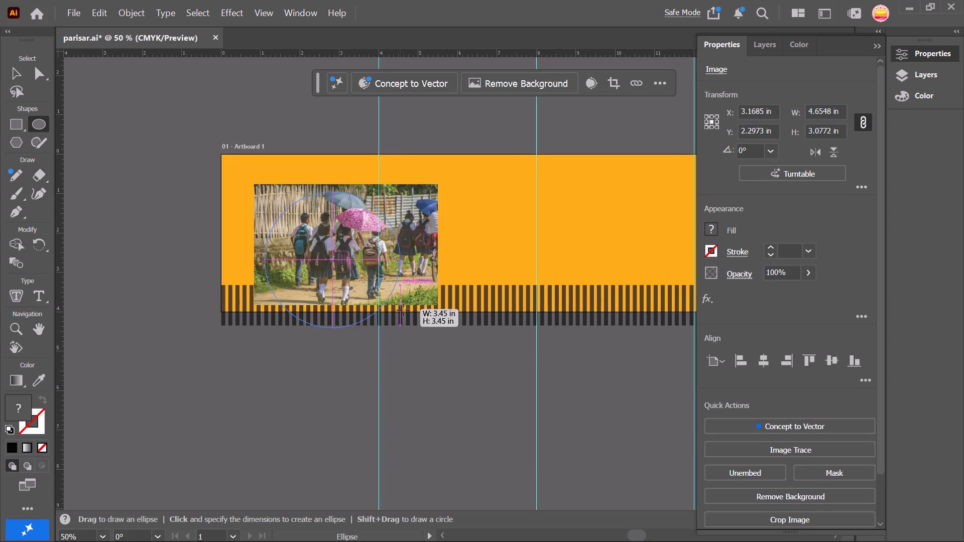
left_click_drag(403, 310, 453, 339, "shift")
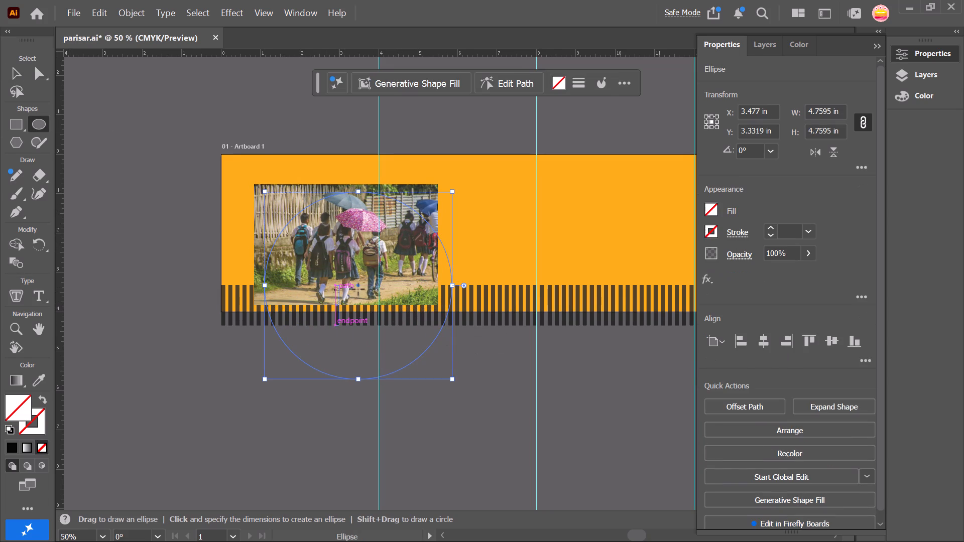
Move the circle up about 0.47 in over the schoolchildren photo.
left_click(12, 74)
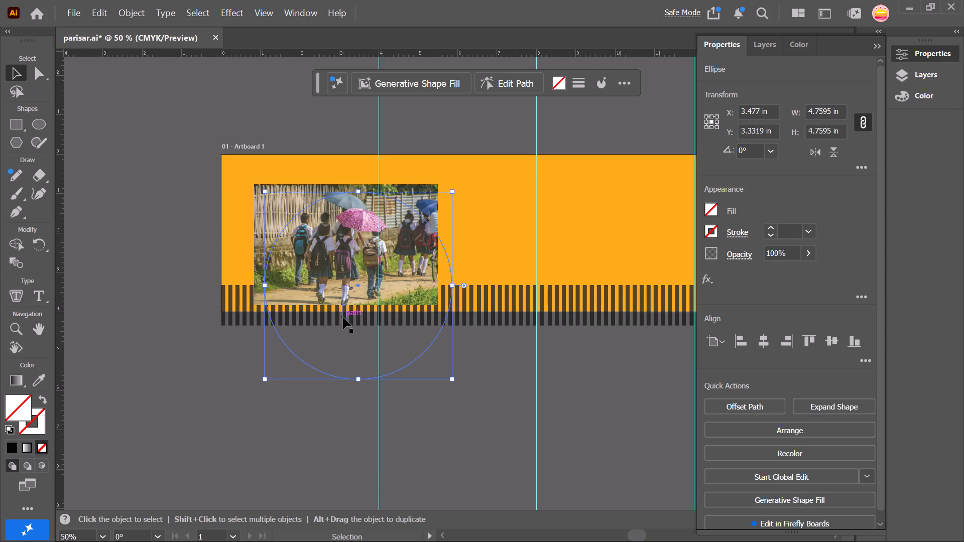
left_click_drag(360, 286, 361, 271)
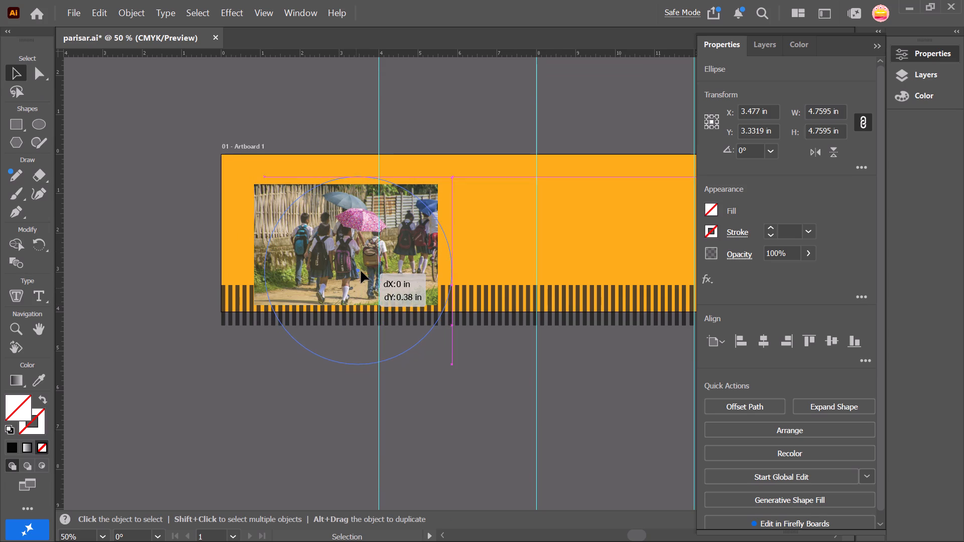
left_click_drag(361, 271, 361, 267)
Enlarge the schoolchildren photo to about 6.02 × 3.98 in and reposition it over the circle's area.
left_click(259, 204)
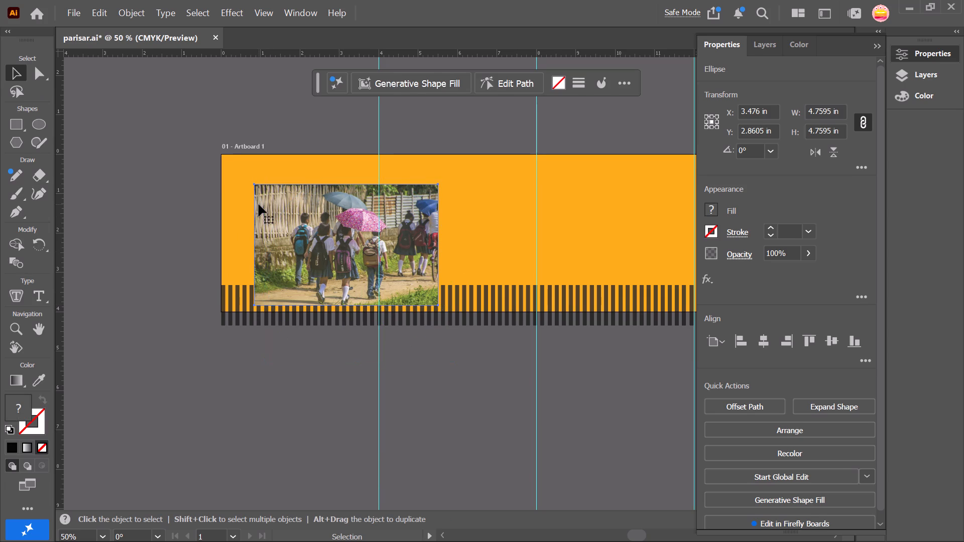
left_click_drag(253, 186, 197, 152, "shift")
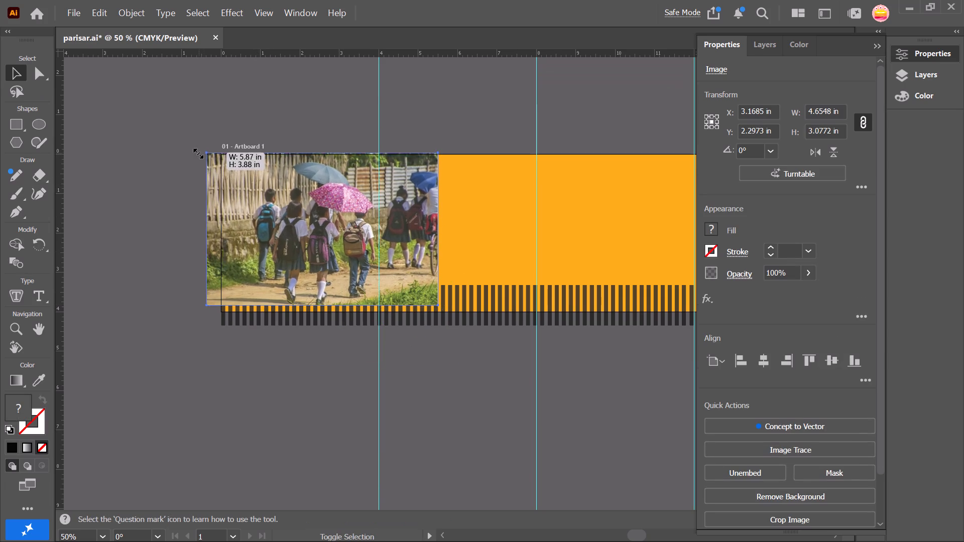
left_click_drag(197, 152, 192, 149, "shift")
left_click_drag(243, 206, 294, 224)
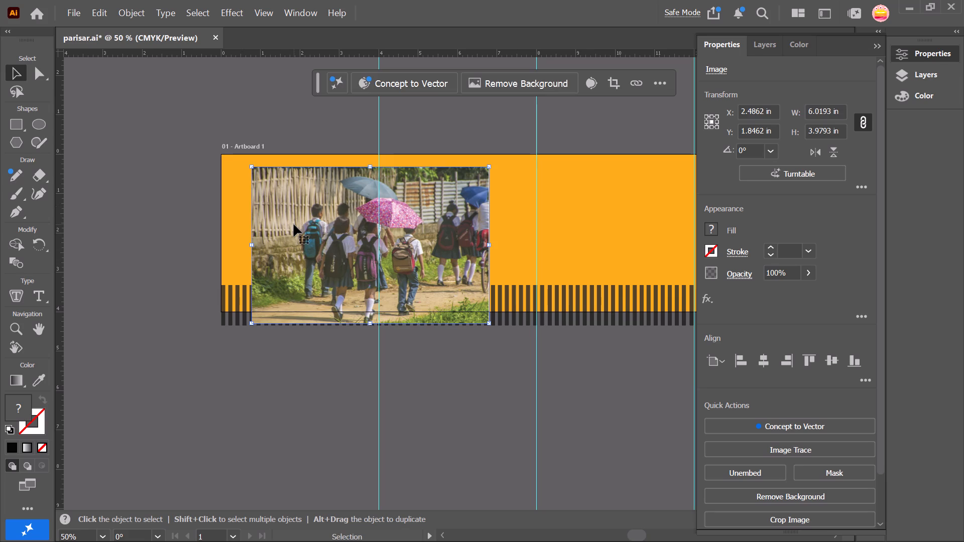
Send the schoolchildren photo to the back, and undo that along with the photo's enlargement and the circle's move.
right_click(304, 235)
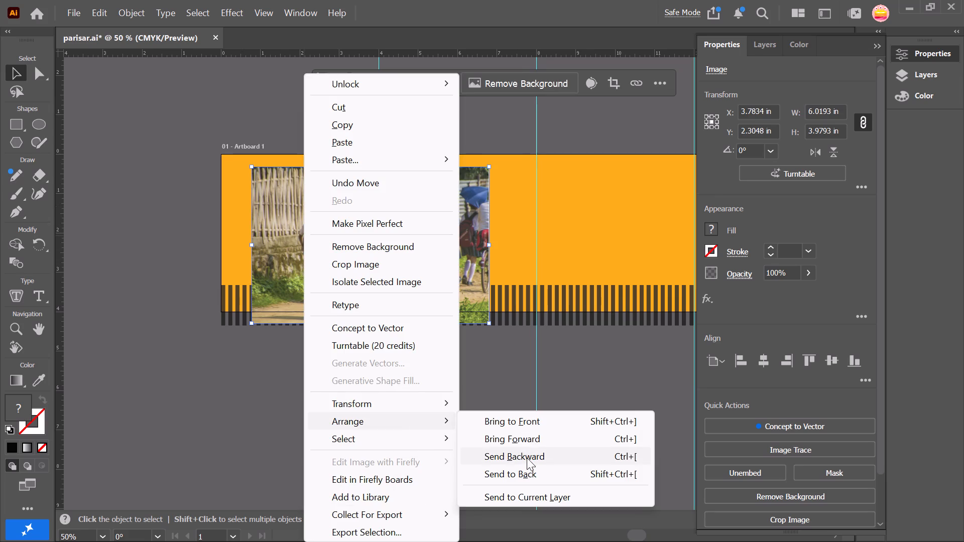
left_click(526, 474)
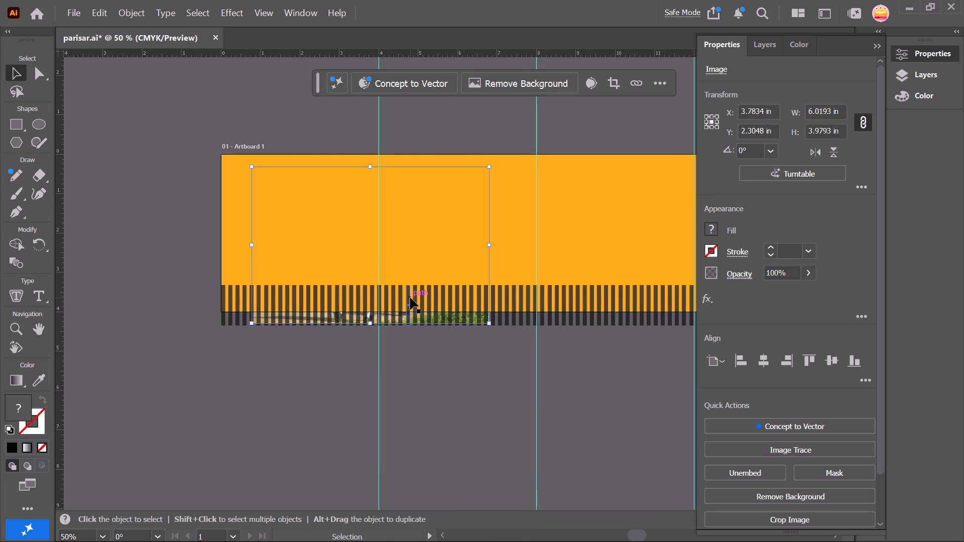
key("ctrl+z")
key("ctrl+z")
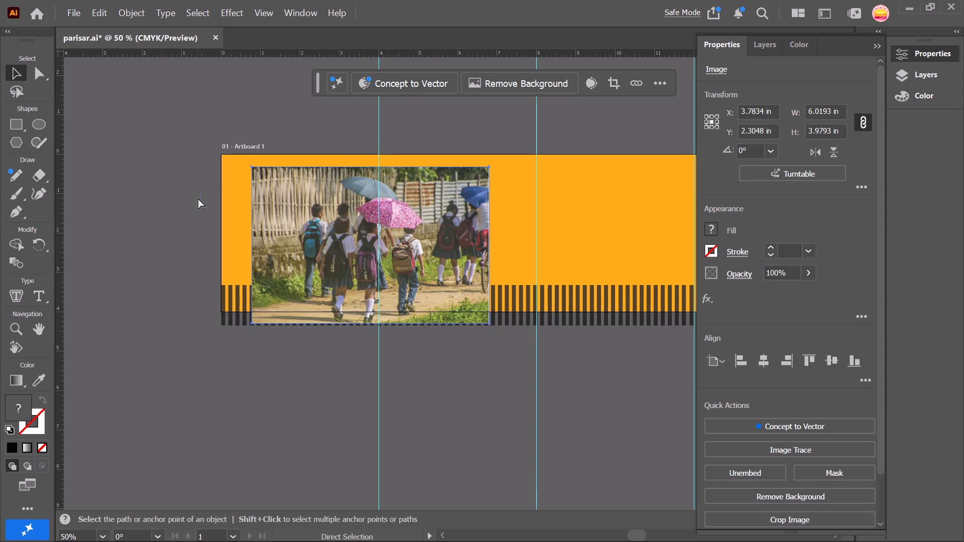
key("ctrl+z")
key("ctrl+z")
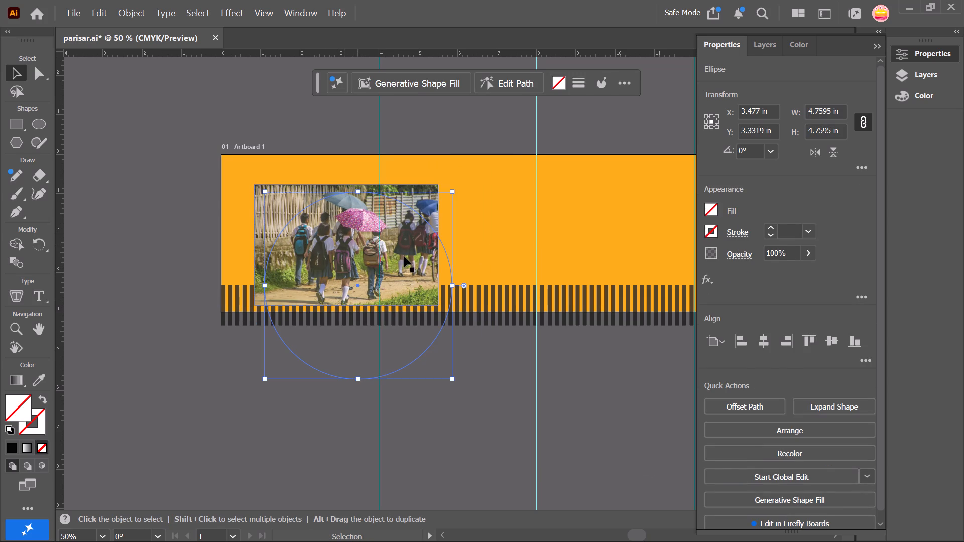
Give the circle a 0.25 pt black stroke and deselect it.
left_click(768, 225)
left_click(465, 465)
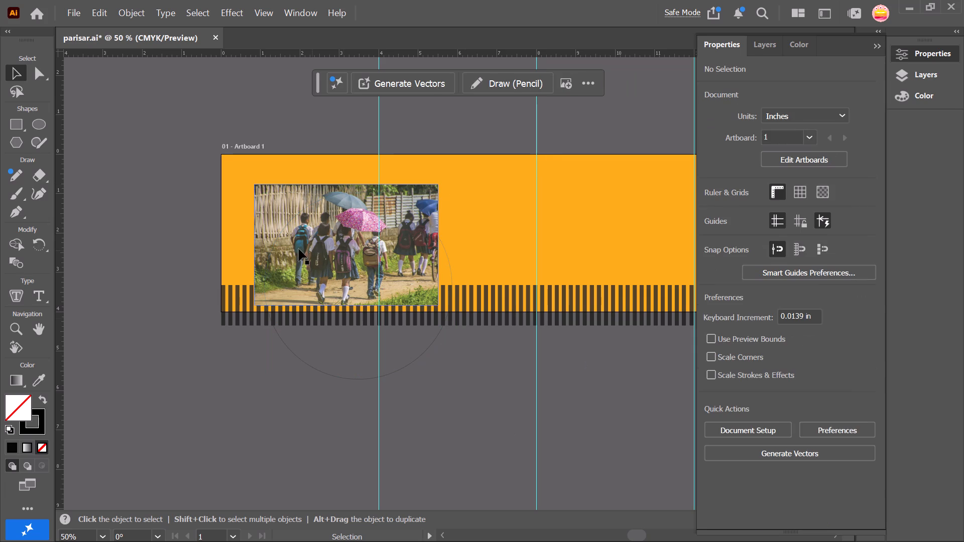
Enlarge the schoolchildren photo to about 5.80 × 3.84 in and move it down over the circle.
left_click(288, 207)
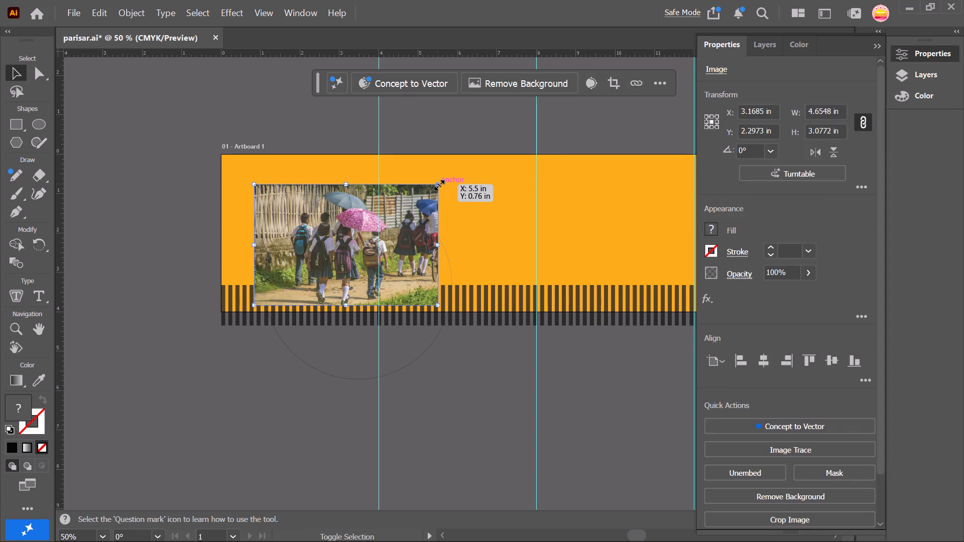
left_click_drag(438, 184, 483, 154, "shift")
left_click_drag(448, 192, 445, 223)
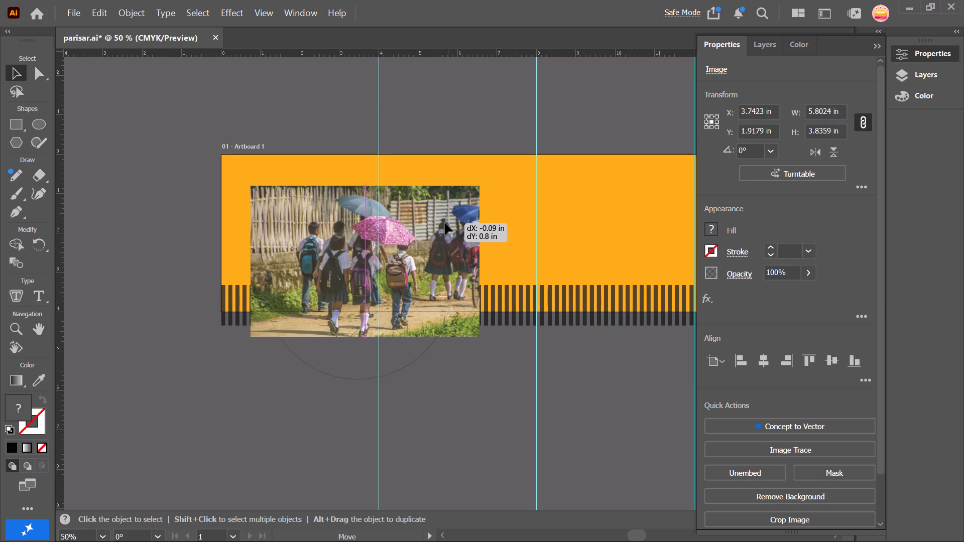
left_click_drag(445, 223, 445, 221)
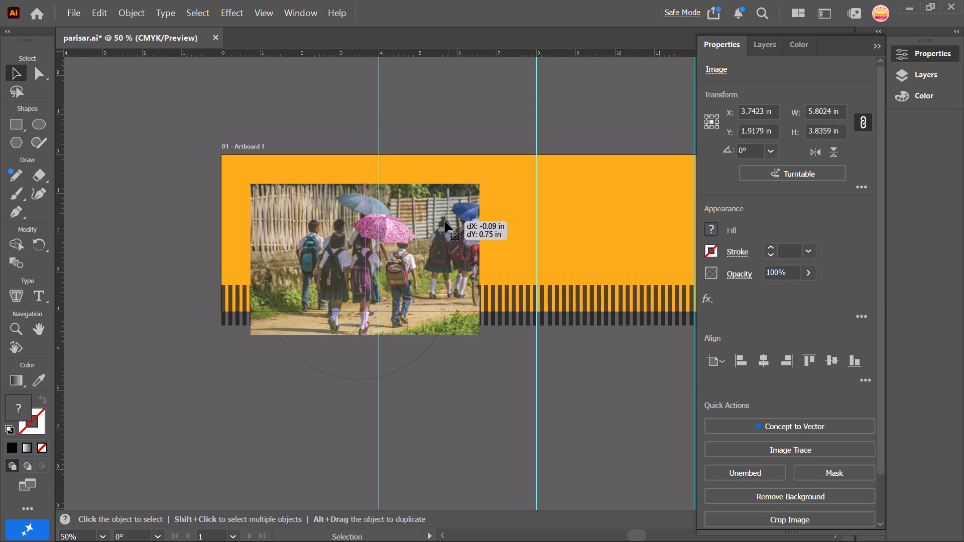
Make a clipping mask from the circle and the schoolchildren photo, and deselect the result.
left_click(417, 359)
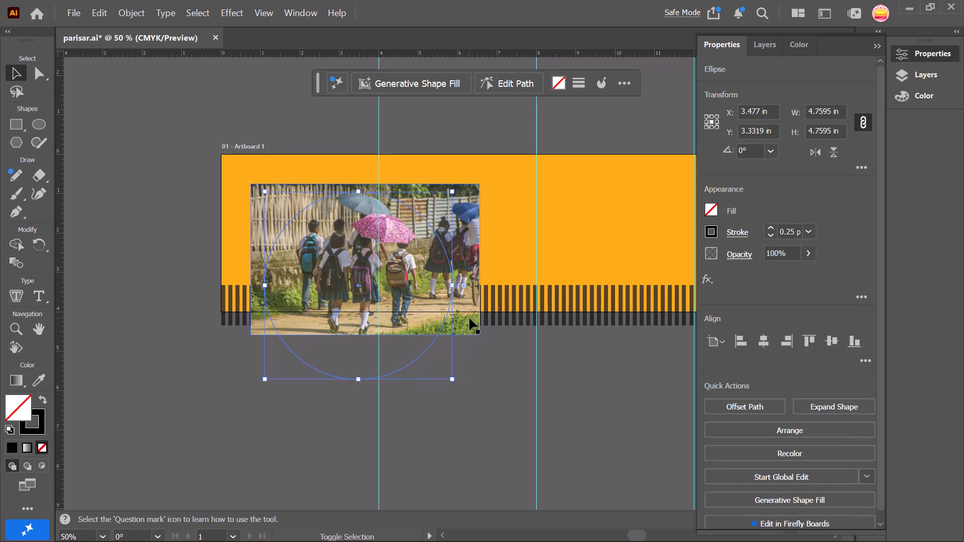
left_click(469, 318, "shift")
right_click(469, 318)
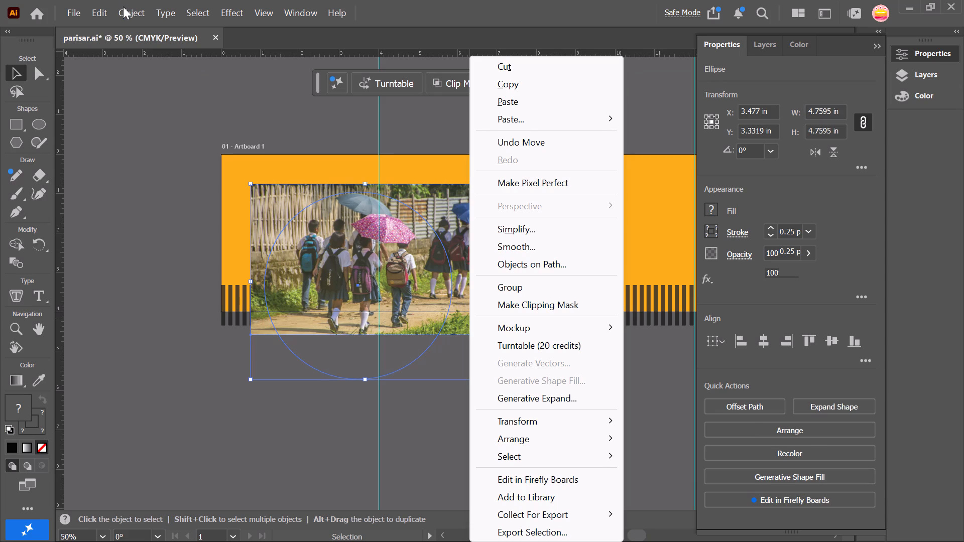
left_click(123, 7)
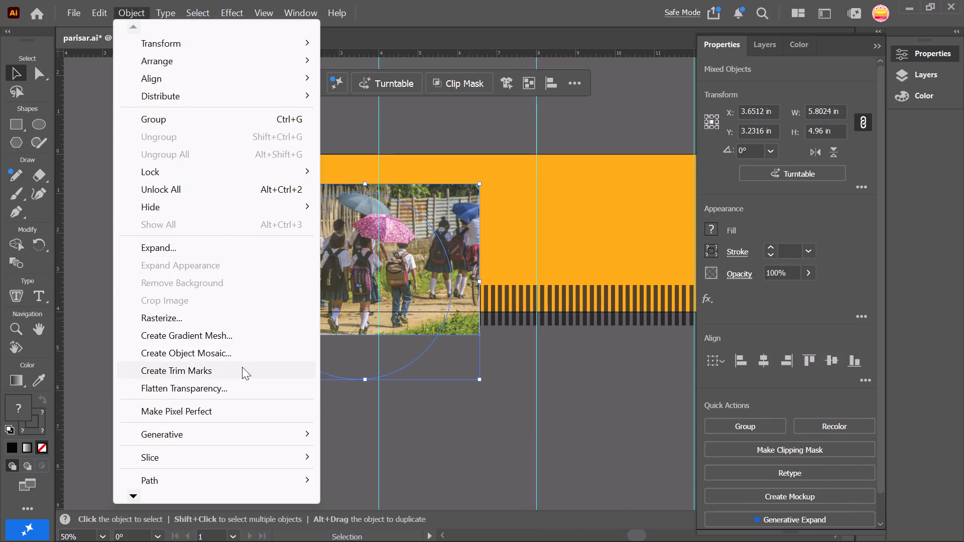
scroll(253, 442, "down", 2)
triple_click(134, 497)
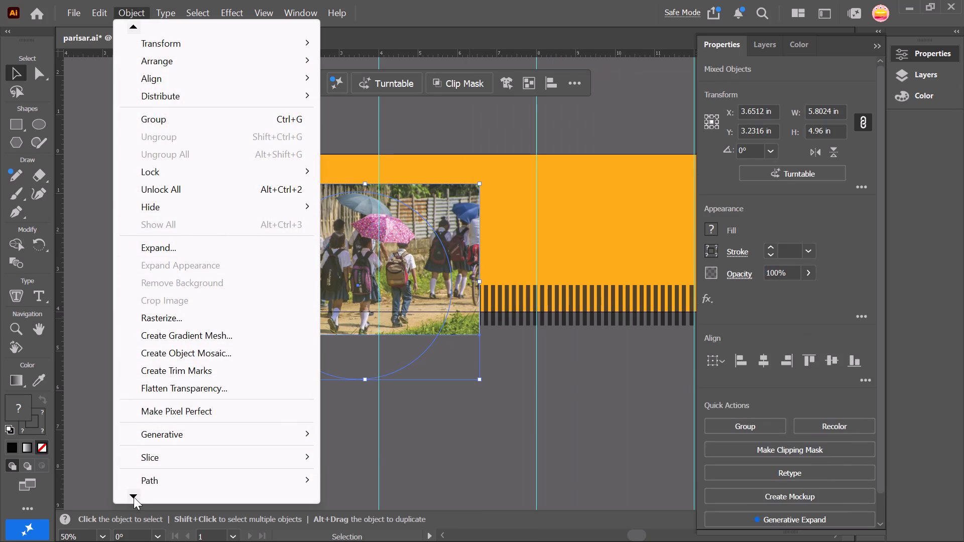
triple_click(134, 497)
triple_click(134, 497)
triple_click(134, 497)
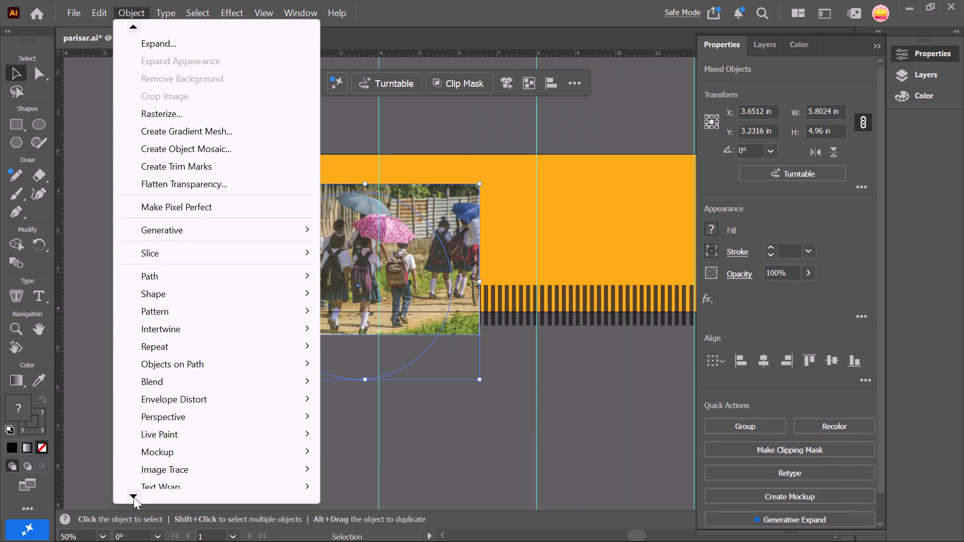
triple_click(134, 497)
triple_click(134, 497)
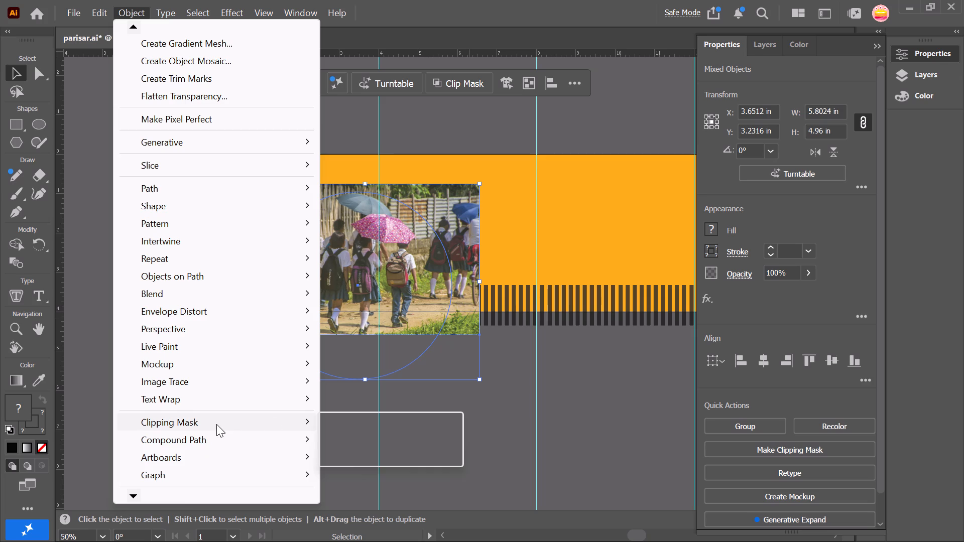
left_click(351, 417)
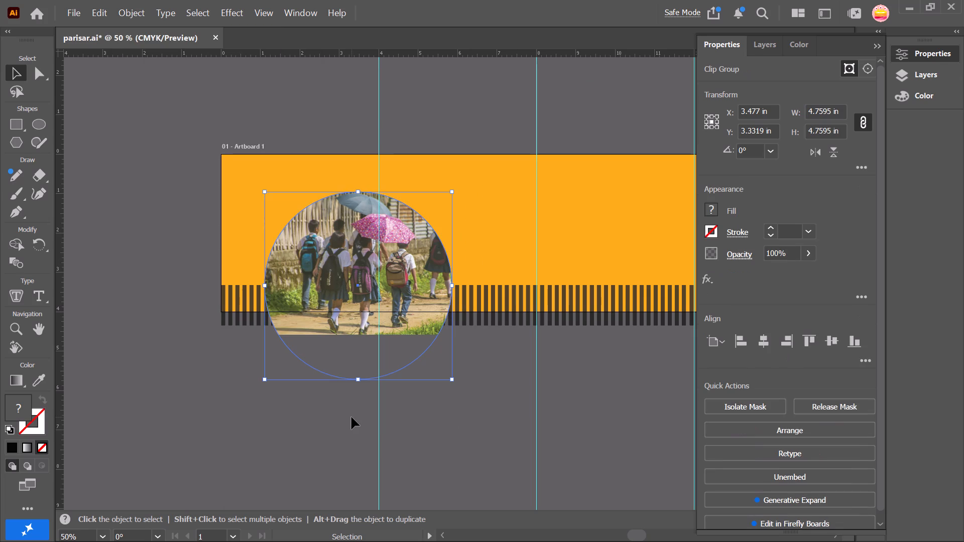
left_click(165, 371)
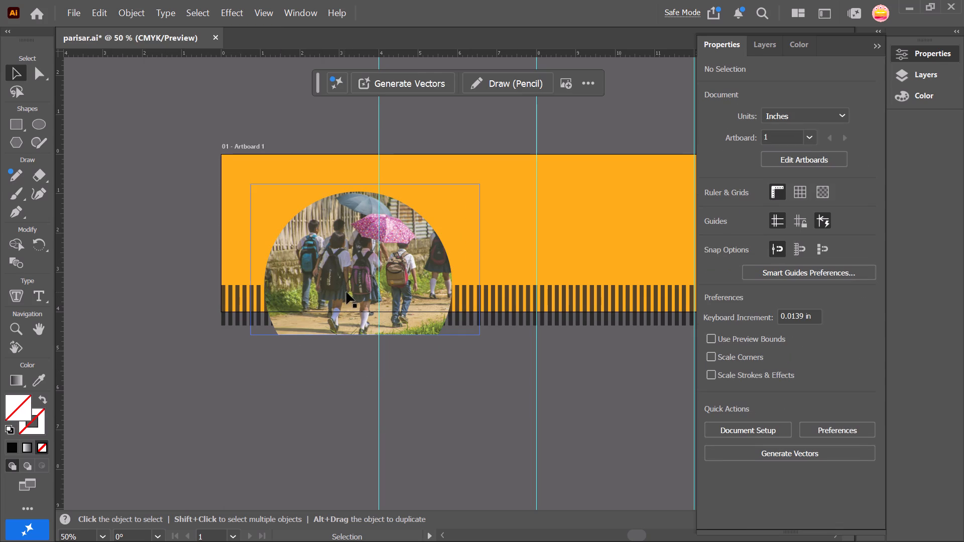
Scale the clipped circular photo down to about 3.96 in and align its photo's lower edge with the banner's bottom edge.
left_click_drag(354, 292, 355, 274)
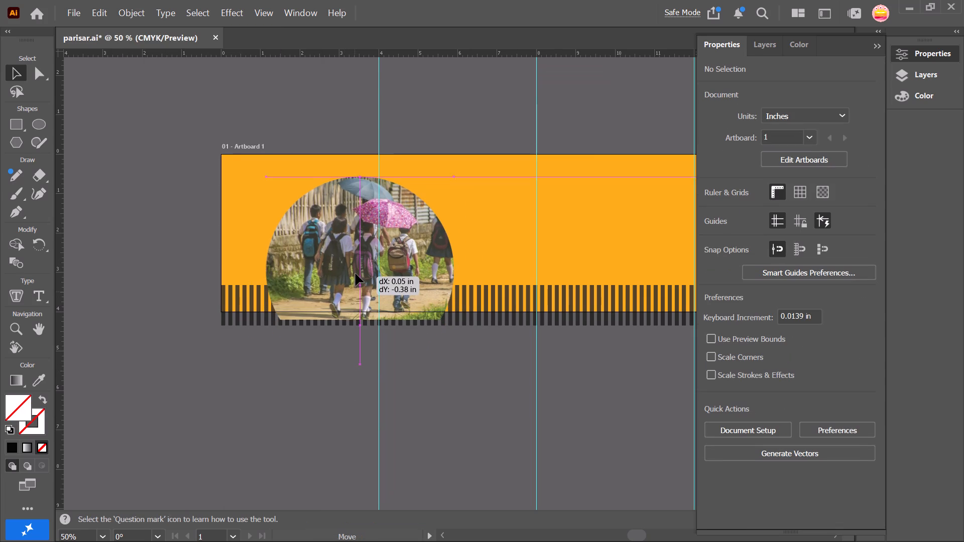
left_click_drag(355, 274, 354, 272)
left_click_drag(453, 363, 419, 327, "shift")
left_click_drag(343, 270, 352, 292)
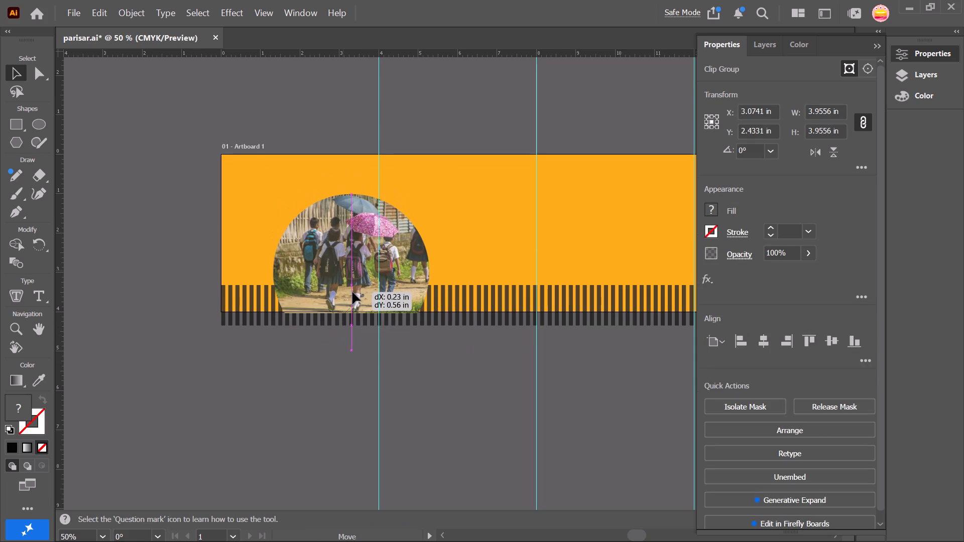
left_click_drag(352, 292, 348, 290)
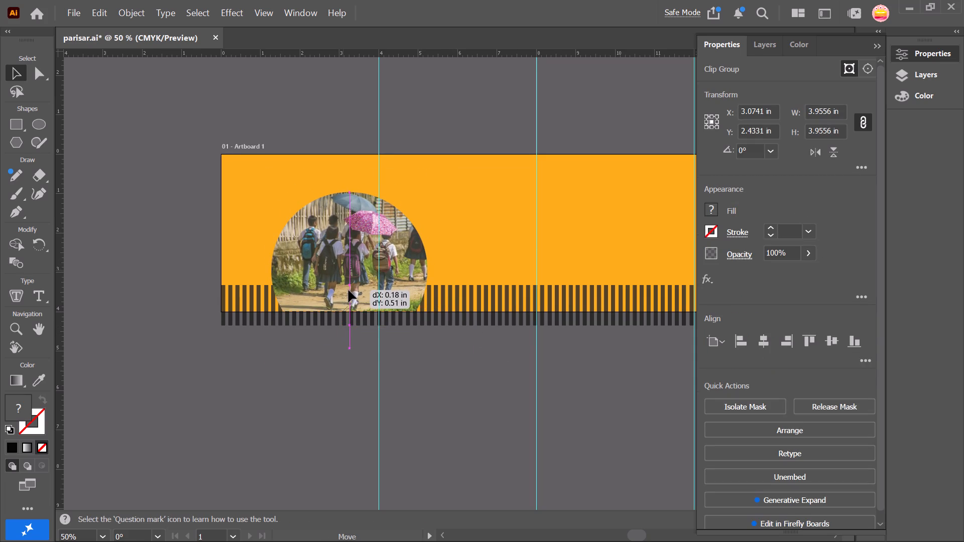
left_click_drag(348, 290, 344, 291)
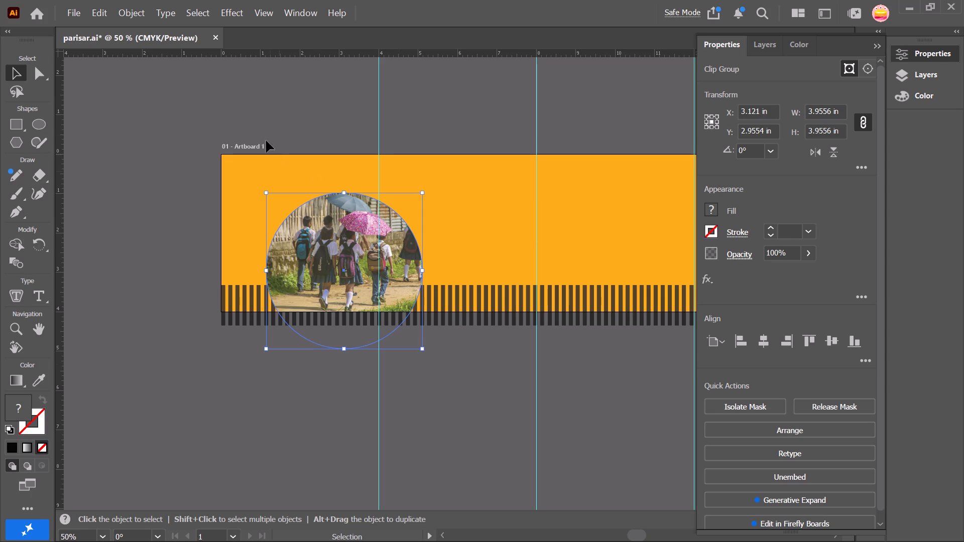
Preview the banner in Presentation Mode and return to editing.
left_click(263, 9)
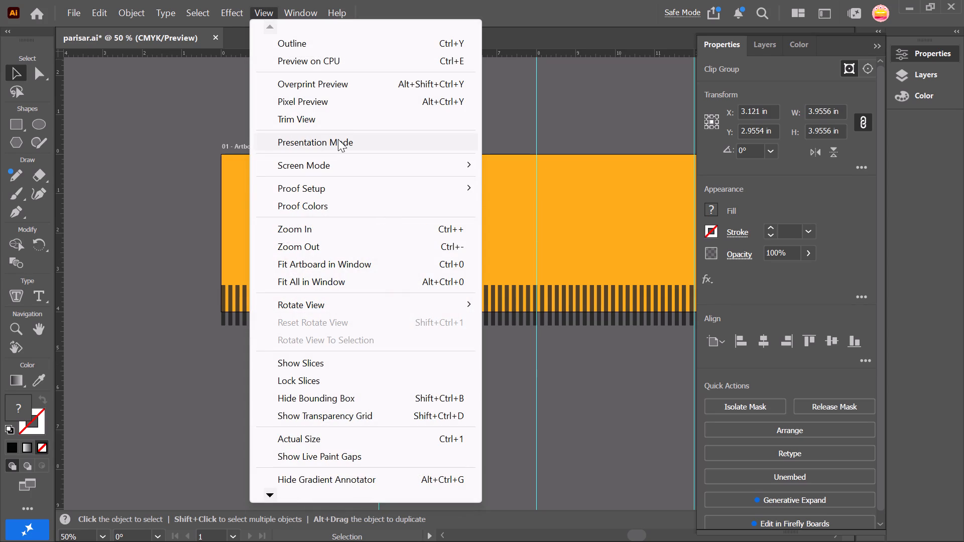
left_click(338, 143)
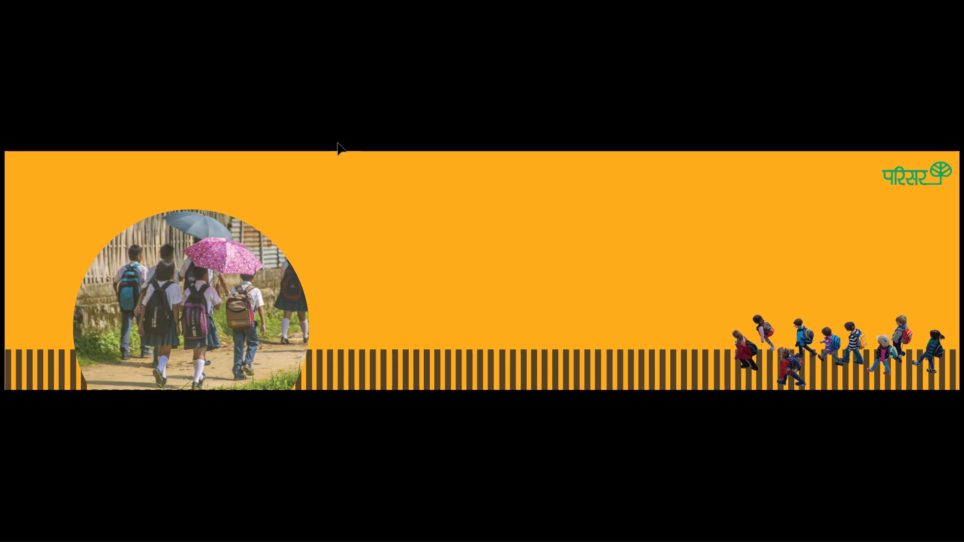
key("shift+w")
key("Escape")
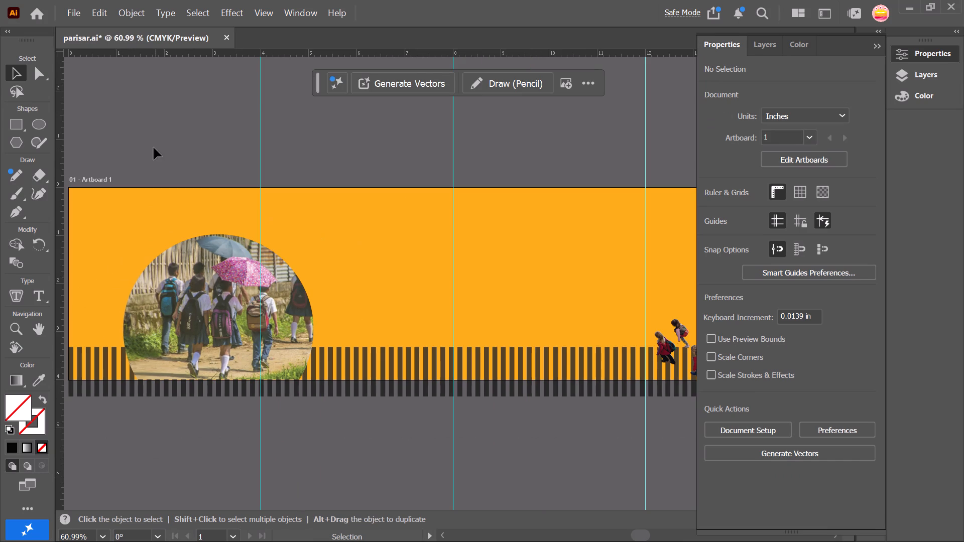
Enlarge the clipped circular photo proportionally from its upper-right corner to about 4.31 × 4.31 in.
scroll(246, 314, "right", 1)
left_click(293, 318)
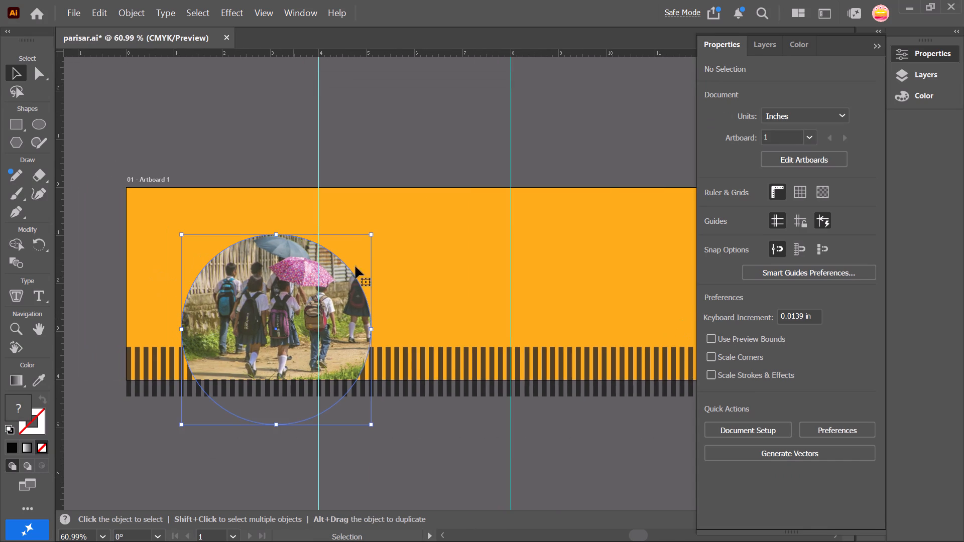
left_click_drag(372, 235, 387, 218, "shift")
left_click(269, 123)
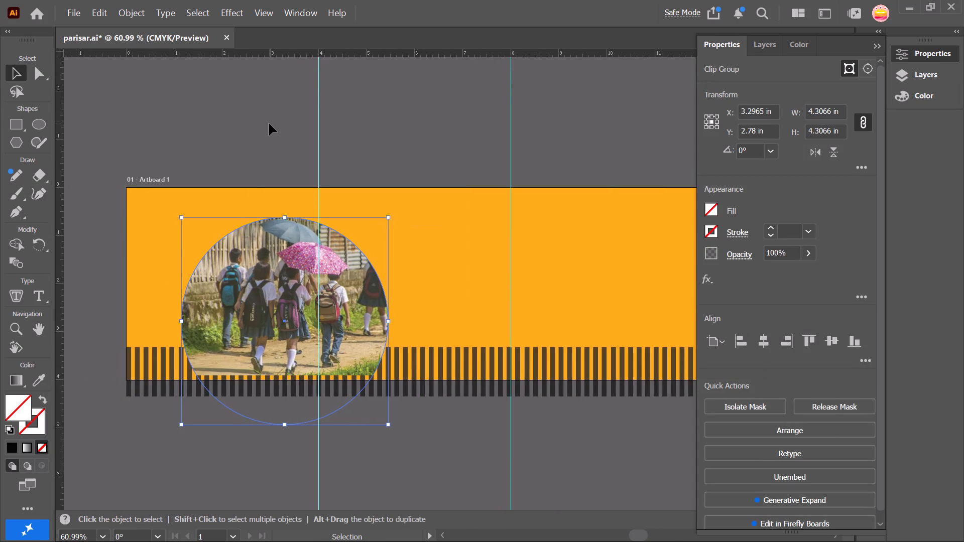
Nudge the clipped photo down to about Y 2.89 in so it meets the banner's bottom edge, and deselect it.
left_click(308, 369)
key("Down")
key("Down")
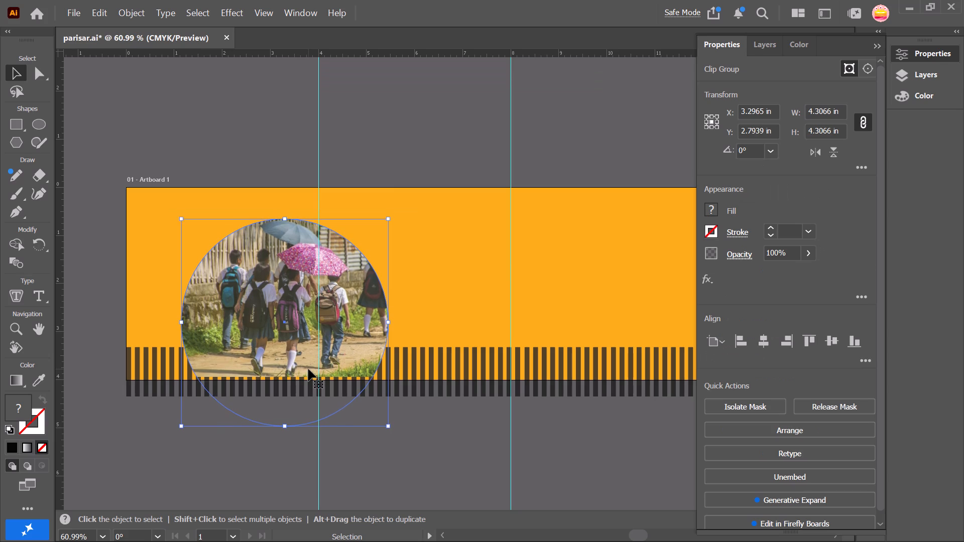
key("Down")
key("Down")
key("Down")
key("Down")
key("Down")
key("Down")
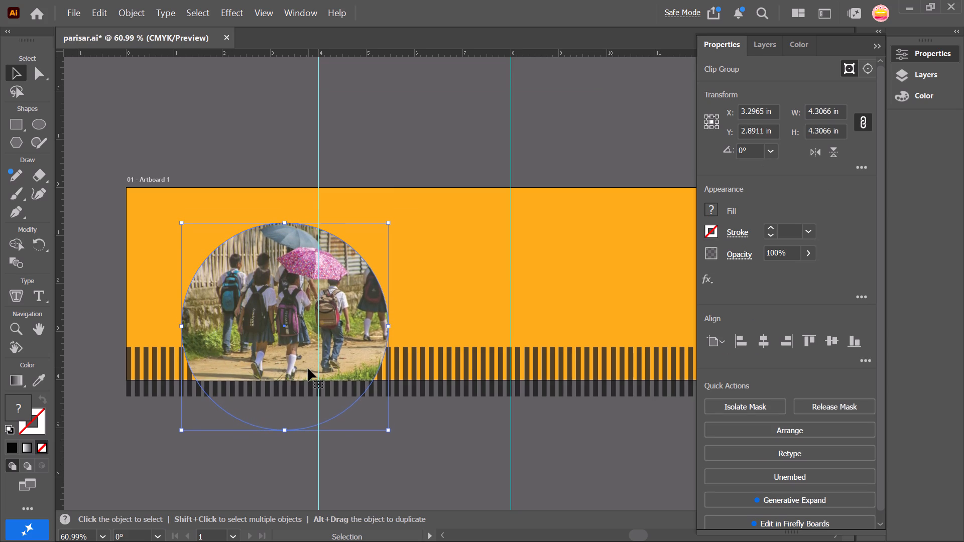
left_click(222, 129)
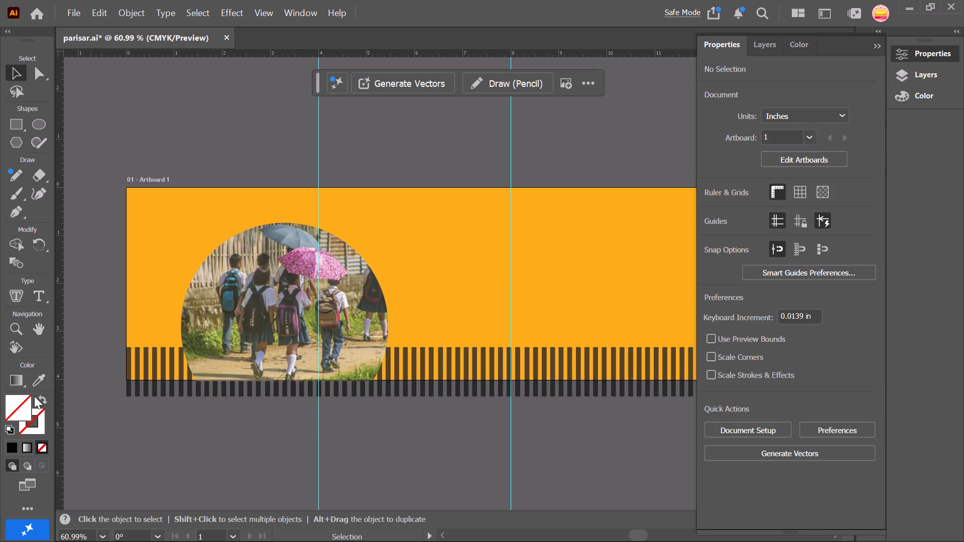
Add an area text box about 2.03 × 0.51 in at the banner's upper-left corner reading "STIP".
left_click(38, 289)
left_click_drag(138, 200, 235, 226)
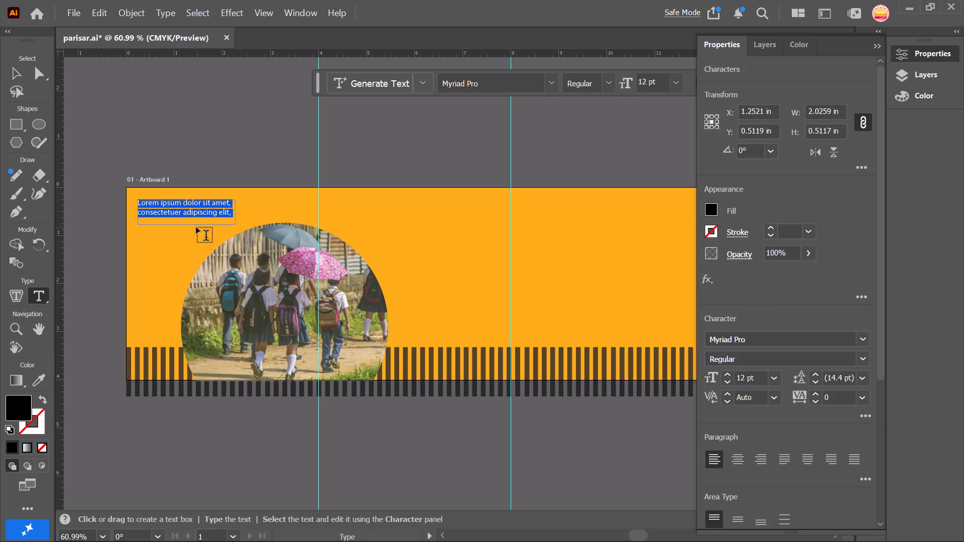
type("ST")
type("IP")
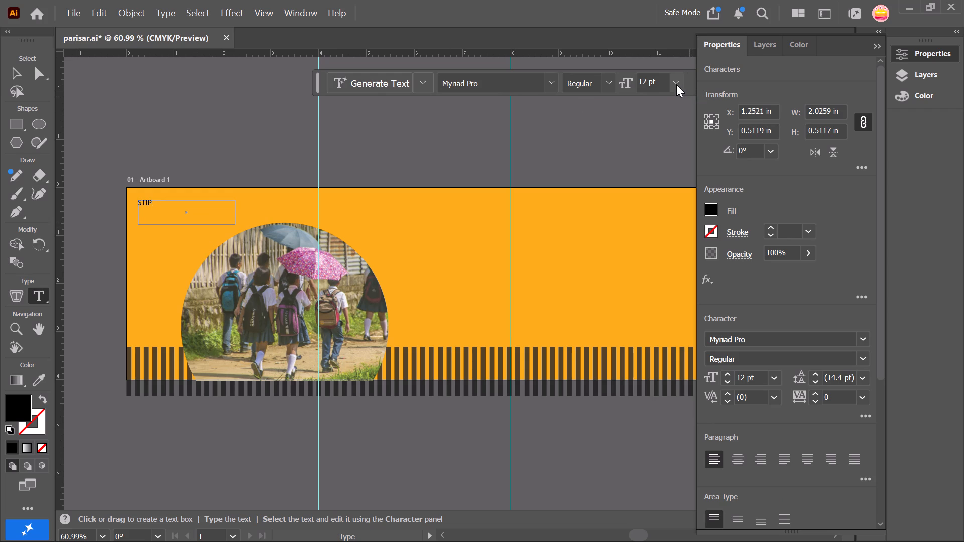
Set the STIP text to 48 pt Bahnschrift Regular, trying Futura PT first, and deselect it.
left_click_drag(165, 209, 96, 195)
left_click(676, 78)
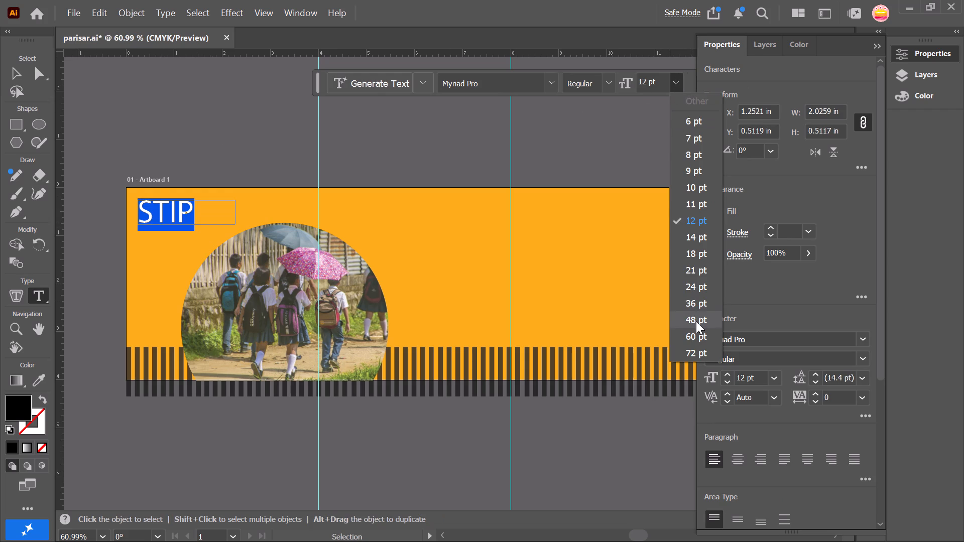
left_click(696, 321)
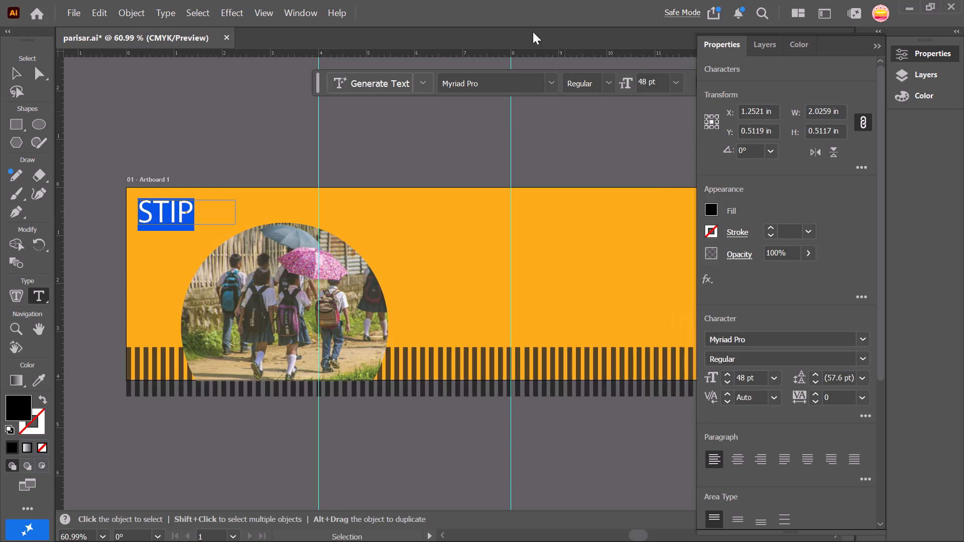
left_click(547, 87)
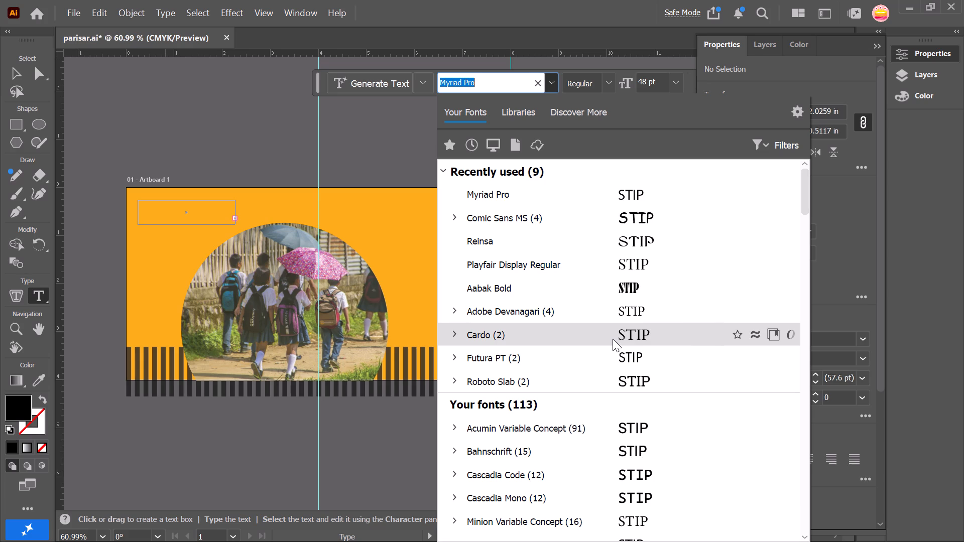
left_click(620, 367)
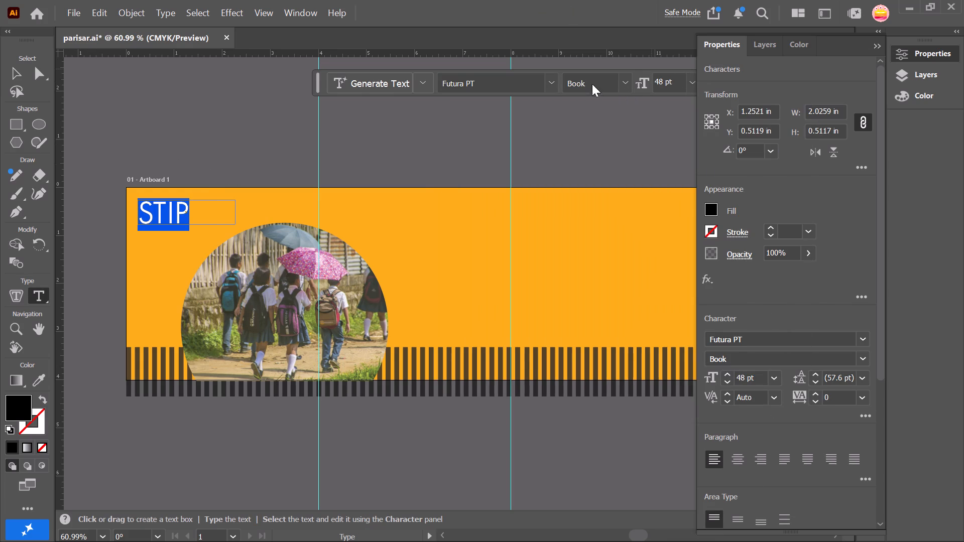
left_click(549, 84)
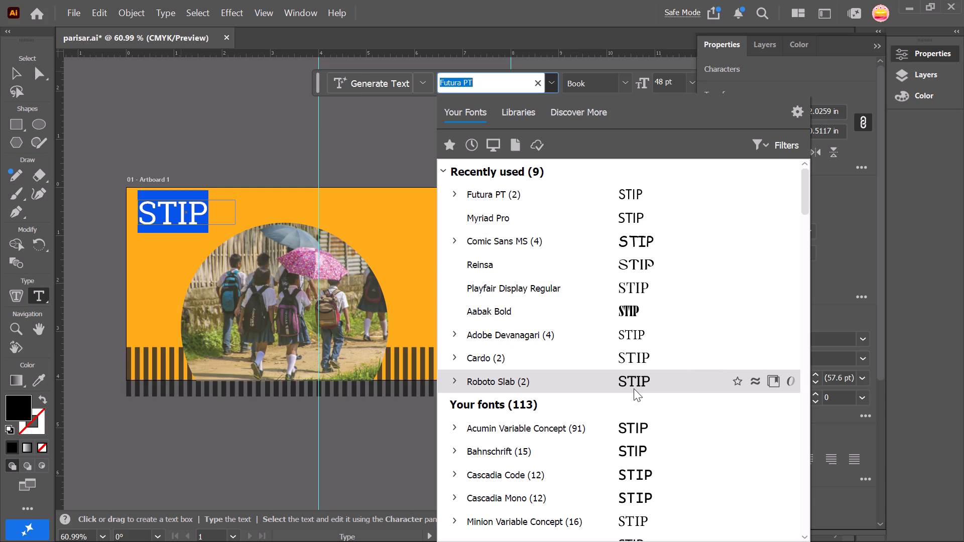
left_click(636, 449)
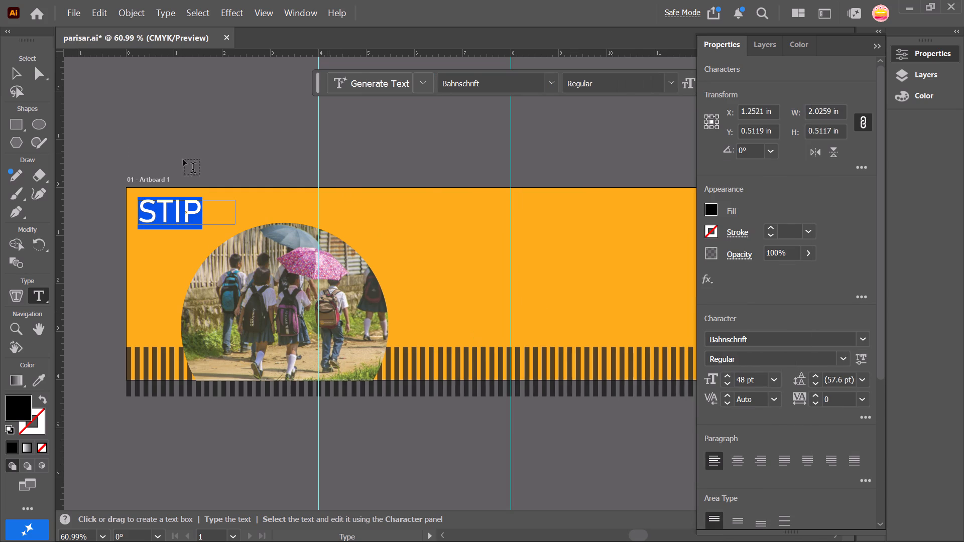
left_click(18, 69)
left_click(212, 135)
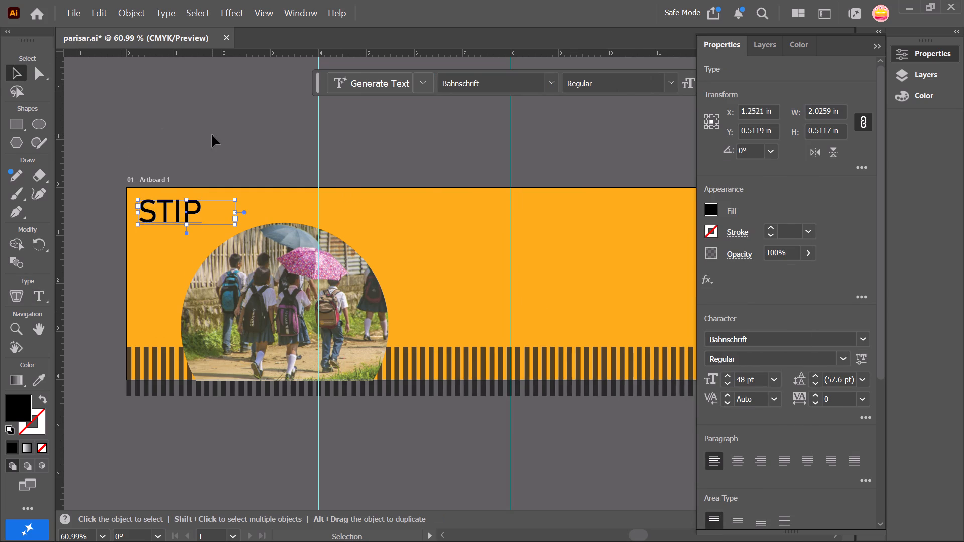
Convert the STIP heading text to outlines and deselect it.
scroll(181, 216, "up", 1, "ctrl+alt")
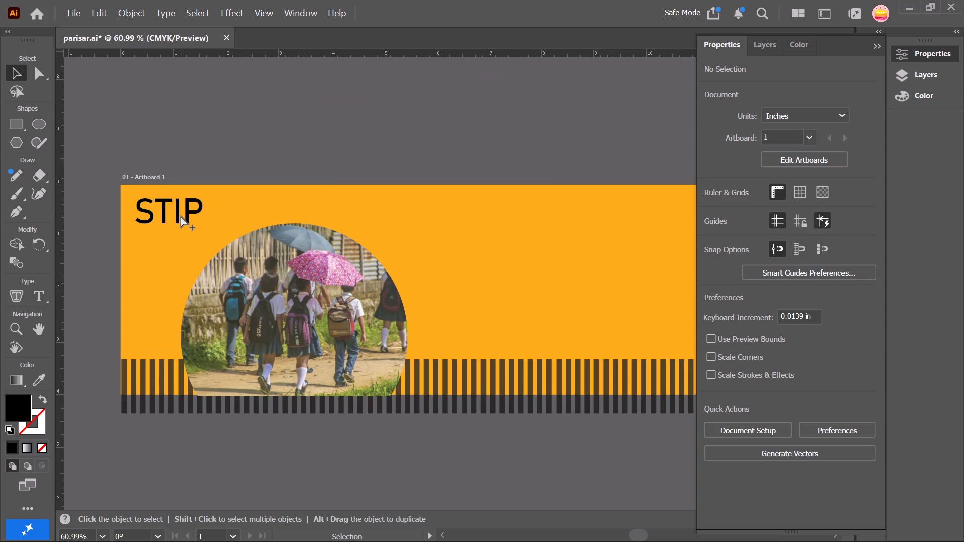
scroll(181, 216, "up", 1, "ctrl")
scroll(181, 216, "up", 3, "ctrl+alt")
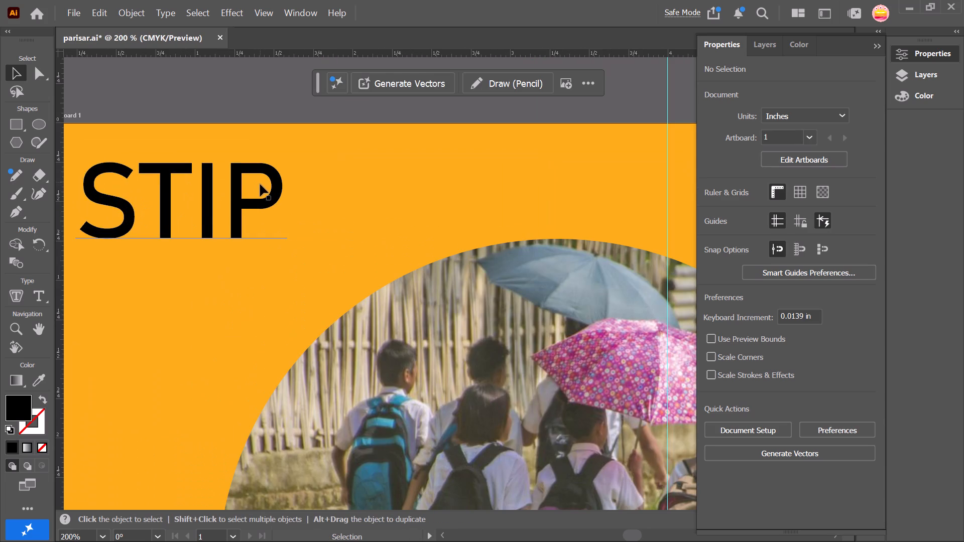
left_click(239, 206)
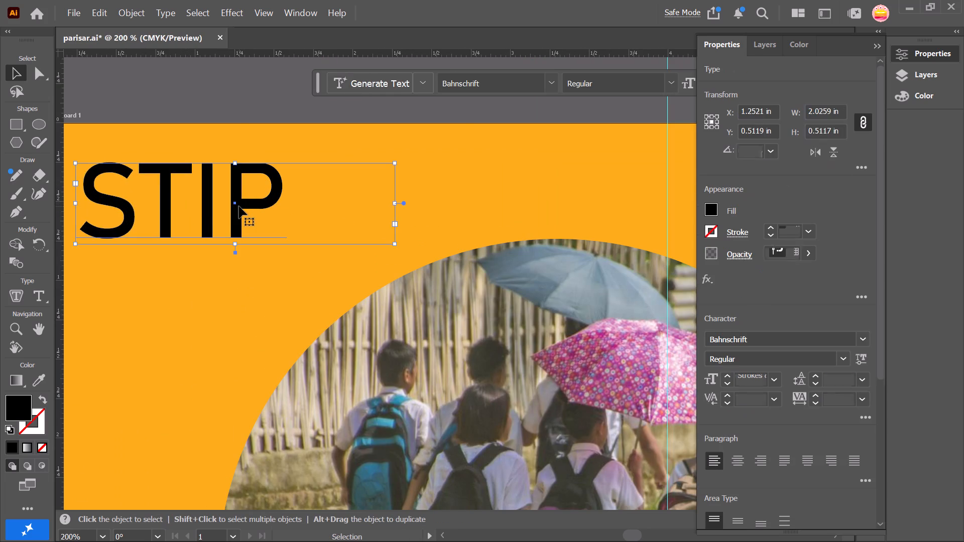
right_click(239, 206)
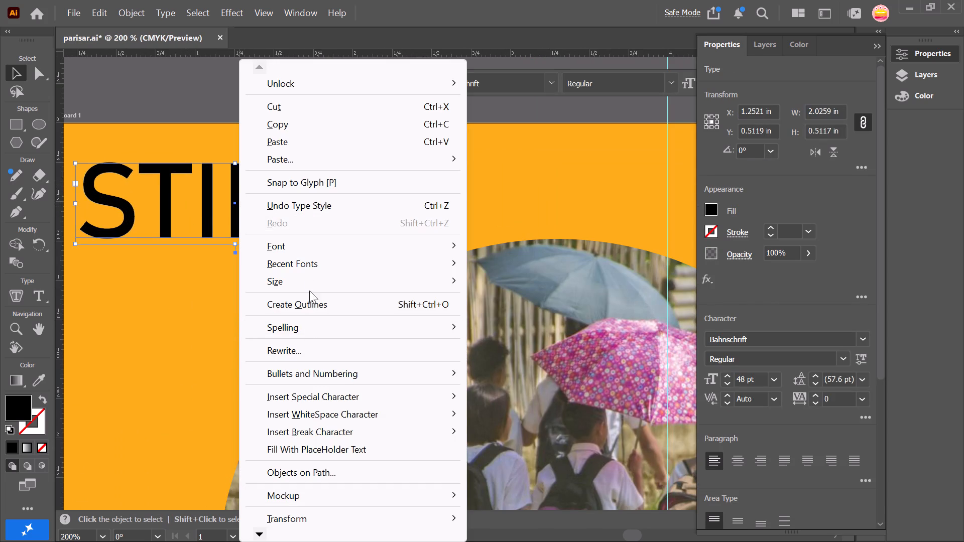
left_click(335, 306)
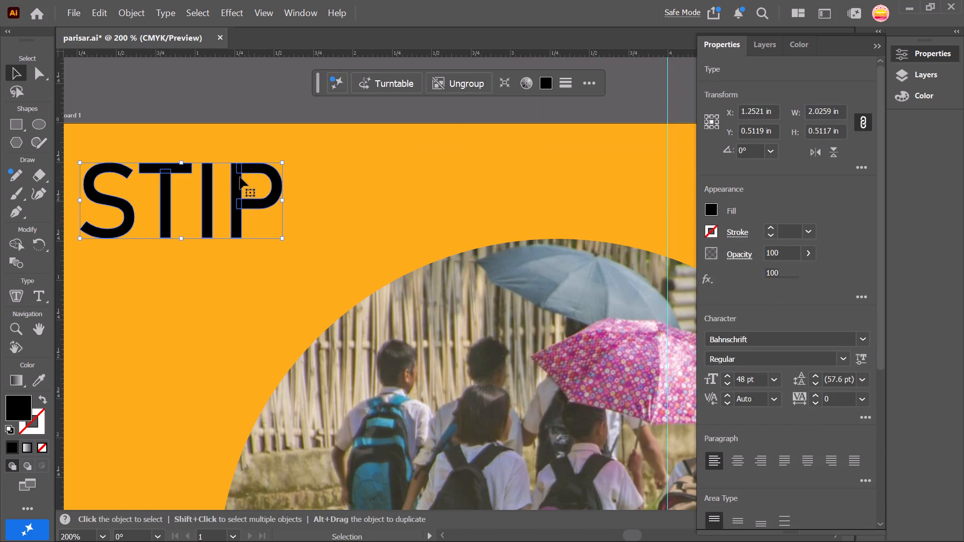
left_click(235, 88)
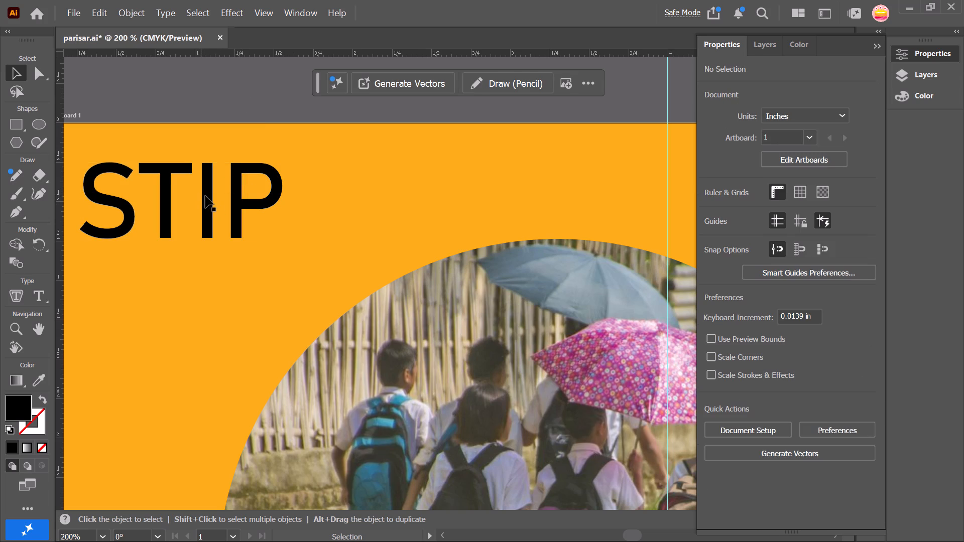
Ungroup the outlined STIP letters into separate shapes and deselect them.
left_click(208, 198)
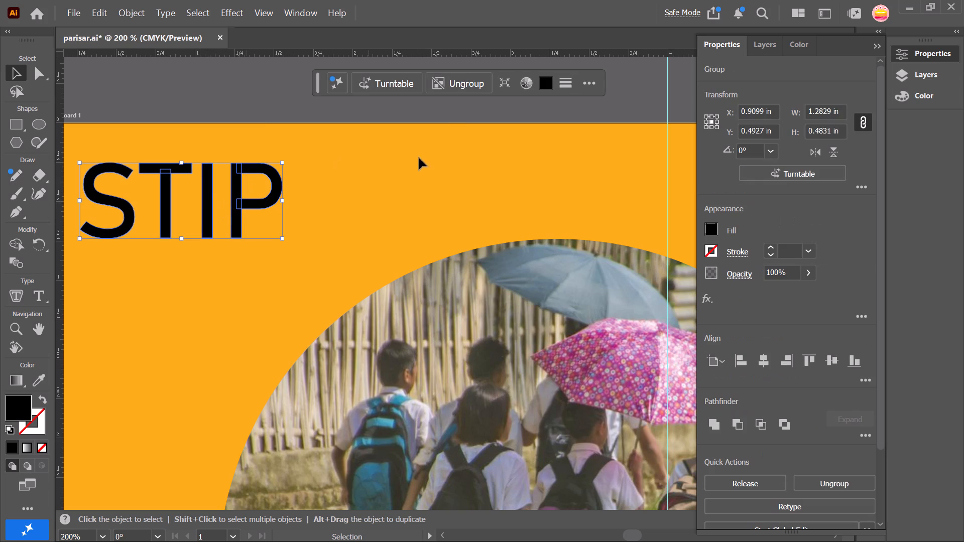
left_click(451, 83)
left_click(198, 97)
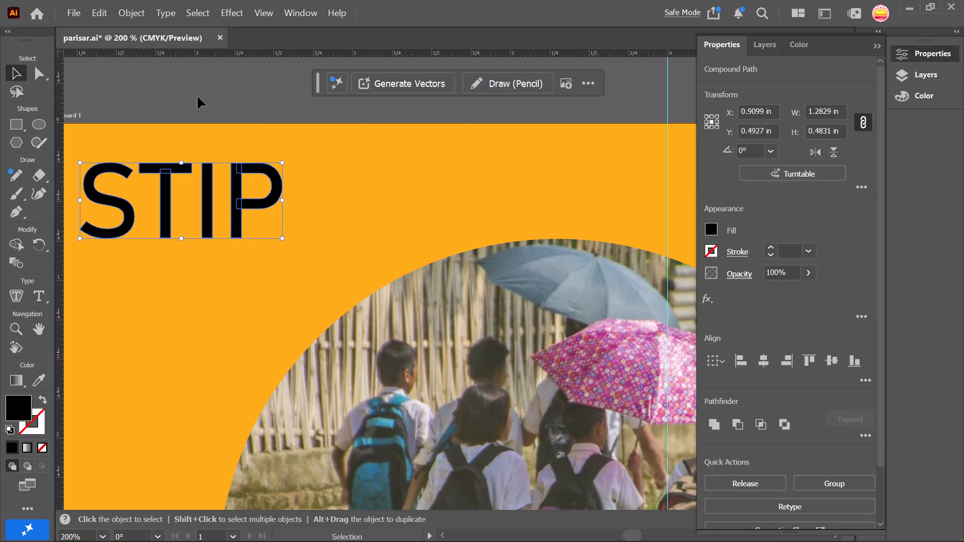
Widen the letter I on both sides to about 0.16 in and deselect it.
left_click(210, 205)
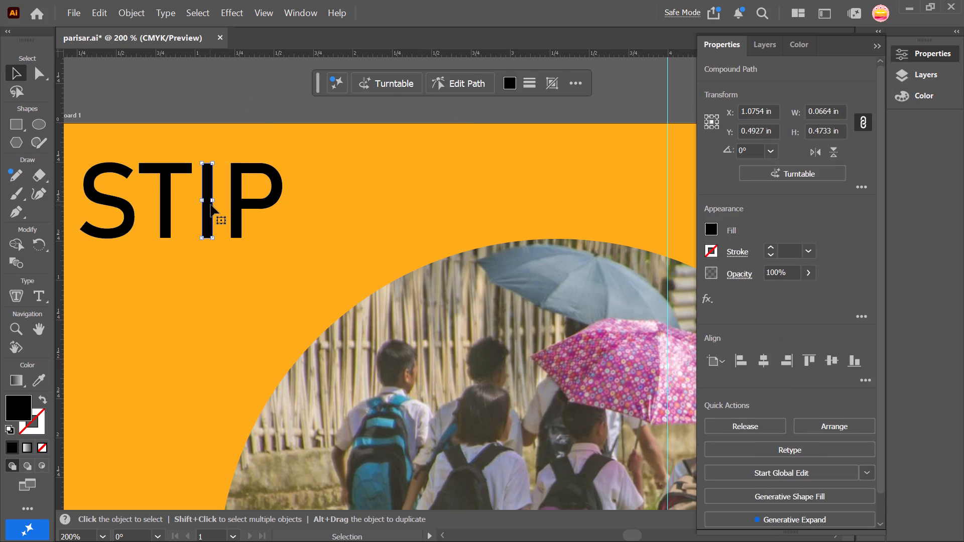
left_click_drag(213, 199, 215, 199)
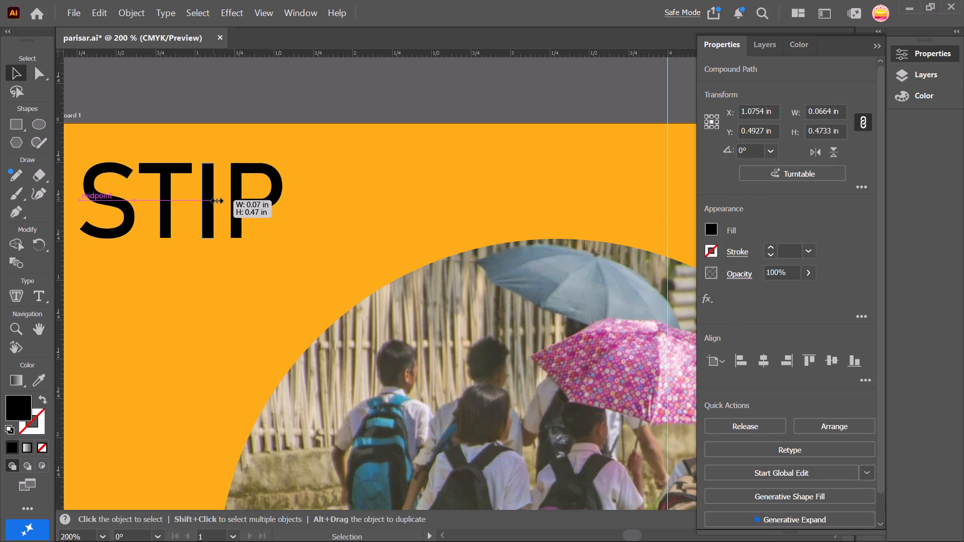
left_click_drag(215, 199, 223, 199)
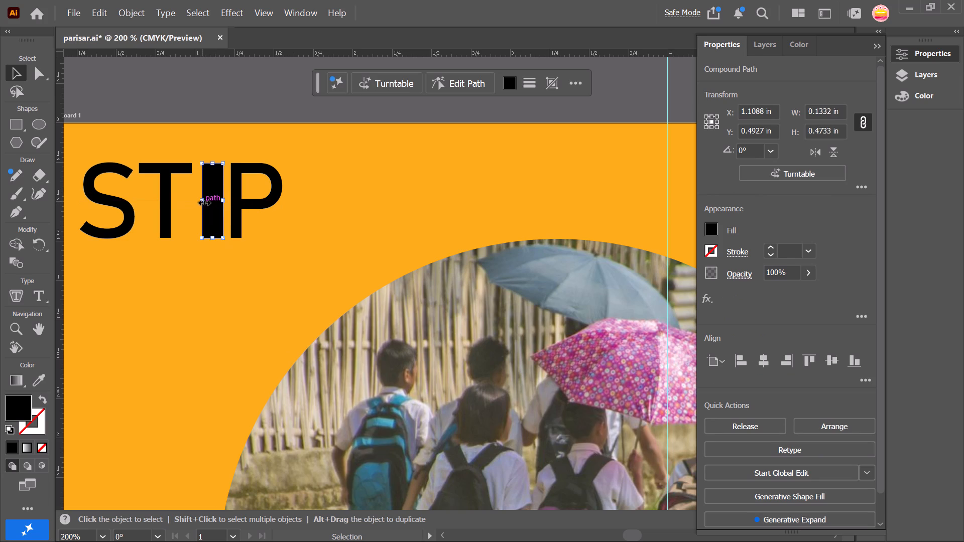
left_click(201, 200)
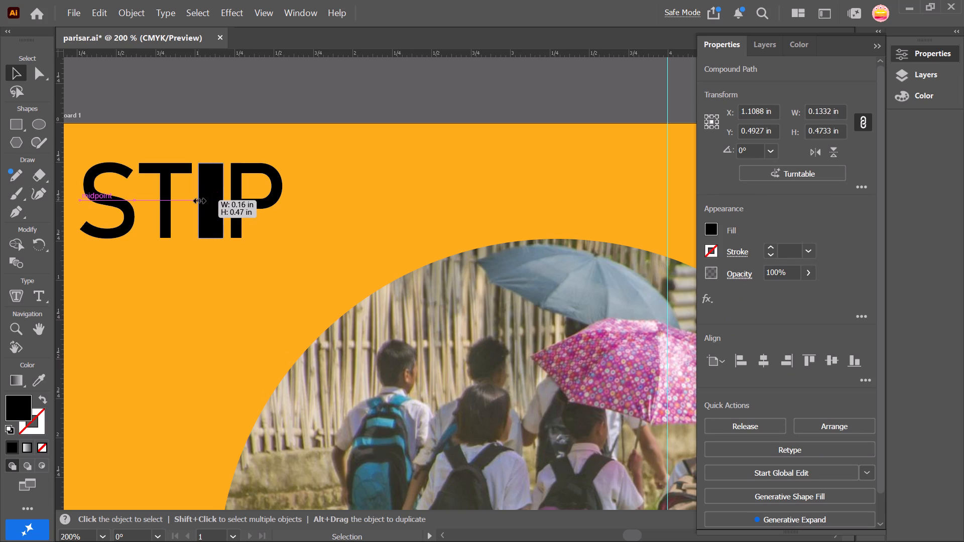
left_click(212, 98)
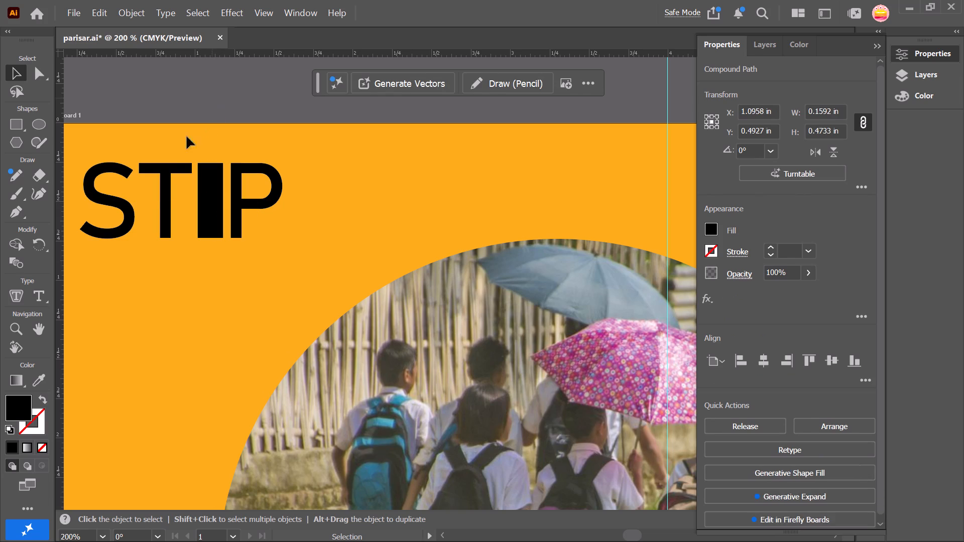
Isolate the letter T and thicken its crossbar downward to about 0.12 in high.
left_click(173, 165)
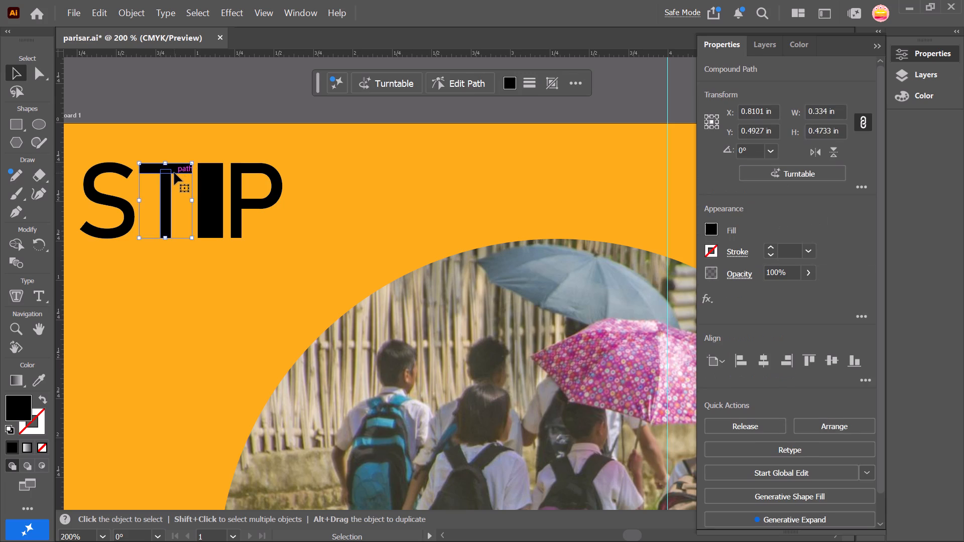
scroll(180, 170, "up", 1, "ctrl+alt")
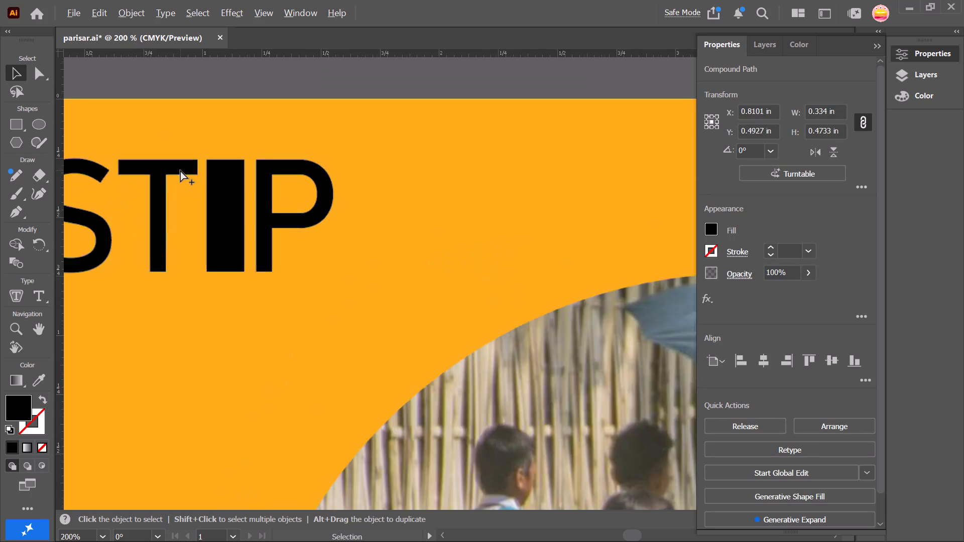
scroll(180, 170, "up", 1, "ctrl+alt")
double_click(173, 167)
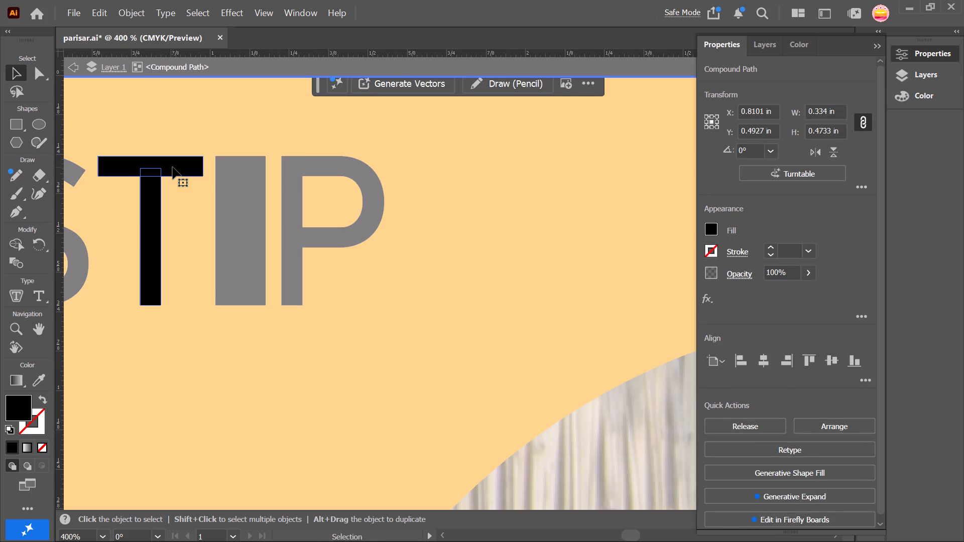
double_click(173, 167)
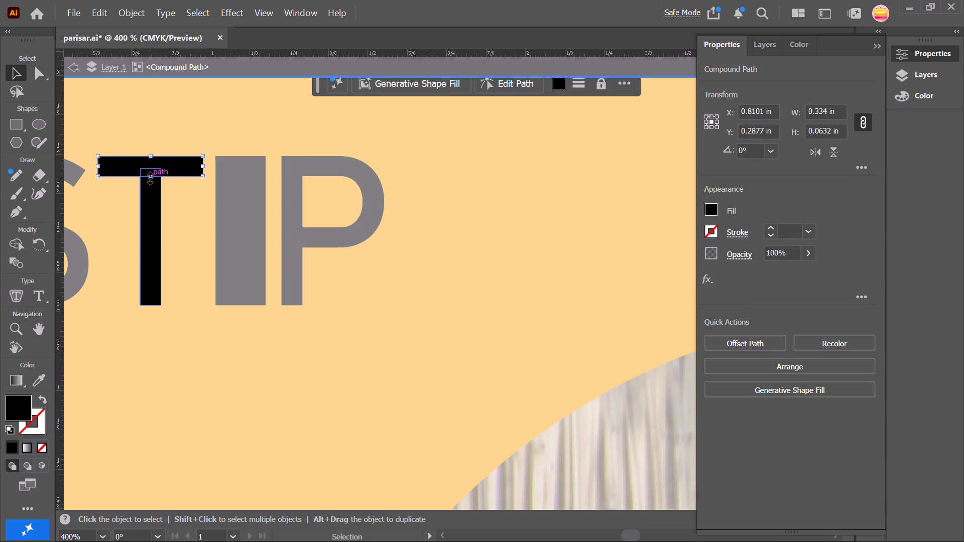
left_click_drag(149, 177, 148, 192)
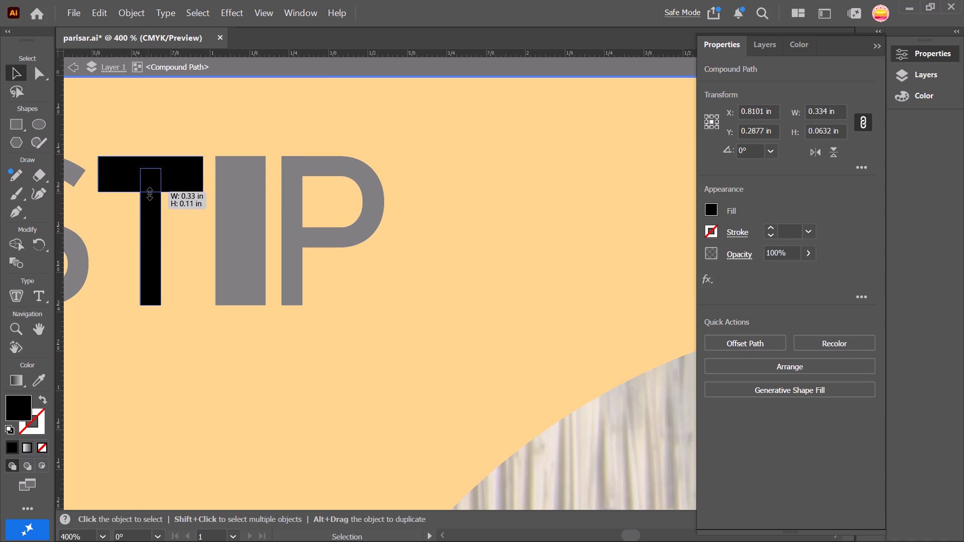
left_click_drag(148, 192, 148, 196)
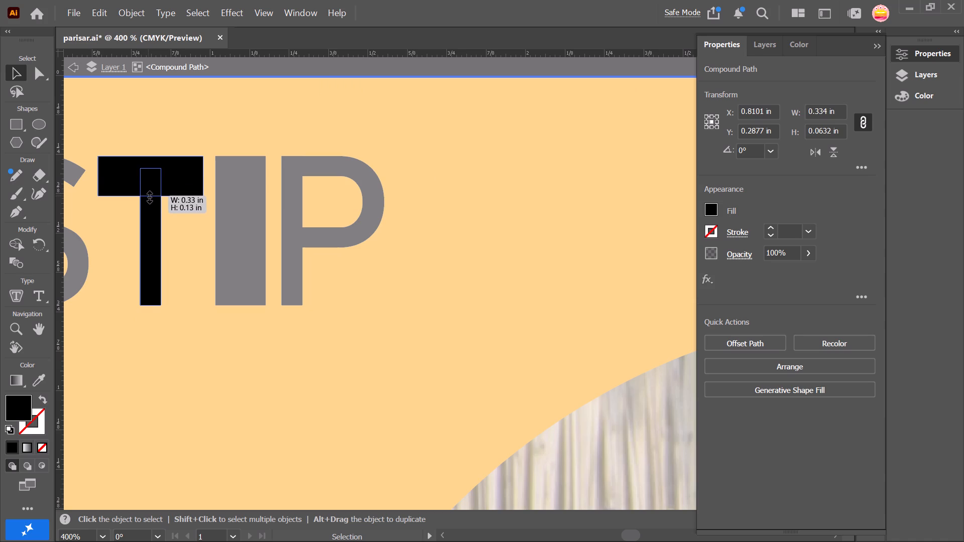
left_click_drag(148, 196, 150, 193)
Isolate the letter P and widen its vertical stem rightward to about 0.12 in.
scroll(204, 188, "right", 3)
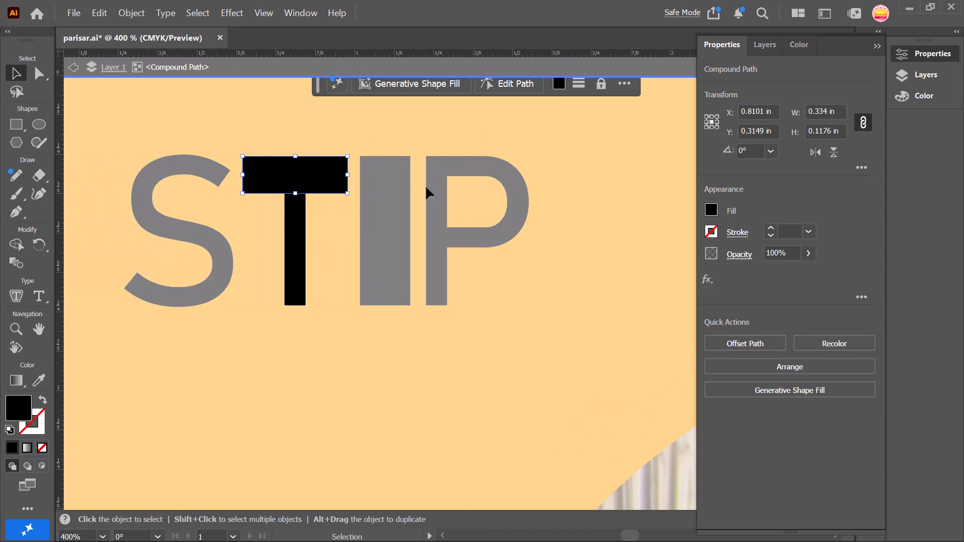
left_click(433, 220)
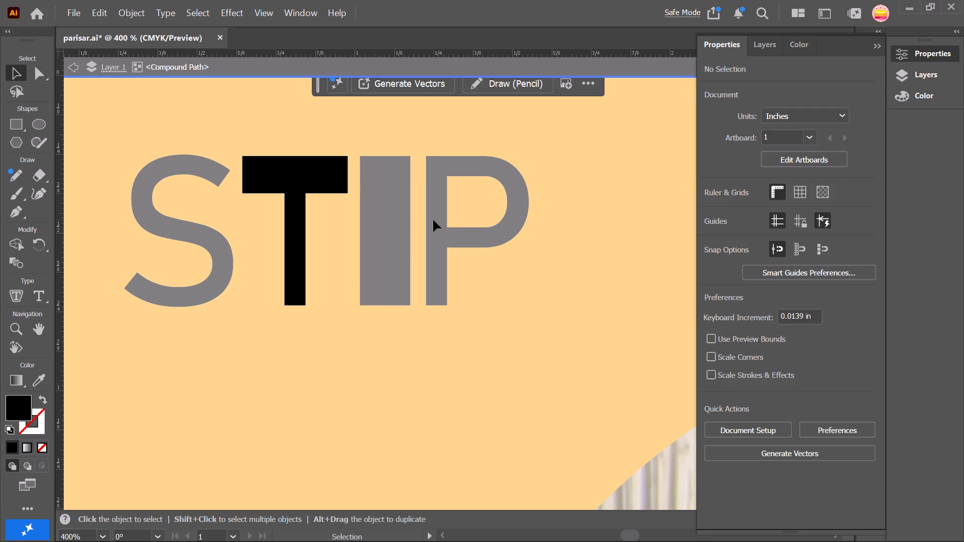
triple_click(433, 220)
double_click(433, 220)
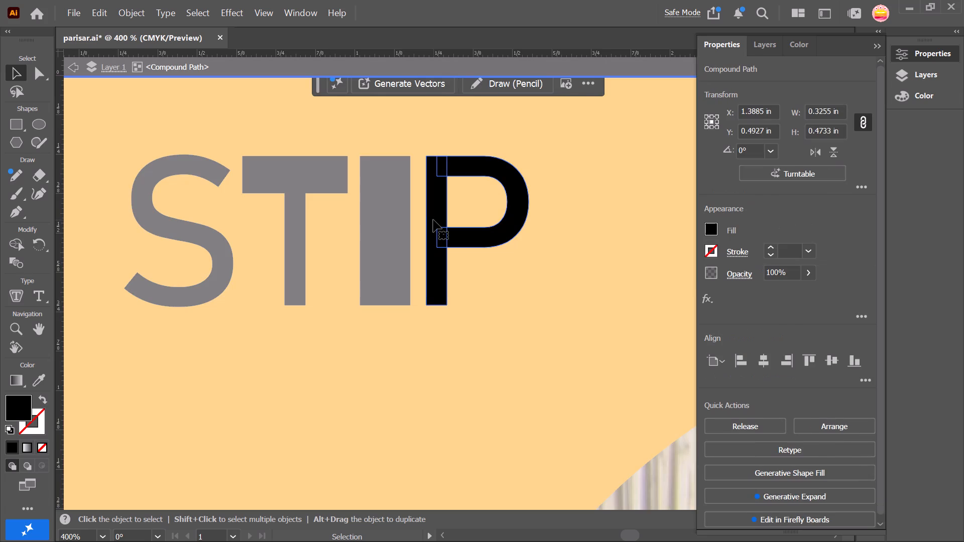
double_click(433, 220)
left_click_drag(447, 229, 463, 230)
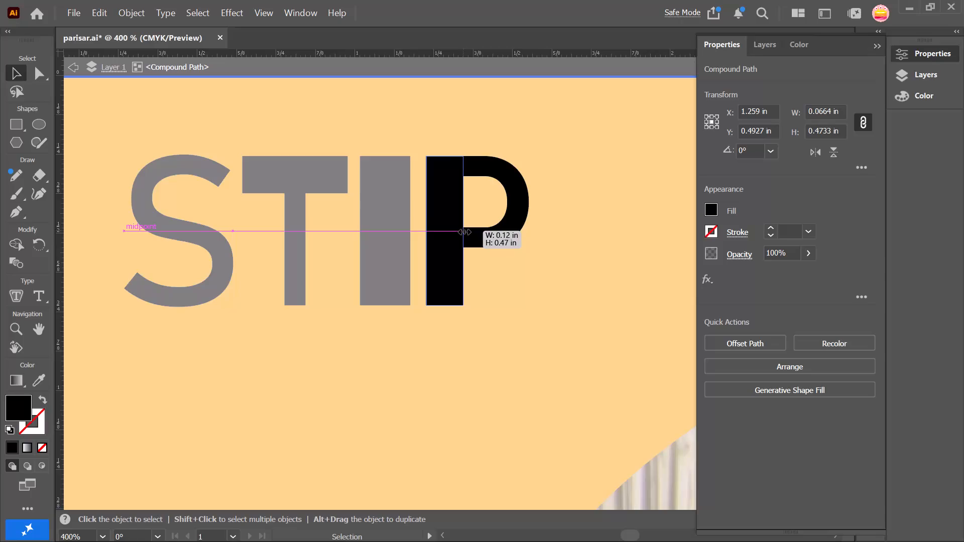
left_click_drag(463, 230, 464, 231)
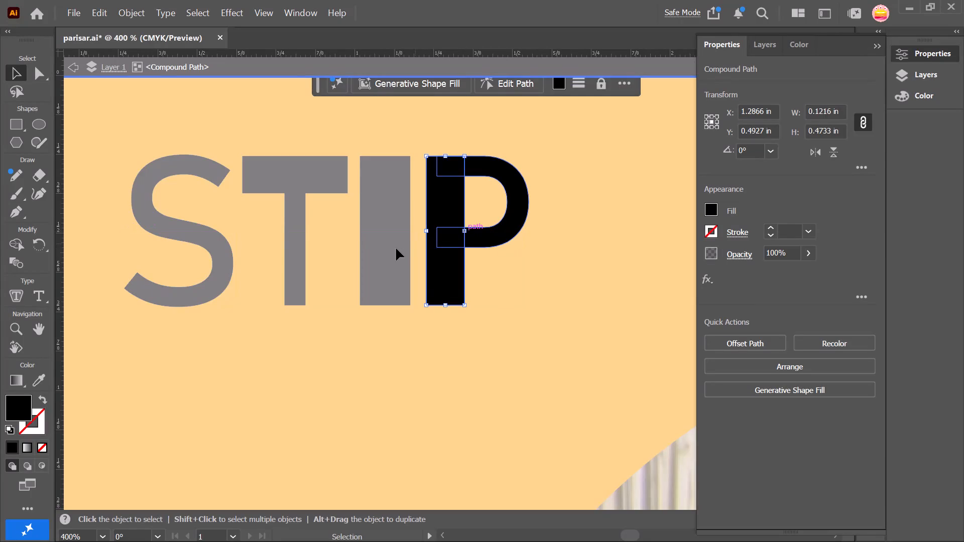
Isolate the letter I and narrow it from its right edge to about 0.15 in wide.
triple_click(395, 249)
double_click(395, 249)
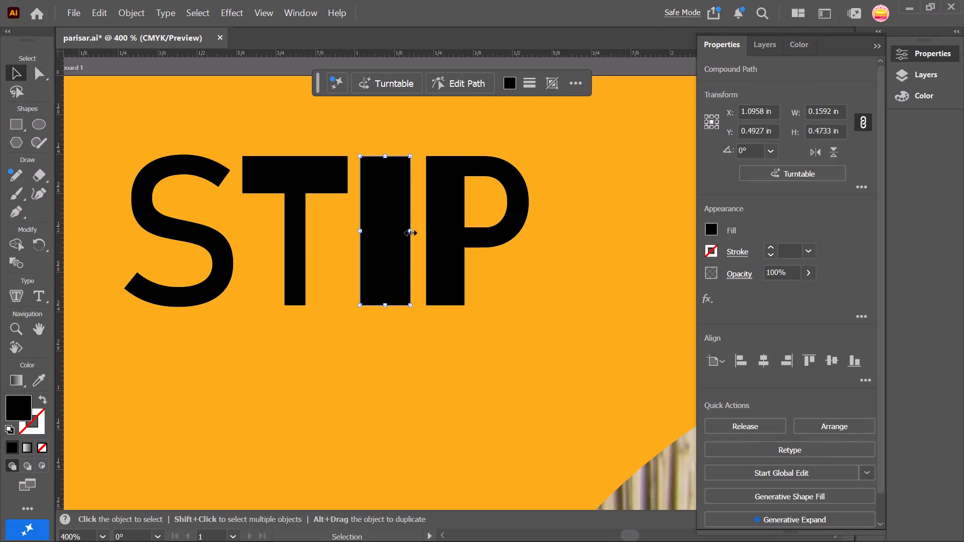
double_click(383, 242)
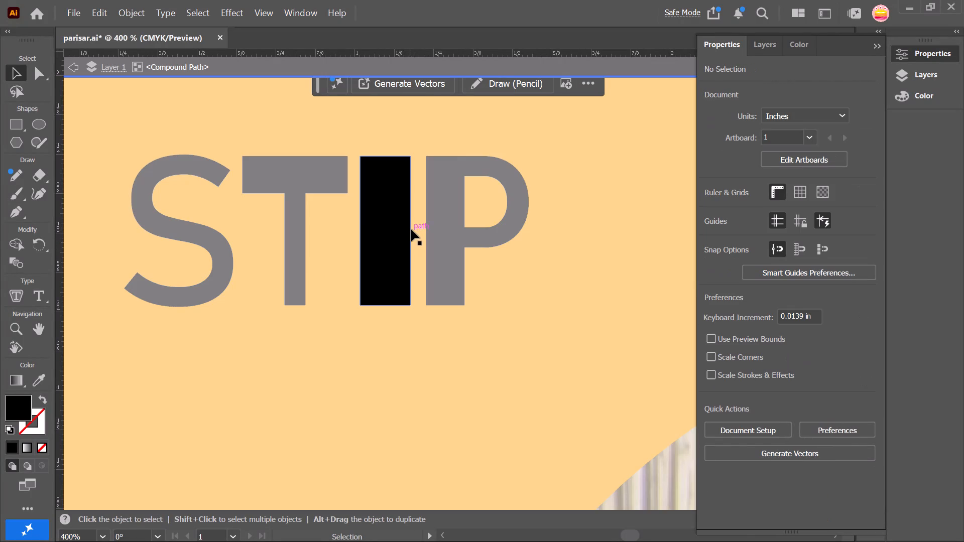
left_click(401, 230)
left_click_drag(413, 230, 407, 230)
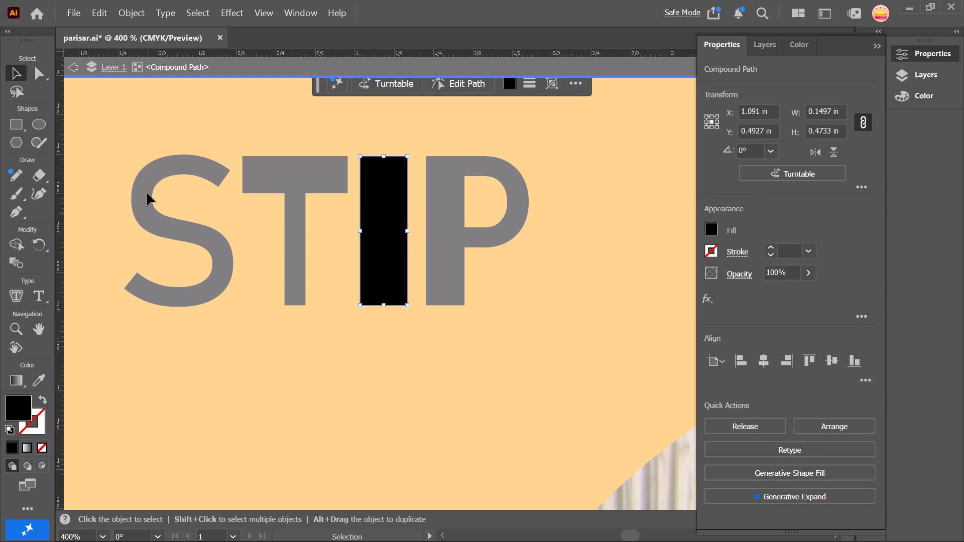
Isolate the letter S and narrow it from its right edge to about 0.32 in wide.
triple_click(147, 193)
left_click(147, 193)
triple_click(147, 193)
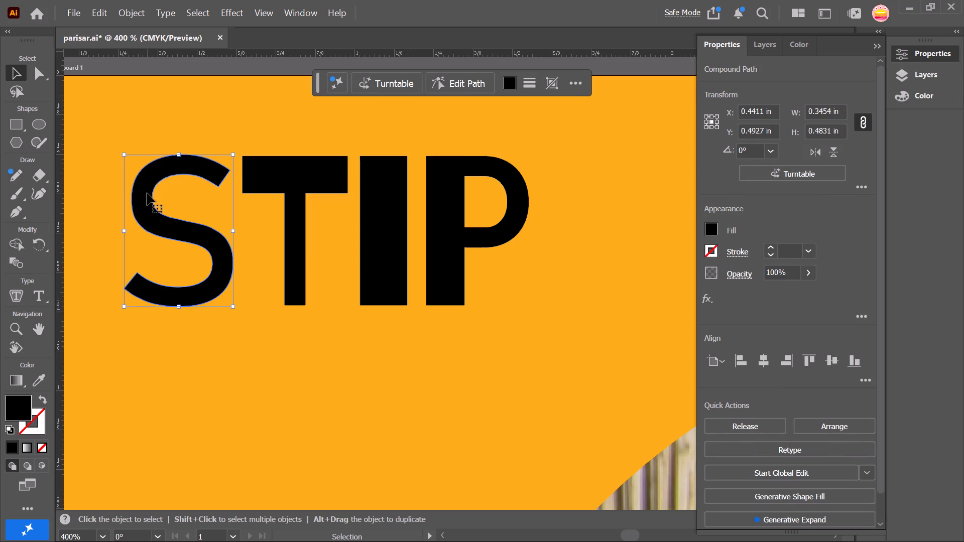
triple_click(142, 196)
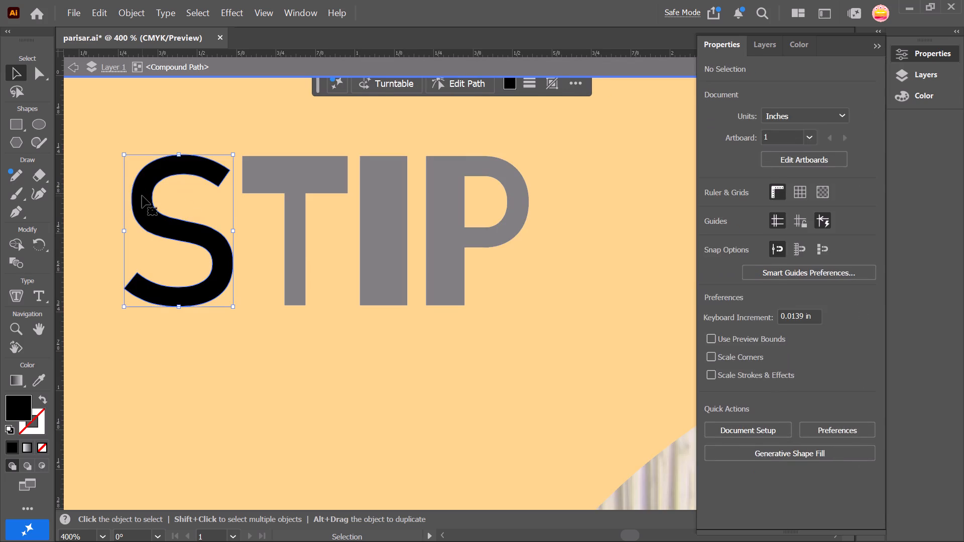
left_click_drag(235, 229, 262, 227)
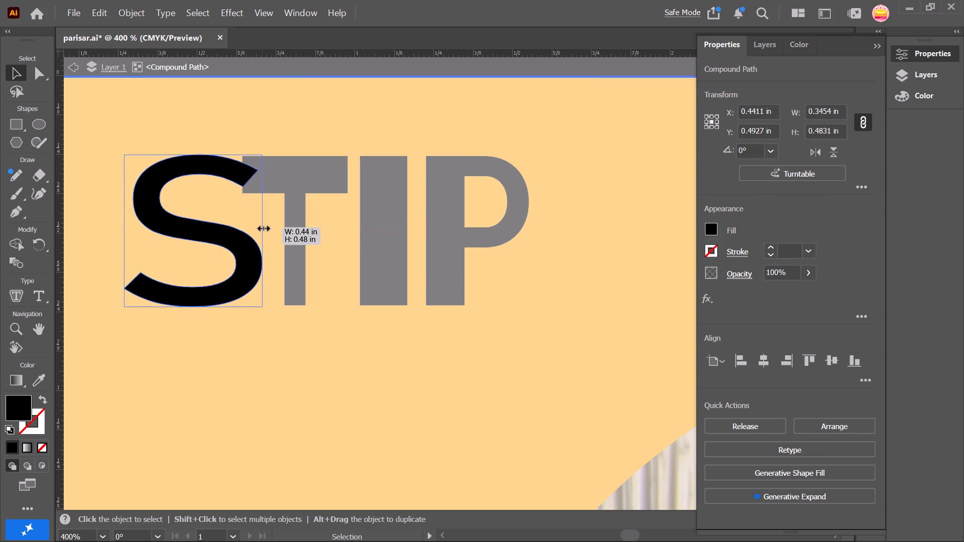
left_click_drag(262, 227, 225, 228)
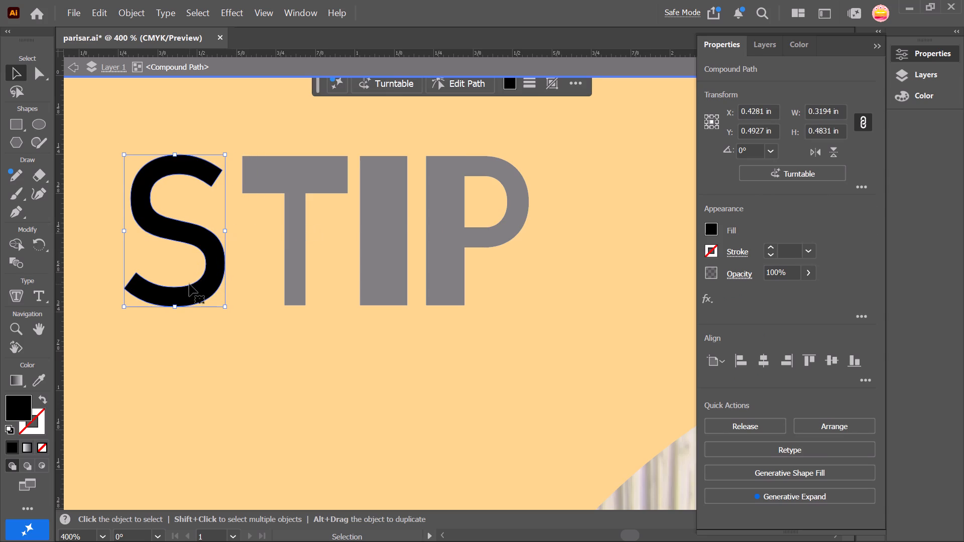
Add a 2 pt black stroke to the letter S to thicken it.
triple_click(194, 237)
left_click(769, 248)
left_click(769, 248)
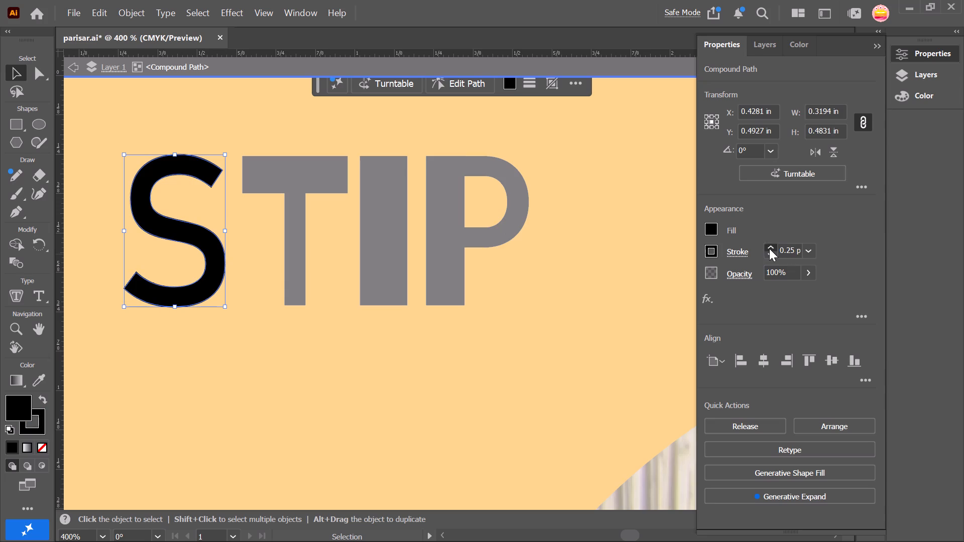
left_click(769, 248)
left_click(769, 248)
left_click(769, 248)
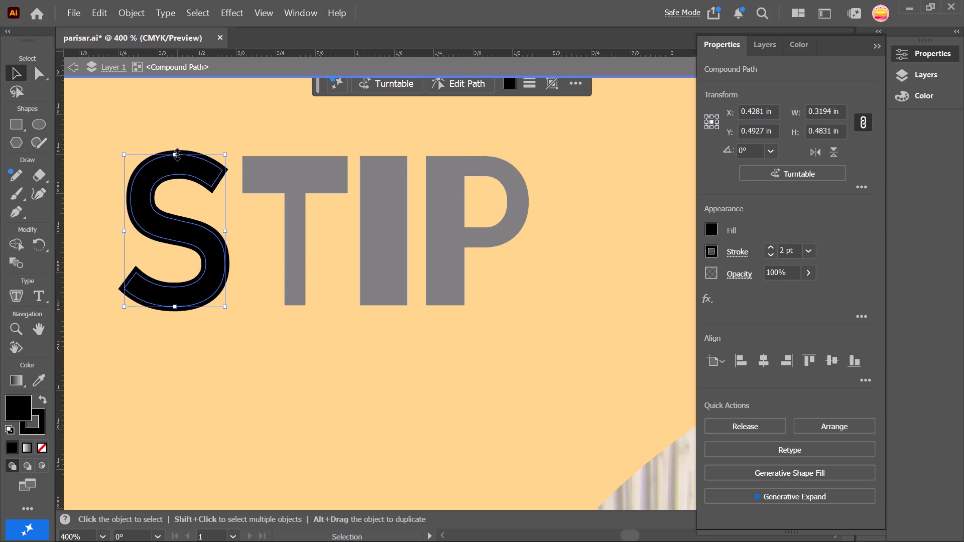
Lower the top edge of the letter S, making it about 0.47 in high.
left_click_drag(175, 153, 174, 160)
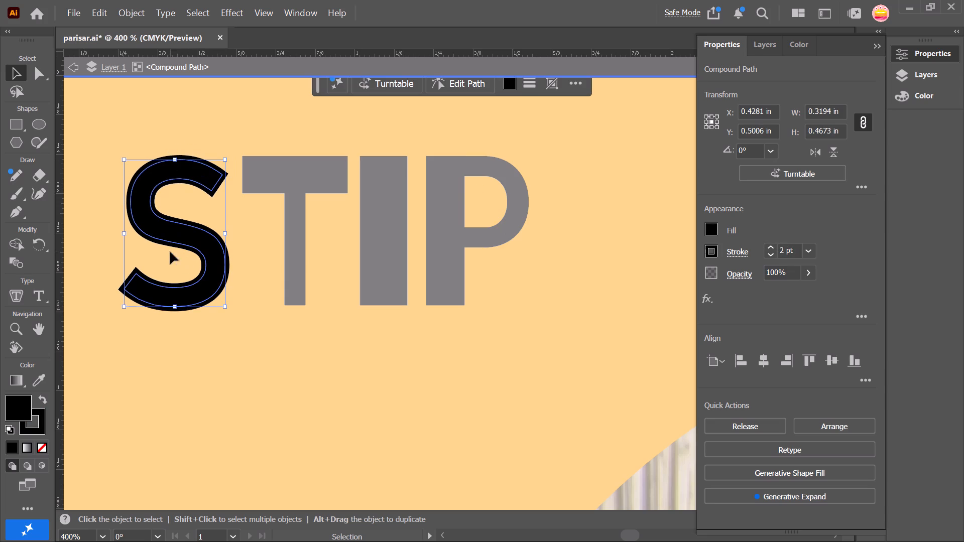
Pull in the letter S's top and bottom edges to match the T's height, making its path about 0.44 in high.
left_click(174, 308)
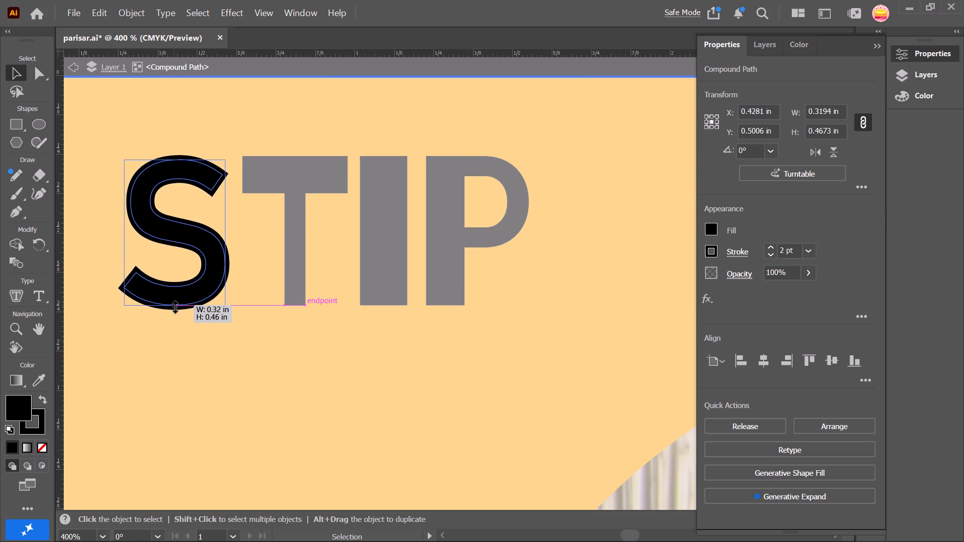
left_click(172, 158)
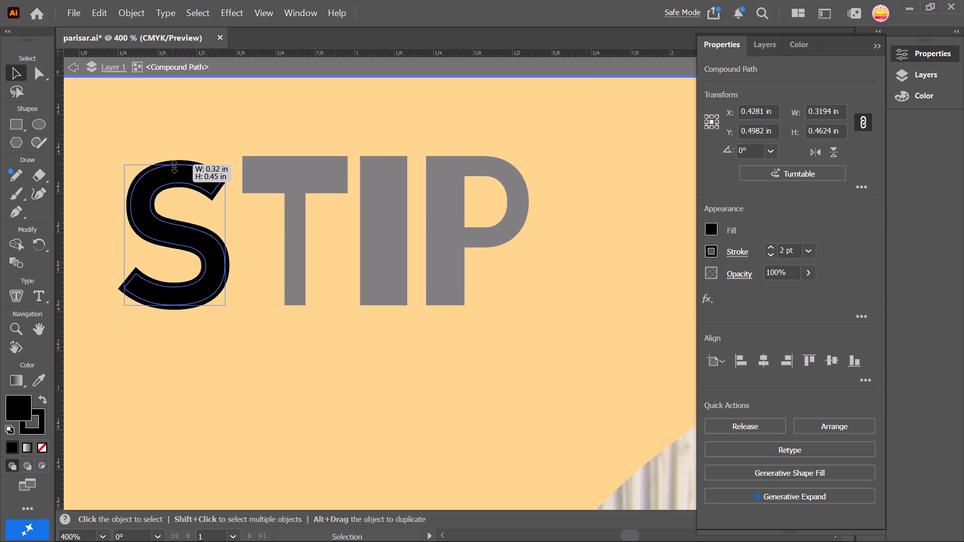
scroll(174, 162, "up", 2, "ctrl+alt")
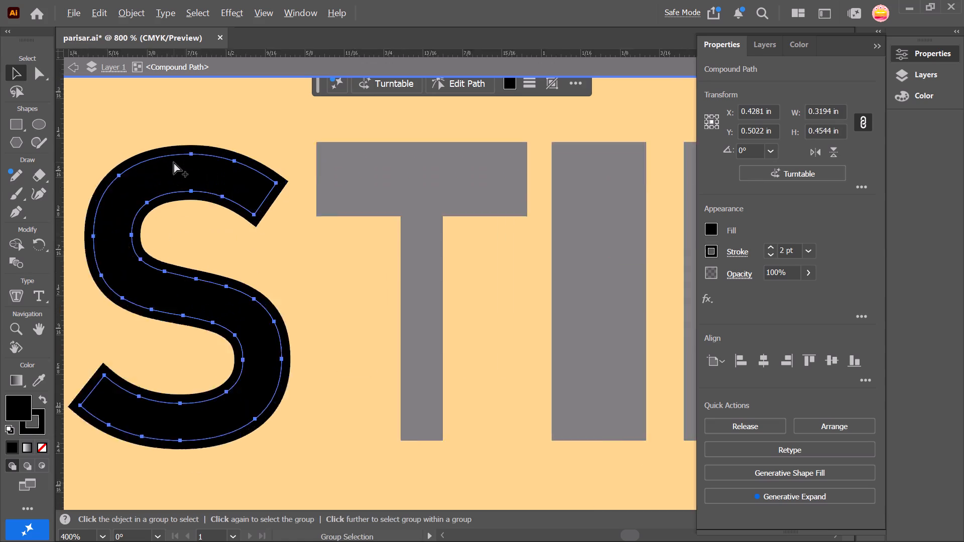
scroll(174, 162, "up", 2, "ctrl+alt")
left_click(193, 127)
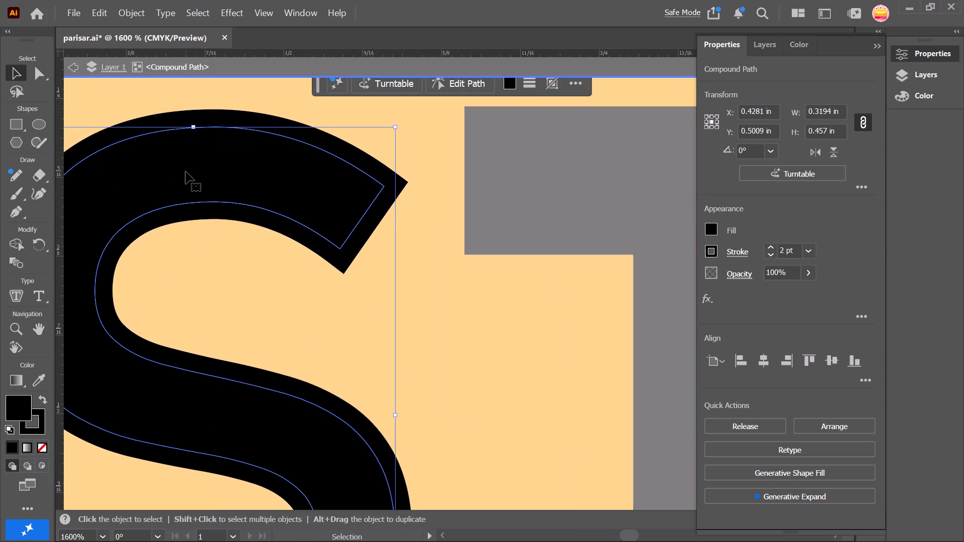
scroll(186, 172, "down", 2, "ctrl+alt")
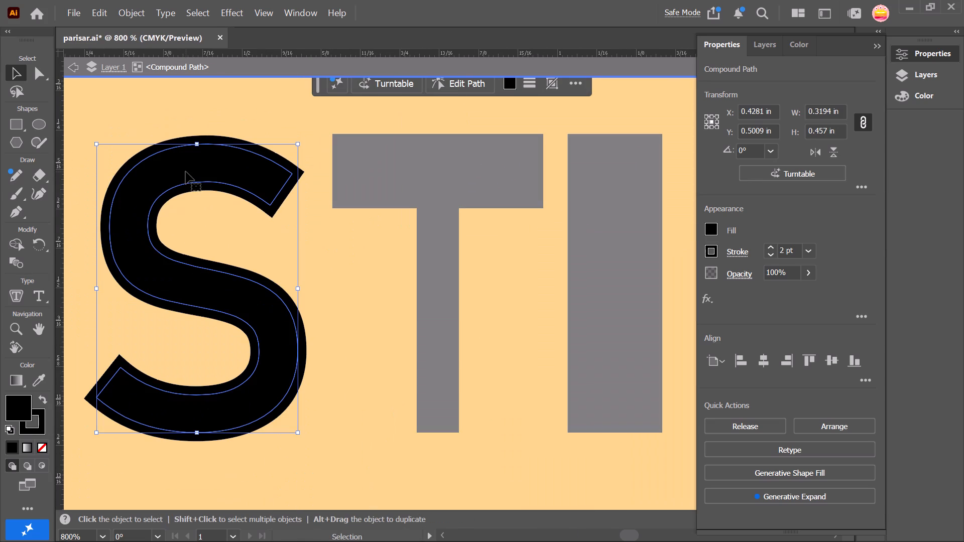
left_click_drag(195, 430, 195, 426)
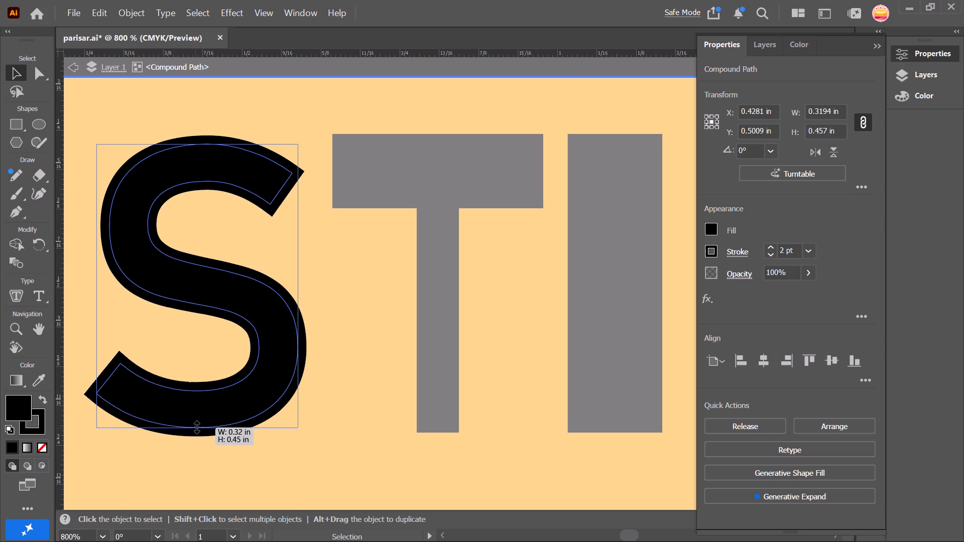
left_click_drag(195, 426, 196, 423)
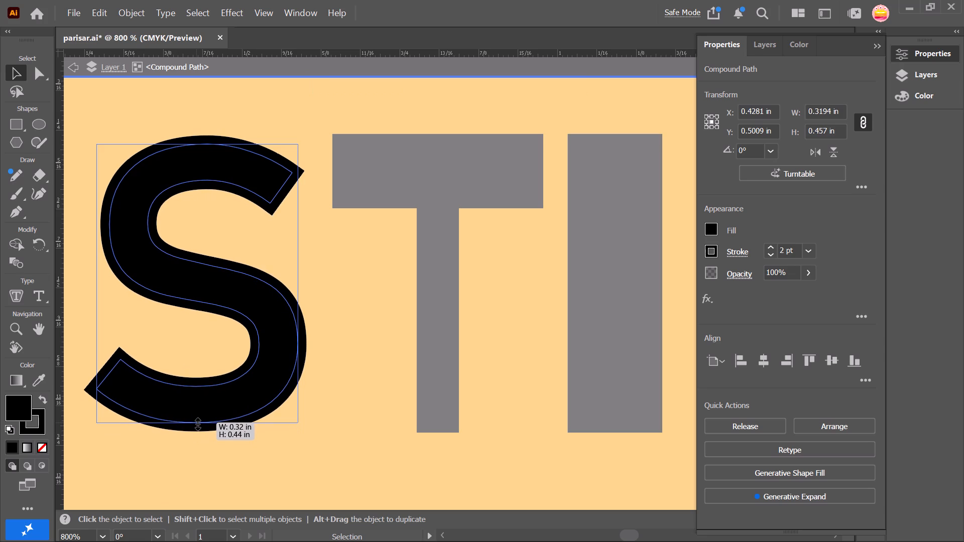
left_click_drag(196, 423, 196, 425)
scroll(196, 425, "down", 2, "ctrl+alt")
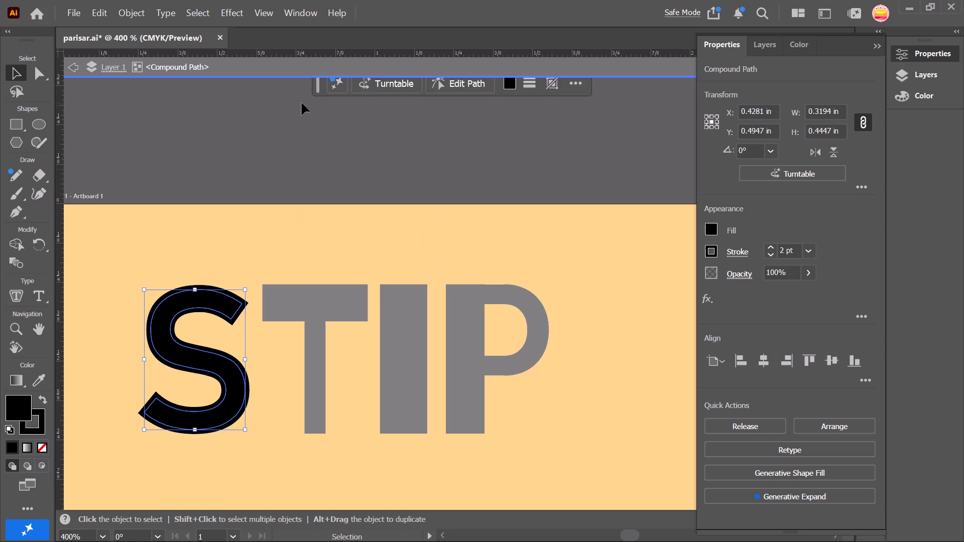
left_click(302, 104)
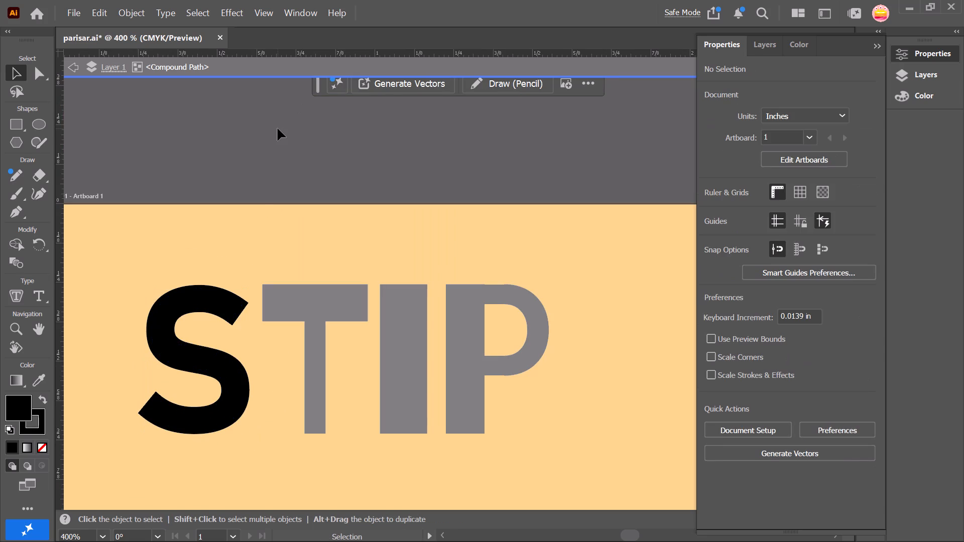
Set the letter S's stroke weight to 3 pt.
left_click(211, 365)
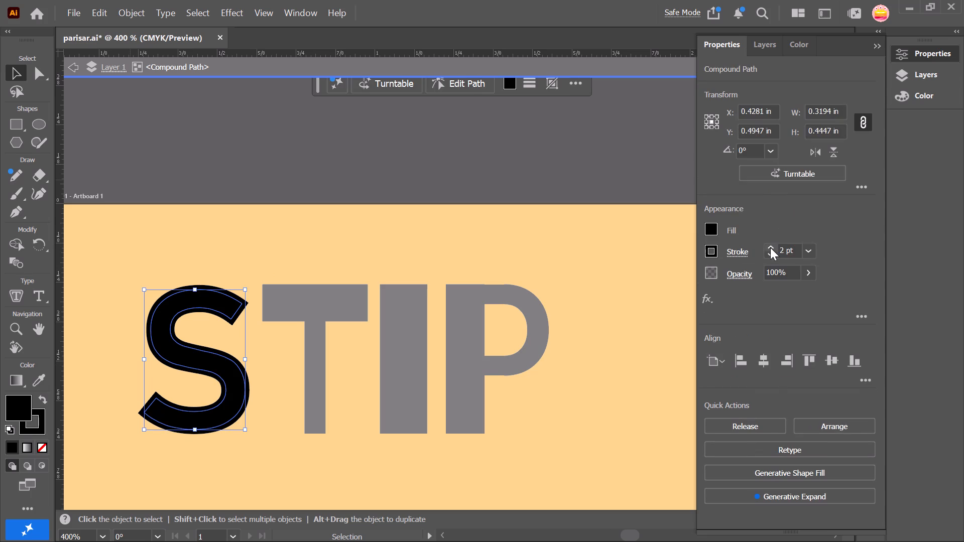
left_click(770, 247)
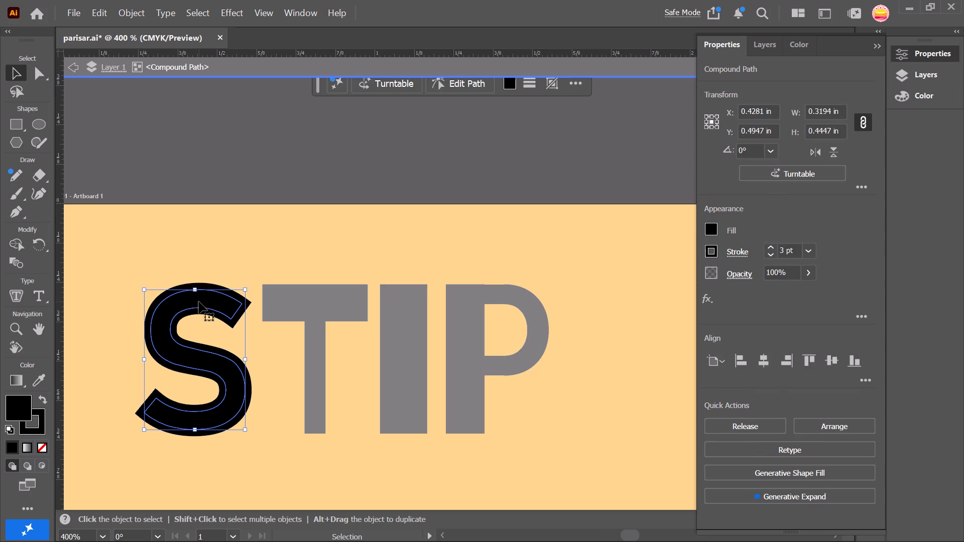
Lower the letter S's top and bottom edges slightly, keeping its path about 0.44 in high.
left_click(195, 290)
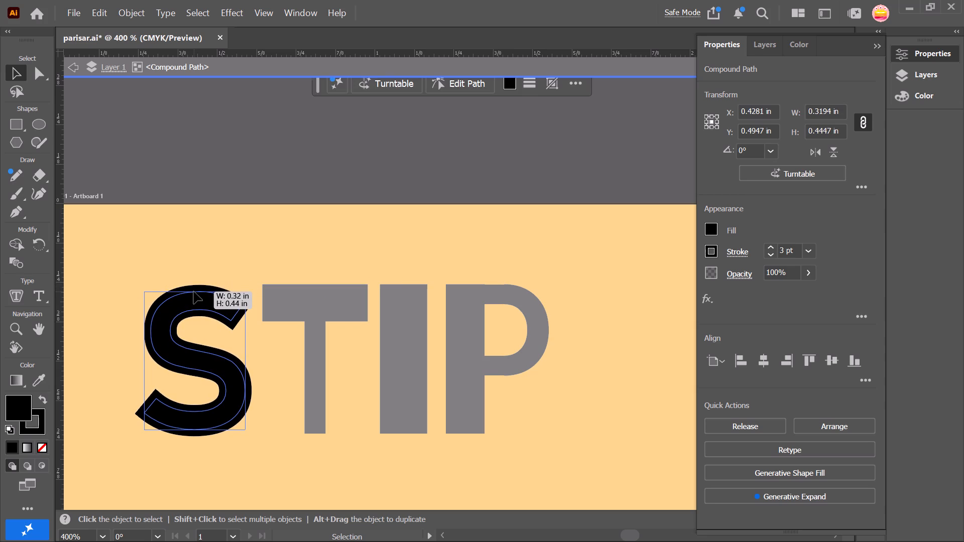
left_click(195, 431)
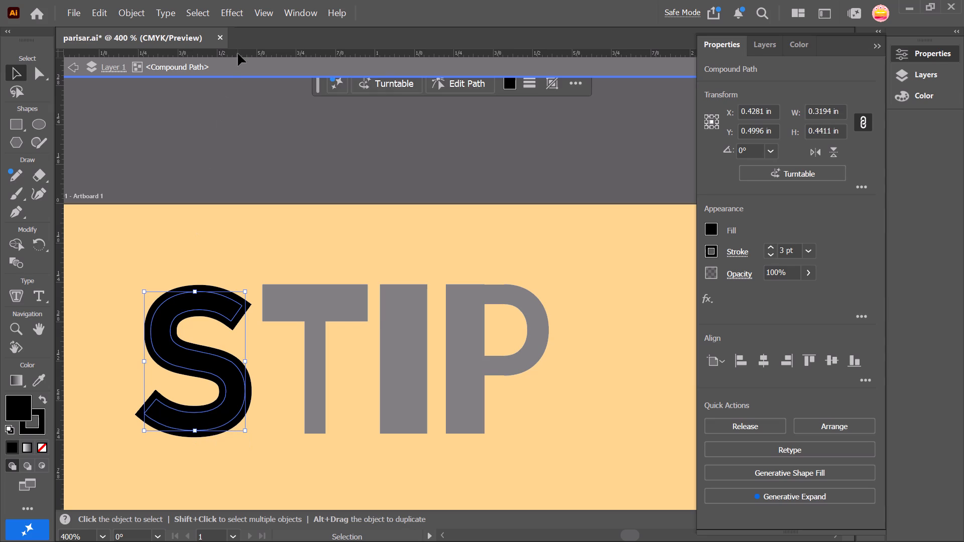
Add two horizontal ruler guides across the heading, at about 0.256 in along the letter tops and 0.72 in near the baseline.
left_click_drag(238, 53, 229, 277)
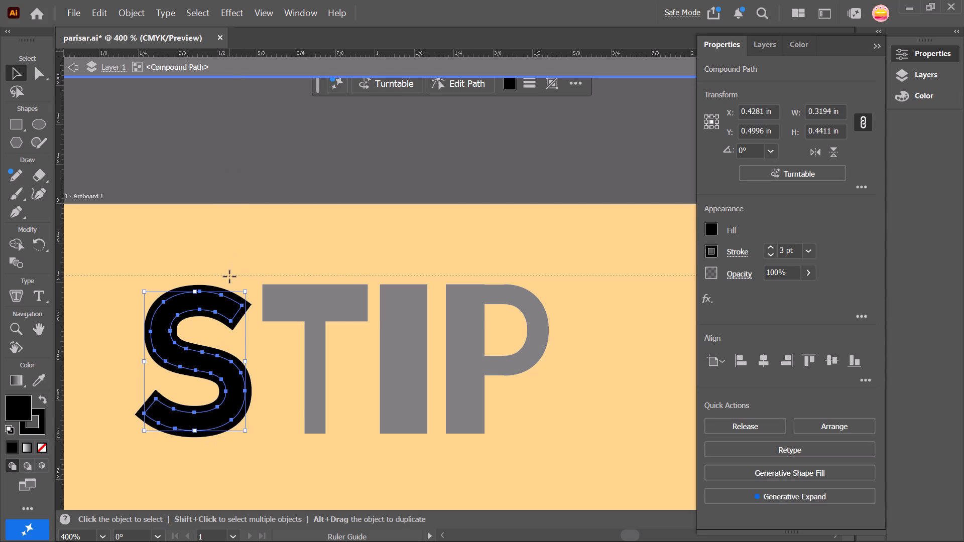
left_click_drag(229, 277, 227, 287)
left_click_drag(227, 287, 227, 285)
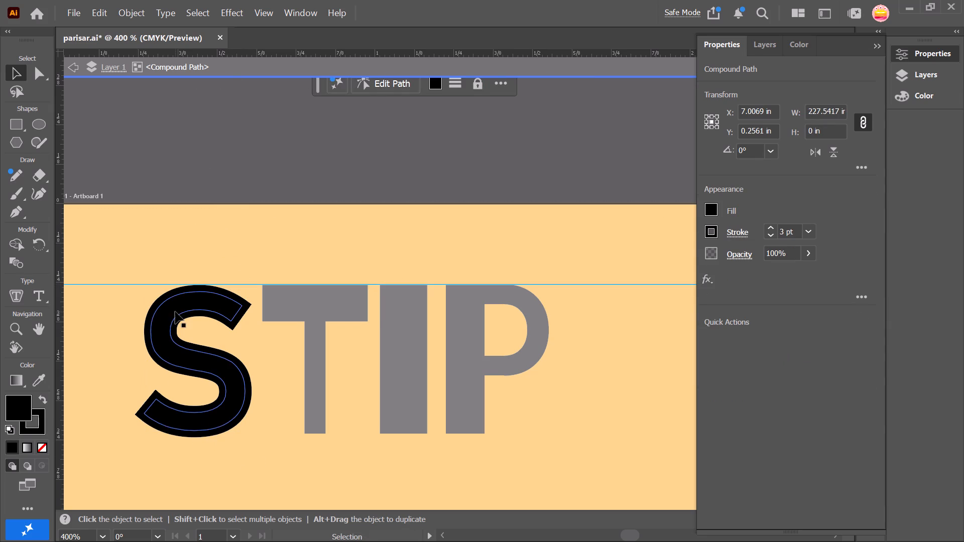
left_click_drag(245, 53, 240, 404)
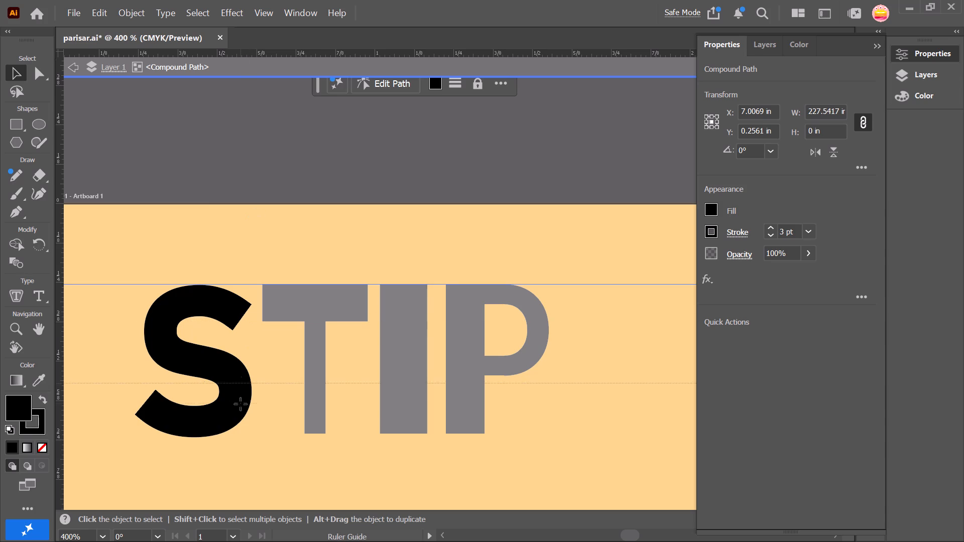
left_click_drag(240, 404, 238, 437)
left_click_drag(238, 437, 237, 432)
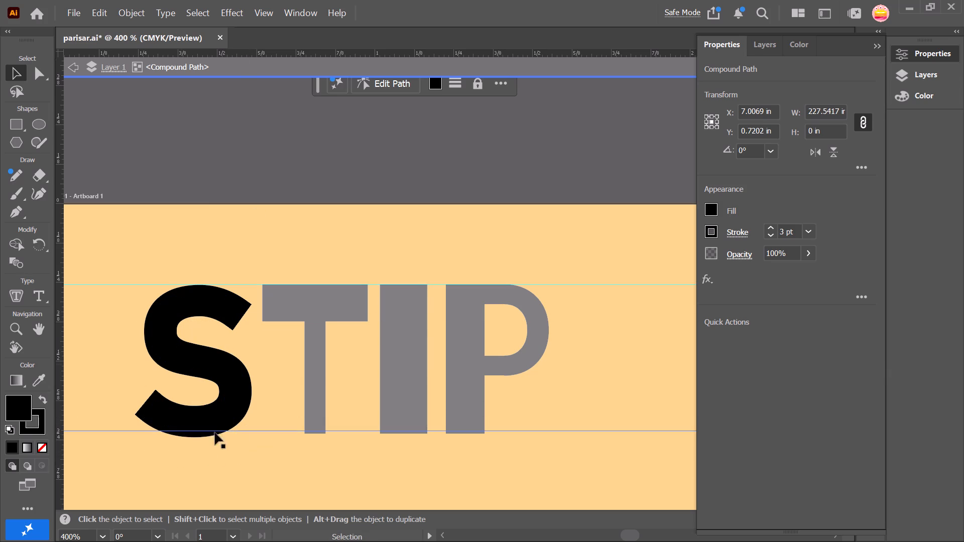
Fit the stroked letter S between the two horizontal guides, making its path about 0.42 in high.
left_click(206, 369)
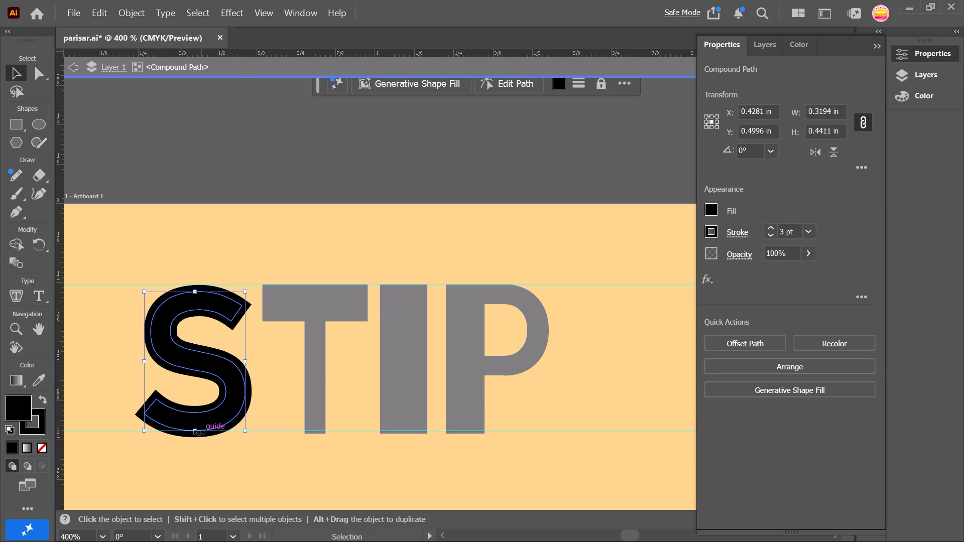
left_click_drag(194, 431, 194, 424)
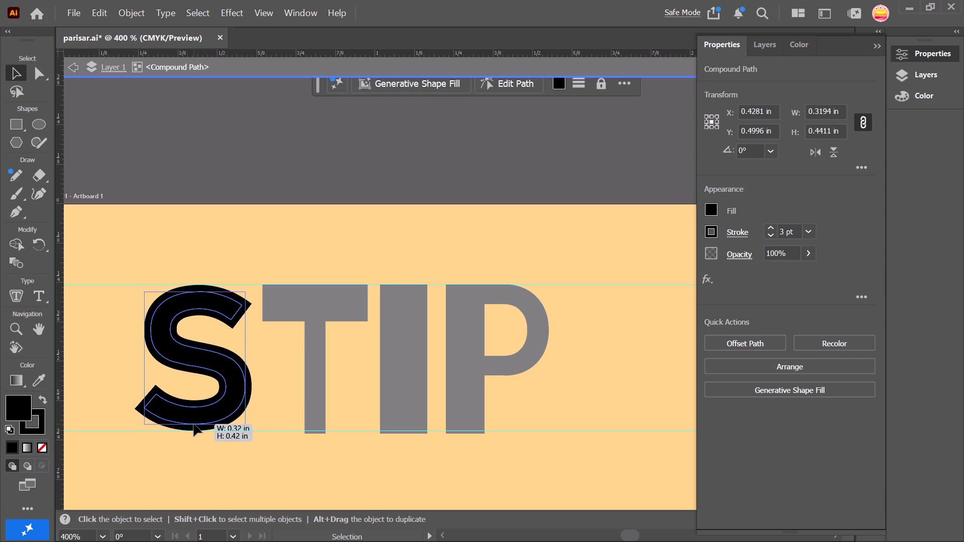
scroll(196, 289, "up", 4, "ctrl+alt")
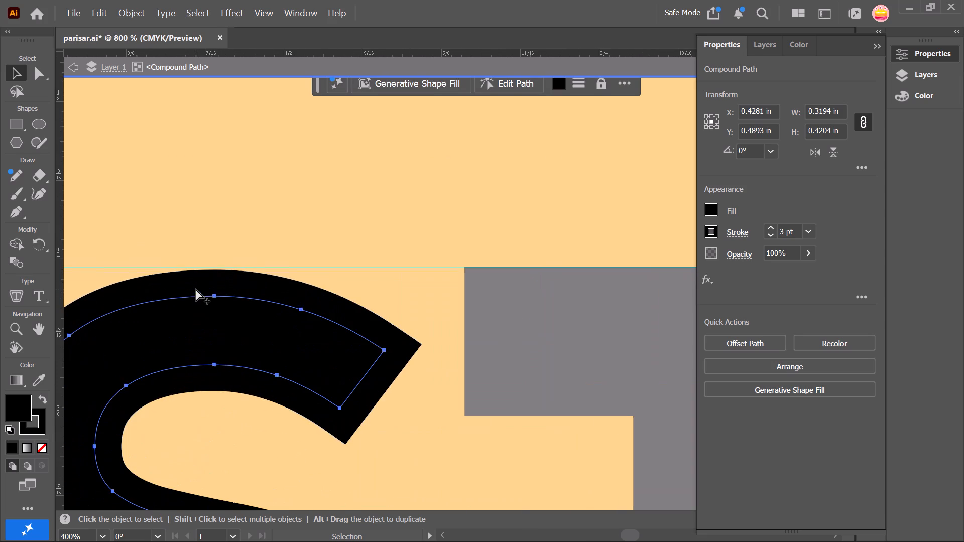
left_click(193, 296)
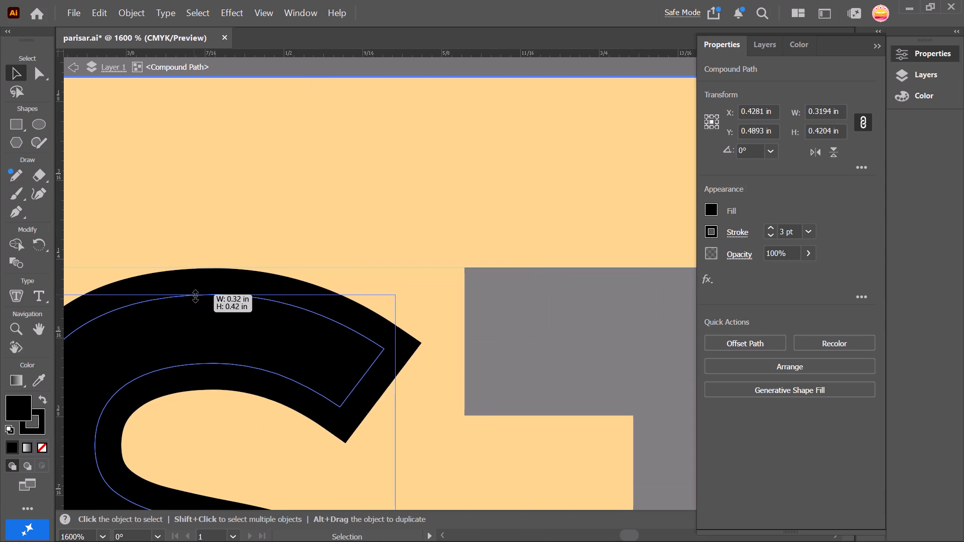
scroll(195, 294, "down", 3, "ctrl+alt")
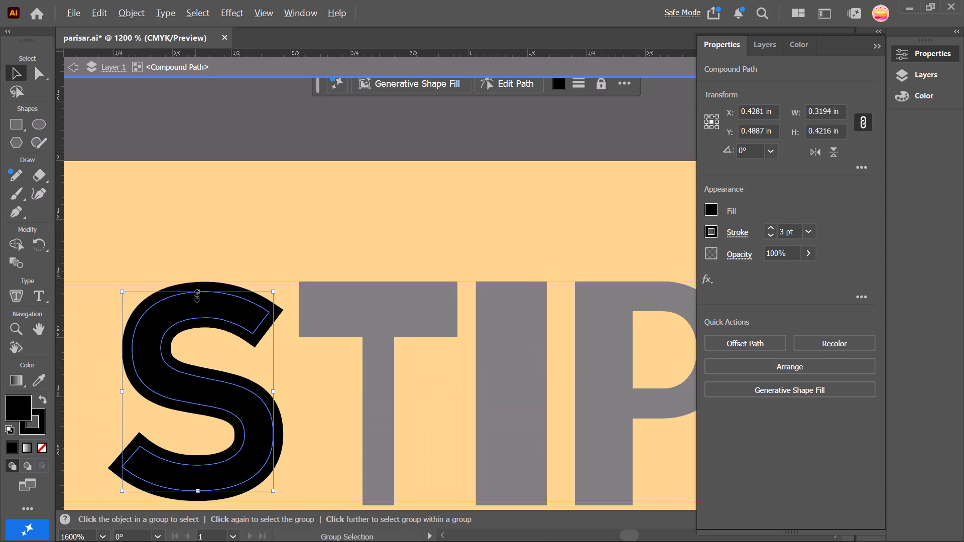
scroll(195, 294, "down", 2, "ctrl+alt")
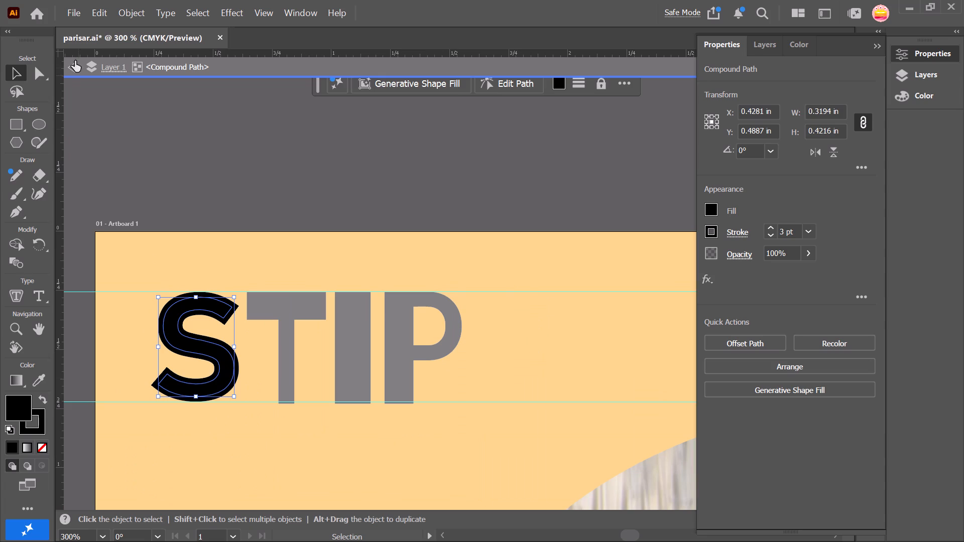
Exit isolation mode and nudge the letter S about 0.014 in to the right, closer to the T.
double_click(74, 71)
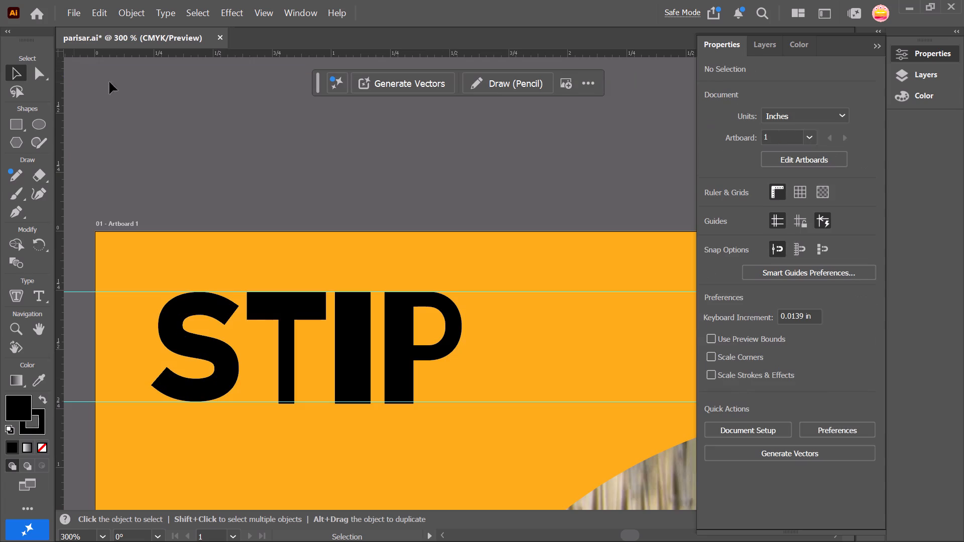
left_click(234, 164)
left_click(199, 300)
key("Right")
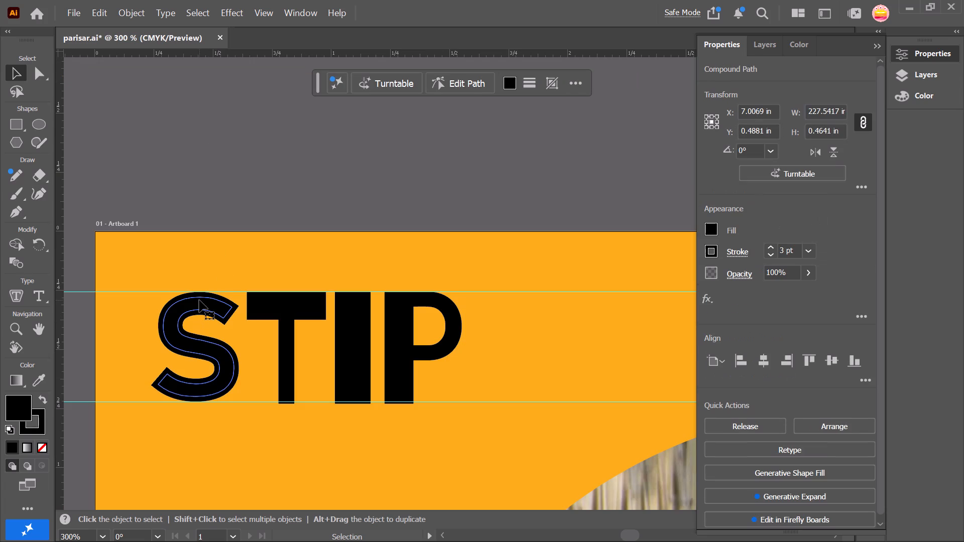
key("Right")
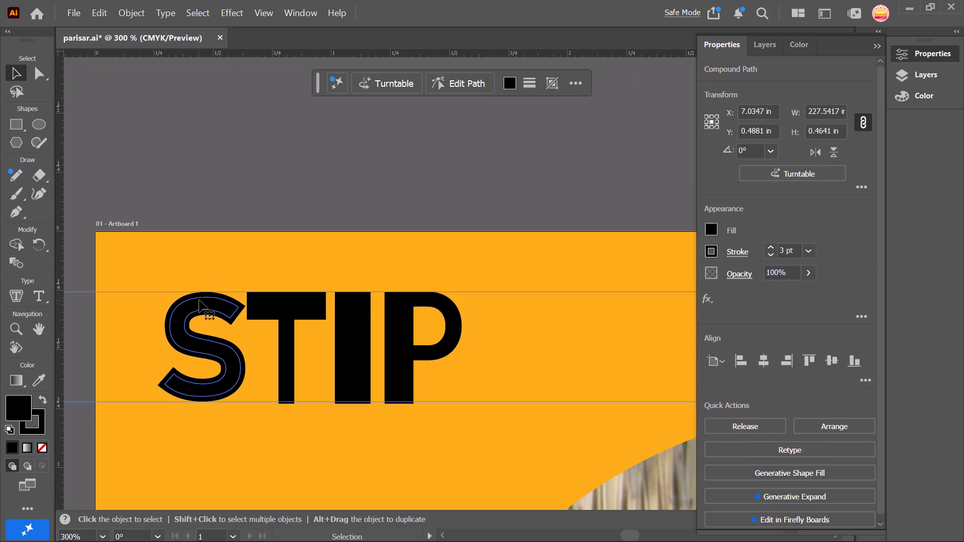
key("Left")
key("Left")
key("Right")
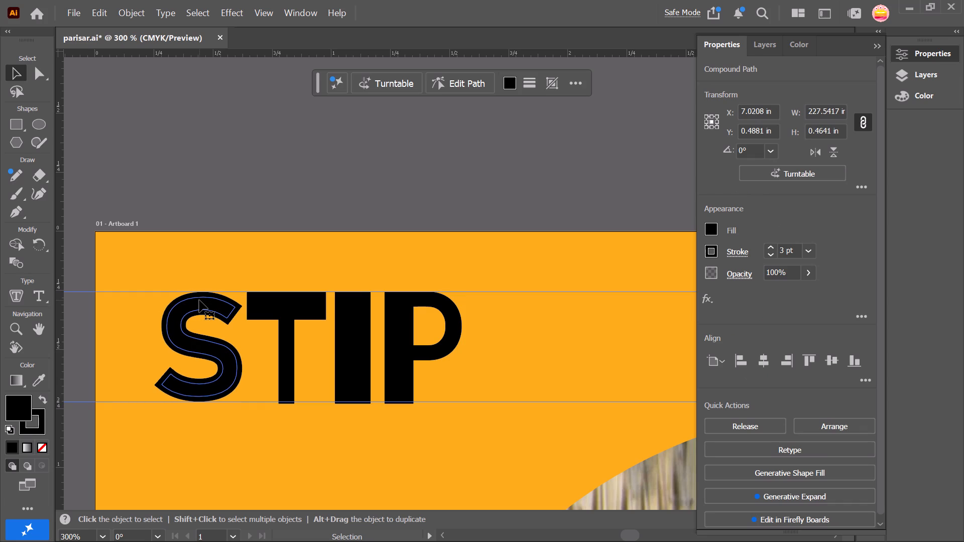
left_click(221, 214)
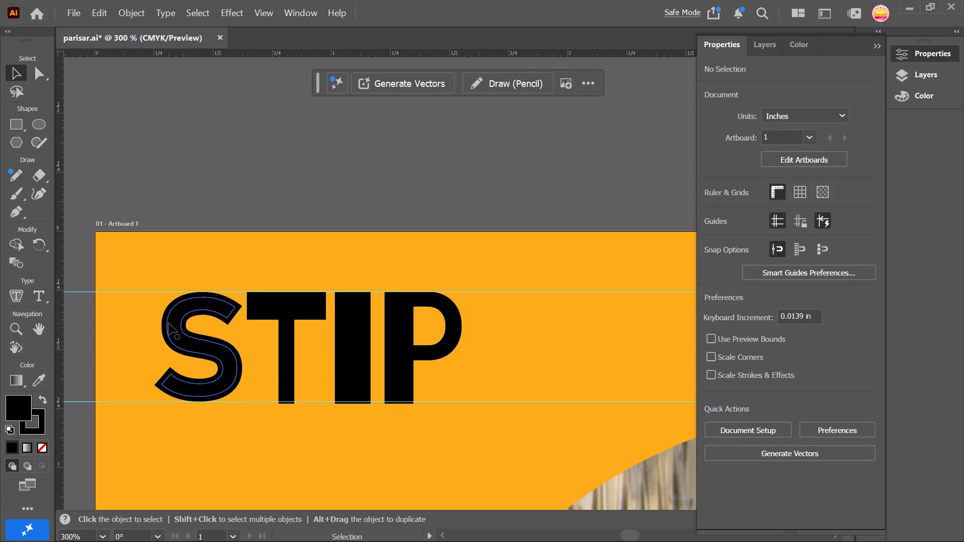
Examine the spacing between S and T up close and the STIP heading's look within the whole banner.
scroll(169, 323, "up", 2, "ctrl+alt")
scroll(169, 323, "up", 1)
scroll(169, 323, "up", 1, "ctrl+alt")
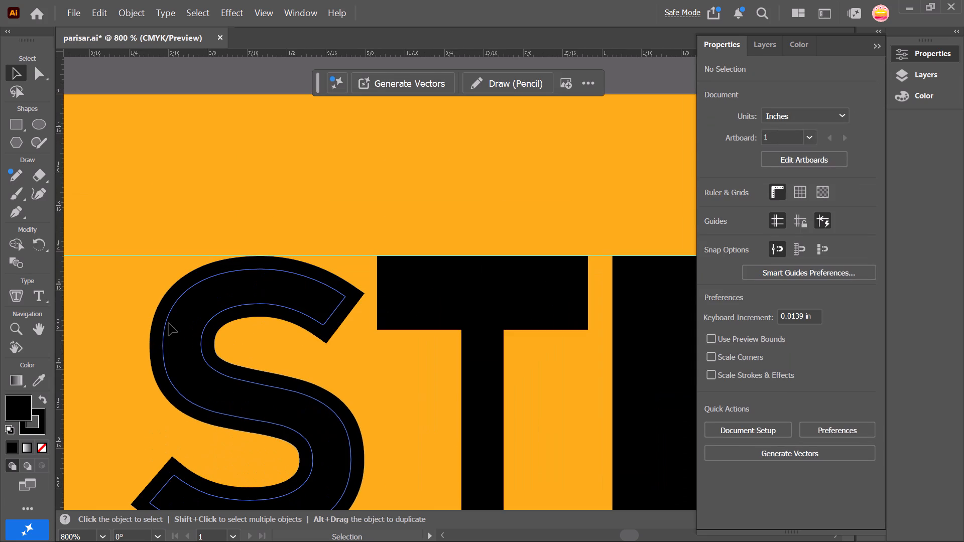
scroll(274, 356, "down", 6, "ctrl+alt")
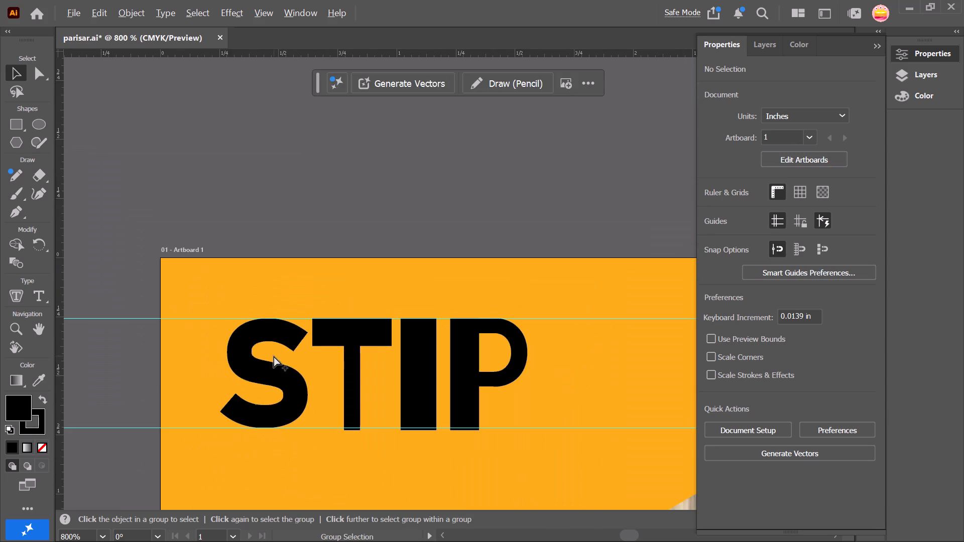
scroll(274, 356, "down", 3)
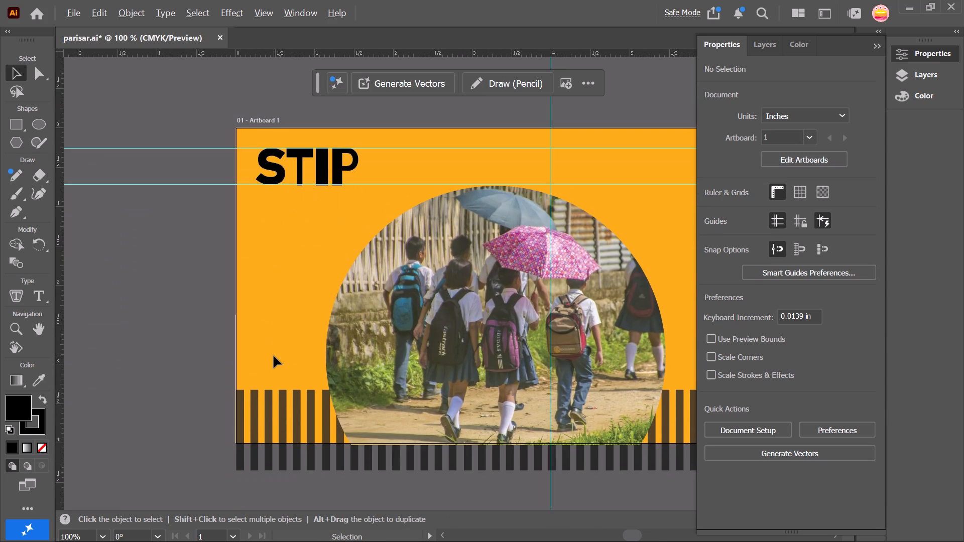
scroll(274, 356, "down", 2, "ctrl+alt")
scroll(274, 356, "left", 2)
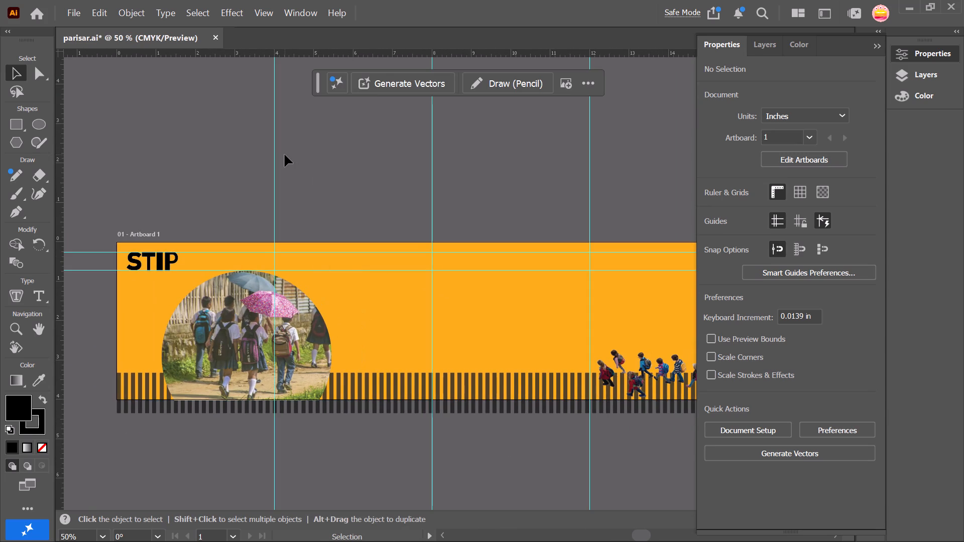
Examine the STIP heading up close, comparing the stem widths, letter spacing and alignment with the horizontal guides.
left_click(285, 155)
left_click(153, 197)
scroll(172, 254, "up", 4, "ctrl+alt")
scroll(172, 254, "right", 1)
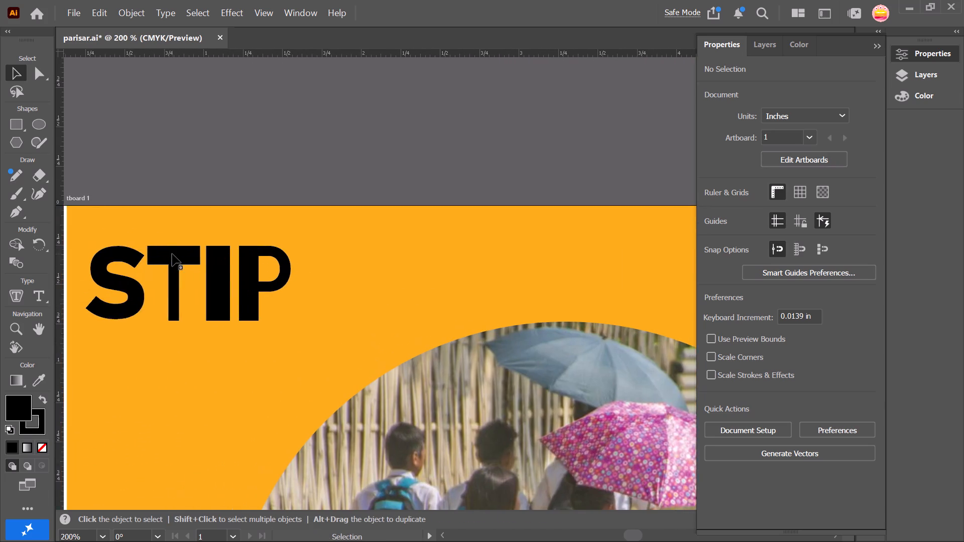
scroll(172, 254, "right", 2)
scroll(172, 254, "up", 4, "ctrl+alt")
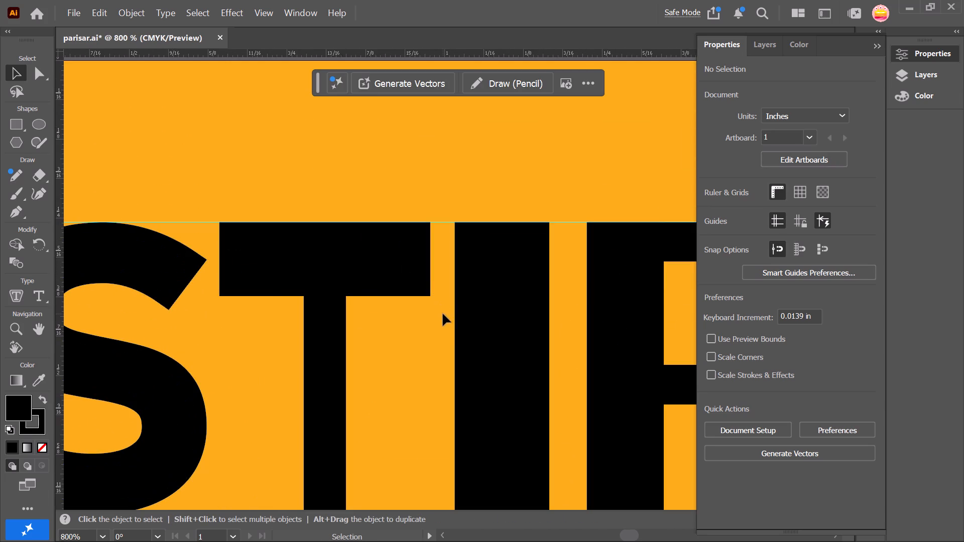
scroll(443, 314, "down", 2, "ctrl+alt")
scroll(443, 314, "left", 2)
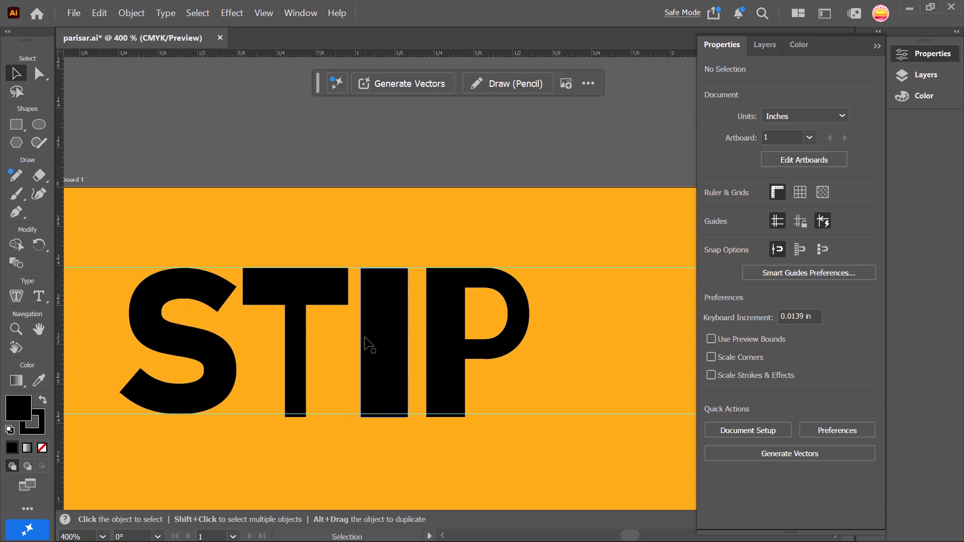
Add two vertical ruler guides along the edges of the P's stem, about 0.12 in apart.
left_click(365, 337)
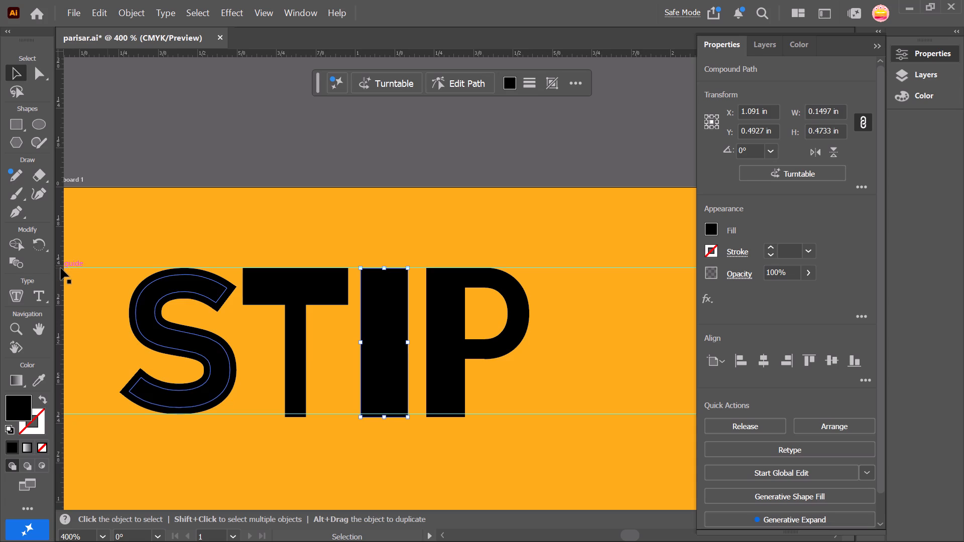
left_click_drag(61, 268, 360, 290)
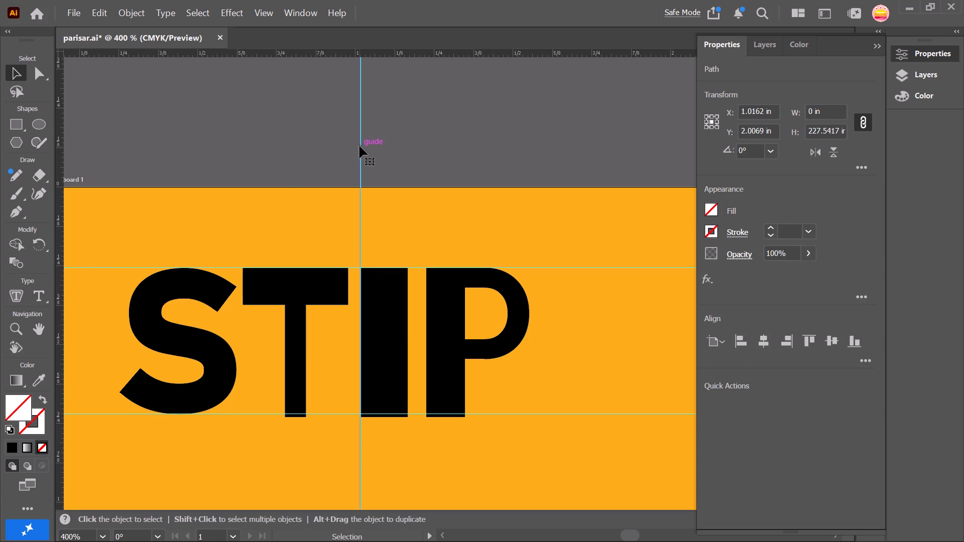
left_click_drag(359, 146, 428, 150)
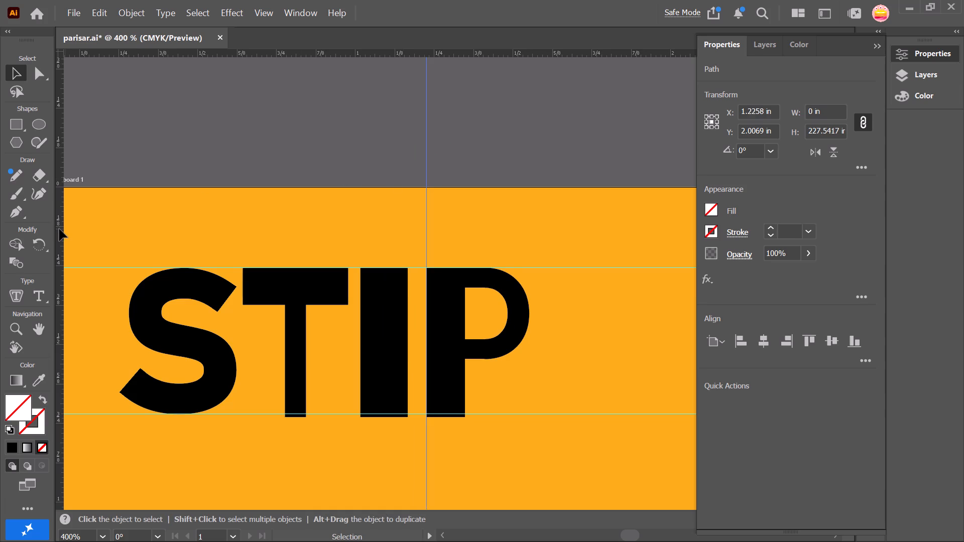
left_click_drag(59, 229, 465, 218)
Move the pair of vertical guides together onto the letter I, centred at about 1.091 in.
left_click_drag(495, 121, 368, 139)
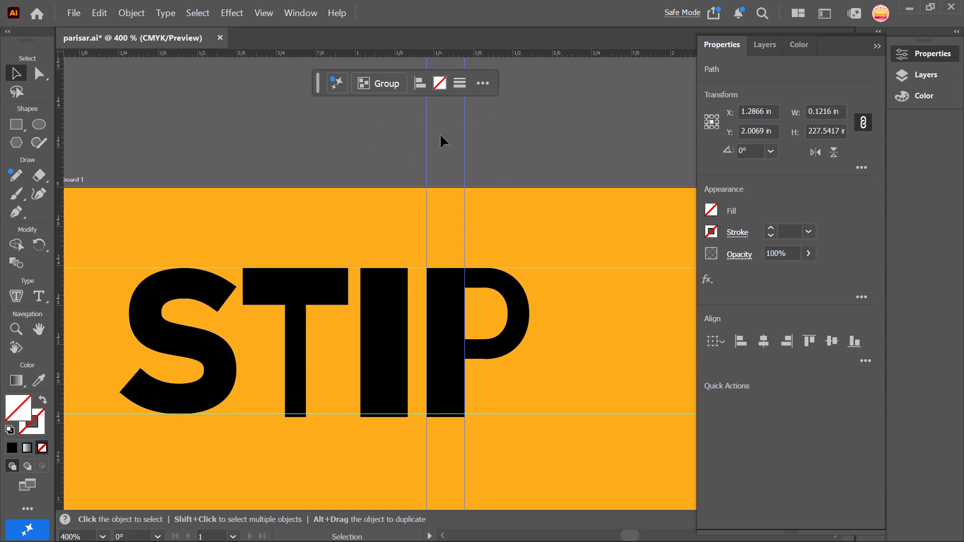
left_click_drag(427, 138, 367, 143)
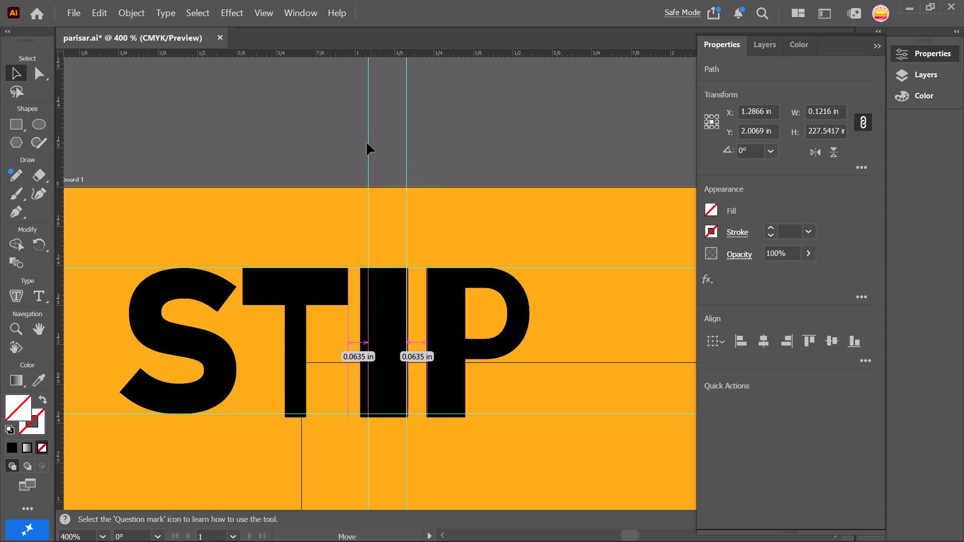
left_click_drag(367, 143, 363, 143)
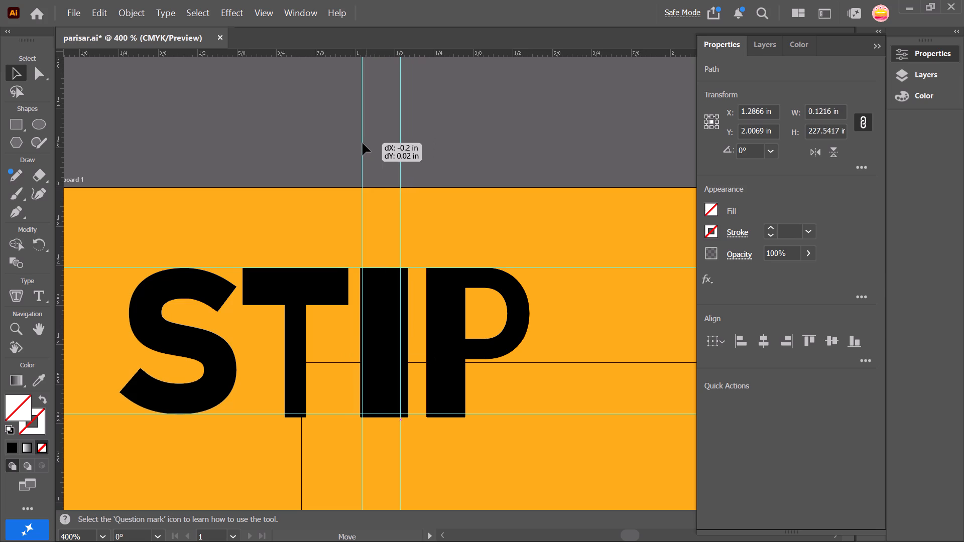
left_click_drag(363, 143, 364, 143)
Isolate the letter I and narrow it from both sides to the vertical guides, making it about 0.12 in wide.
scroll(408, 330, "up", 2, "ctrl+alt")
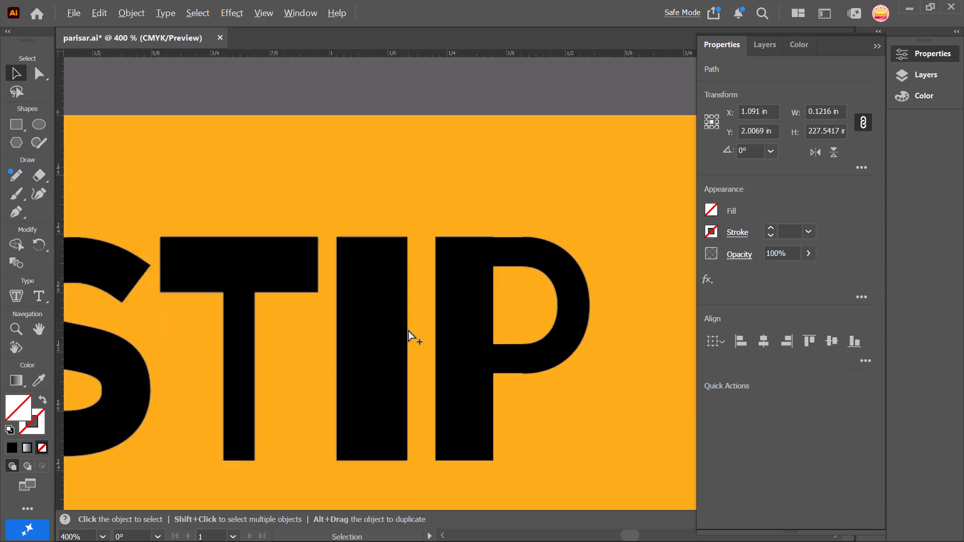
double_click(405, 330)
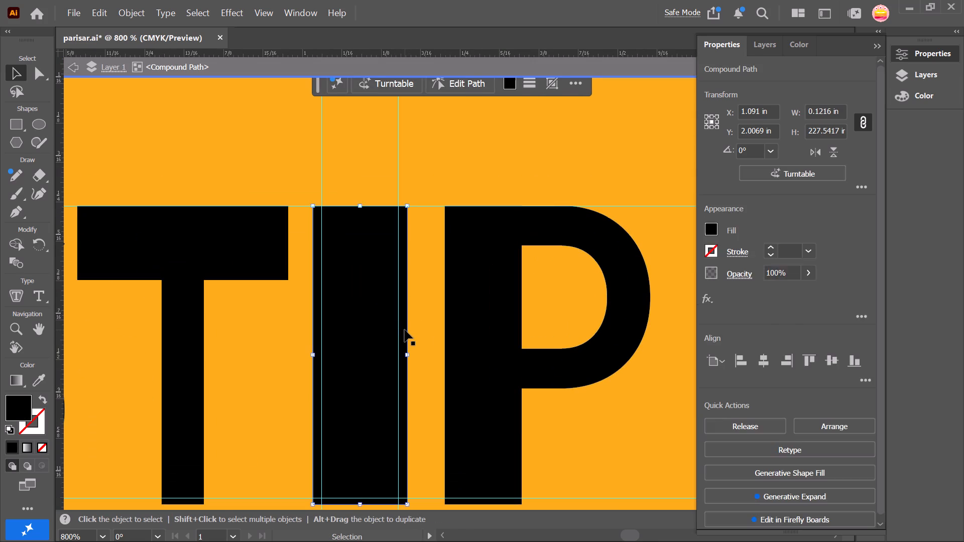
left_click(404, 341)
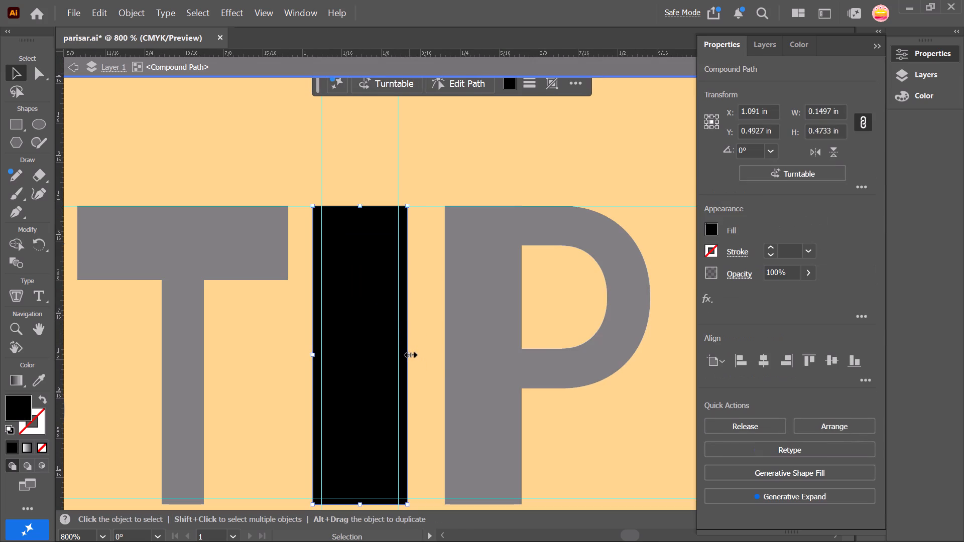
left_click_drag(408, 354, 400, 355)
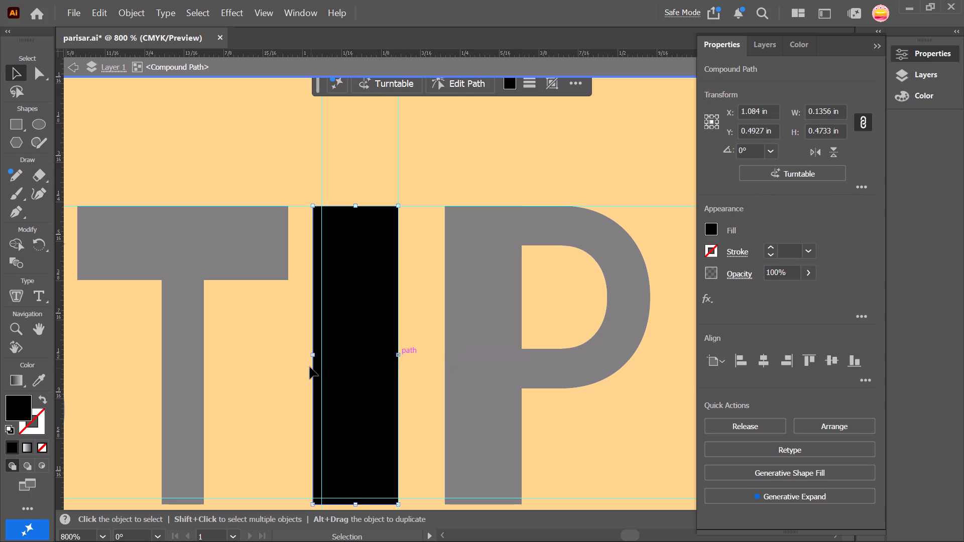
left_click_drag(311, 357, 316, 357)
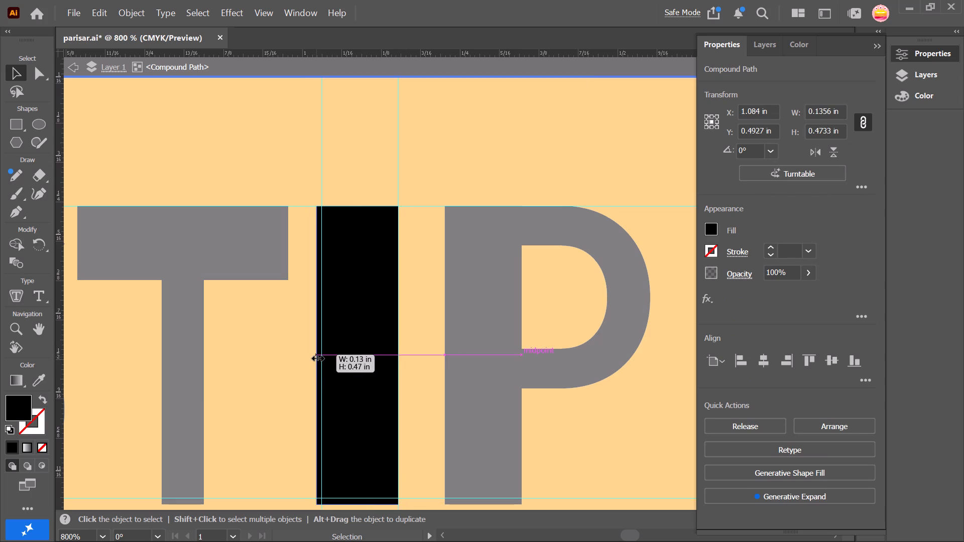
left_click_drag(316, 357, 321, 358)
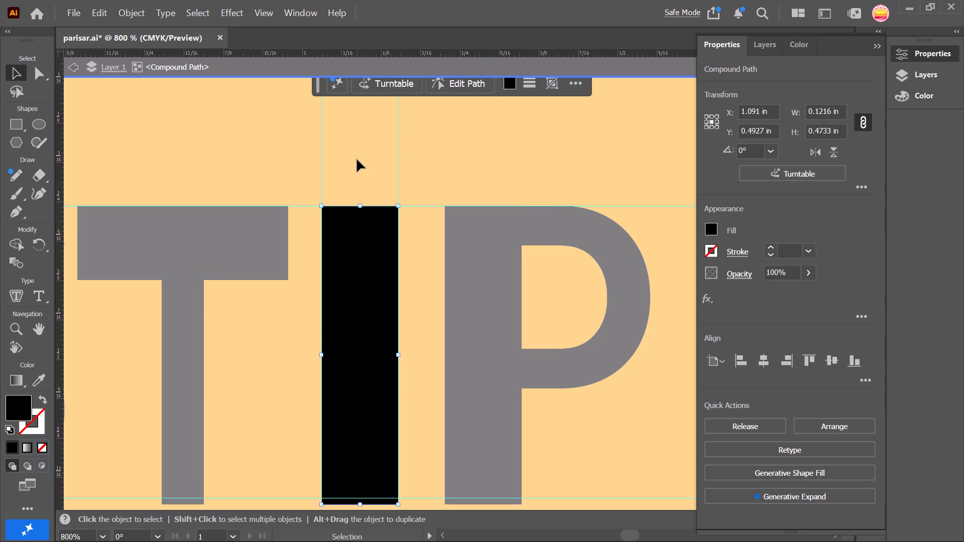
Exit the letter I's isolation and move the vertical guide pair about 0.28 in left, centred on the T's stem.
scroll(357, 160, "down", 3, "ctrl+alt")
left_click_drag(397, 103, 299, 121)
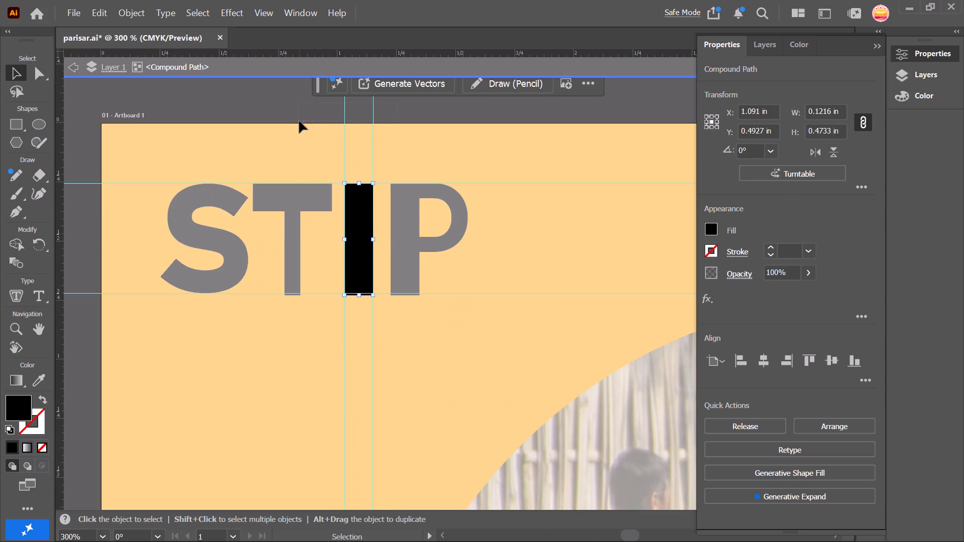
left_click_drag(345, 114, 318, 113)
left_click(112, 69)
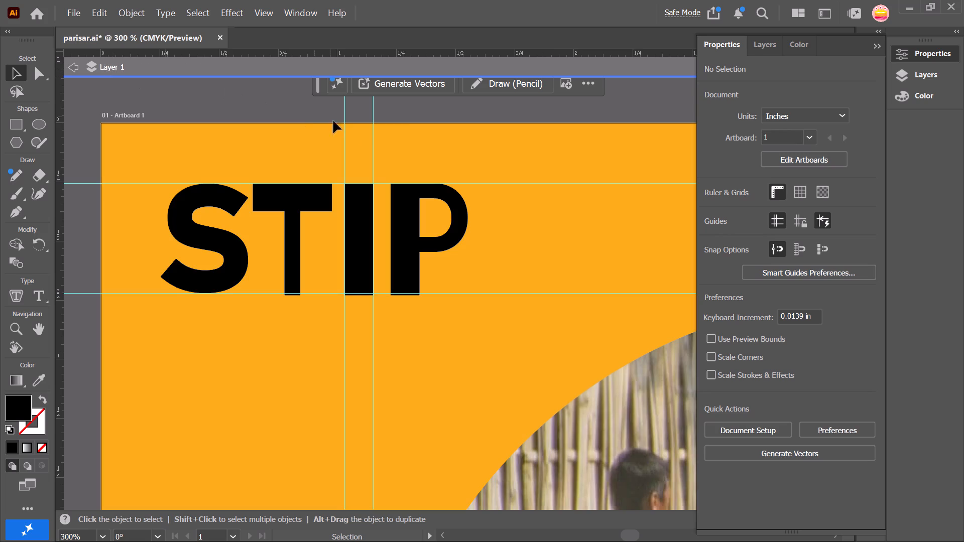
left_click_drag(397, 113, 292, 107)
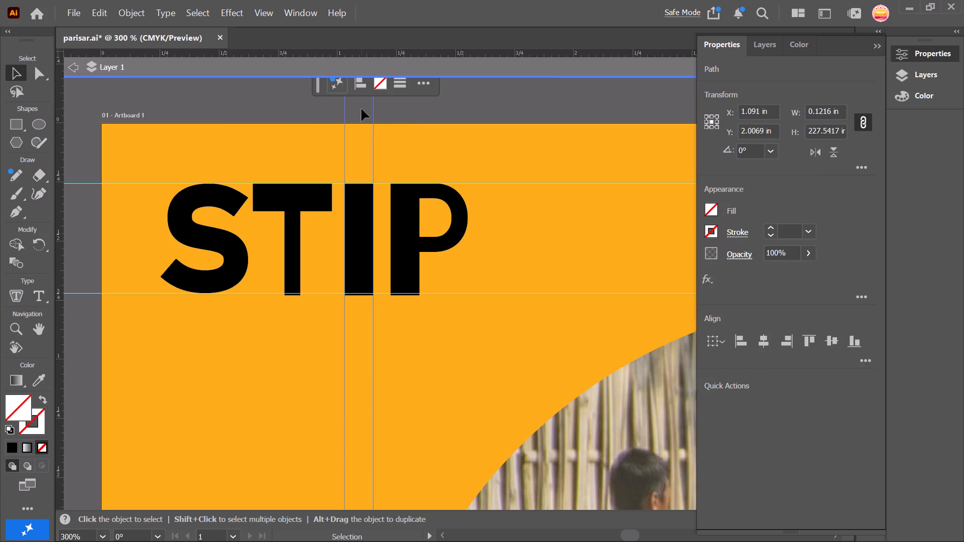
left_click_drag(345, 112, 278, 113)
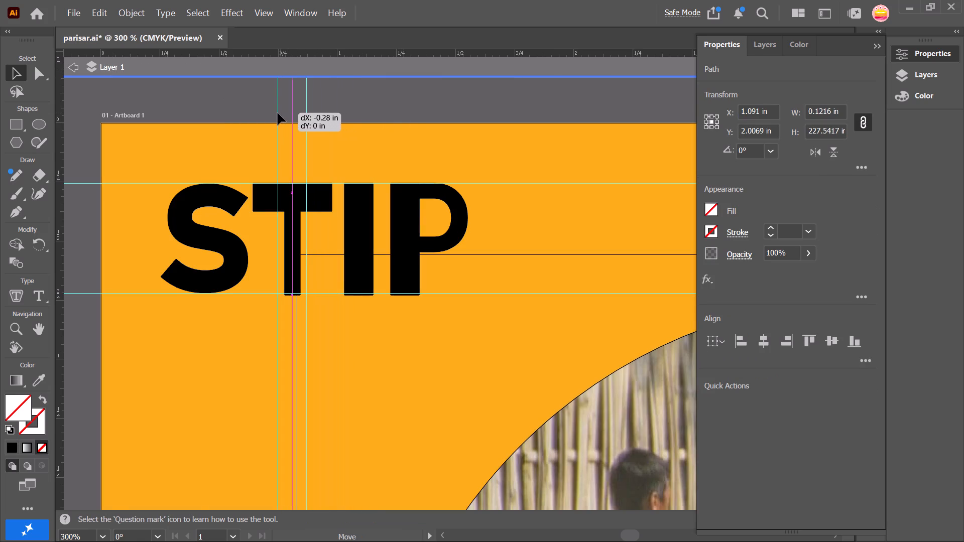
left_click_drag(278, 113, 278, 113)
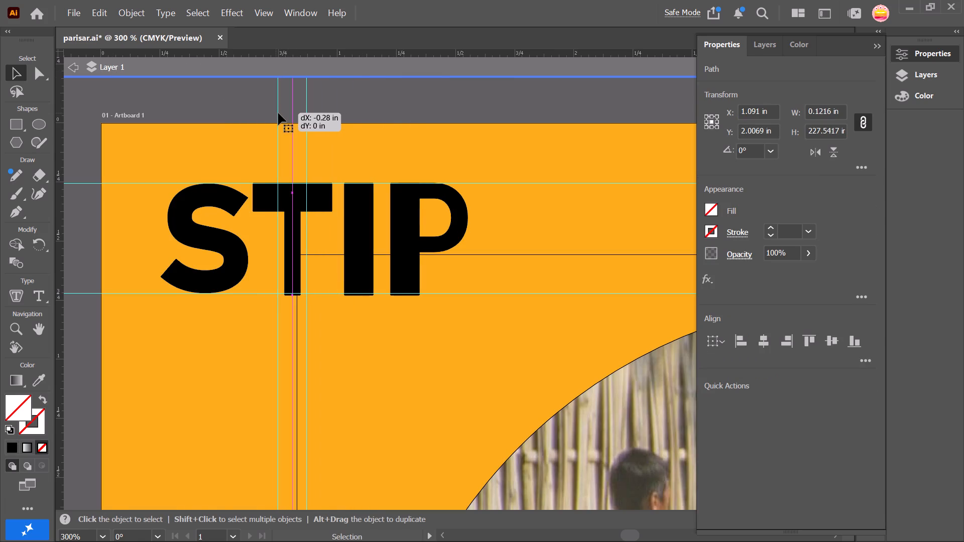
Isolate the letter T and widen its stem on both sides to the vertical guides, about 0.12 in wide.
triple_click(297, 237)
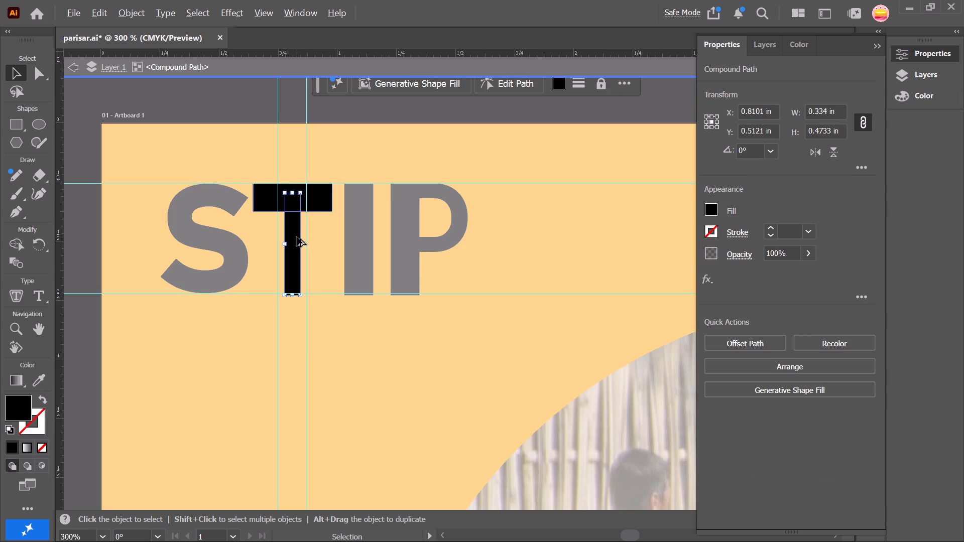
scroll(297, 237, "up", 4, "ctrl+alt")
left_click_drag(311, 260, 332, 256)
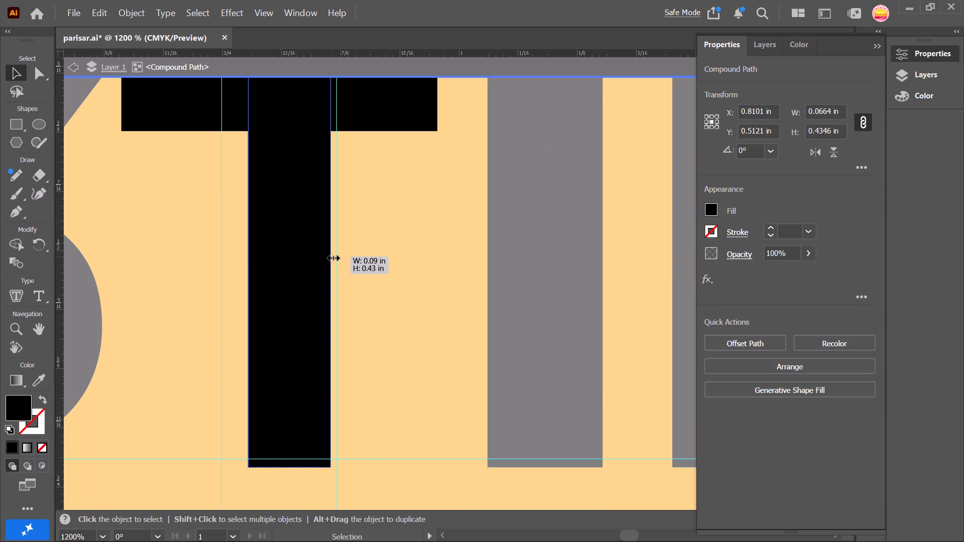
left_click_drag(332, 256, 336, 256)
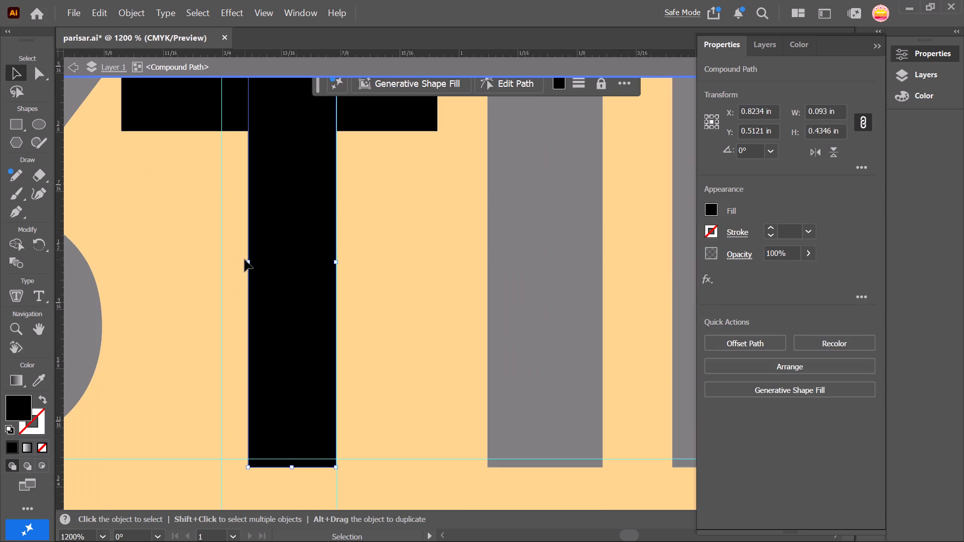
left_click_drag(248, 260, 225, 261)
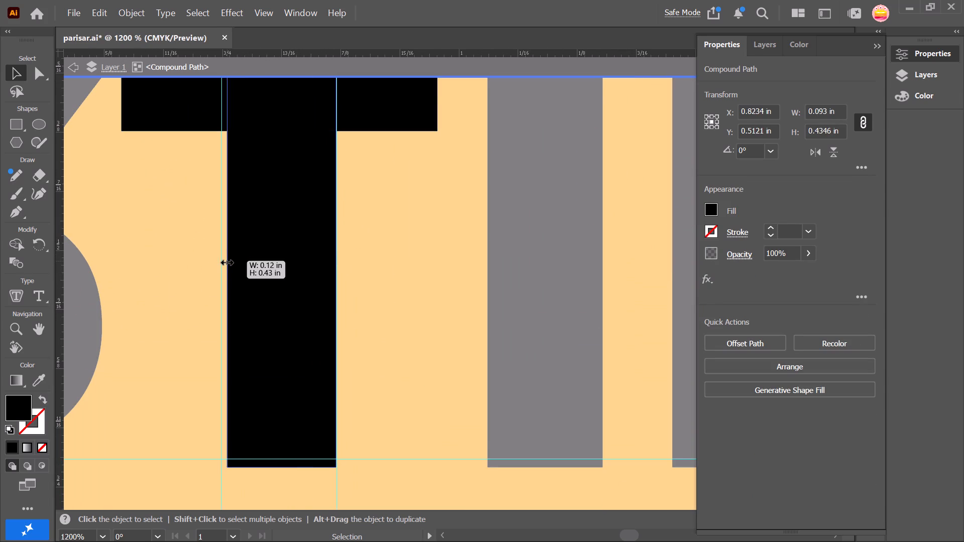
left_click_drag(225, 261, 222, 261)
Thin the T's crossbar from its lower edge to about 0.067 in high, keeping its top on the upper guide.
scroll(267, 239, "up", 2)
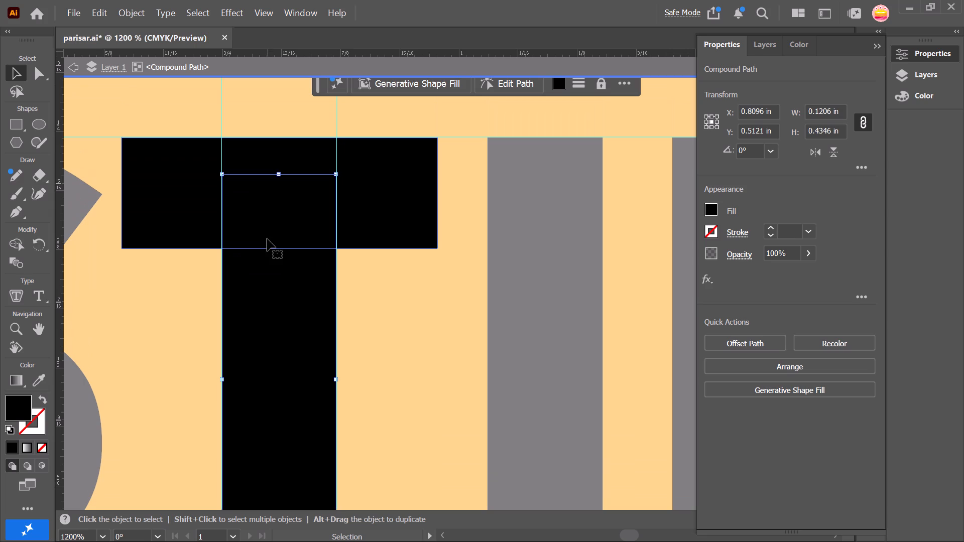
double_click(394, 232)
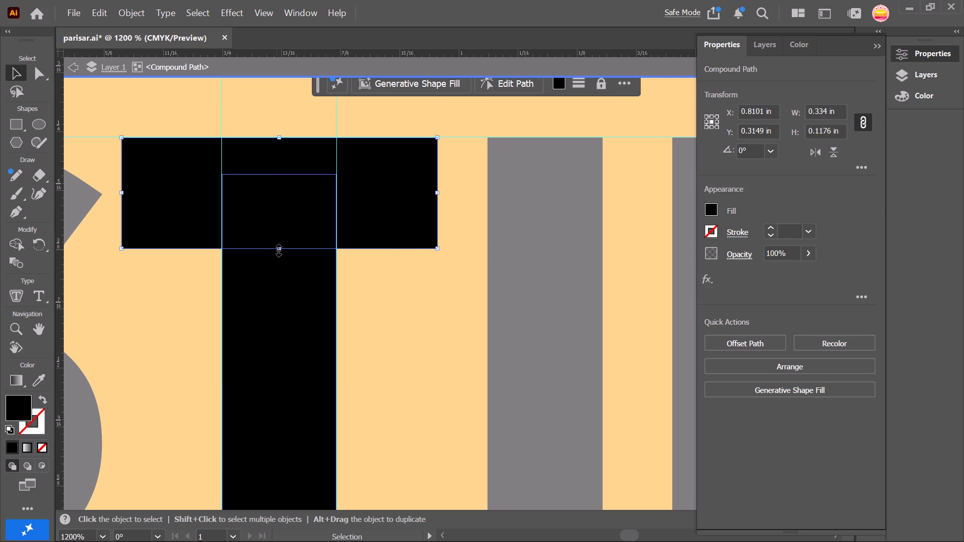
left_click_drag(279, 249, 285, 210)
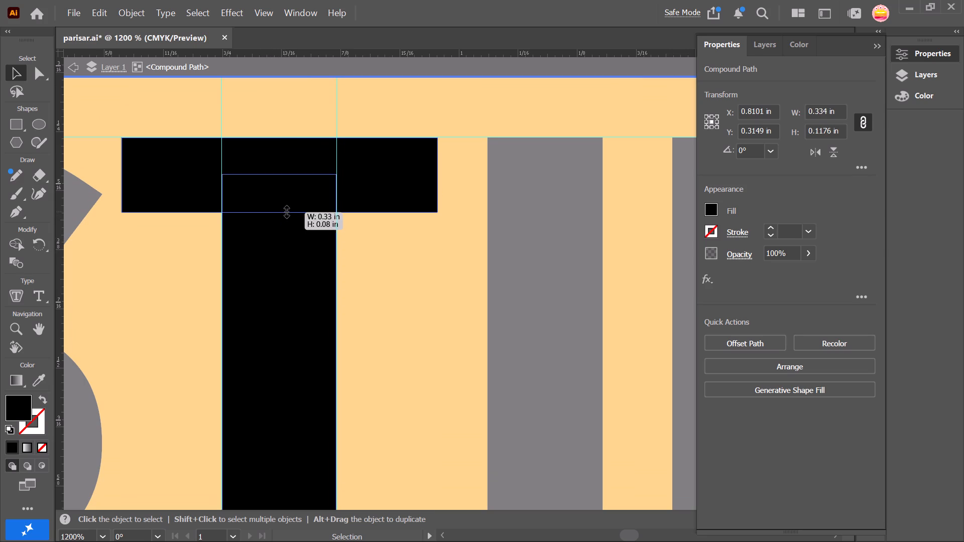
left_click_drag(285, 210, 285, 197)
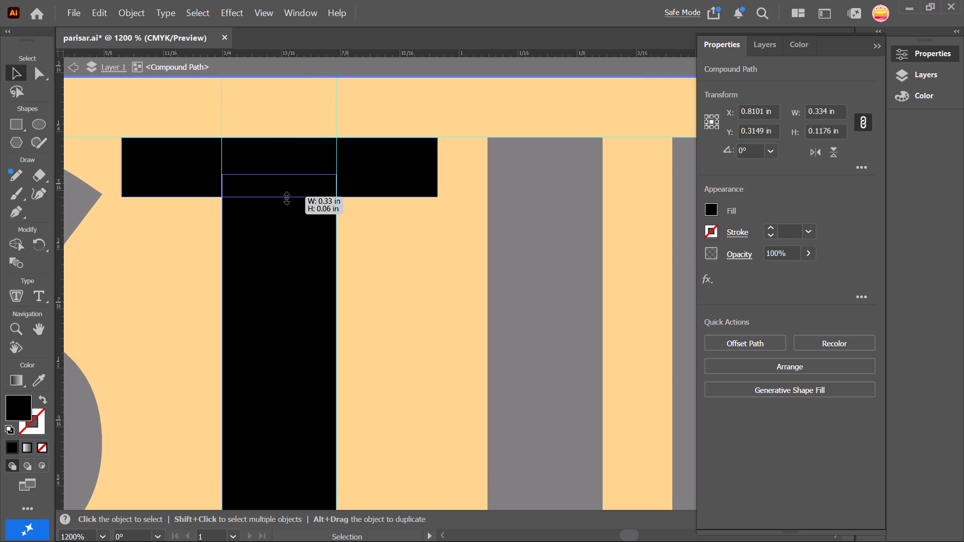
left_click_drag(285, 197, 285, 201)
Add a horizontal ruler guide along the lower edge of the T's crossbar, at about 0.323 in, and compare it with the P.
scroll(285, 201, "left", 1, "alt")
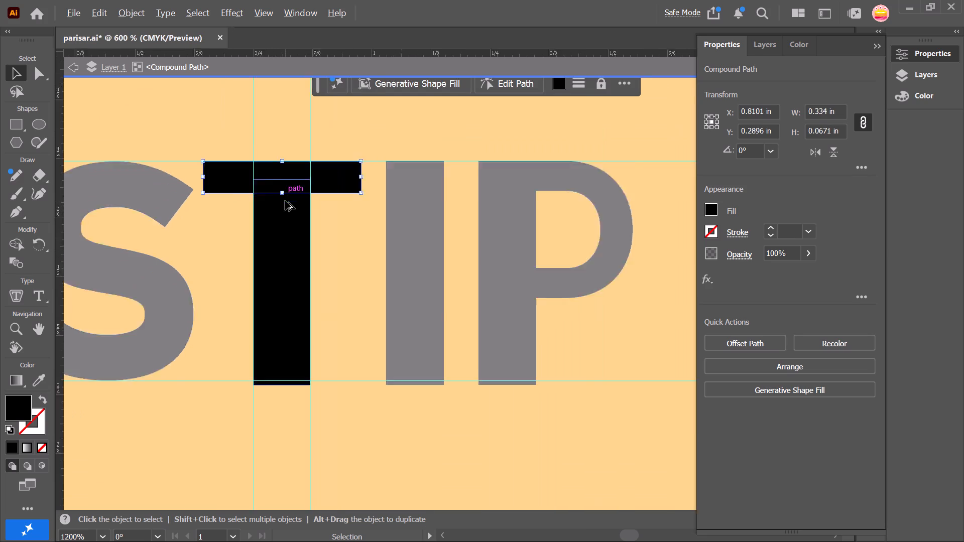
scroll(285, 201, "left", 1, "alt")
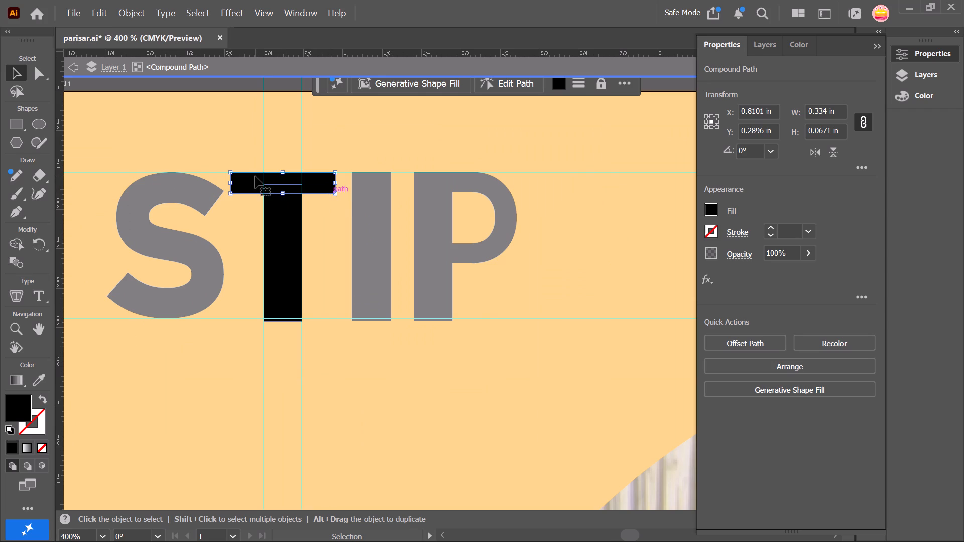
left_click_drag(257, 53, 265, 144)
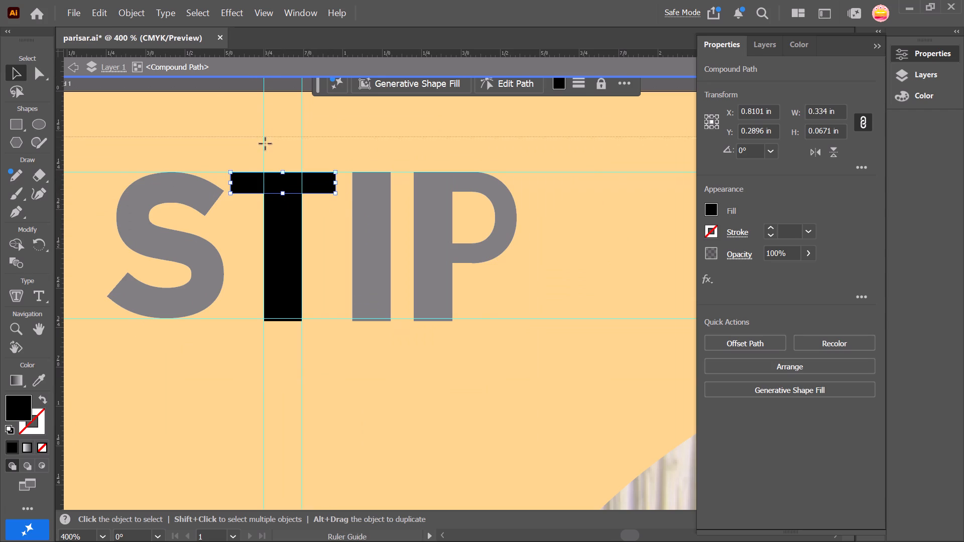
left_click_drag(265, 144, 255, 195)
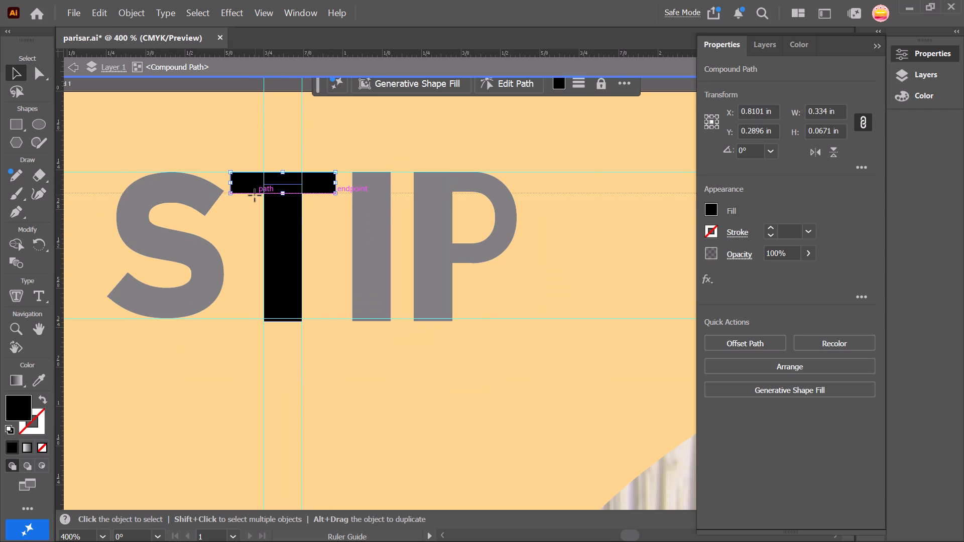
left_click_drag(255, 195, 255, 194)
scroll(255, 194, "up", 4, "ctrl+alt")
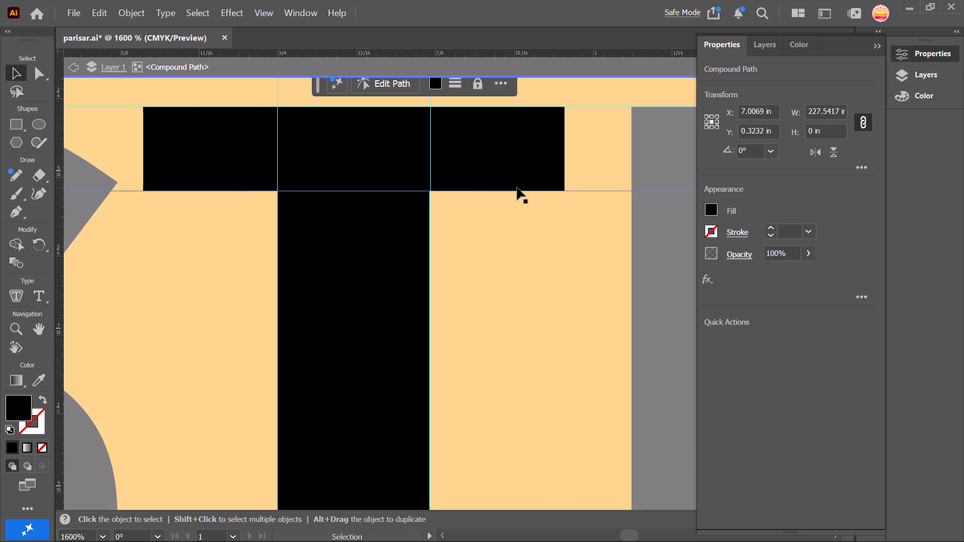
scroll(517, 188, "left", 5)
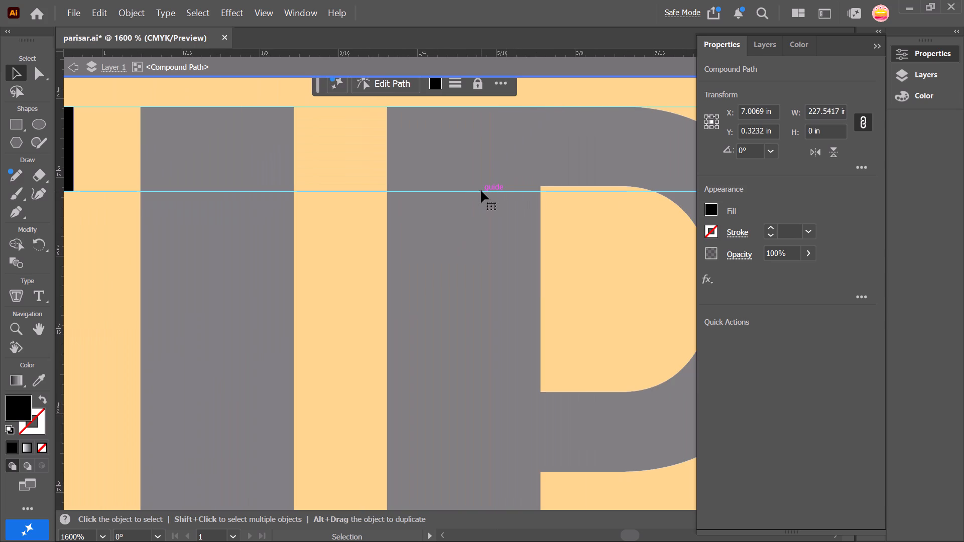
Raise the horizontal guide to the lower edge of the P's top bar, at about 0.319 in.
left_click(481, 191)
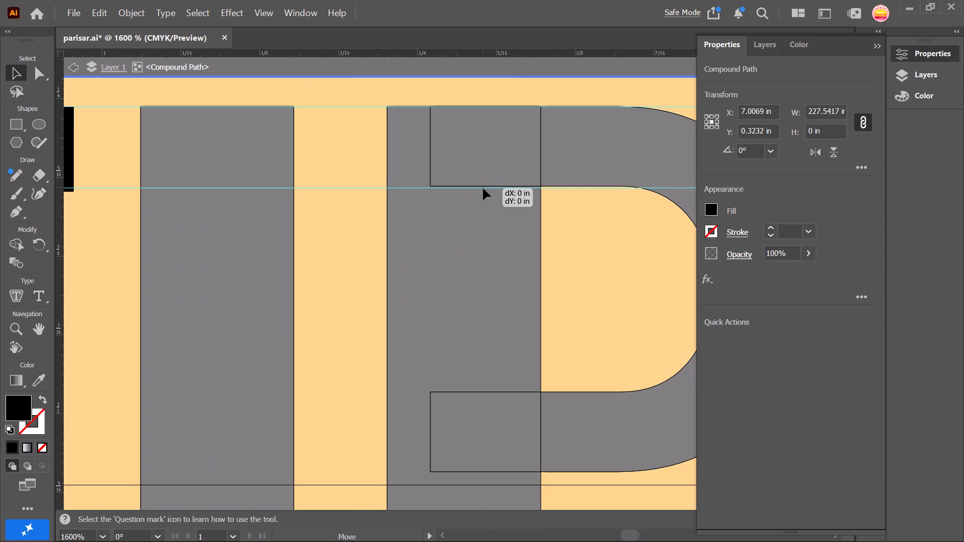
Thin the T's crossbar from its lower edge up to the moved guide, to about 0.063 in high.
scroll(484, 188, "right", 1)
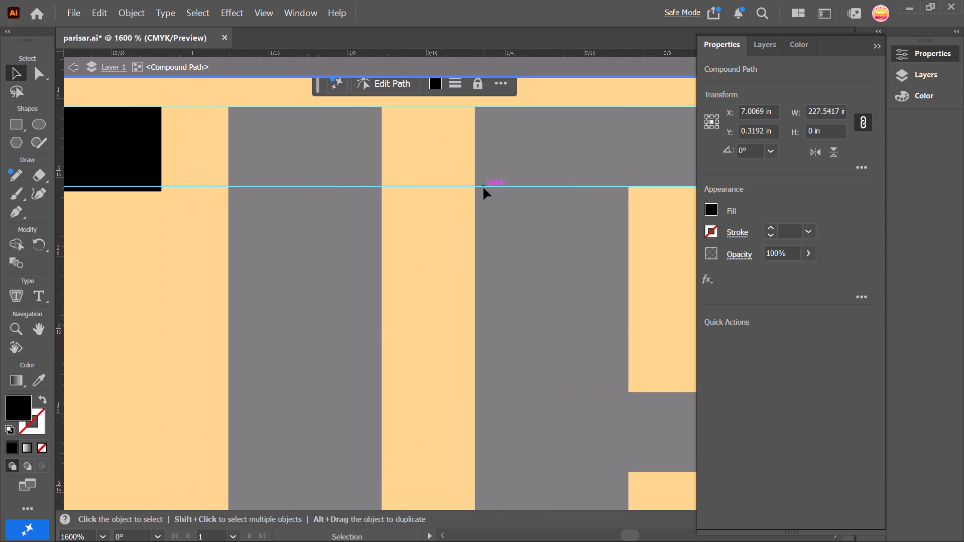
scroll(439, 144, "right", 5)
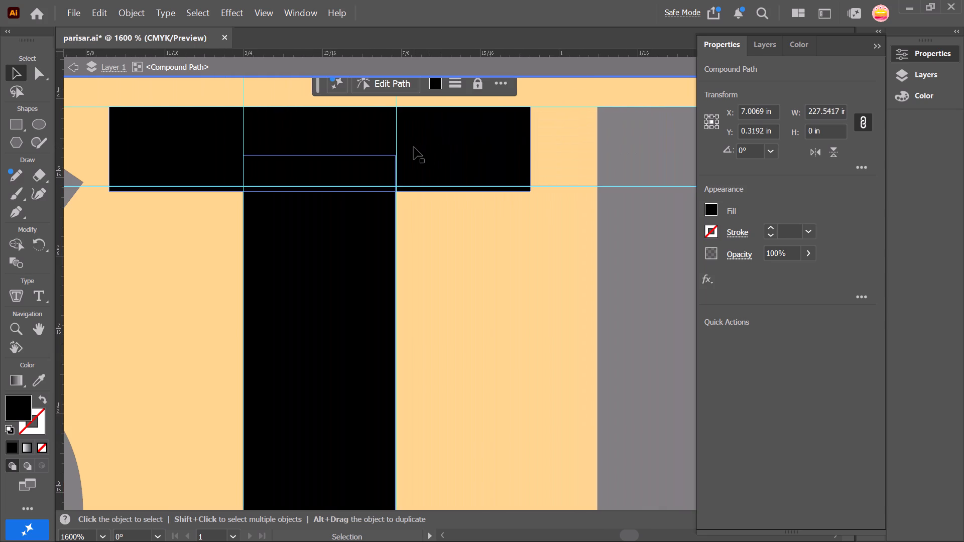
double_click(413, 147)
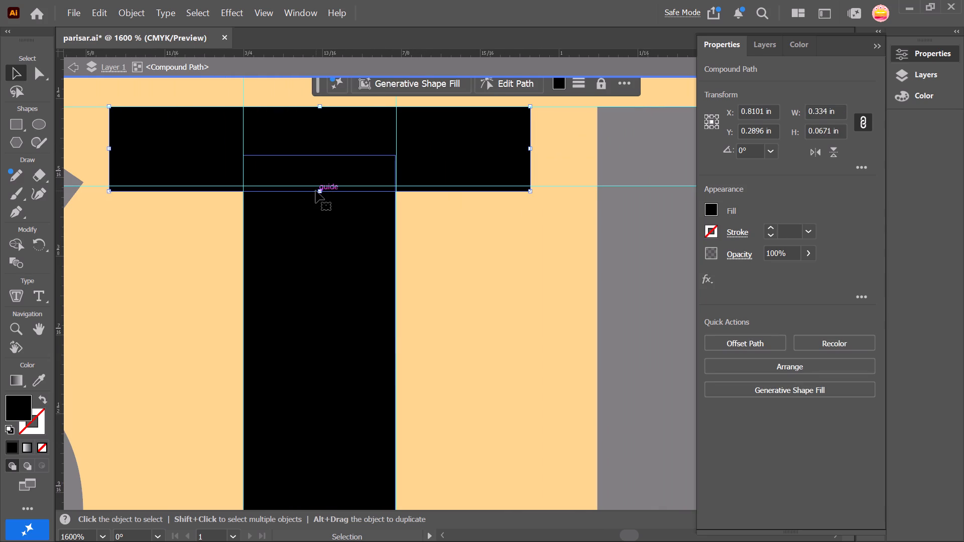
left_click_drag(318, 191, 319, 188)
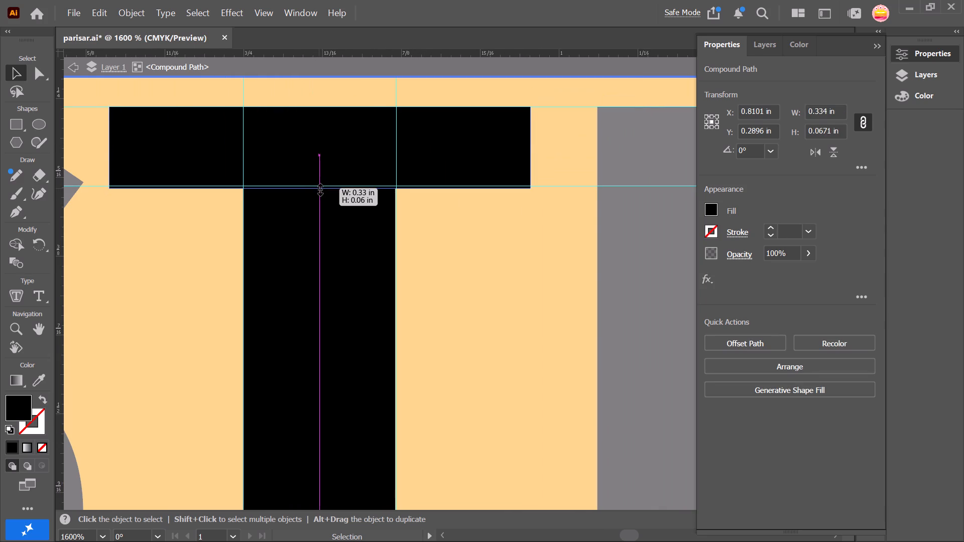
left_click_drag(319, 188, 319, 186)
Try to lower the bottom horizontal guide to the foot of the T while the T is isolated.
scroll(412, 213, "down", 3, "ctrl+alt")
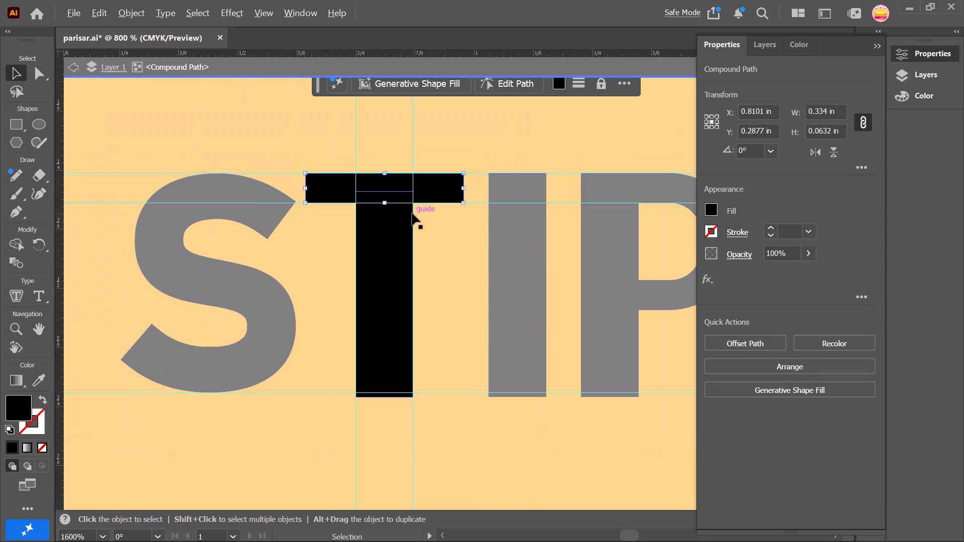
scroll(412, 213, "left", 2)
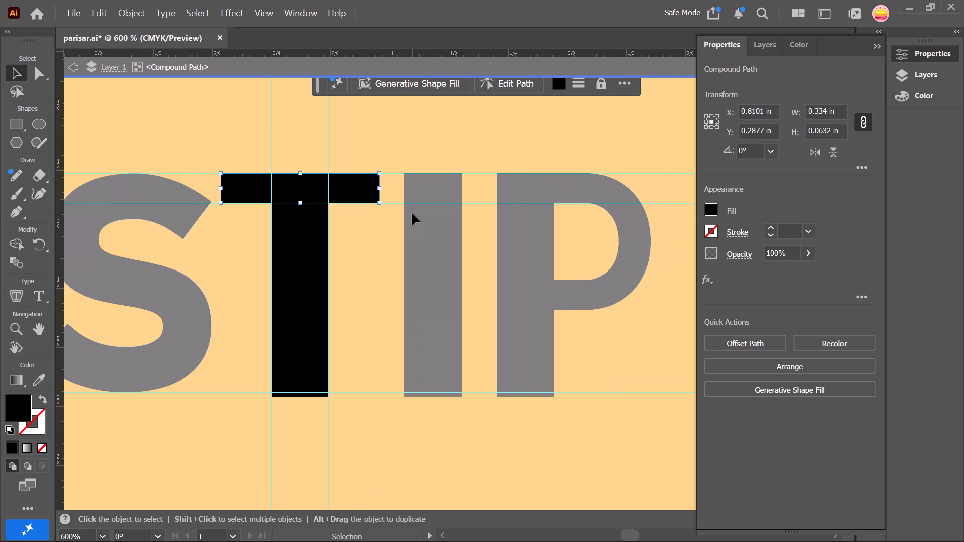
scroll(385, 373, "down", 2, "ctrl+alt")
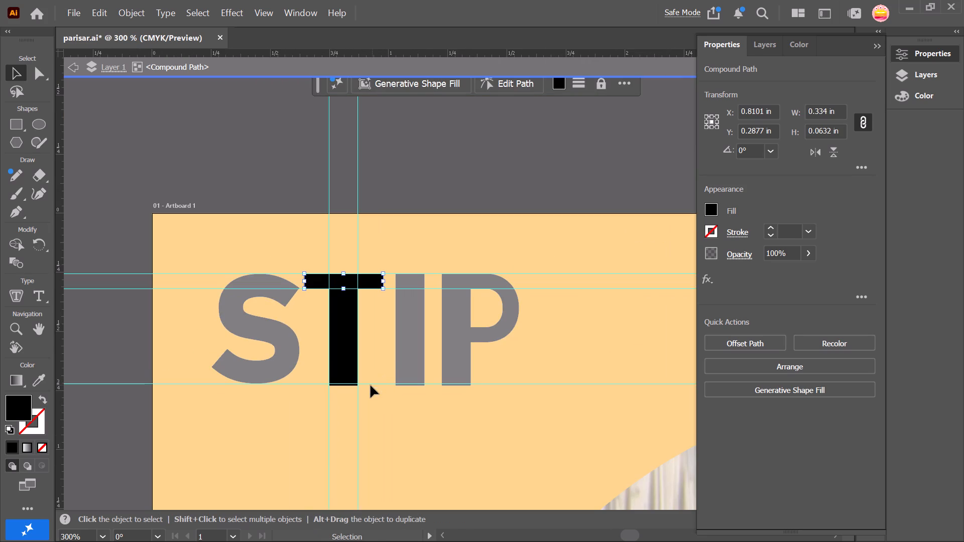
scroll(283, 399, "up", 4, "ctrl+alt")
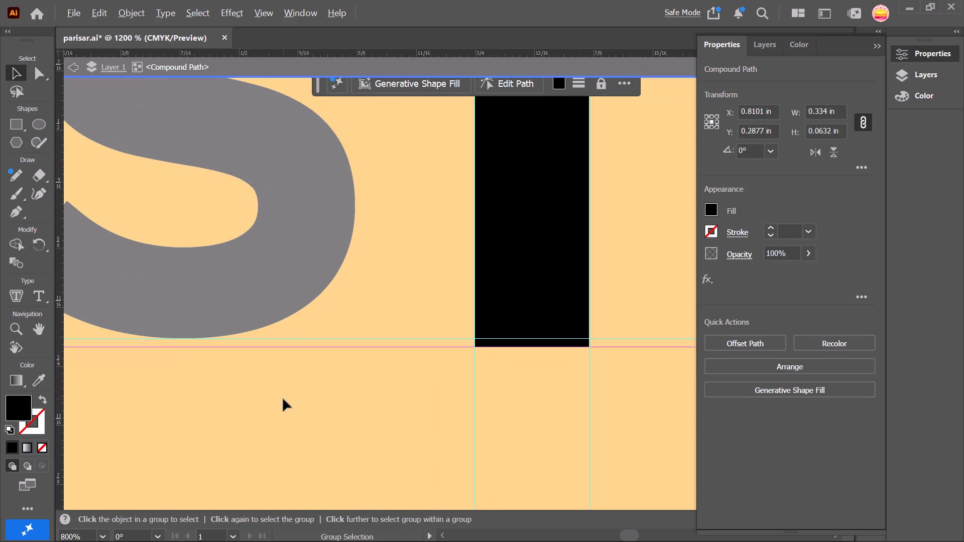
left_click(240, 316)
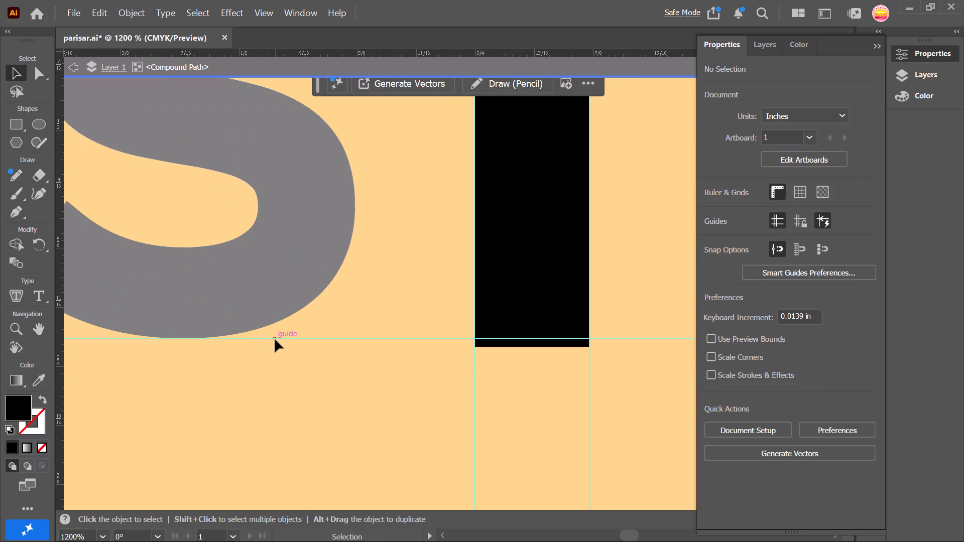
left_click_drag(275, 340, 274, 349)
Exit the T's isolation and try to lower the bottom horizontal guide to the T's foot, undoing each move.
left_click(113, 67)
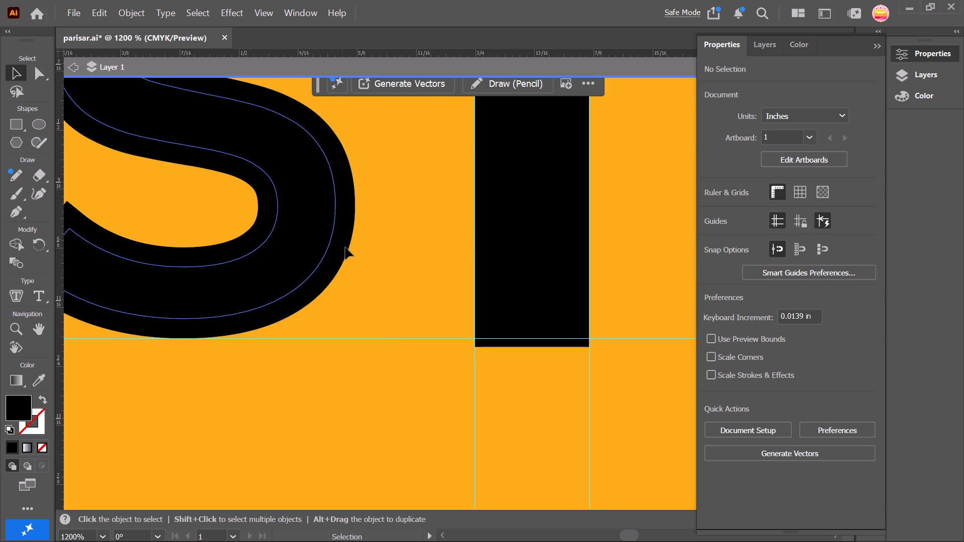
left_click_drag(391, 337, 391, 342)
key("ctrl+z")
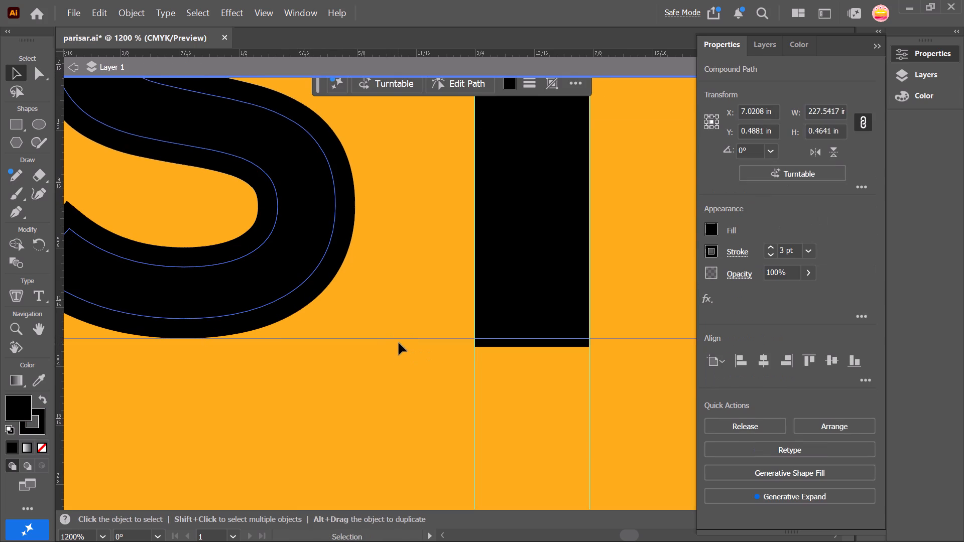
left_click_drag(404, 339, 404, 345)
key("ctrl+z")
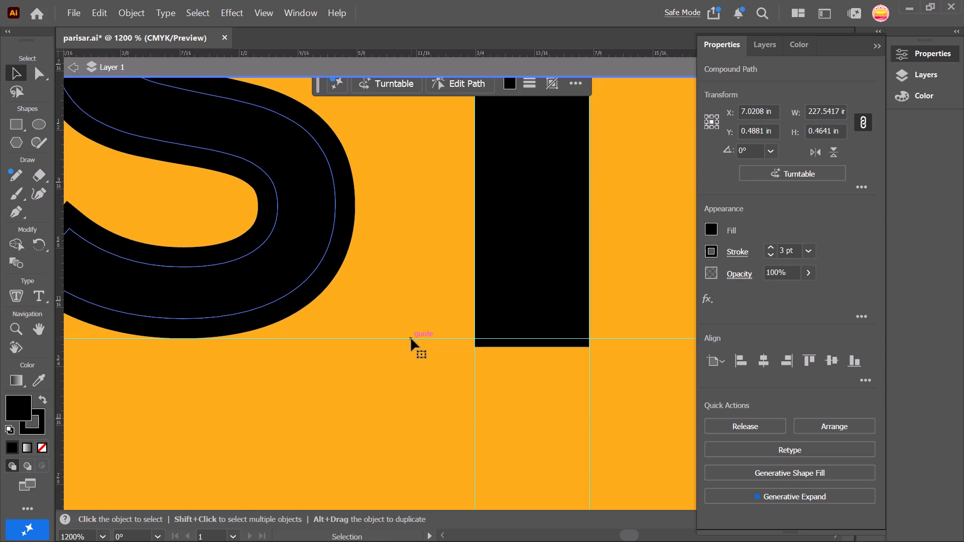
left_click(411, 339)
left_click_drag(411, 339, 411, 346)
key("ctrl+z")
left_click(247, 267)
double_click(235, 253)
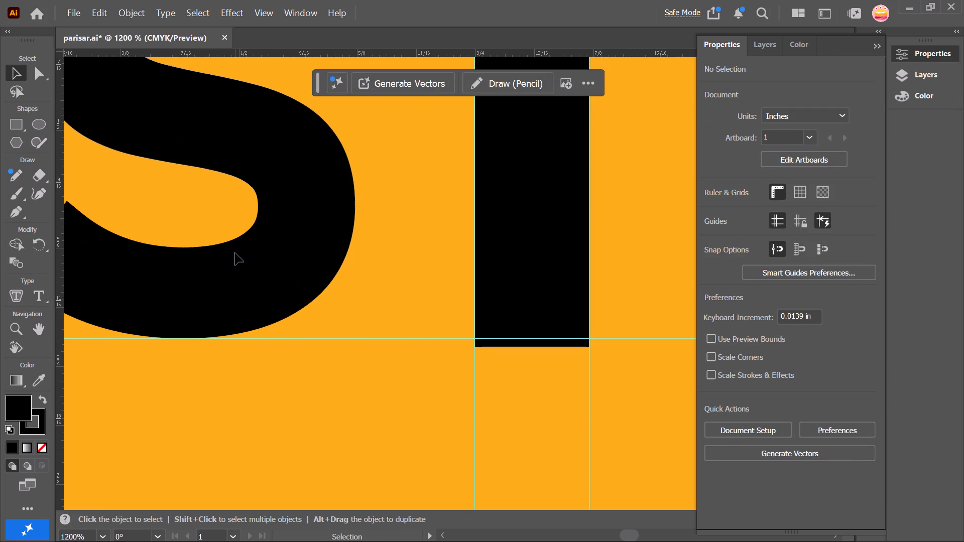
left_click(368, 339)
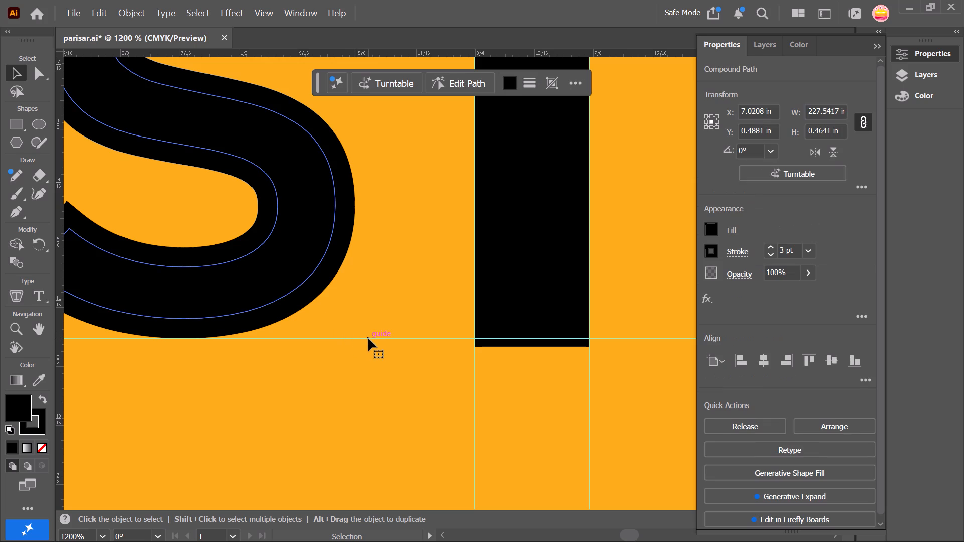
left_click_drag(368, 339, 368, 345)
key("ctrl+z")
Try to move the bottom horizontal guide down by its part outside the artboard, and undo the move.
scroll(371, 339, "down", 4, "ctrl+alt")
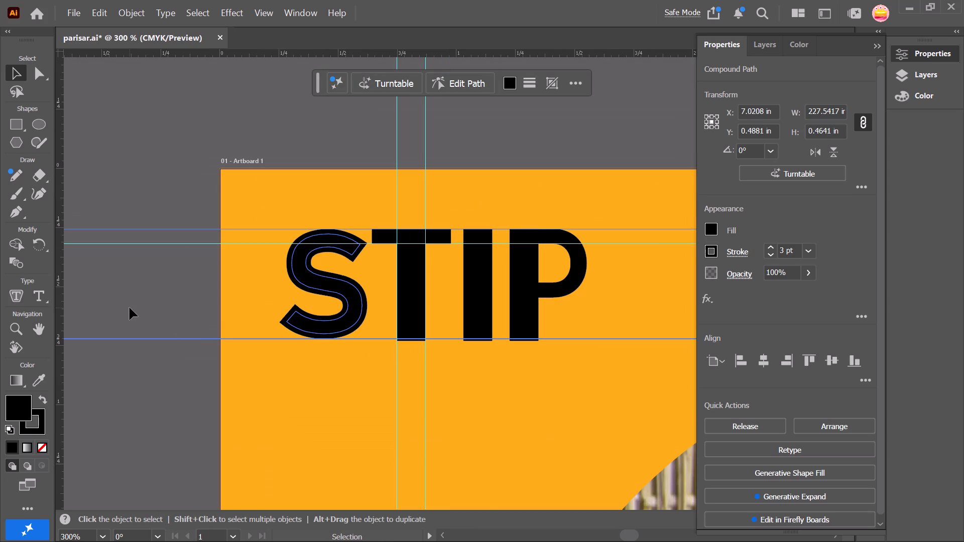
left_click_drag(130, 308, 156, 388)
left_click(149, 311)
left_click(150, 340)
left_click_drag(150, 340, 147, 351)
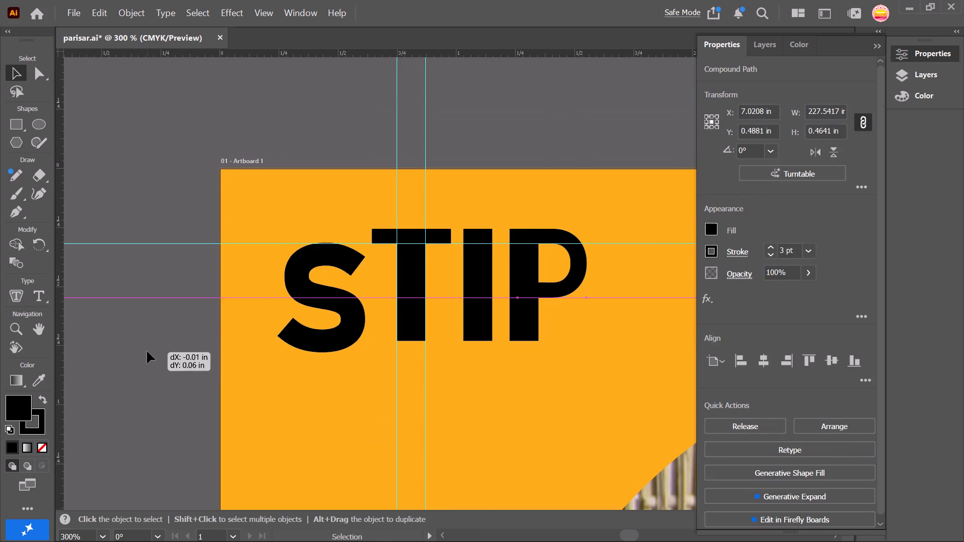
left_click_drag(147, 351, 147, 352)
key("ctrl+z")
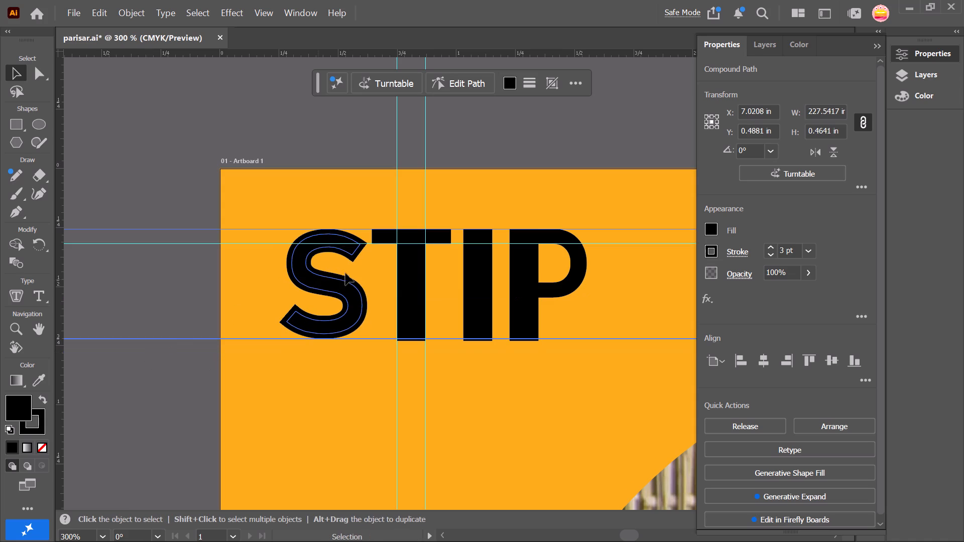
Isolate the letter S, nudge it up 0.0139 in, stretch its bottom down to about 0.44 in high, and exit isolation.
triple_click(335, 282)
left_click(335, 282)
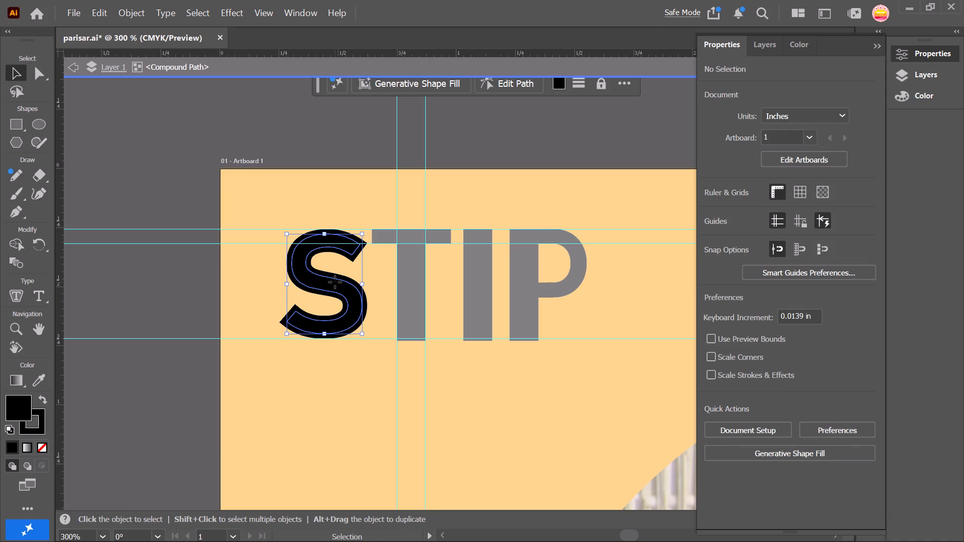
key("Up")
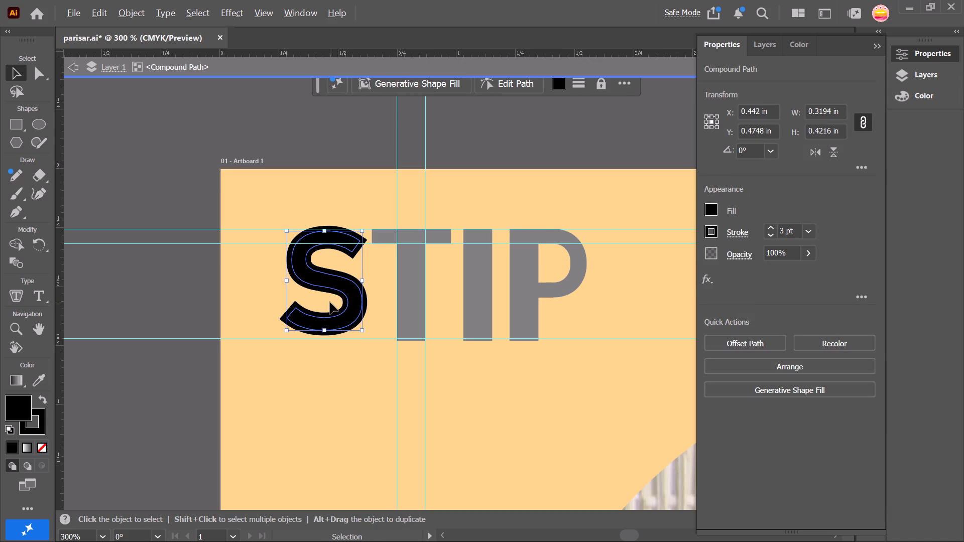
scroll(330, 302, "up", 2, "ctrl+alt")
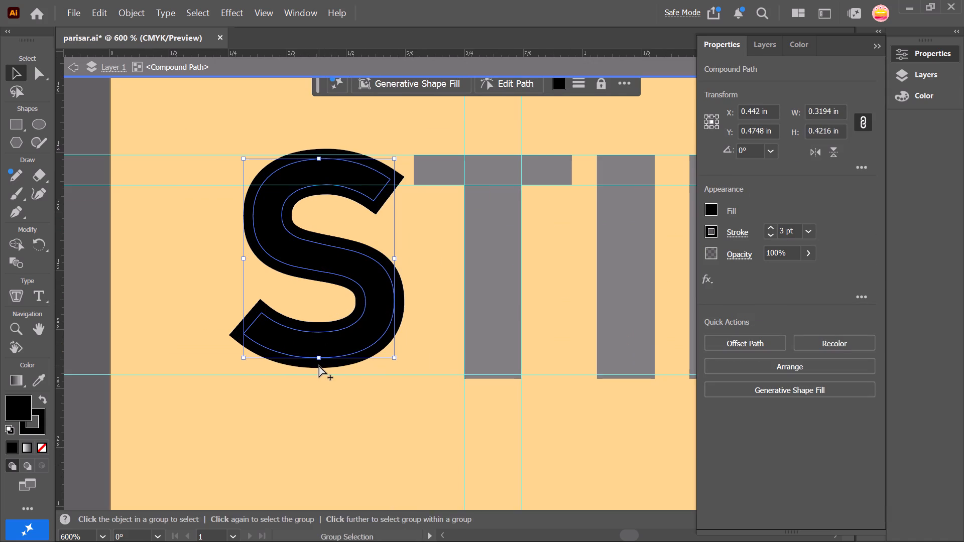
scroll(319, 365, "up", 1, "ctrl+alt")
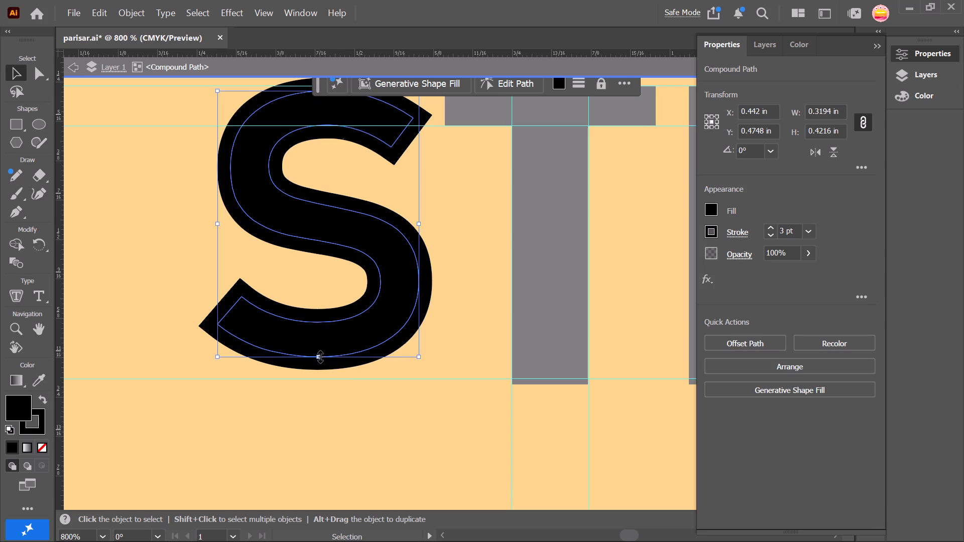
left_click_drag(318, 357, 318, 370)
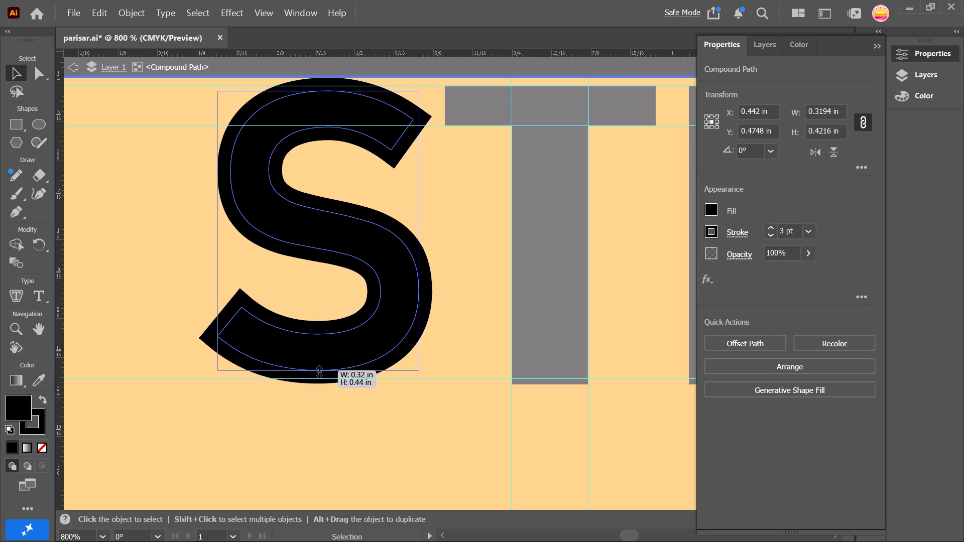
left_click_drag(318, 370, 318, 369)
scroll(318, 369, "down", 4, "ctrl+alt")
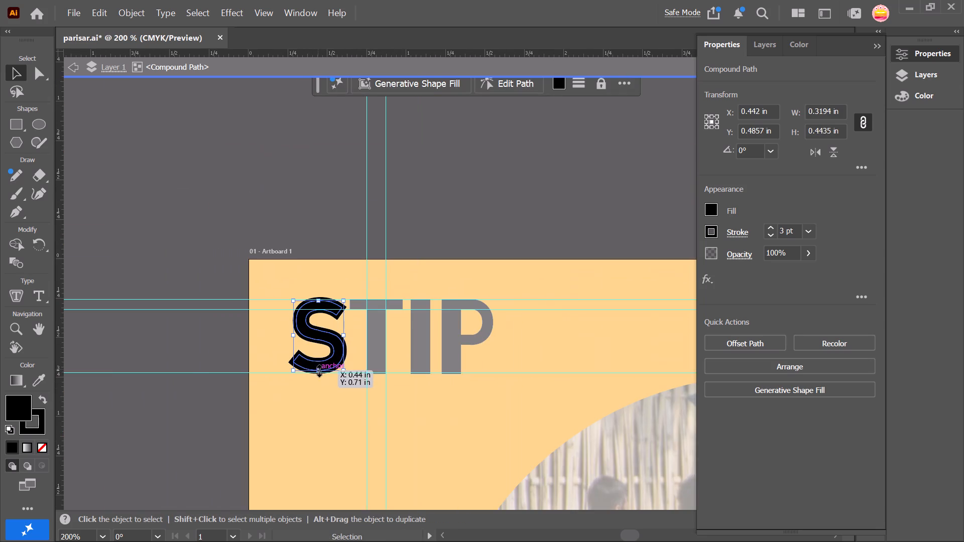
left_click(161, 262)
double_click(77, 67)
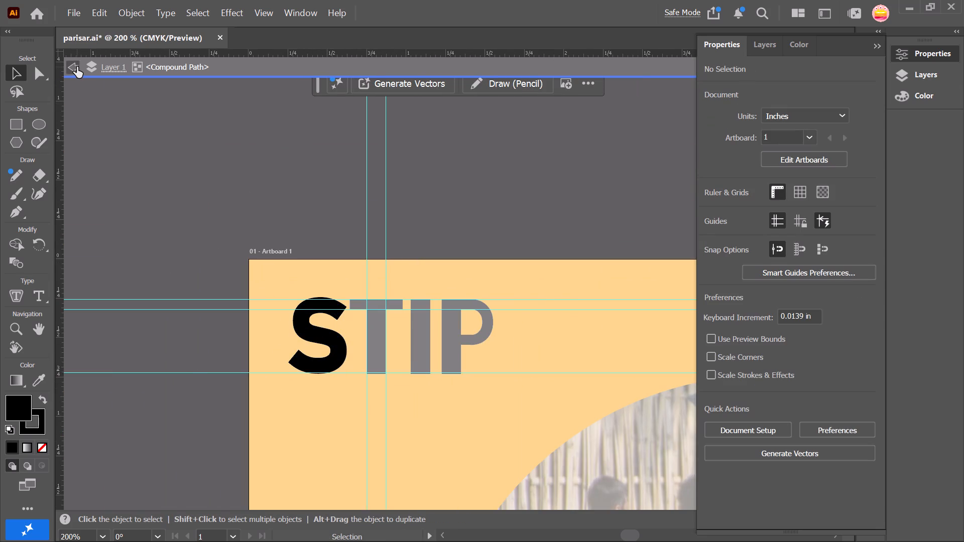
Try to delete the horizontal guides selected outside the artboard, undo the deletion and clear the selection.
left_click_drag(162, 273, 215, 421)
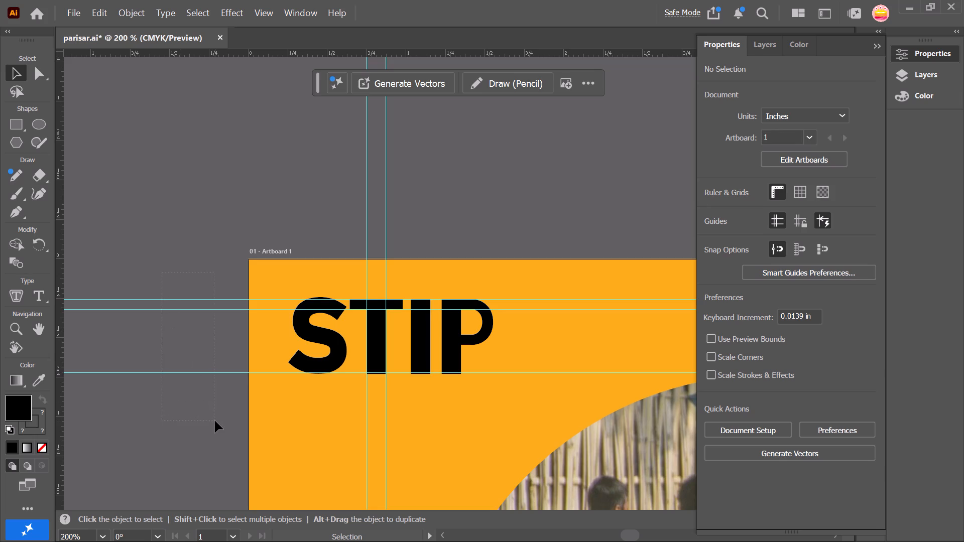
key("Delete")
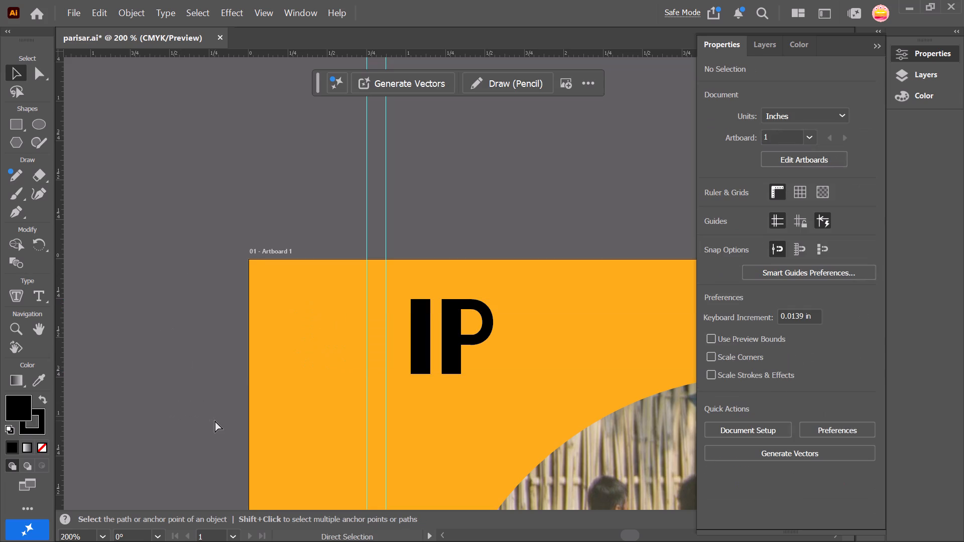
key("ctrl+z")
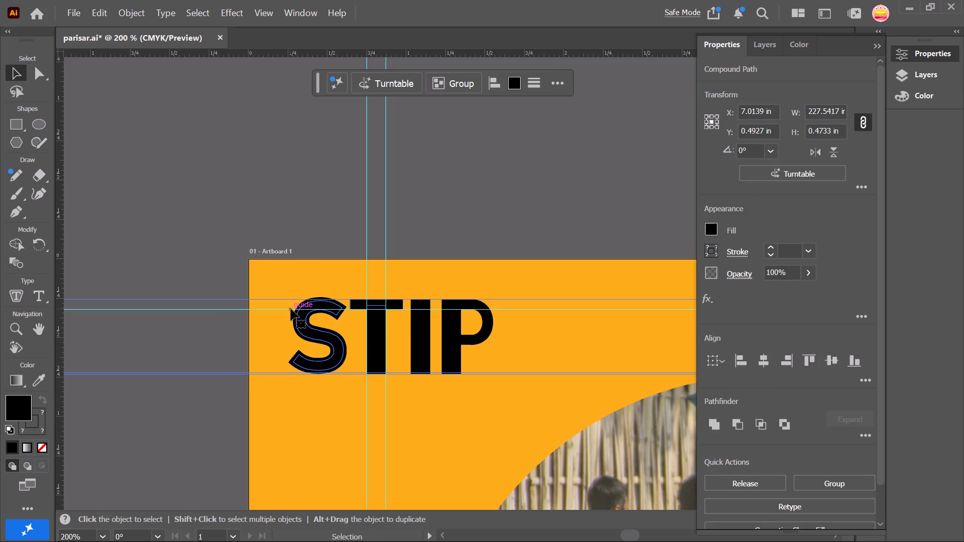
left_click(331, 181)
Lock the S, T, I and P compound paths in Layer 1, leaving the guides unlocked.
left_click(308, 334)
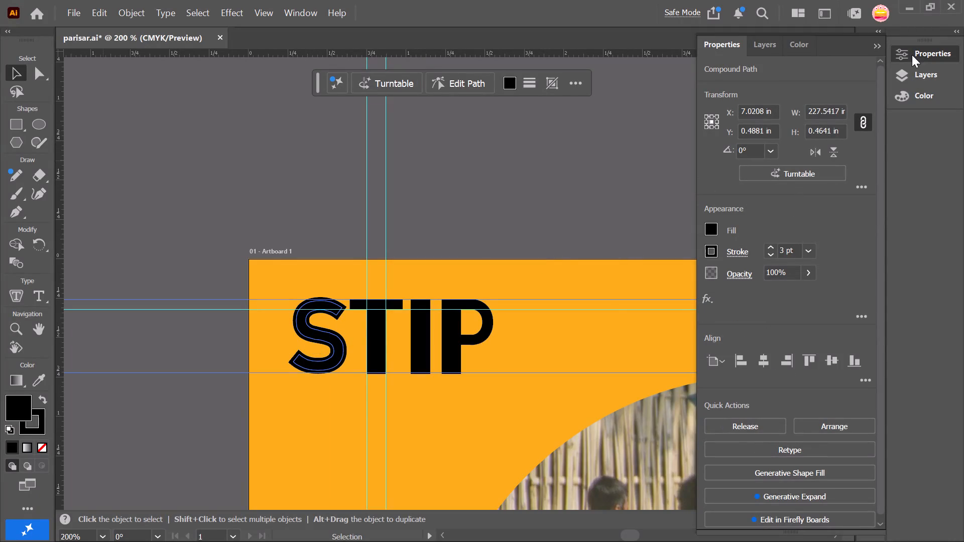
double_click(911, 80)
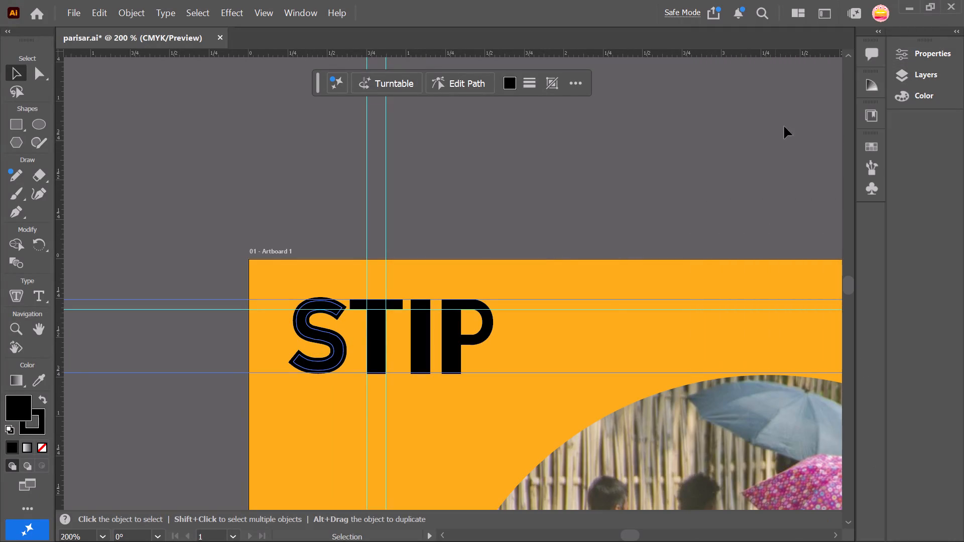
left_click(923, 73)
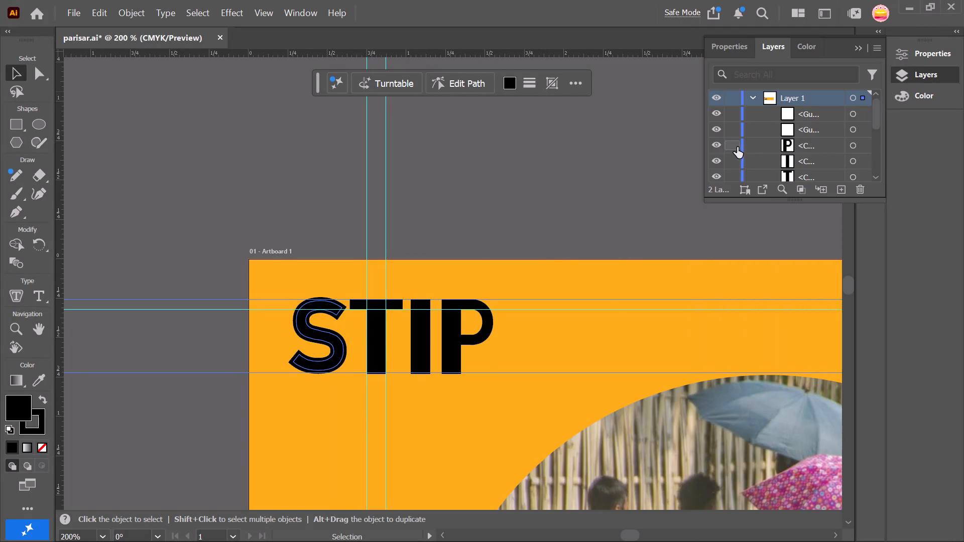
scroll(735, 148, "down", 2)
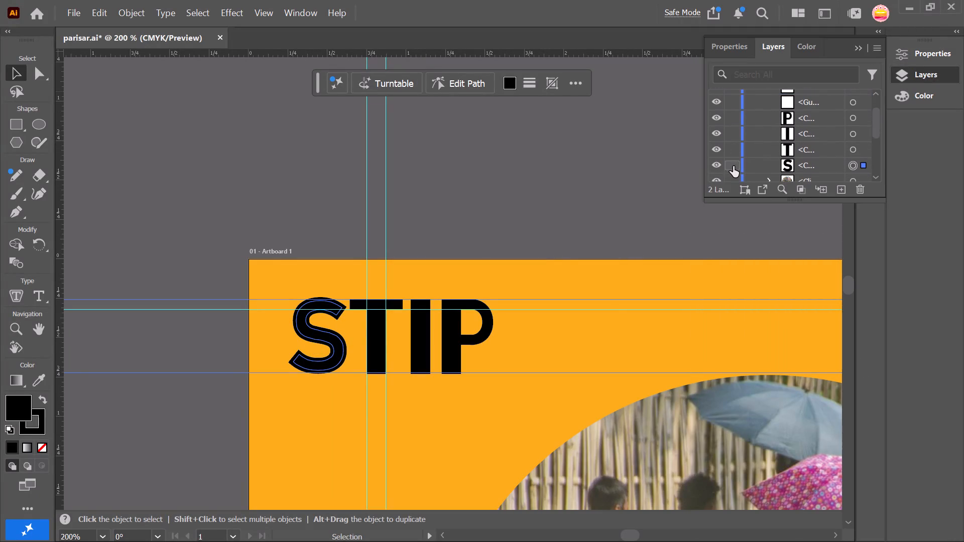
left_click_drag(733, 166, 727, 109)
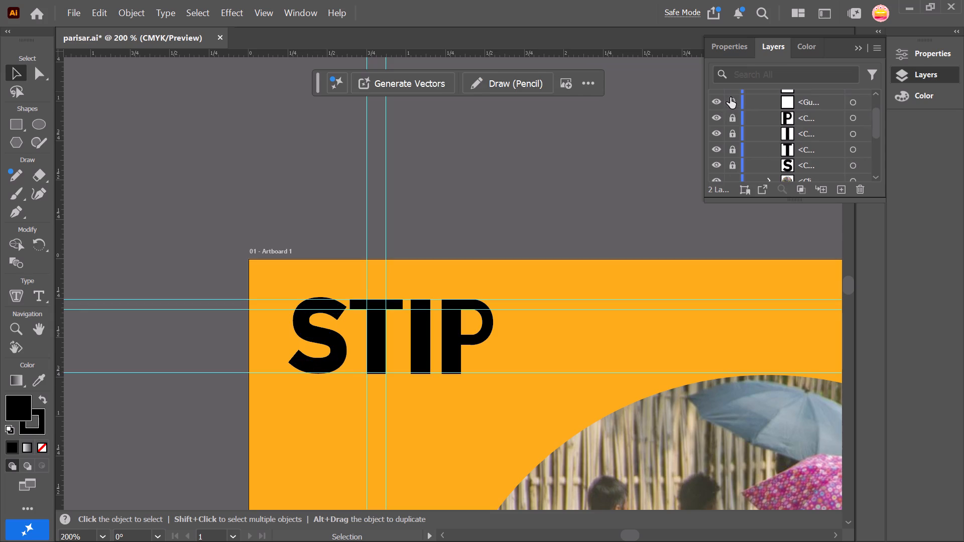
left_click(730, 101)
Delete the two vertical guides running through the letter T.
left_click_drag(151, 249, 173, 407)
left_click_drag(173, 407, 176, 424)
left_click(193, 218)
left_click_drag(324, 179, 427, 182)
key("Delete")
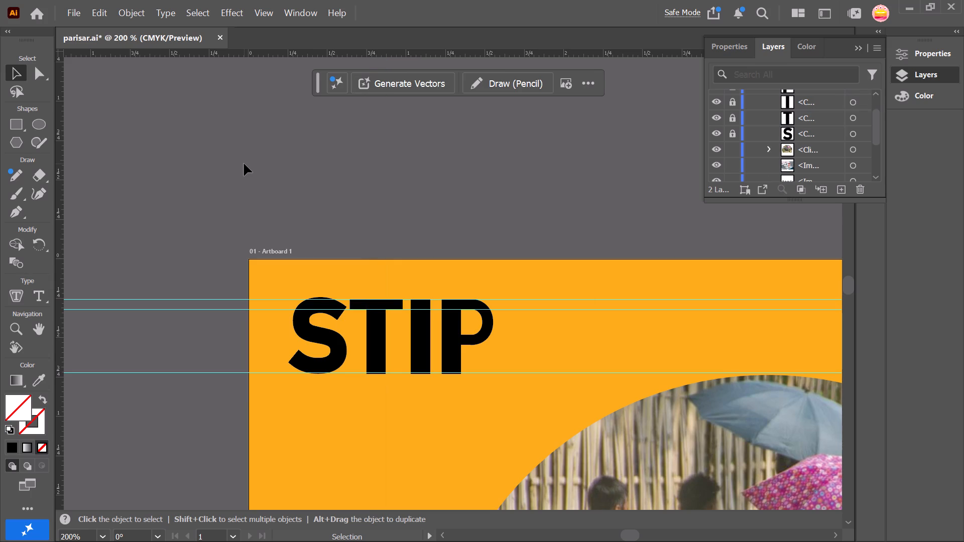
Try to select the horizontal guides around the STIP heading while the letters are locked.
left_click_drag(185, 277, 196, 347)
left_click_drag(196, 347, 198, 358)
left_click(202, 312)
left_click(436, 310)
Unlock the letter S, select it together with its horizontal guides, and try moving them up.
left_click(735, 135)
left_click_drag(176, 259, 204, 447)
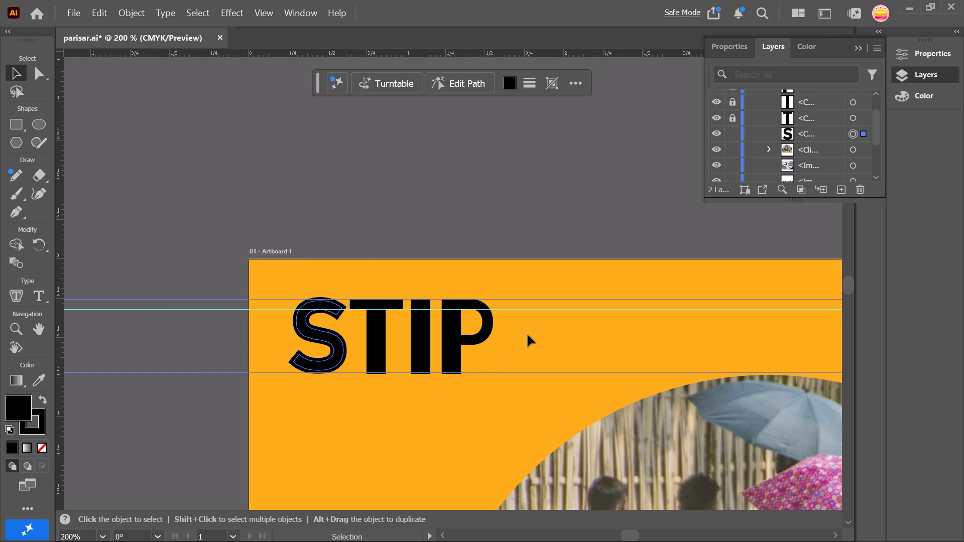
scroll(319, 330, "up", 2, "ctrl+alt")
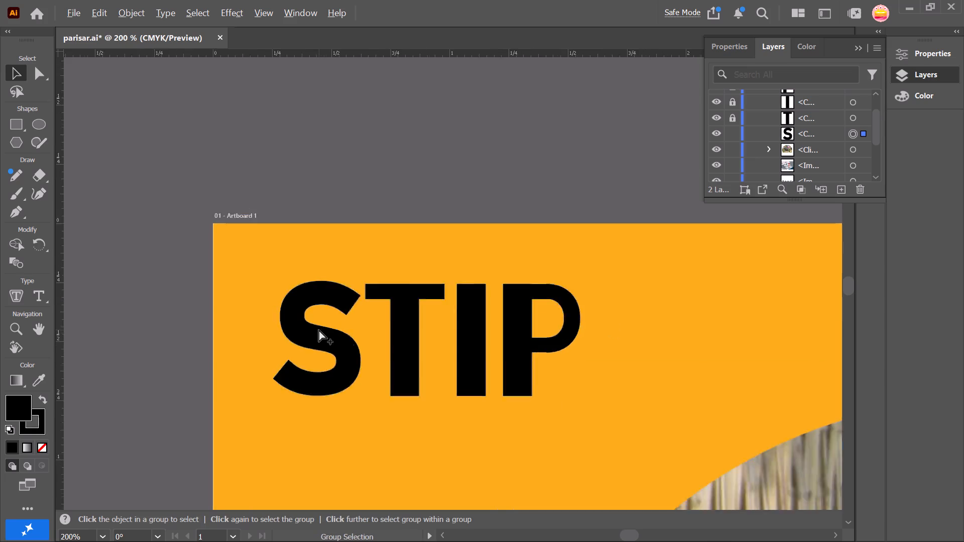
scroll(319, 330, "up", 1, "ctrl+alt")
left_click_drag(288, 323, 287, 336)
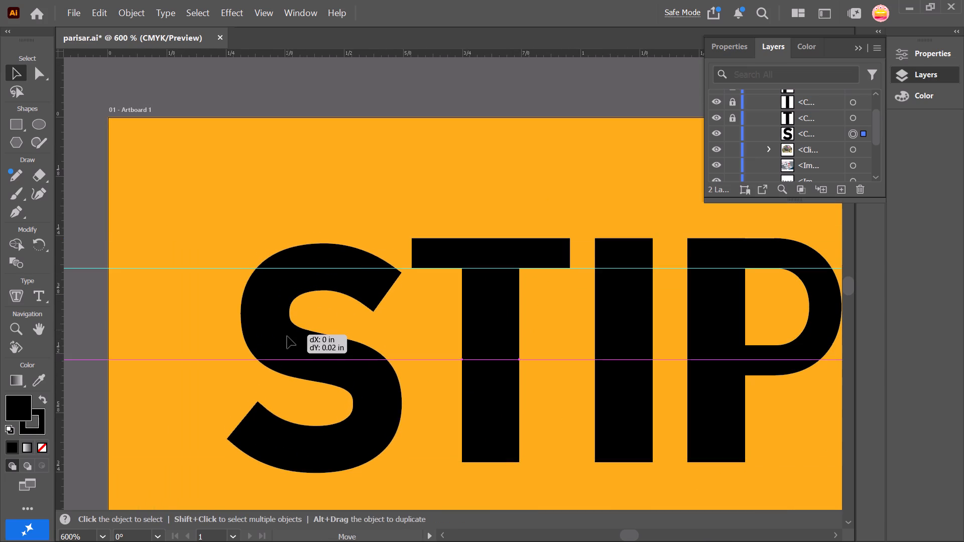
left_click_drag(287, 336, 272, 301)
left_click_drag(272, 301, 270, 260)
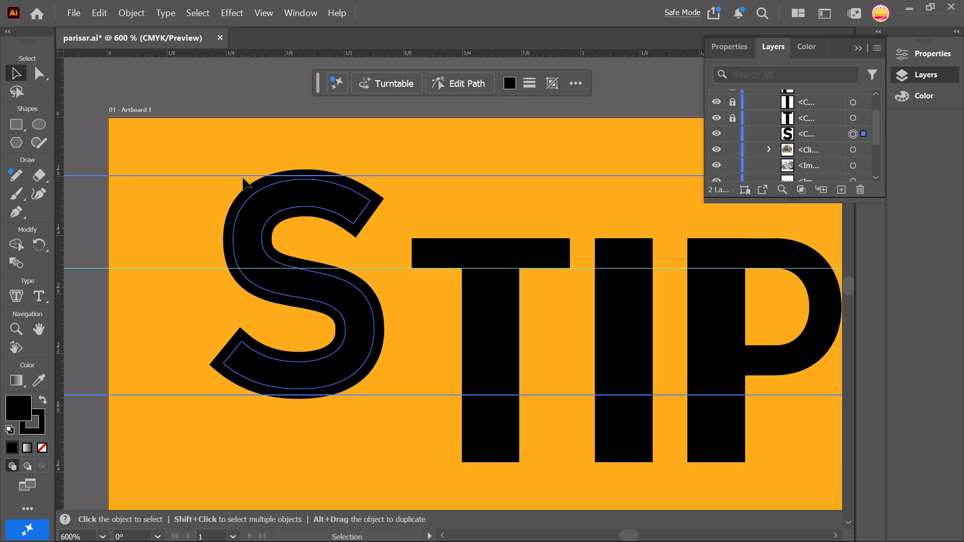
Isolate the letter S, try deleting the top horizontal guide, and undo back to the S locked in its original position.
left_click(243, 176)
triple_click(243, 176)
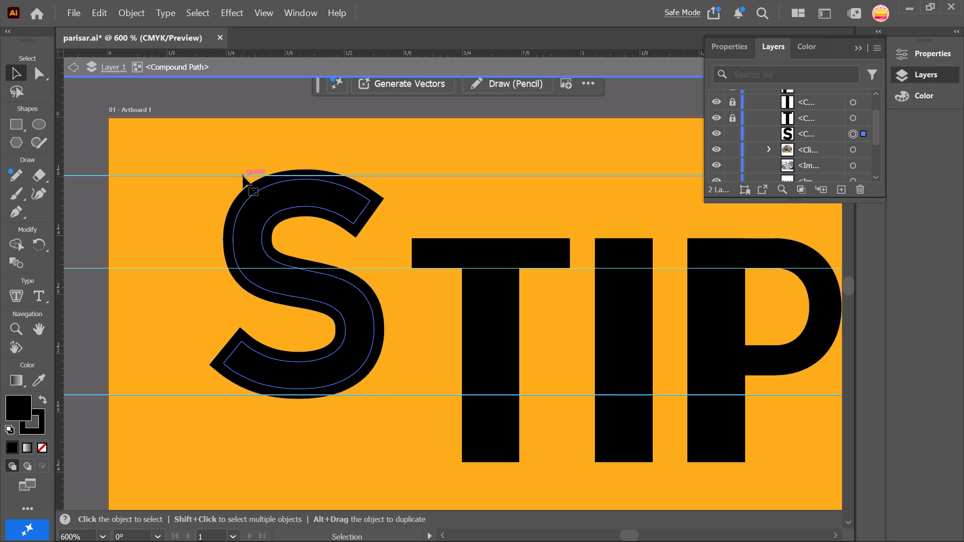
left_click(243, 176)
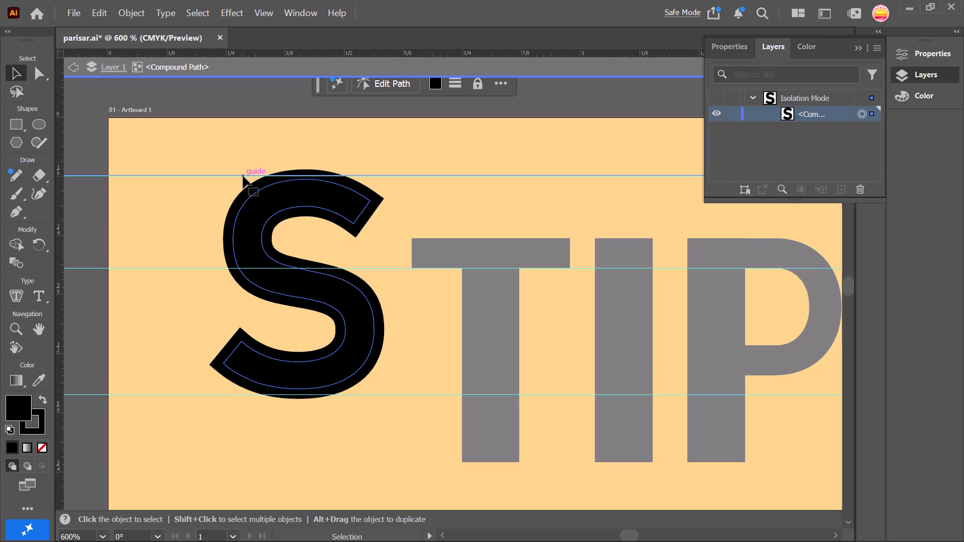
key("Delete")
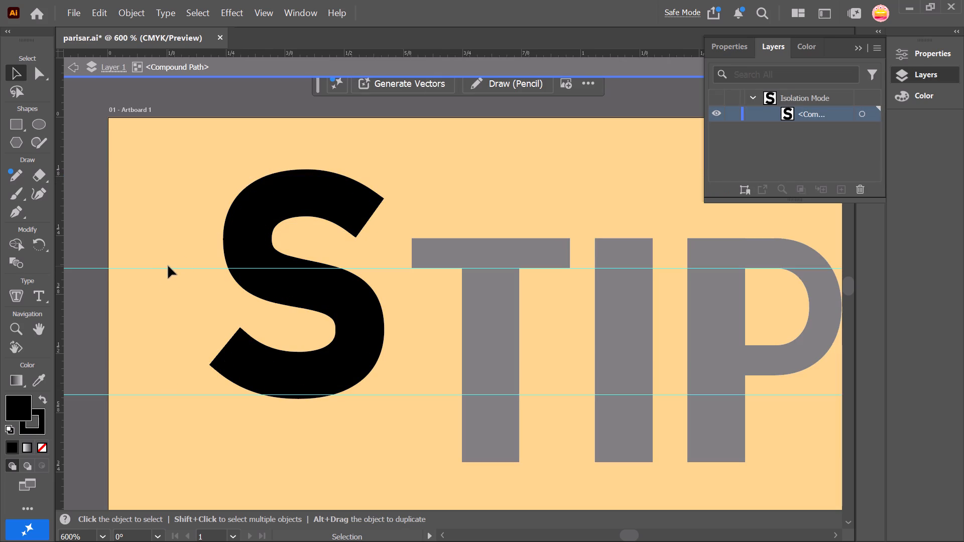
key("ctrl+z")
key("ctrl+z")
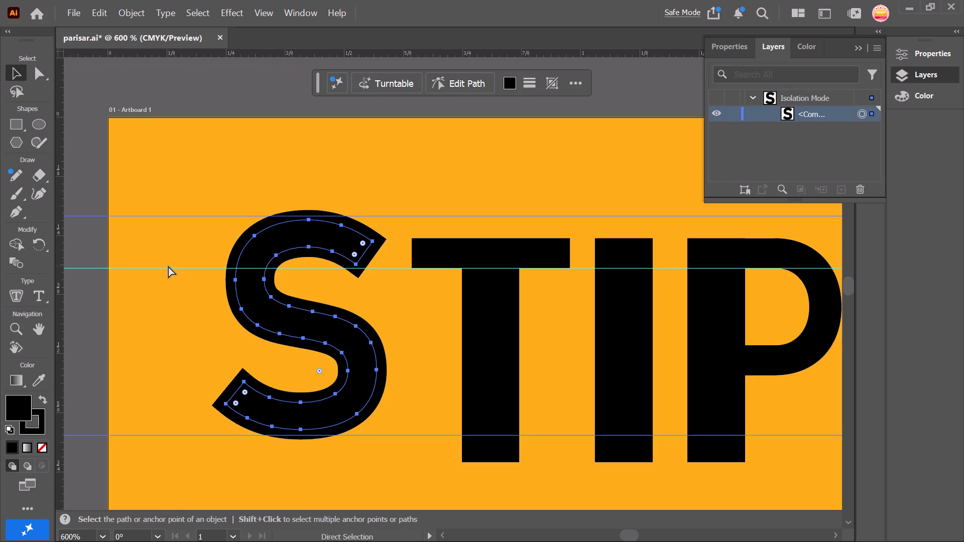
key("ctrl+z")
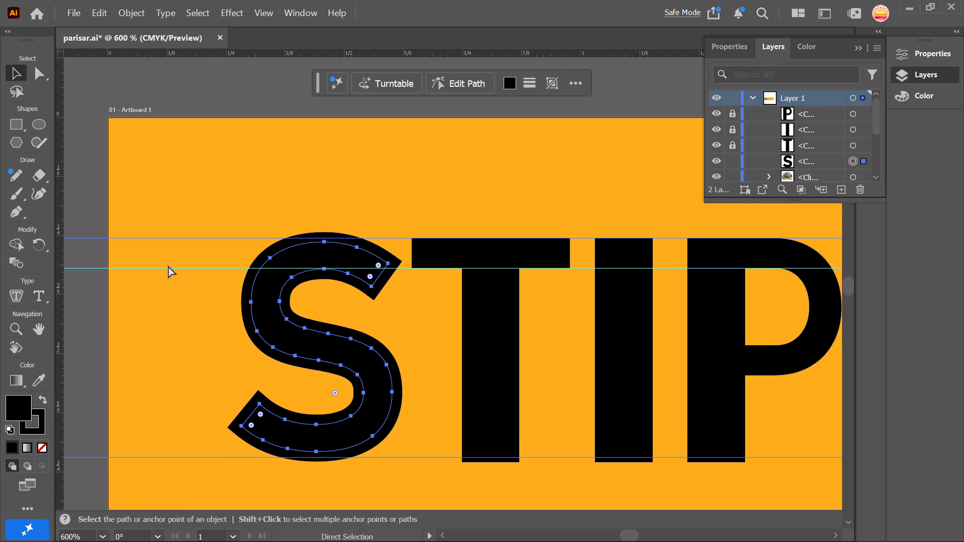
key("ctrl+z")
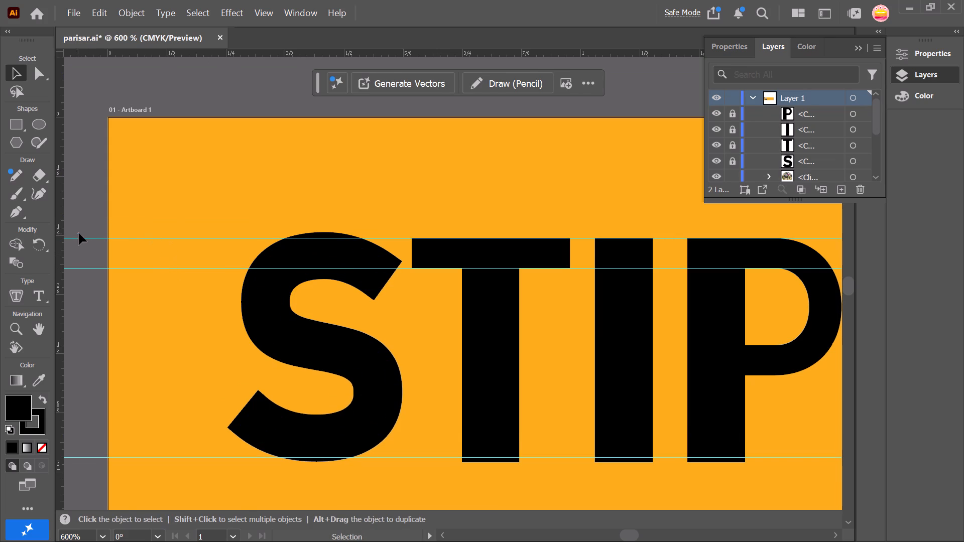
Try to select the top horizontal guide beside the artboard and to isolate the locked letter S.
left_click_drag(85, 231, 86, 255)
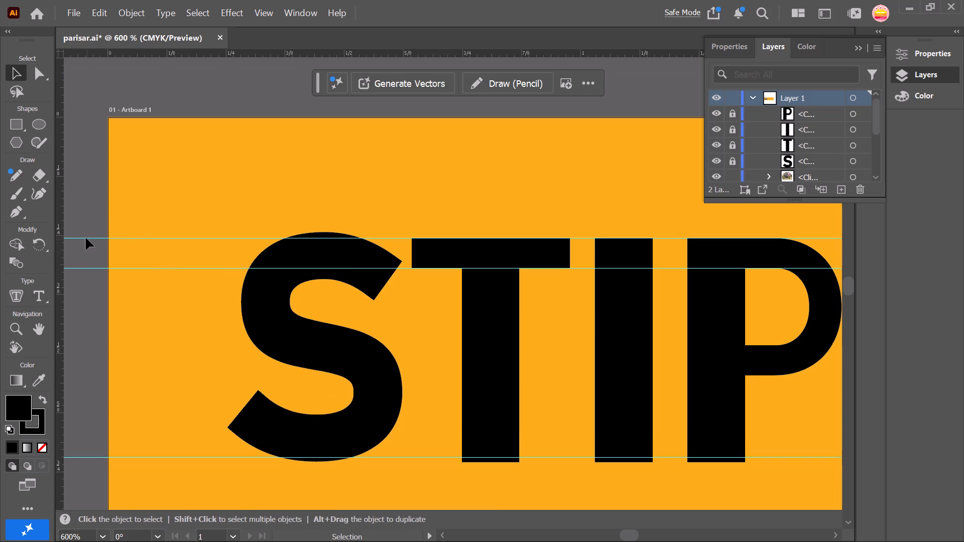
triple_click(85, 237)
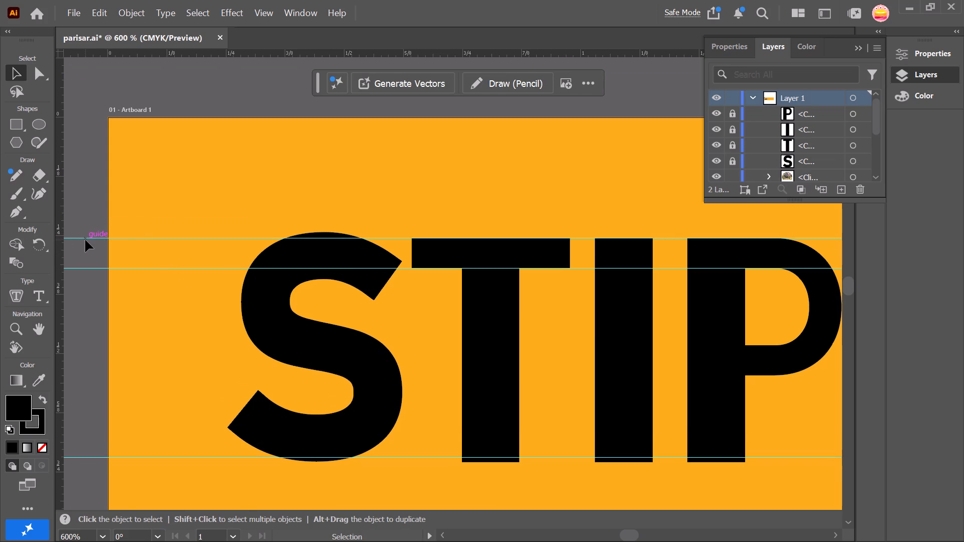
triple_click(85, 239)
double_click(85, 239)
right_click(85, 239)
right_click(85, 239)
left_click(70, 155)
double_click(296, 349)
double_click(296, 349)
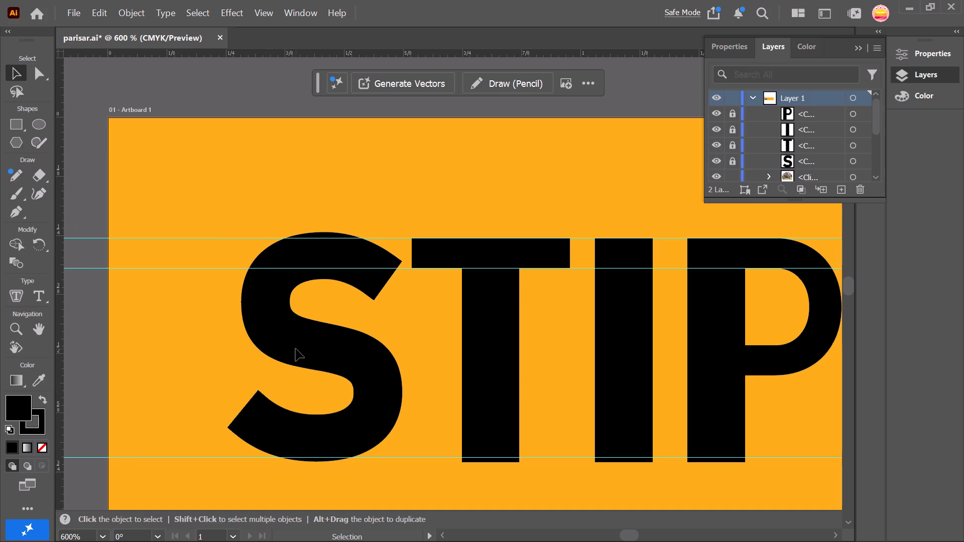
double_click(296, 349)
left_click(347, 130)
Save the banner document.
scroll(399, 322, "down", 3, "ctrl+alt")
double_click(365, 327)
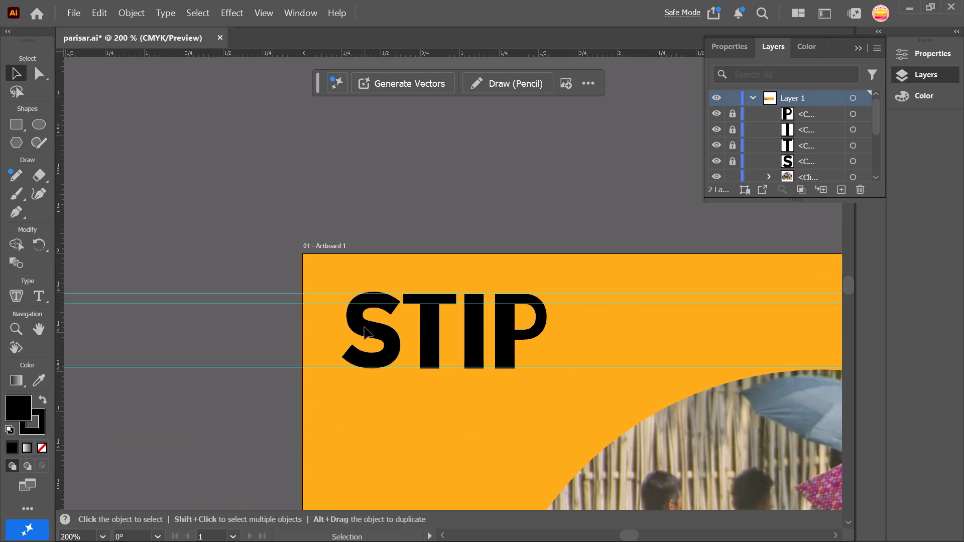
key("ctrl+s")
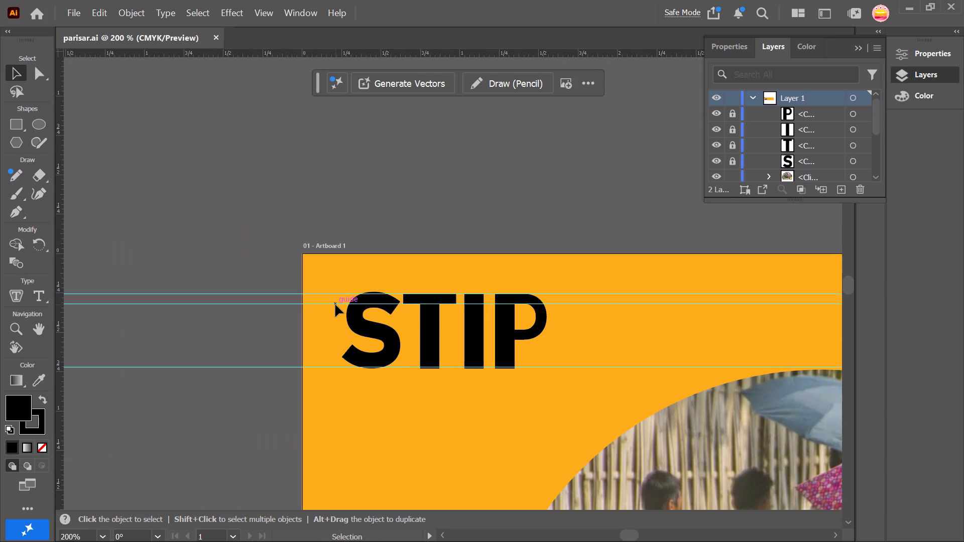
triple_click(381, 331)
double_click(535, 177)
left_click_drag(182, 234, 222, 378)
Unlock the letter S, isolate it, and delete the top horizontal guide.
left_click(731, 161)
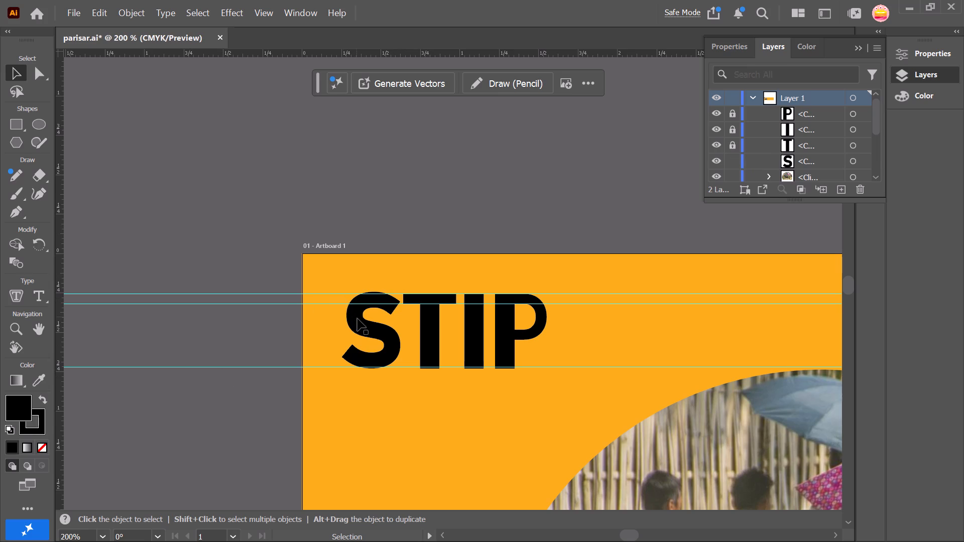
double_click(357, 319)
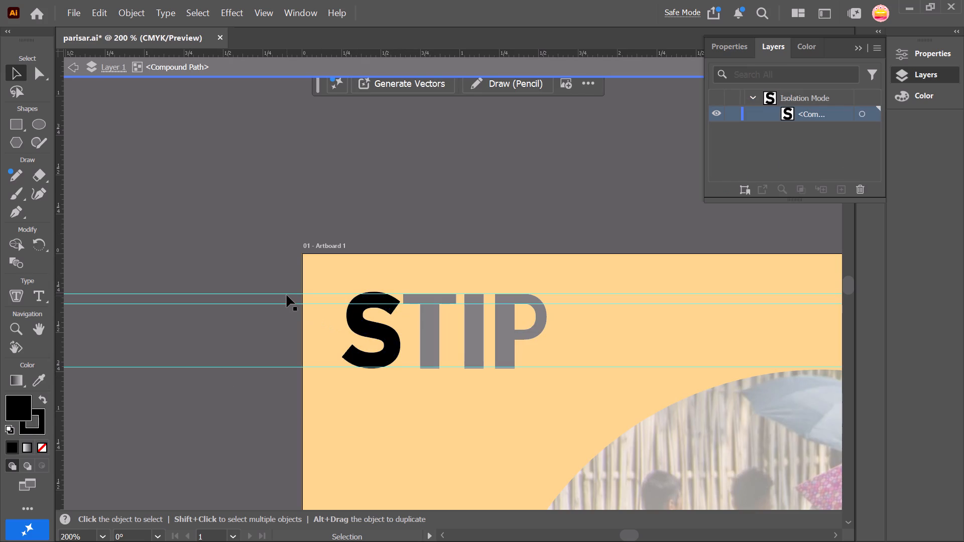
left_click(286, 295)
key("Delete")
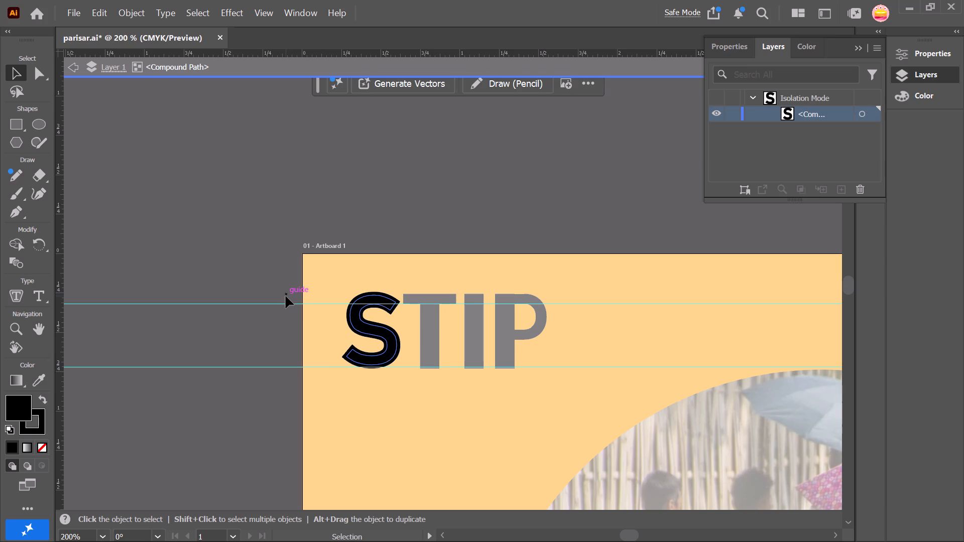
Delete the horizontal guide along the baseline of the STIP heading while the letter S is isolated.
left_click(286, 306)
key("Delete")
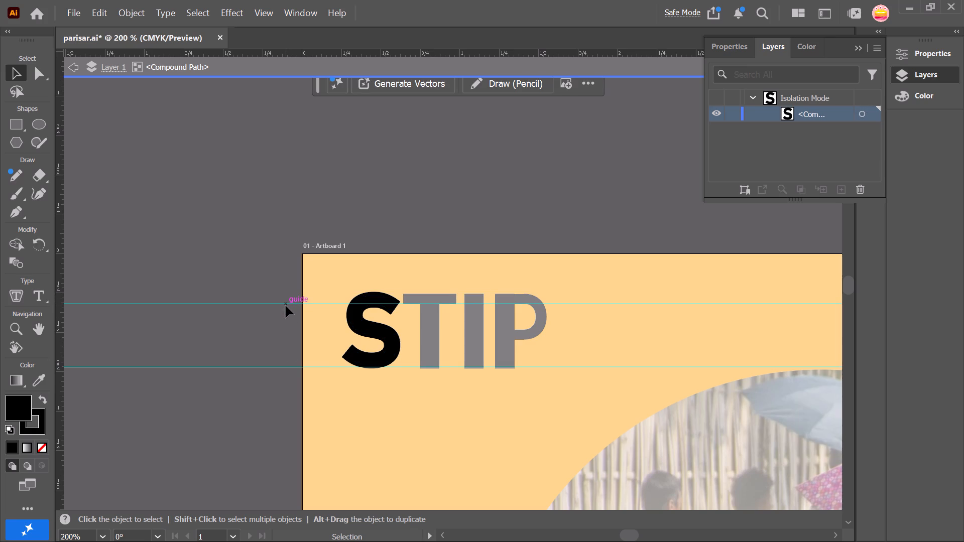
left_click(287, 368)
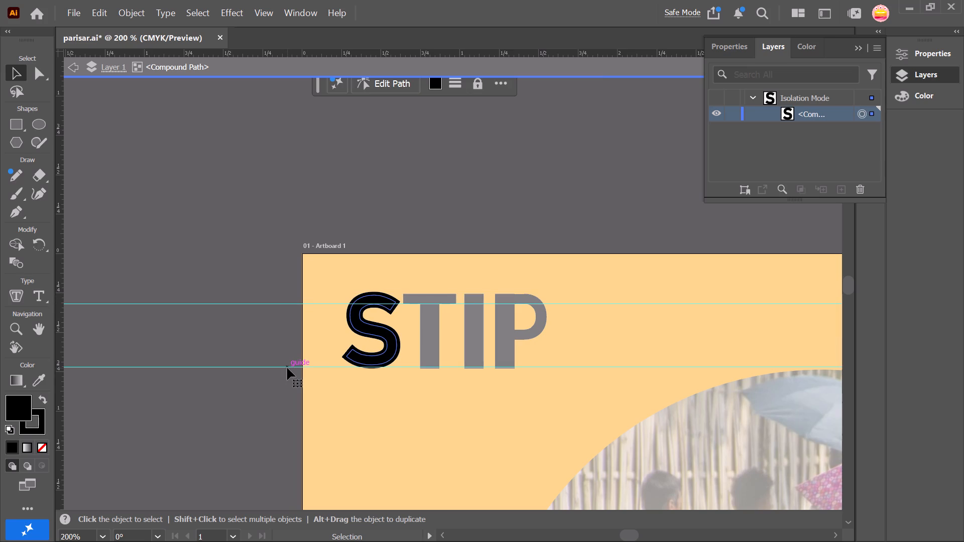
double_click(287, 368)
key("Delete")
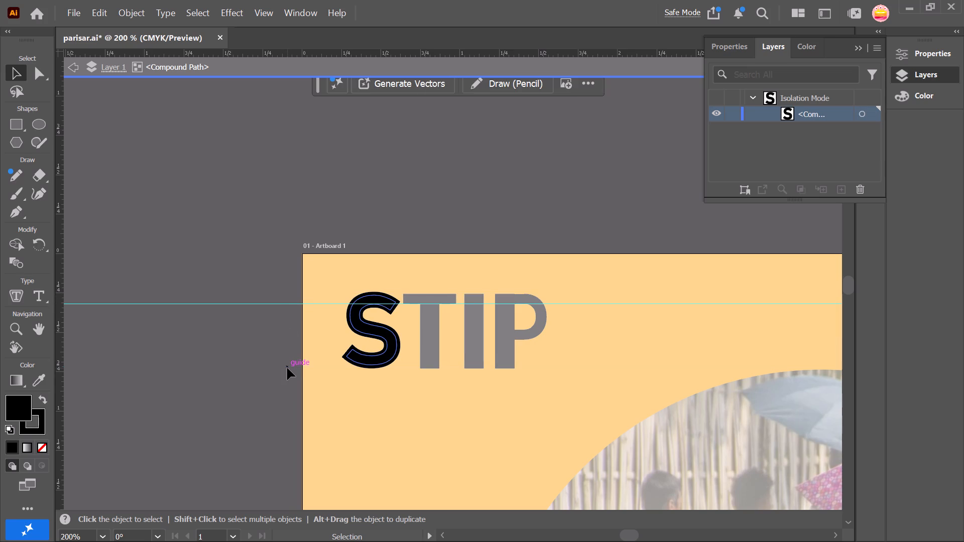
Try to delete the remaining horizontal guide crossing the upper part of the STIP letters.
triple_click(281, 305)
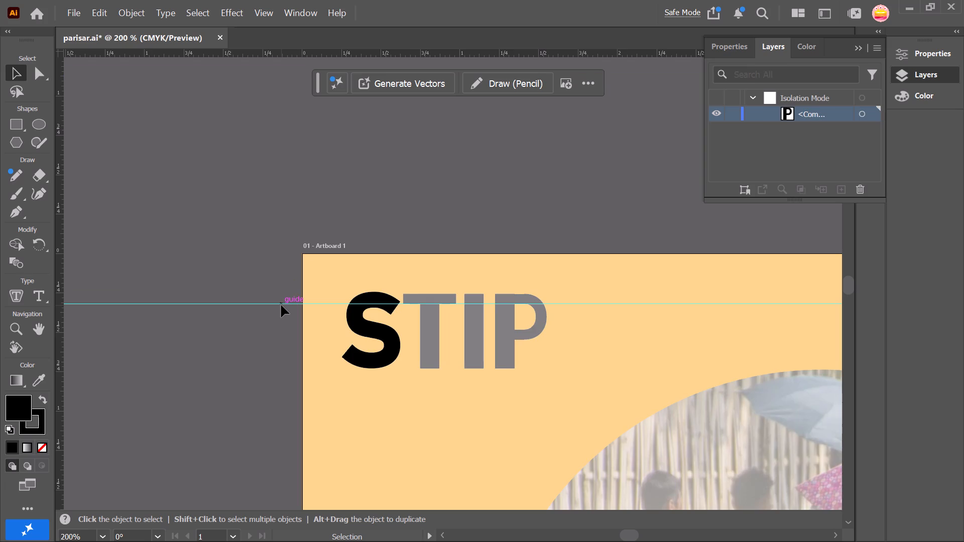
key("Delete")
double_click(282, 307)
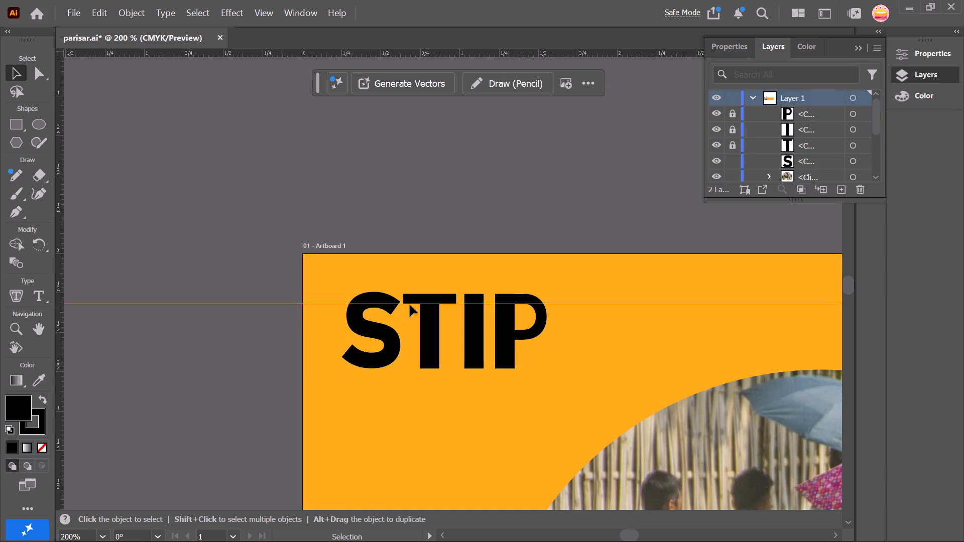
Unlock the letter P, isolate it, and try to select and delete the remaining horizontal guide.
triple_click(503, 331)
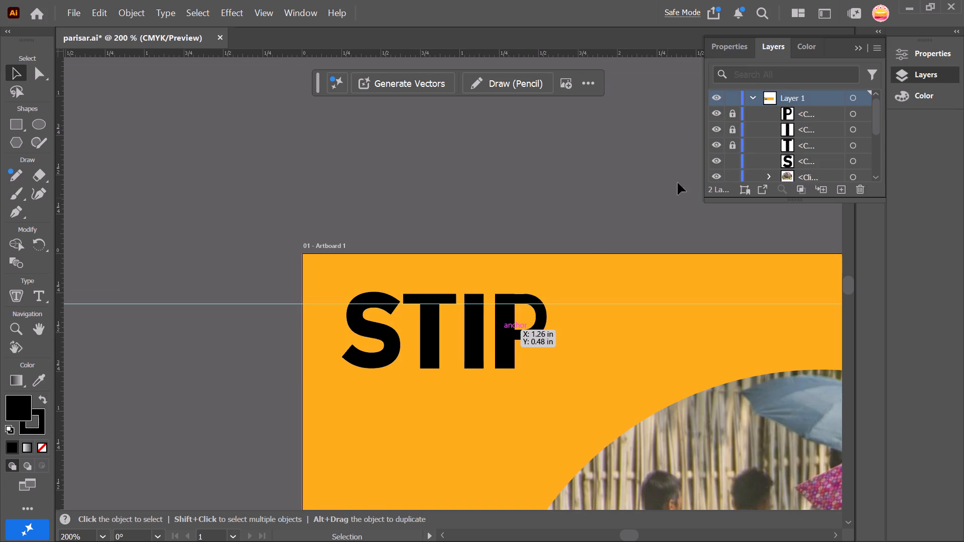
left_click(735, 113)
triple_click(504, 353)
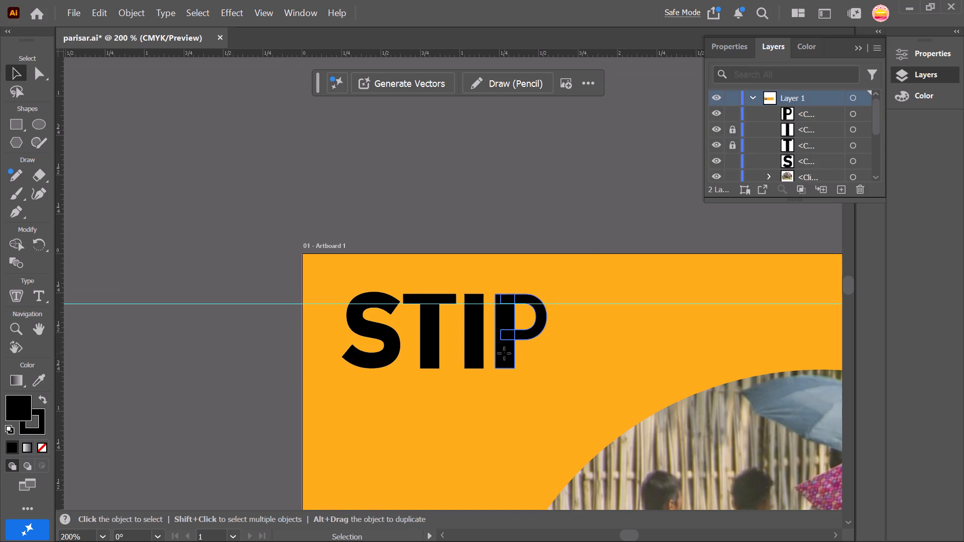
double_click(226, 305)
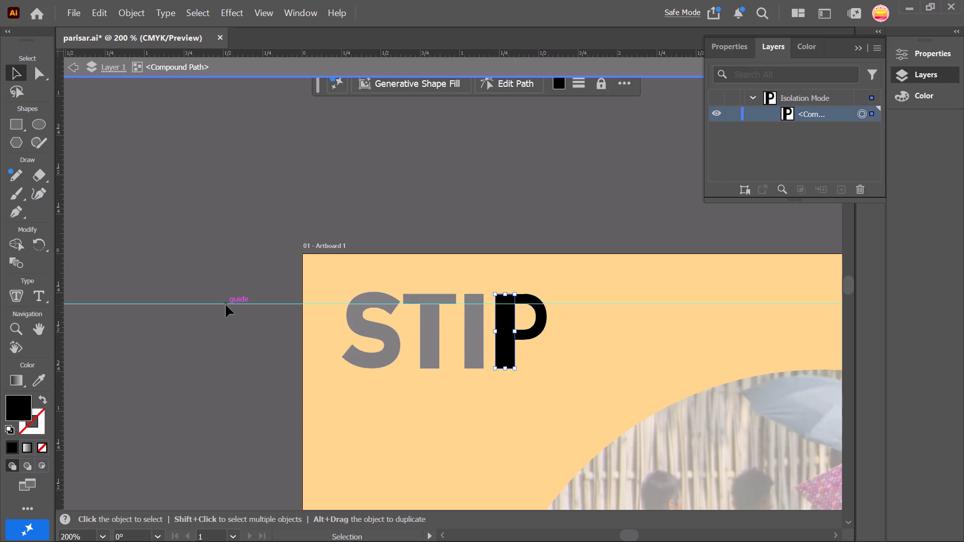
key("Delete")
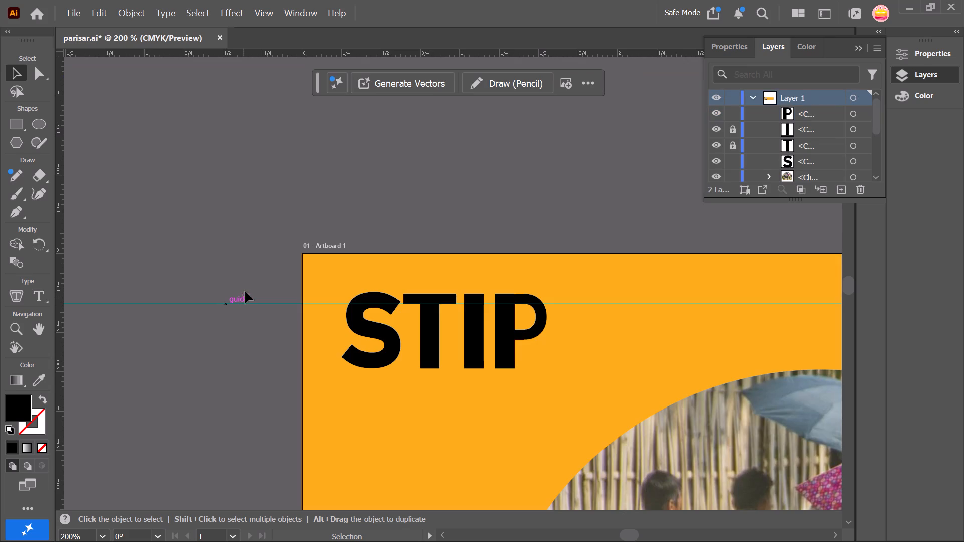
left_click_drag(245, 276, 252, 359)
Unlock the letters I and T of the STIP heading.
left_click_drag(732, 130, 734, 151)
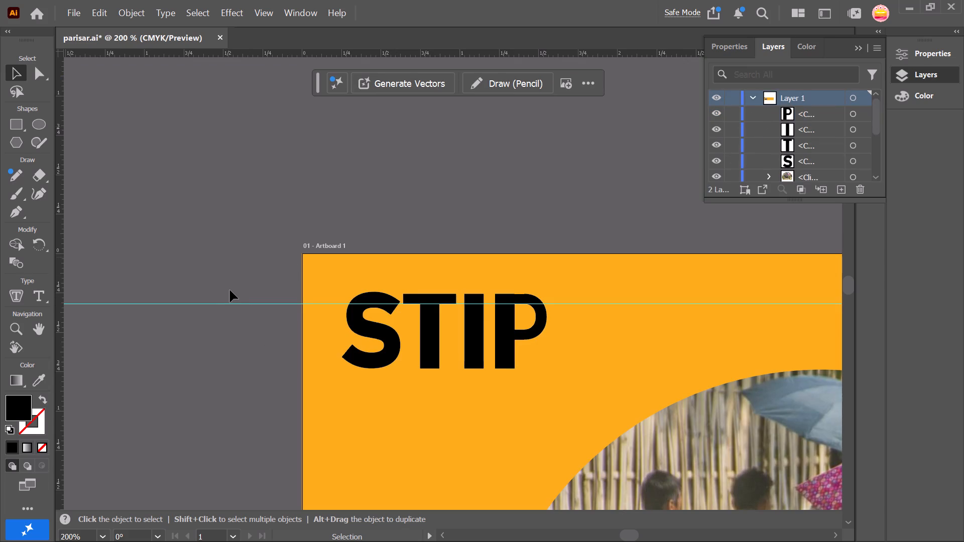
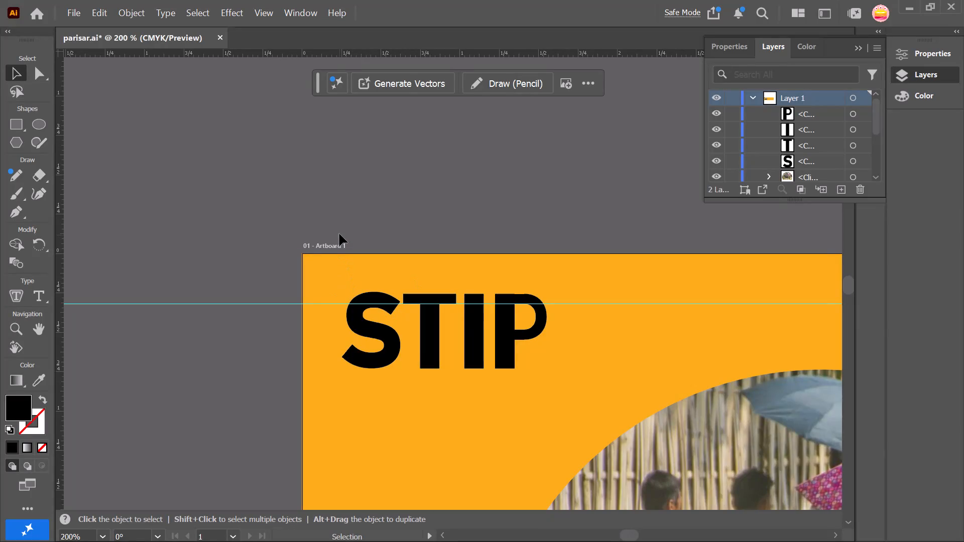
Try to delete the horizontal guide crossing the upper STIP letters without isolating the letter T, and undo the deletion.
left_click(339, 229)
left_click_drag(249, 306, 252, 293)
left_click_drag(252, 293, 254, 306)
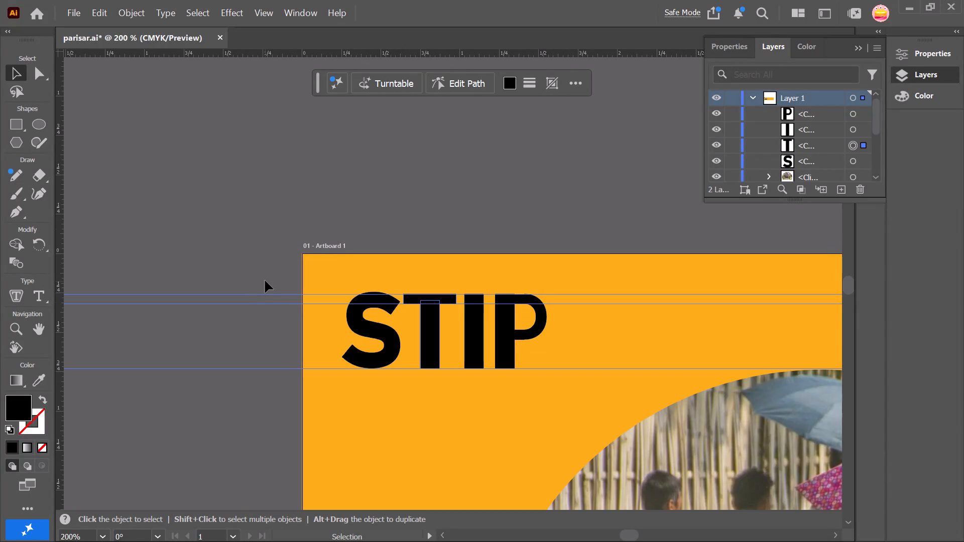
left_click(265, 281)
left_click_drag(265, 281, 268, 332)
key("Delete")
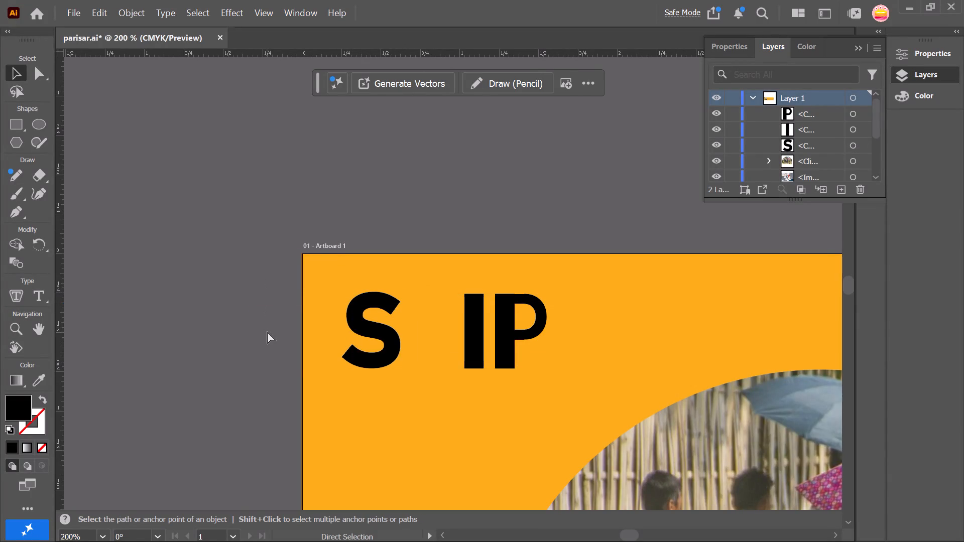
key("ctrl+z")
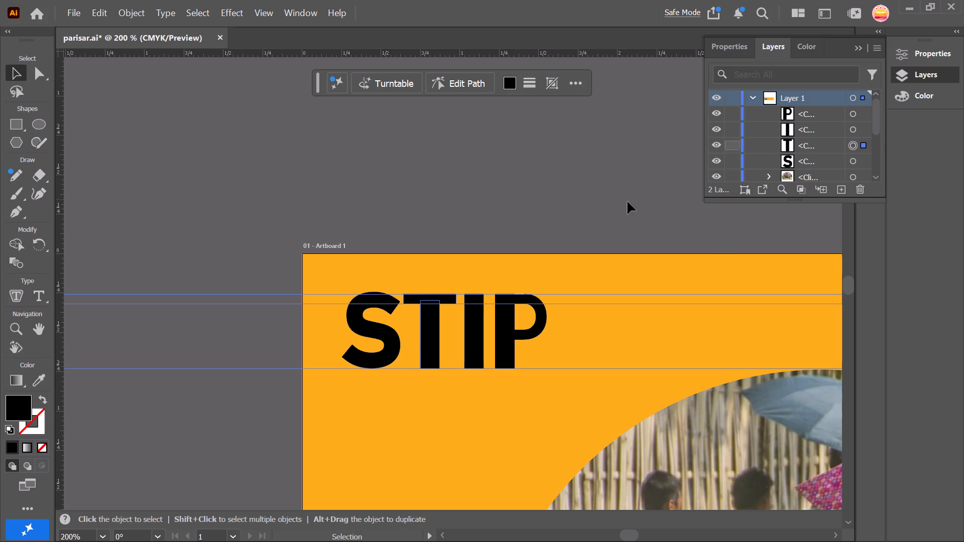
Isolate the letter T, delete the horizontal guide crossing its upper part, and exit isolation mode.
triple_click(423, 320)
left_click_drag(272, 292, 272, 309)
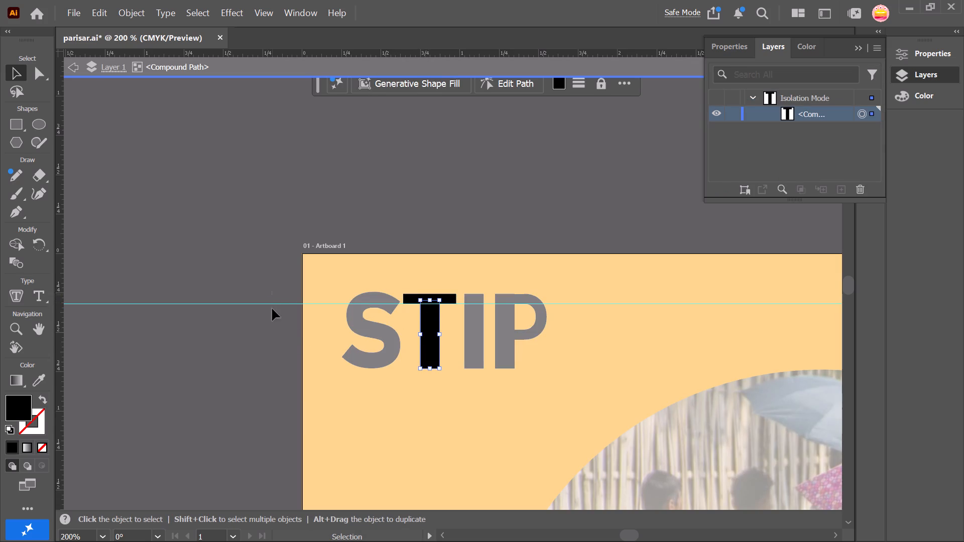
left_click_drag(272, 309, 274, 318)
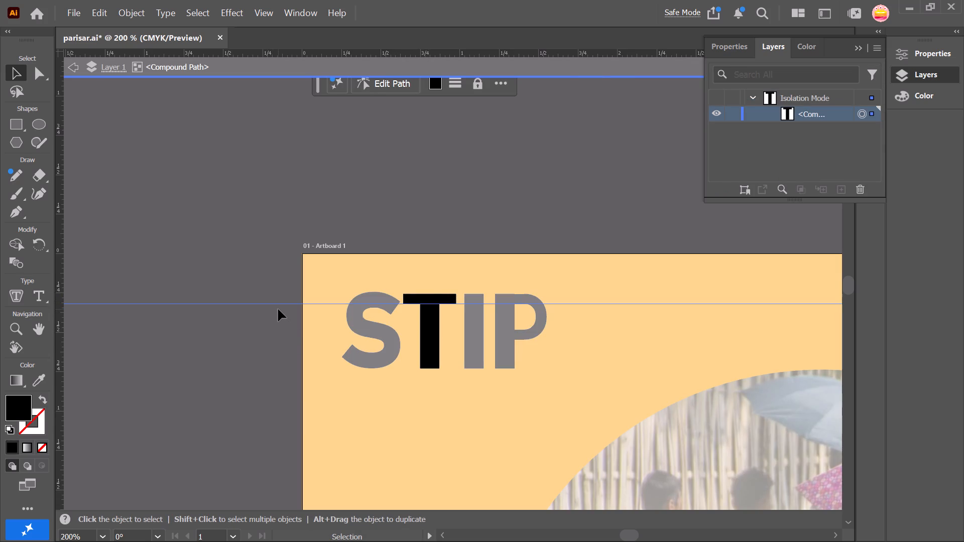
key("Delete")
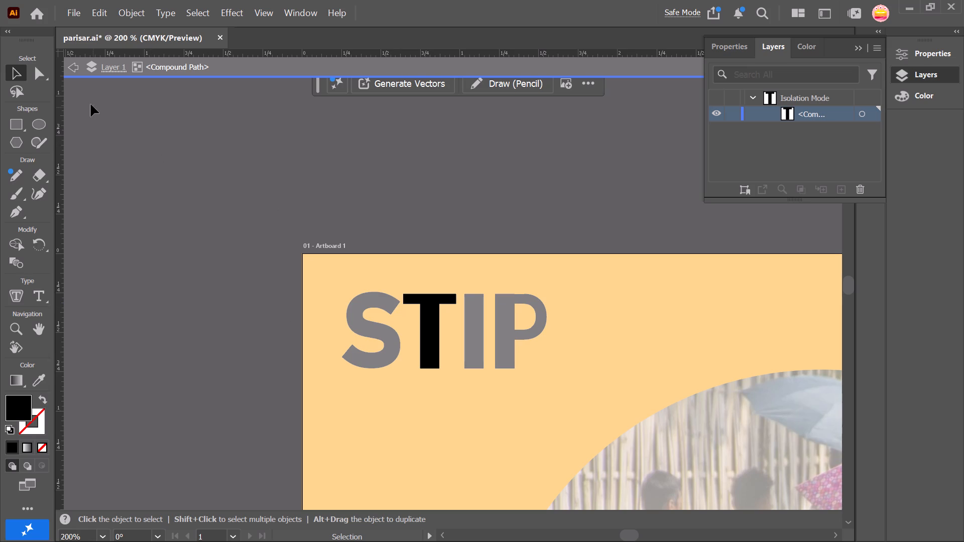
double_click(75, 70)
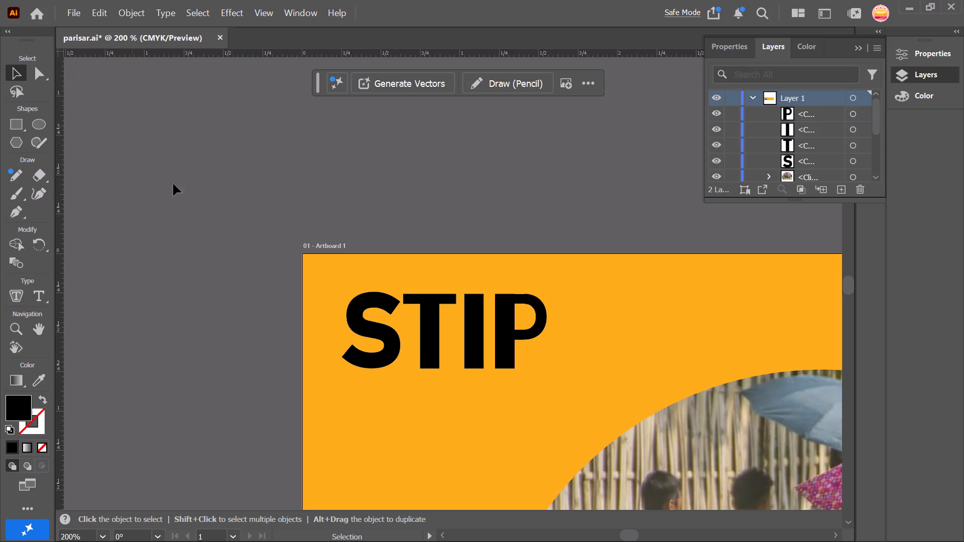
Check the STIP heading against the banner and save the document.
scroll(181, 377, "down", 1)
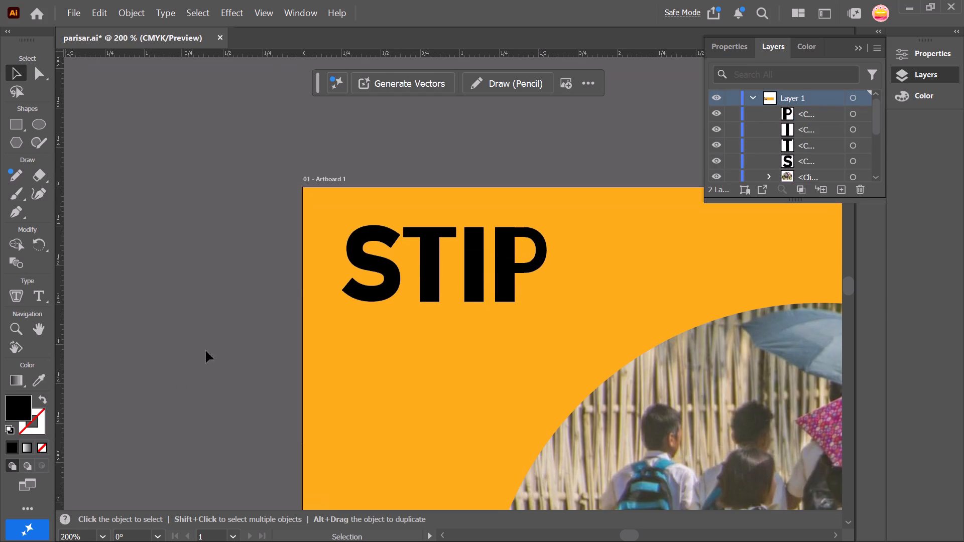
scroll(293, 279, "down", 4, "ctrl+alt")
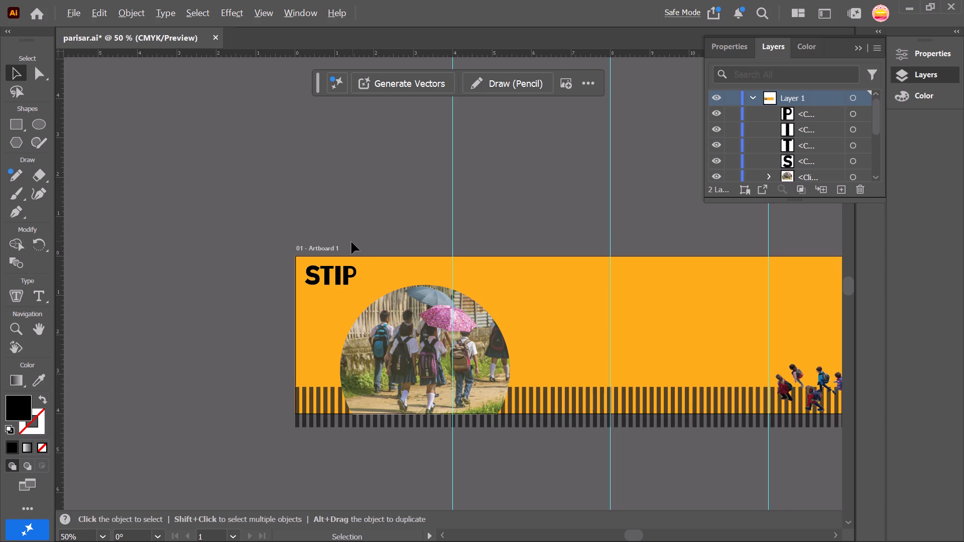
scroll(351, 242, "up", 5, "ctrl+alt")
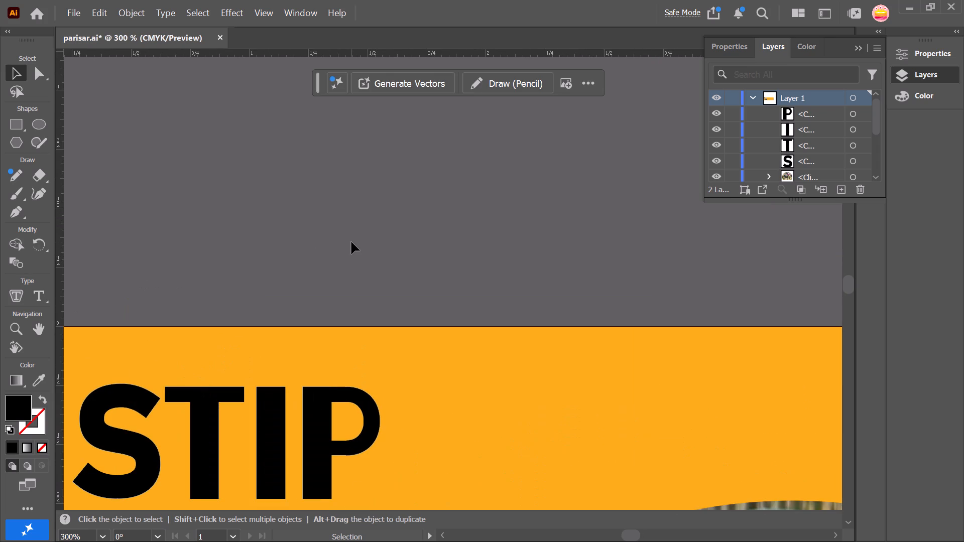
scroll(351, 242, "down", 1, "ctrl+alt")
scroll(351, 242, "down", 1)
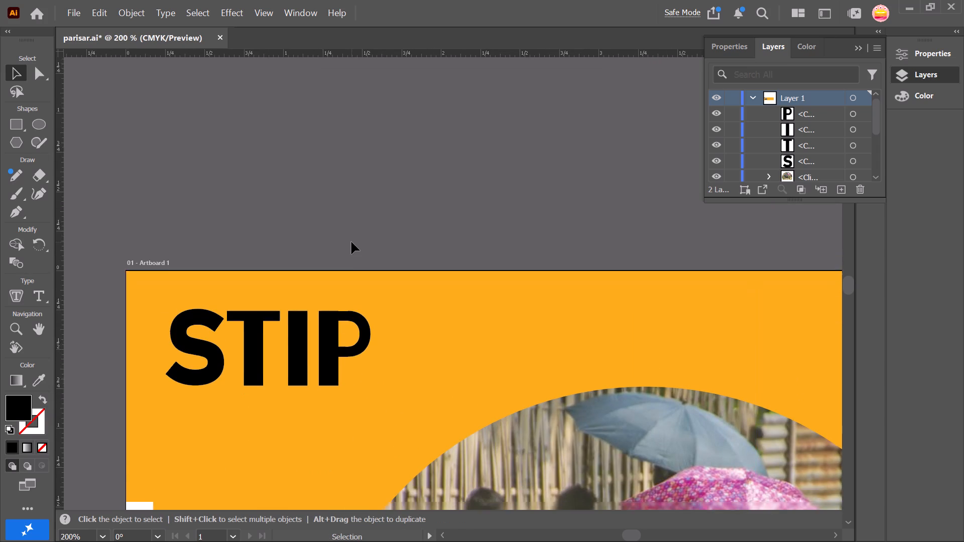
scroll(351, 242, "down", 1)
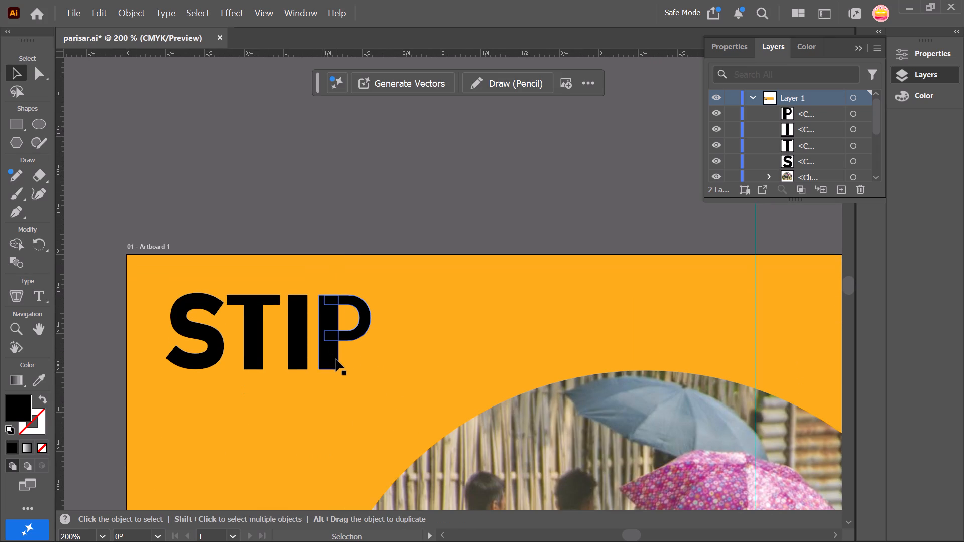
key("ctrl+s")
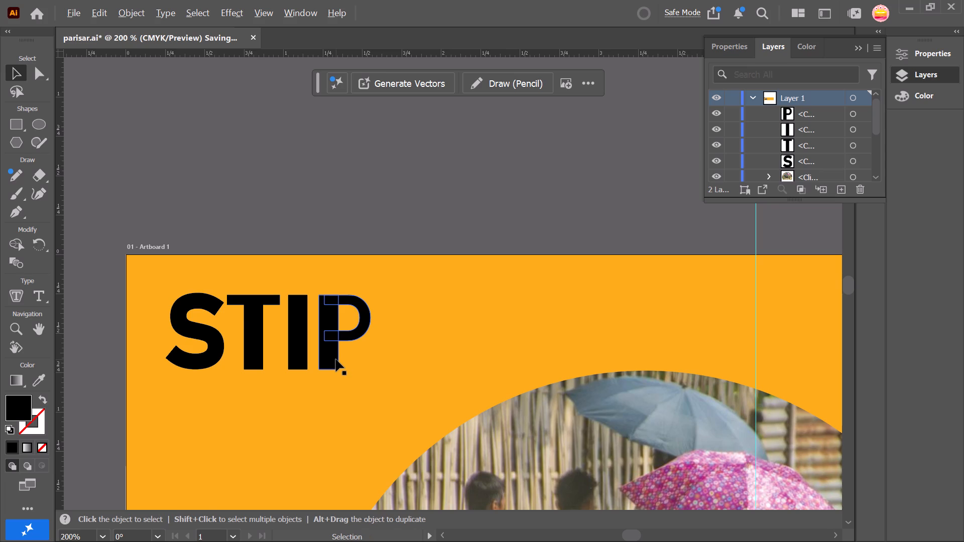
Unlock the orange background rectangle of the banner.
scroll(336, 359, "down", 2, "ctrl+alt")
scroll(336, 359, "down", 1, "alt")
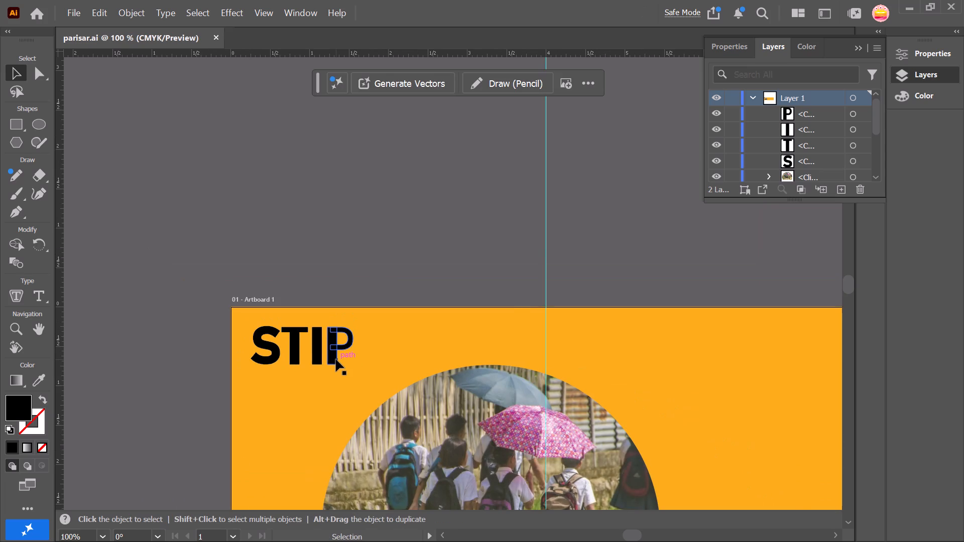
scroll(336, 359, "down", 1, "alt")
scroll(336, 359, "left", 3)
scroll(336, 359, "down", 1)
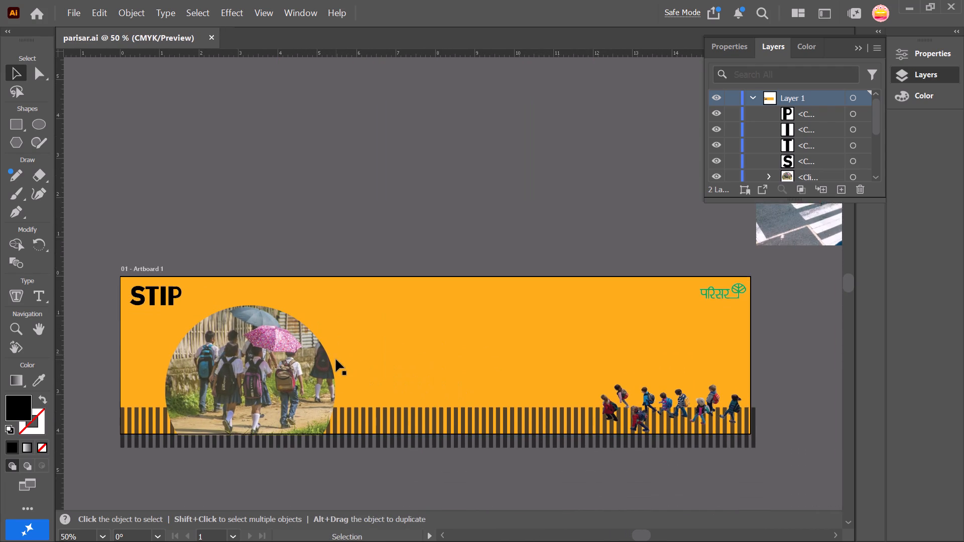
scroll(336, 359, "down", 1)
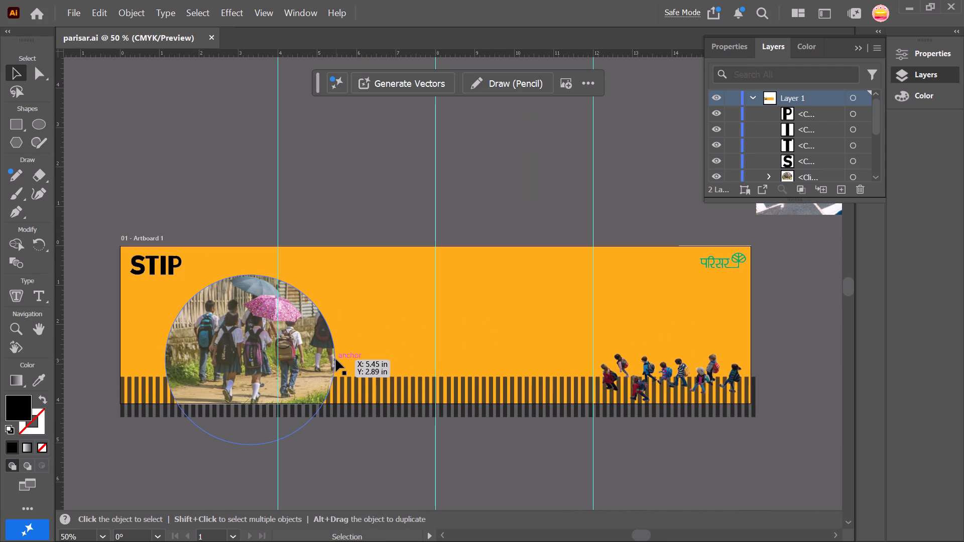
scroll(826, 150, "down", 2)
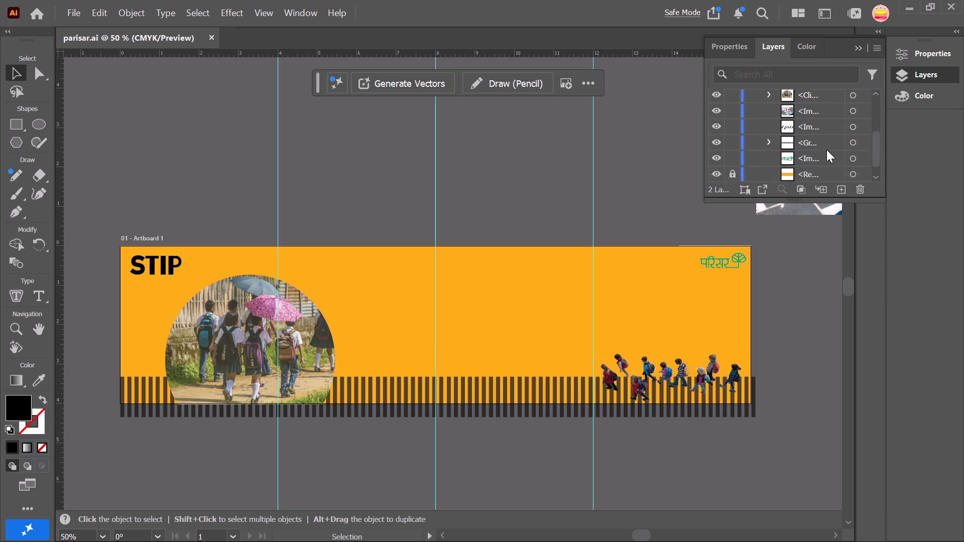
left_click(735, 174)
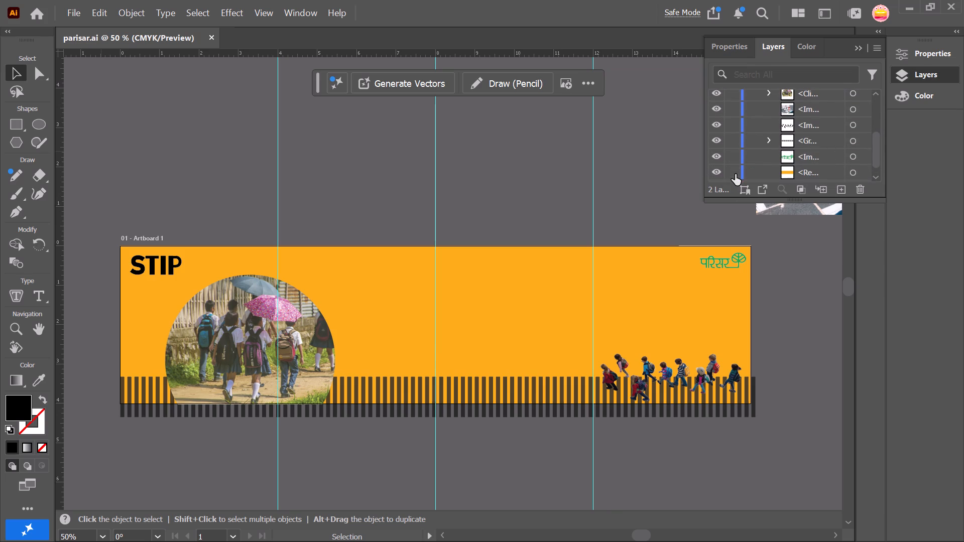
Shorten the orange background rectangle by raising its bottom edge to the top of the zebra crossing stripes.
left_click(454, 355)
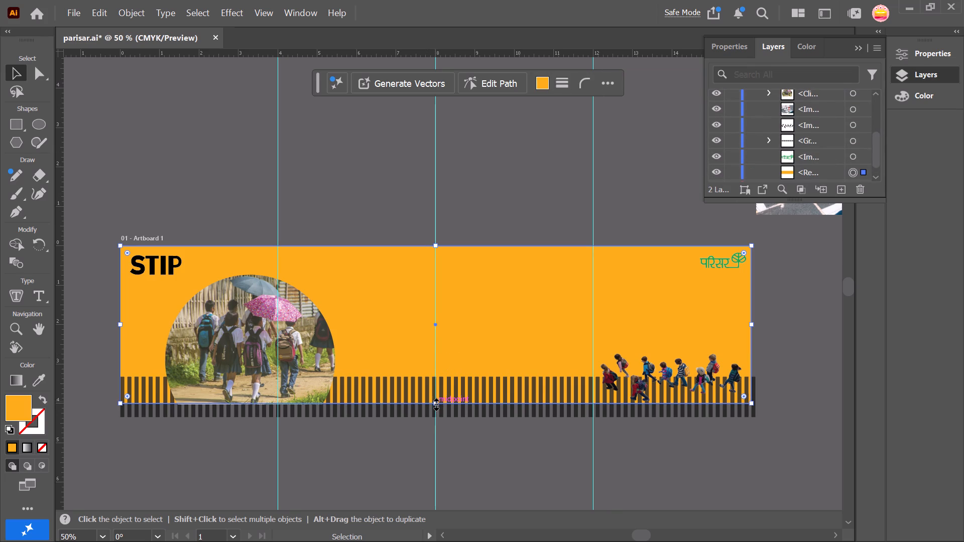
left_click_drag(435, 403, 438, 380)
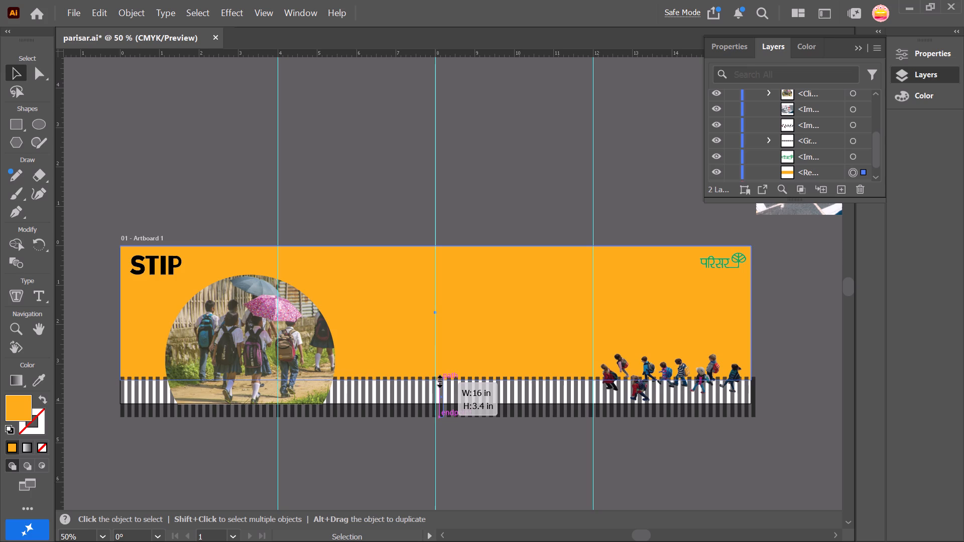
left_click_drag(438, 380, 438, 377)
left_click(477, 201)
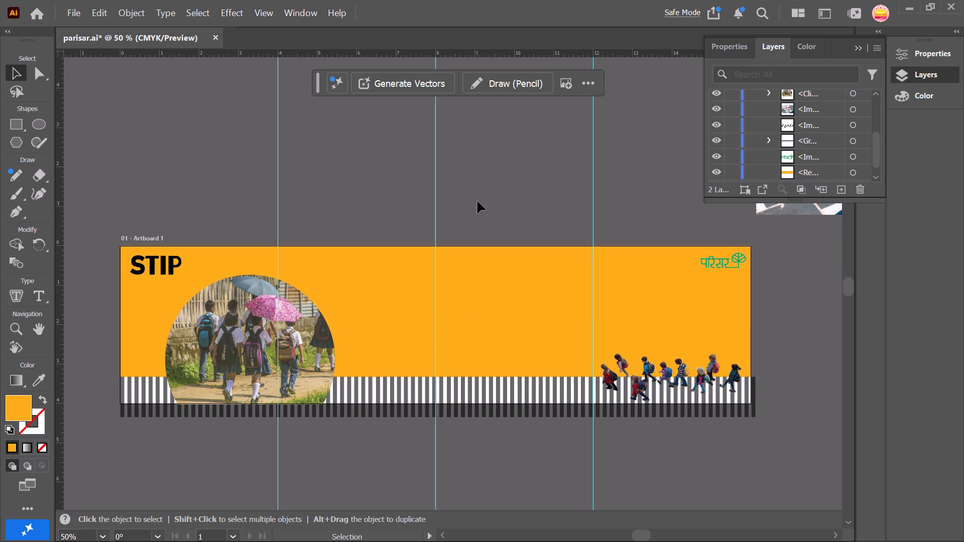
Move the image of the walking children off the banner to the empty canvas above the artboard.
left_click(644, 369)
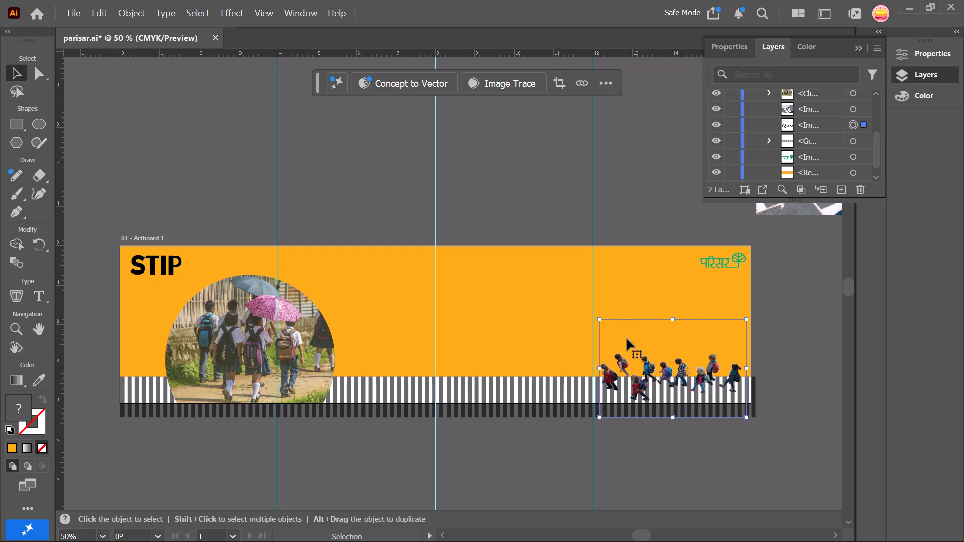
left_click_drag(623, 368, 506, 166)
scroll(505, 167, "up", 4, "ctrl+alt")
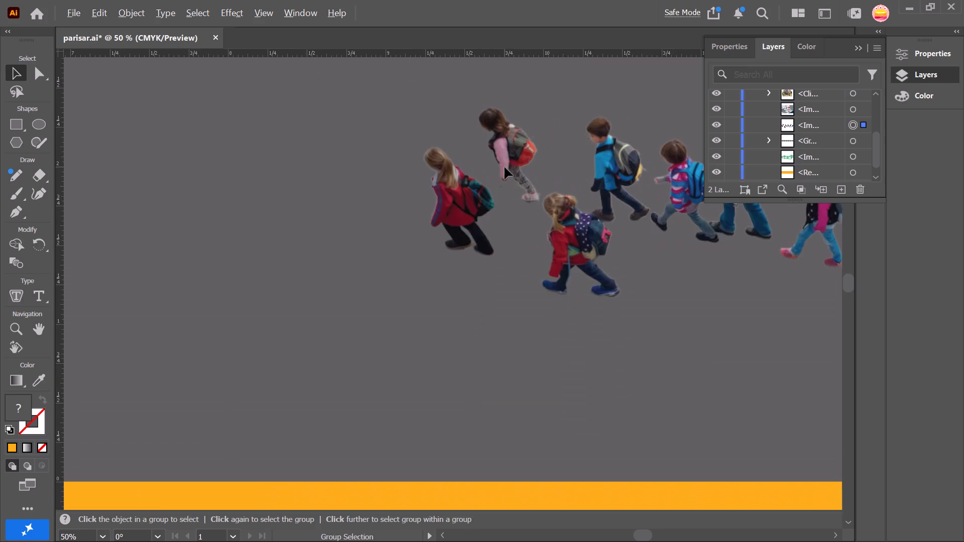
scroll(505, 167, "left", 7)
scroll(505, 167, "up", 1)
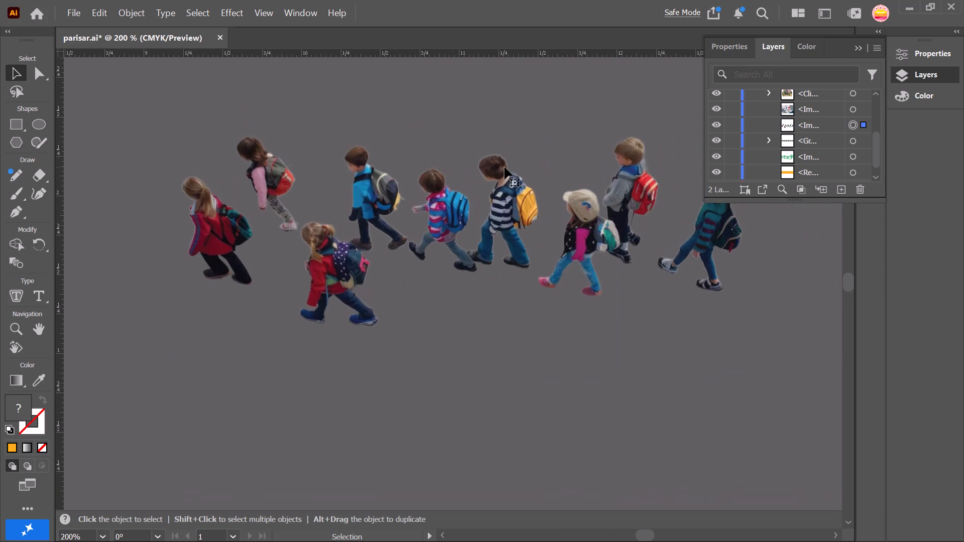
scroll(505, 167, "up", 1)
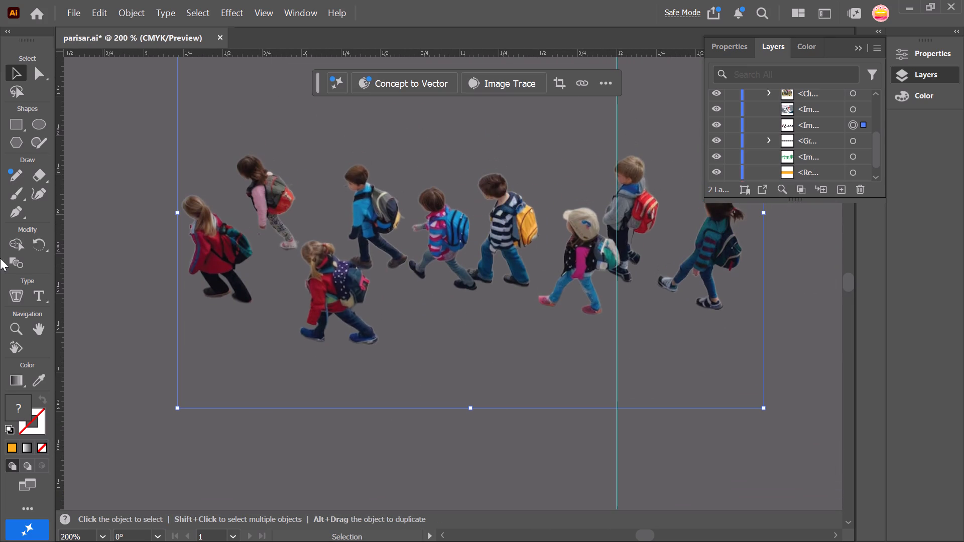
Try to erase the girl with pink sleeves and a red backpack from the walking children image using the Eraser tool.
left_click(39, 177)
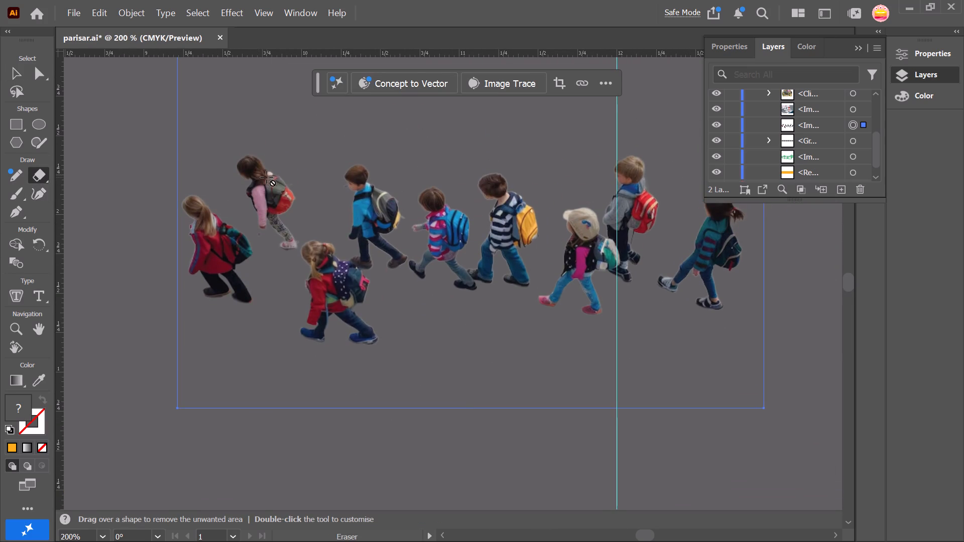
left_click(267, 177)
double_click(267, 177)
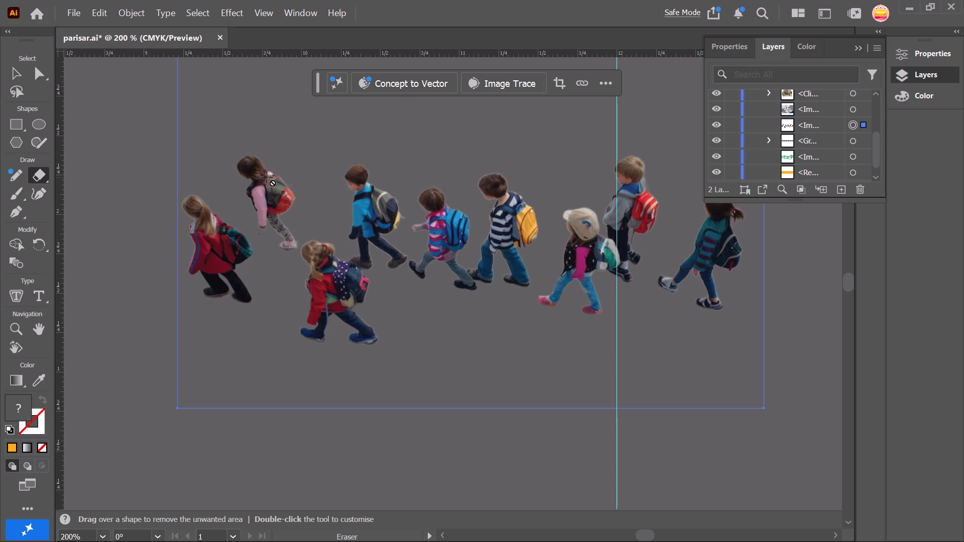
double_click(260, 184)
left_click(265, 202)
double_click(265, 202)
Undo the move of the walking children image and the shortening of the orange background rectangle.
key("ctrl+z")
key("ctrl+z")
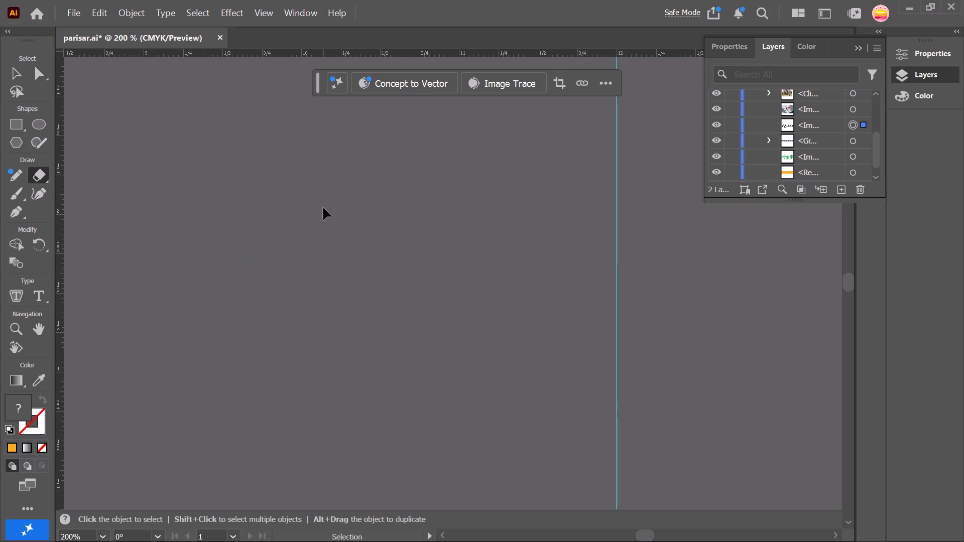
Raise the orange background rectangle's bottom edge to the top of the zebra crossing stripes, with the children image left in place.
scroll(398, 231, "down", 4, "ctrl+alt")
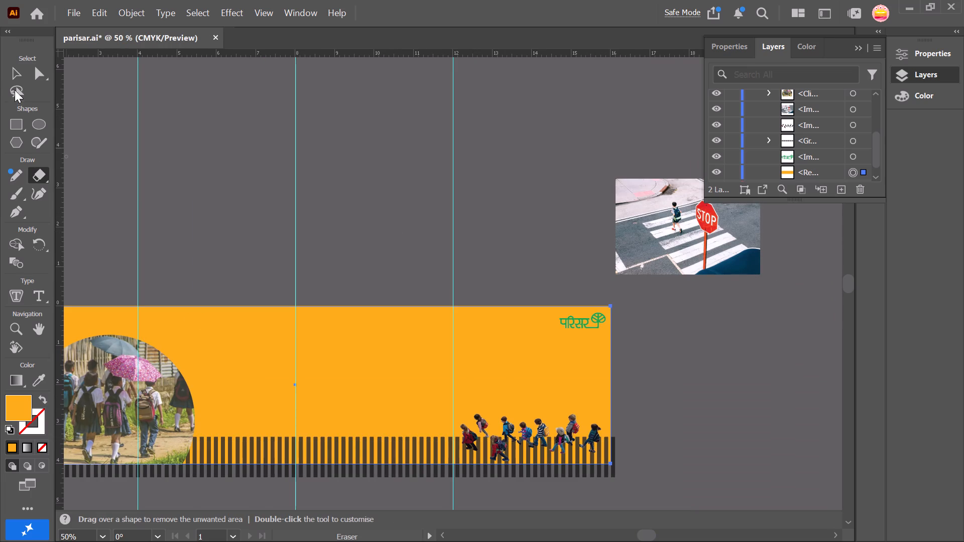
left_click(15, 67)
left_click(233, 388)
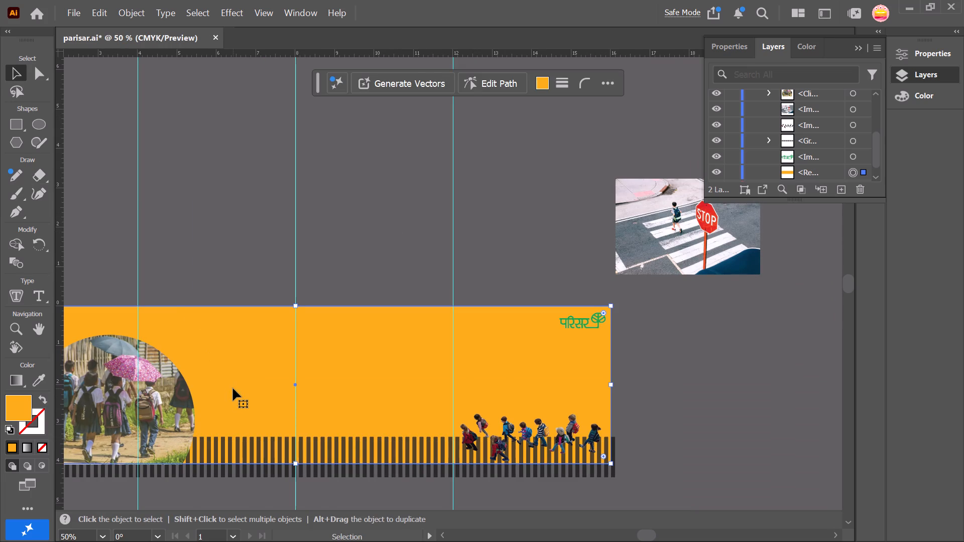
left_click_drag(297, 464, 297, 462)
left_click_drag(297, 462, 301, 438)
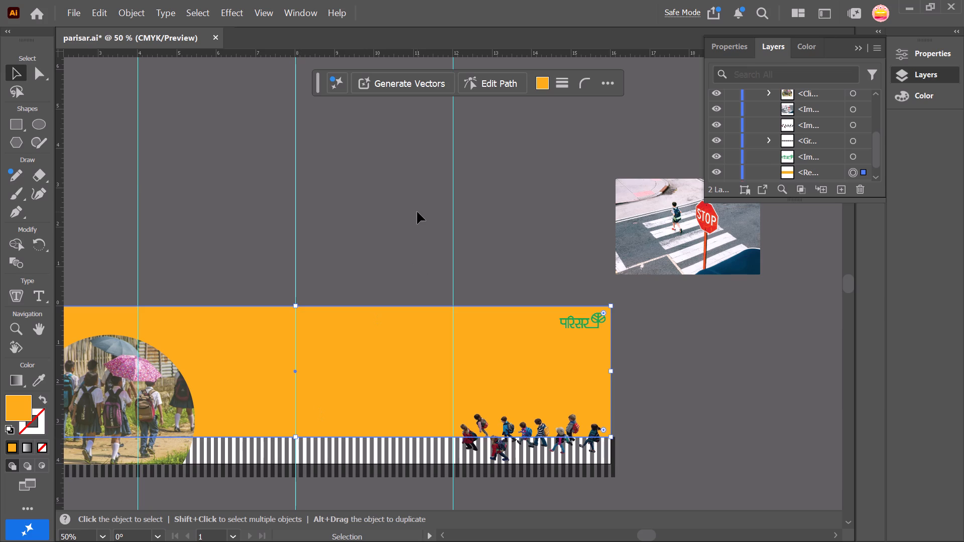
left_click(417, 212)
View the whole banner and save the document.
scroll(376, 238, "down", 2, "ctrl+alt")
scroll(376, 238, "right", 1)
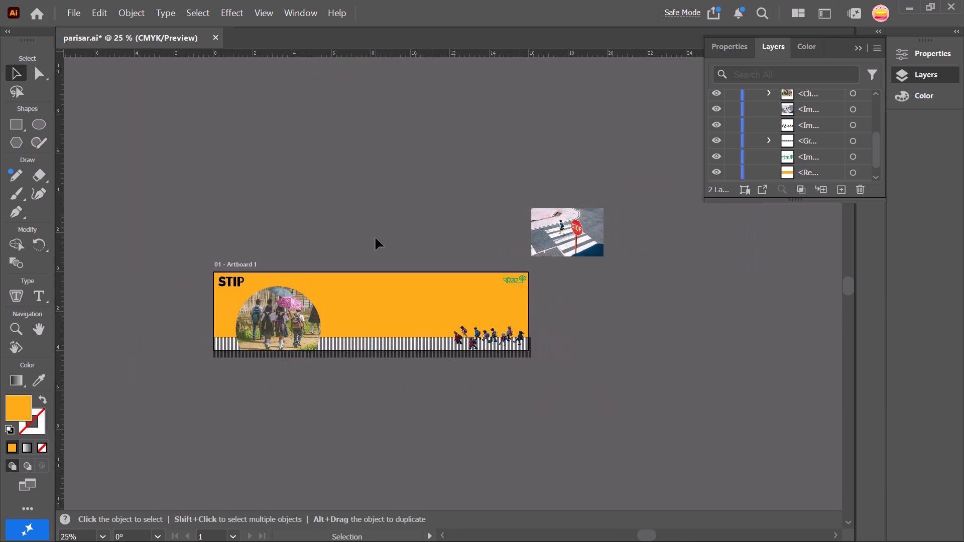
scroll(376, 238, "right", 1)
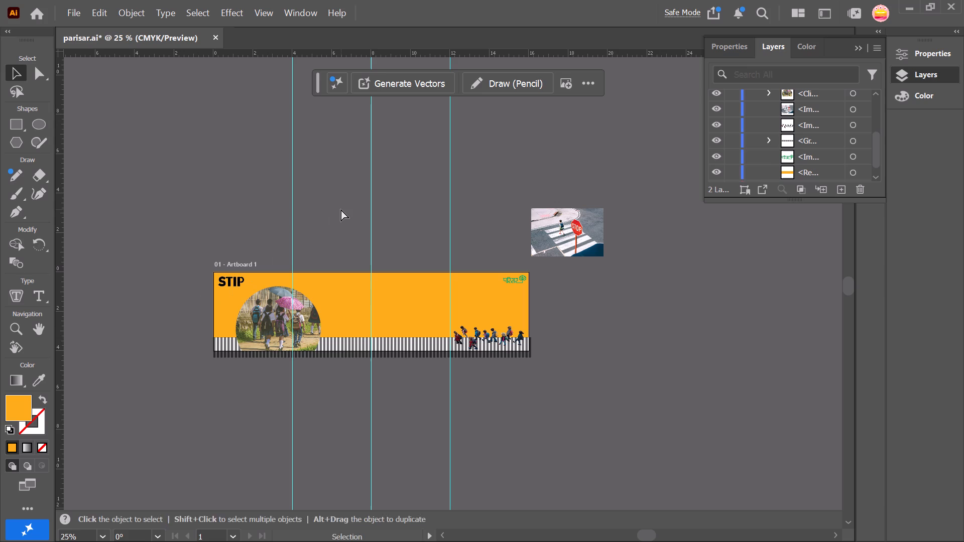
key("ctrl+s")
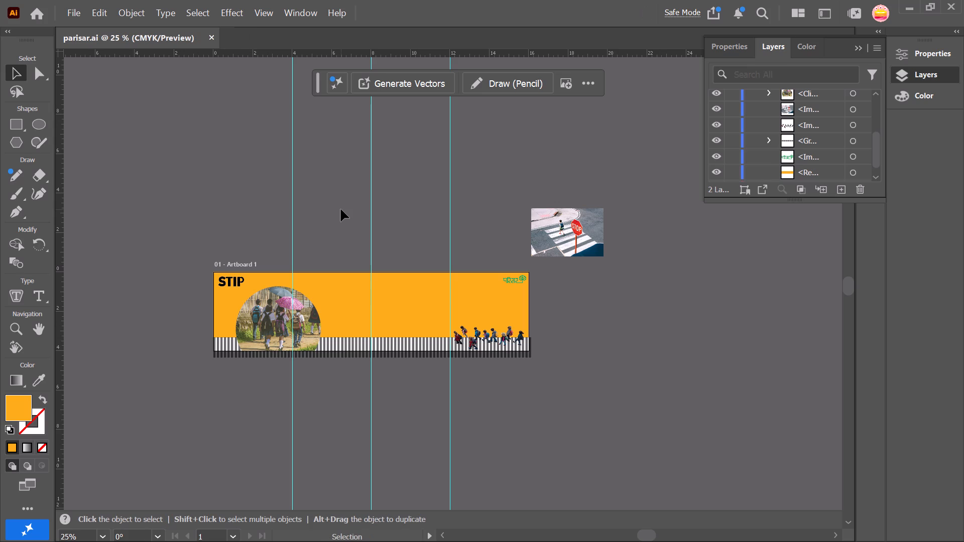
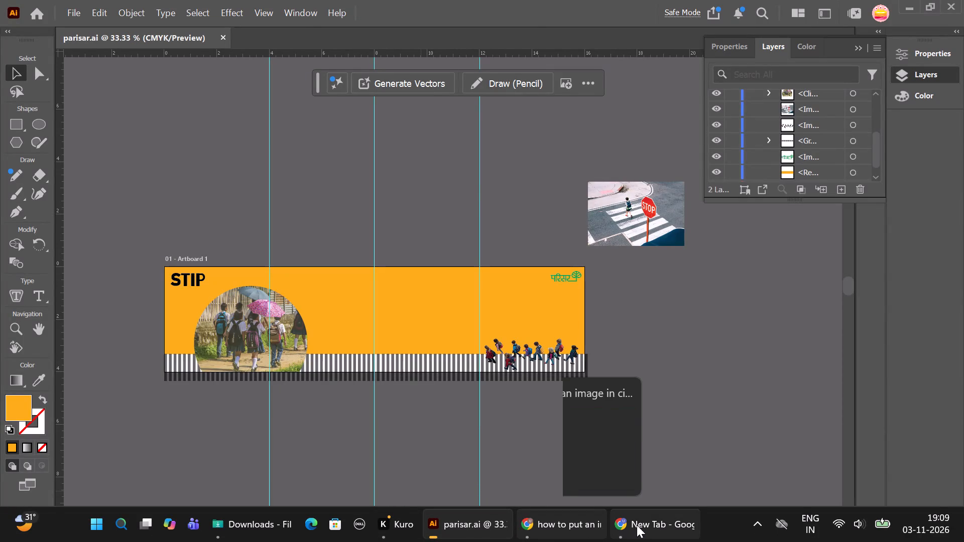
Switch to Chrome and close the image search about the School Travel Improvement Plan program logo.
left_click(638, 449)
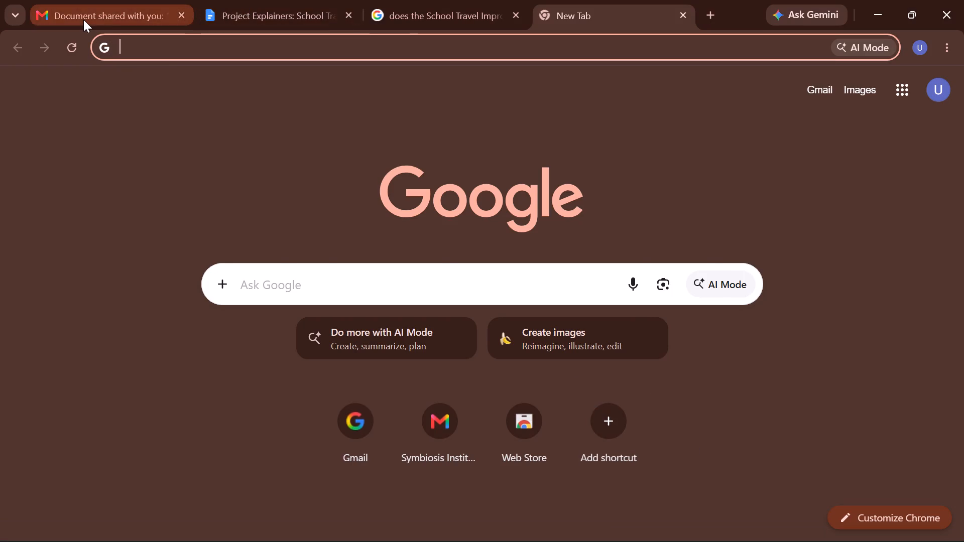
left_click(83, 20)
left_click(470, 4)
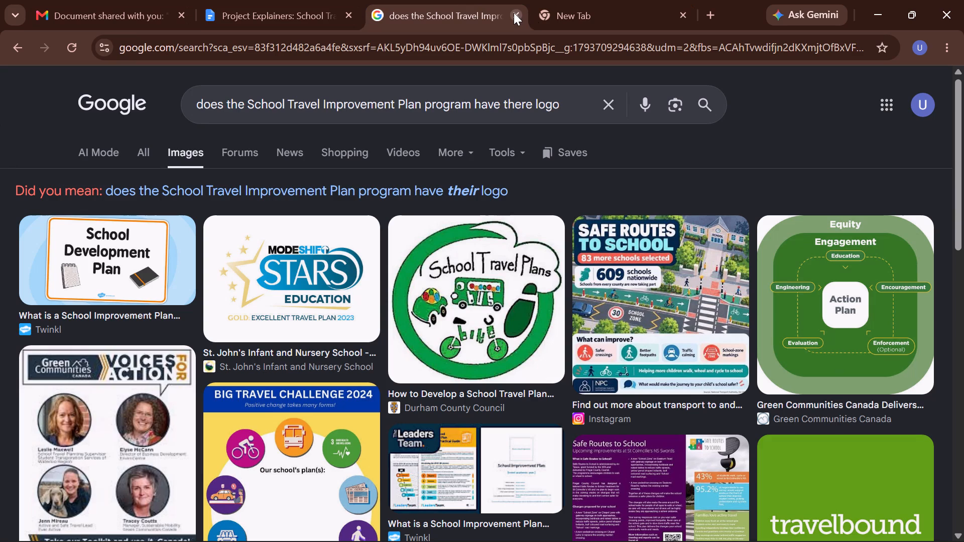
left_click(514, 13)
Open the "Project Explainers for Parisar" email thread from the mail search results and look through its earlier messages and attachments.
left_click(102, 11)
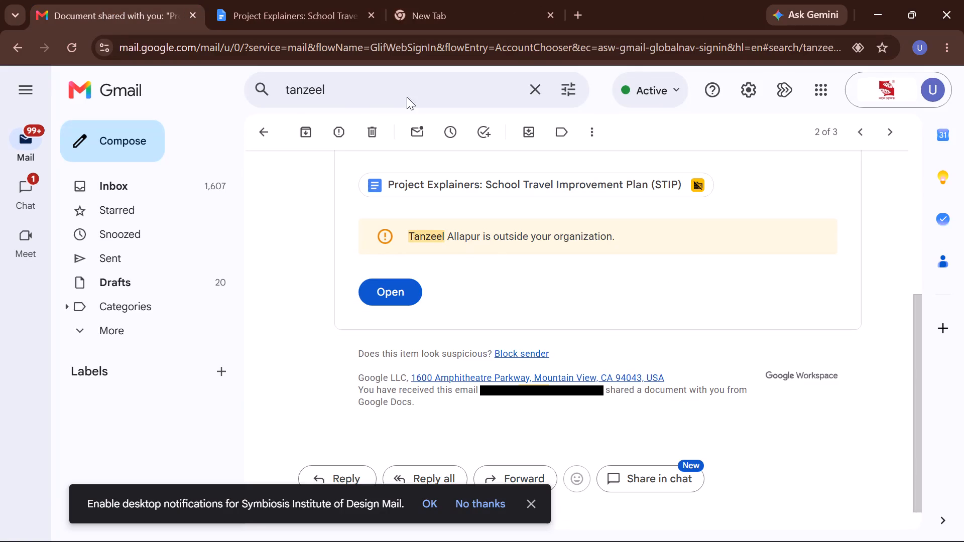
left_click(260, 126)
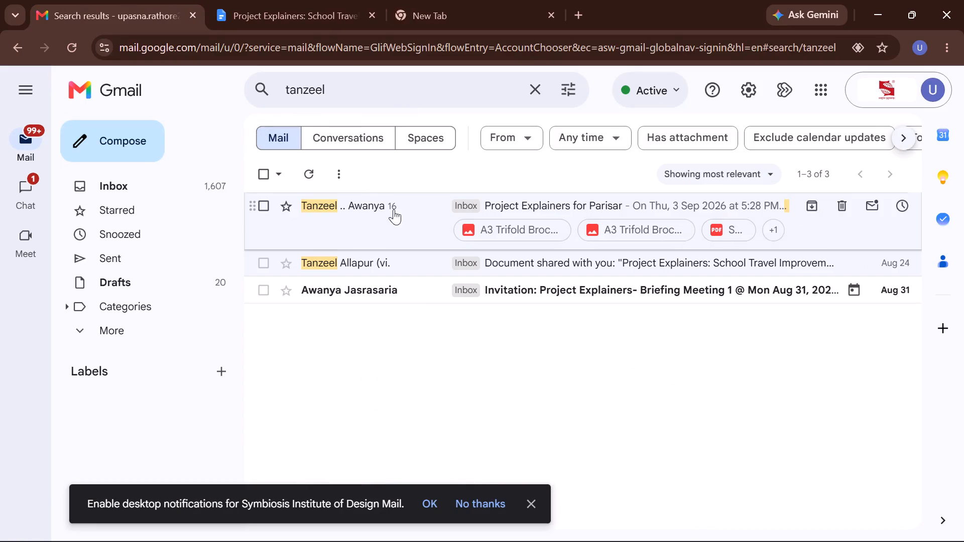
left_click(771, 222)
scroll(732, 282, "down", 5)
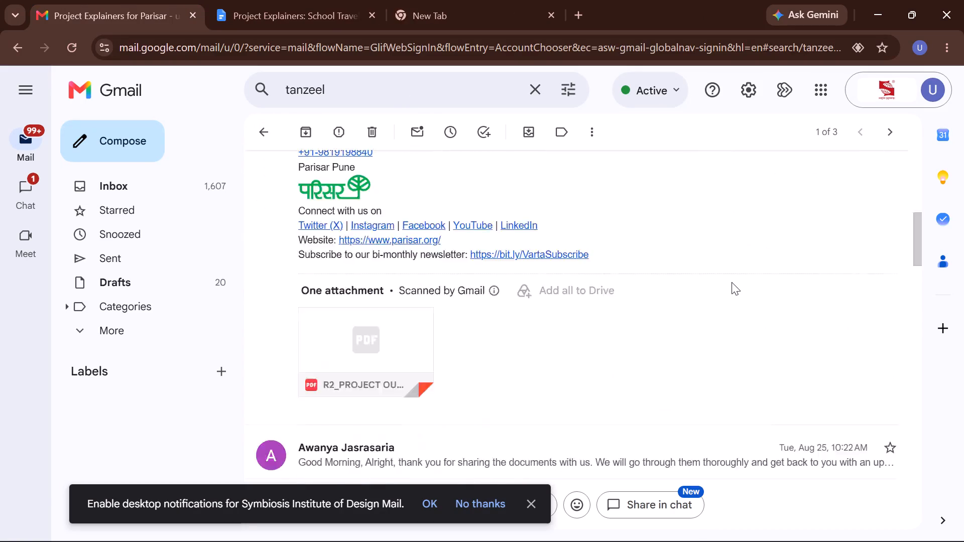
scroll(732, 282, "down", 3)
left_click(530, 504)
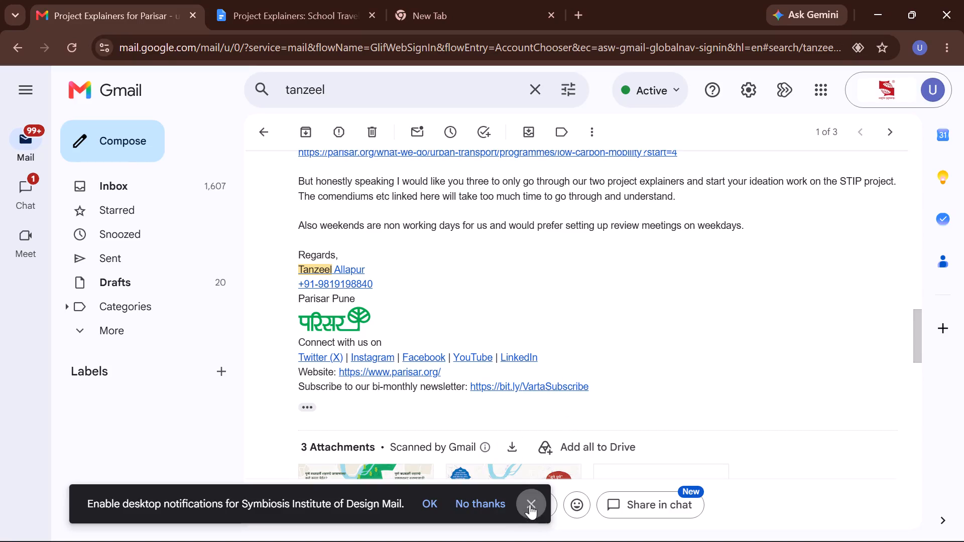
scroll(517, 344, "down", 4)
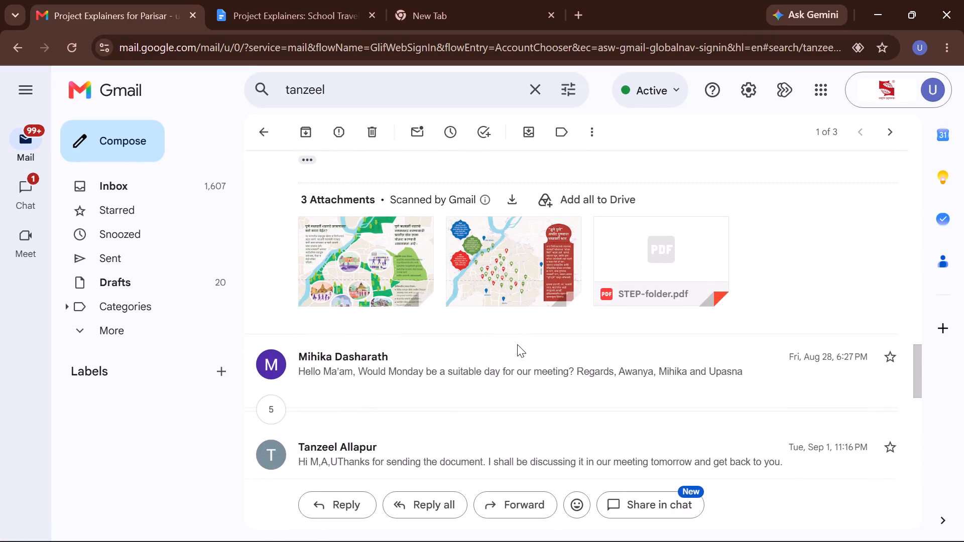
scroll(517, 344, "down", 3)
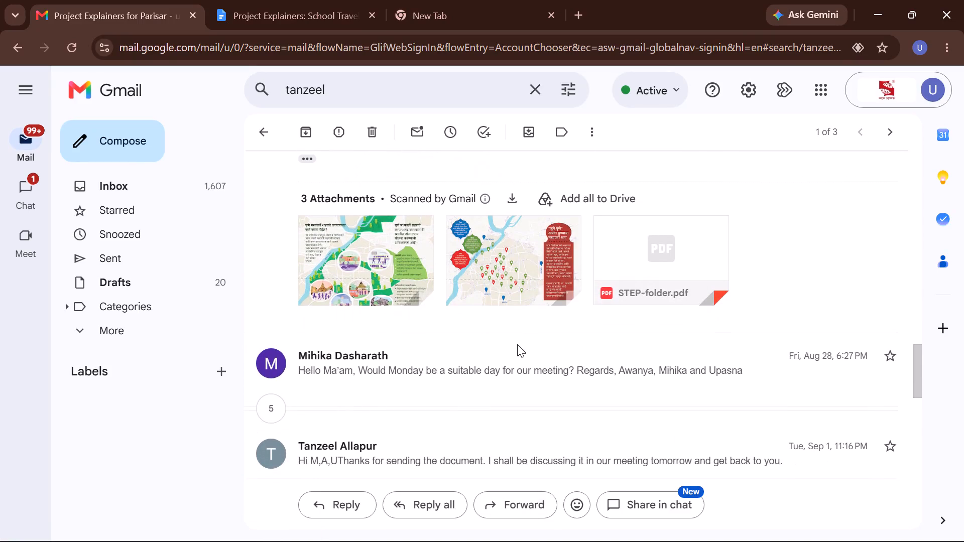
scroll(517, 344, "down", 2)
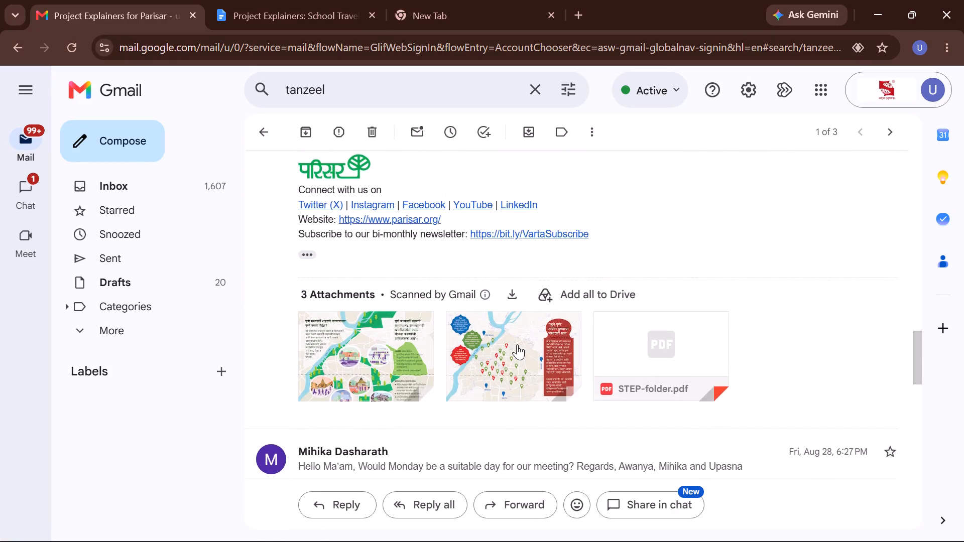
scroll(517, 344, "down", 1)
scroll(517, 344, "up", 1)
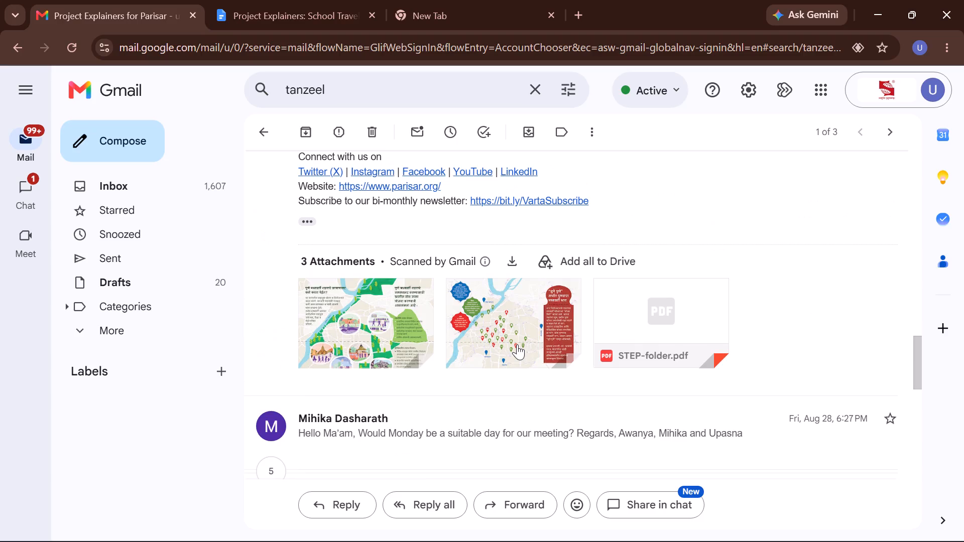
scroll(517, 344, "up", 2)
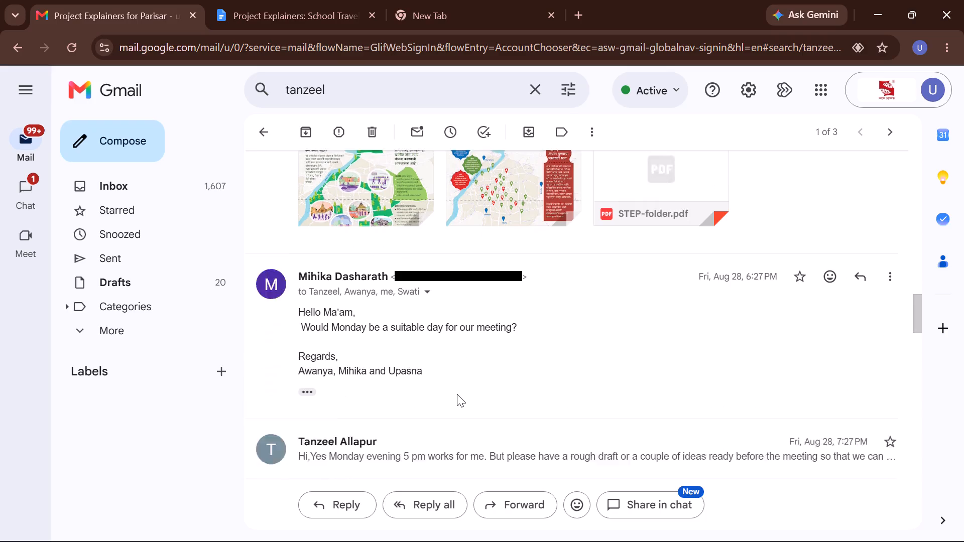
scroll(457, 394, "down", 1)
left_click(467, 336)
scroll(467, 336, "down", 3)
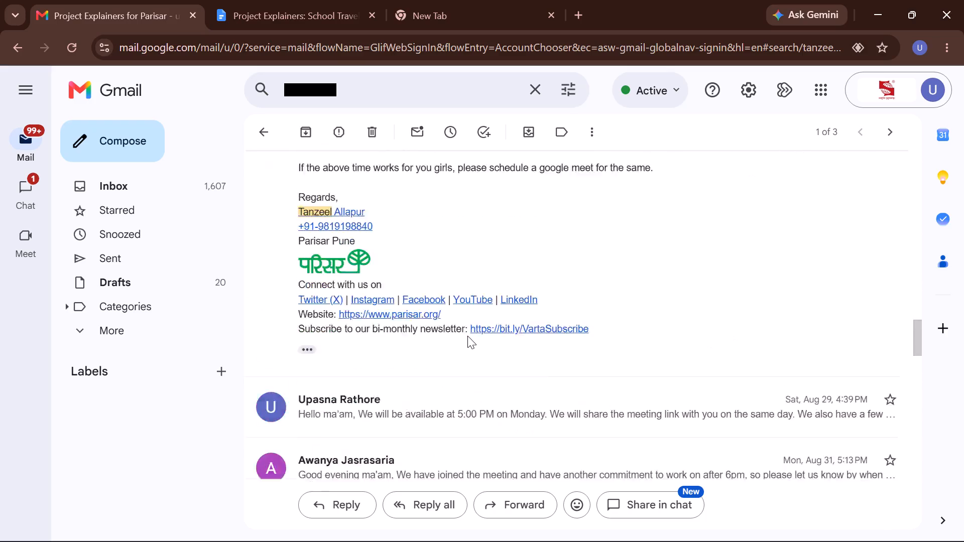
Open the ideas document linked in the September 1, 10:22 PM message of the thread.
scroll(467, 336, "down", 4)
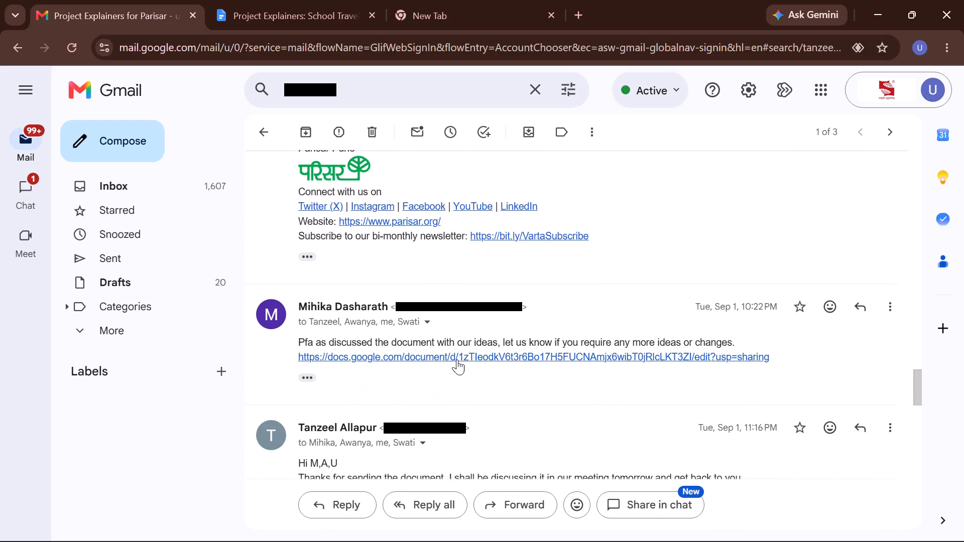
left_click(456, 360)
scroll(456, 360, "down", 2)
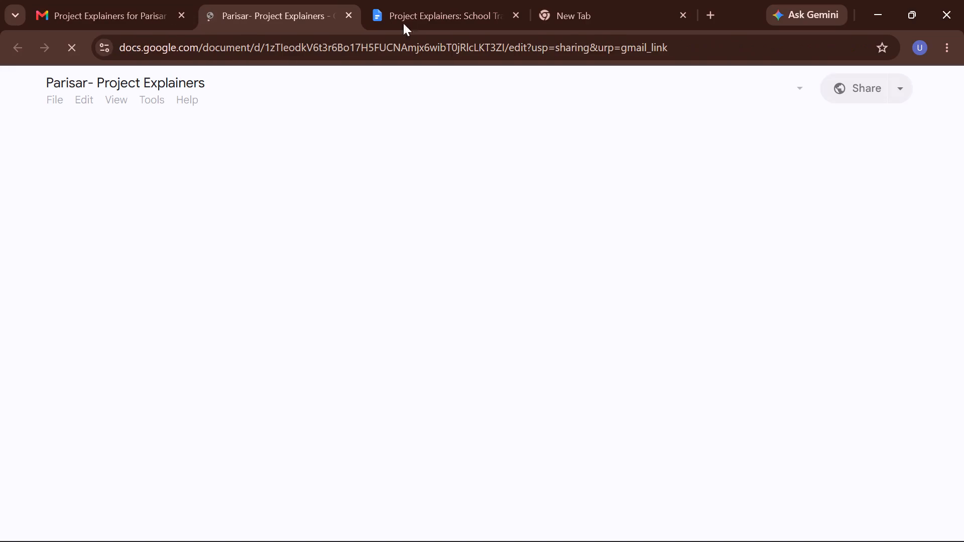
Review the BRIEF section of the School Travel Improvement Plan (STIP) document, including key message, required content and desired impact.
left_click(428, 19)
scroll(439, 296, "down", 3)
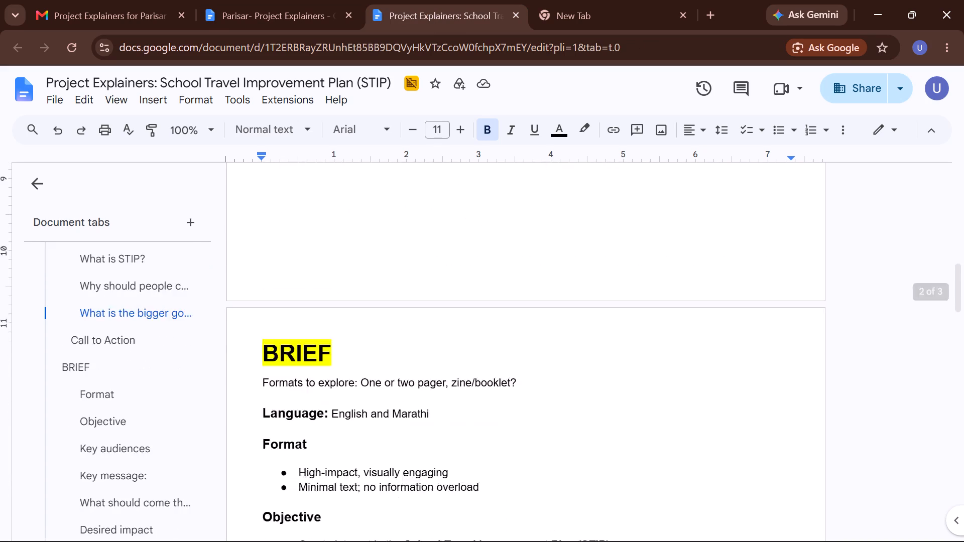
scroll(439, 296, "down", 4)
scroll(439, 296, "up", 1)
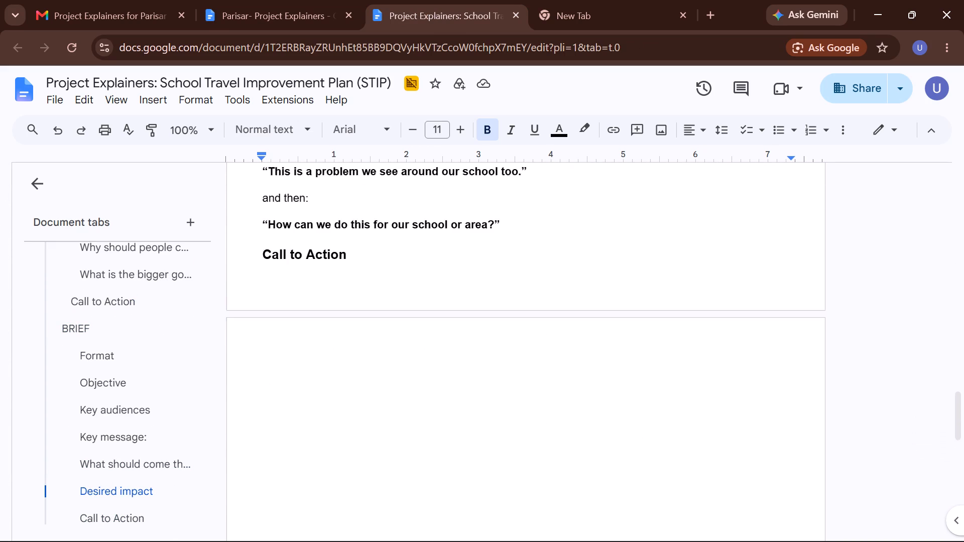
scroll(439, 296, "up", 1)
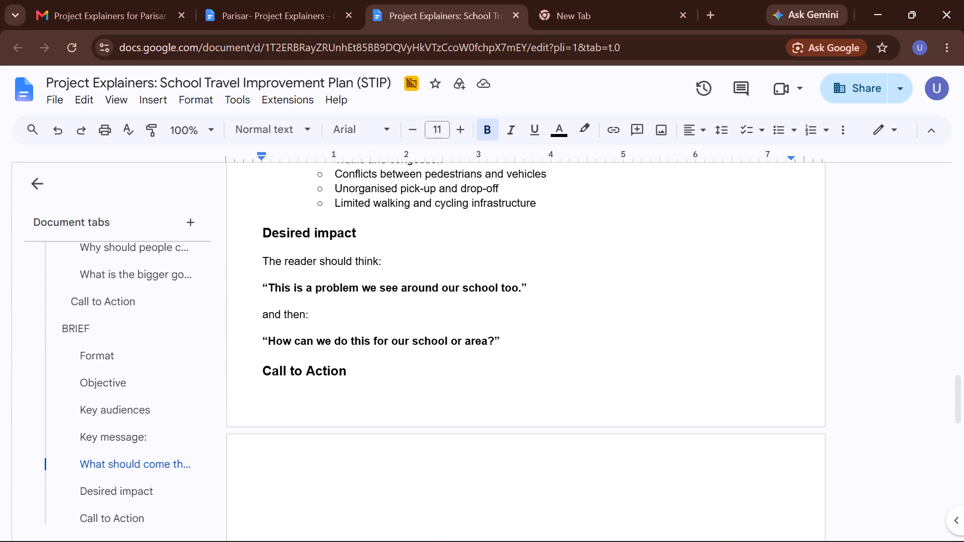
scroll(439, 296, "up", 2)
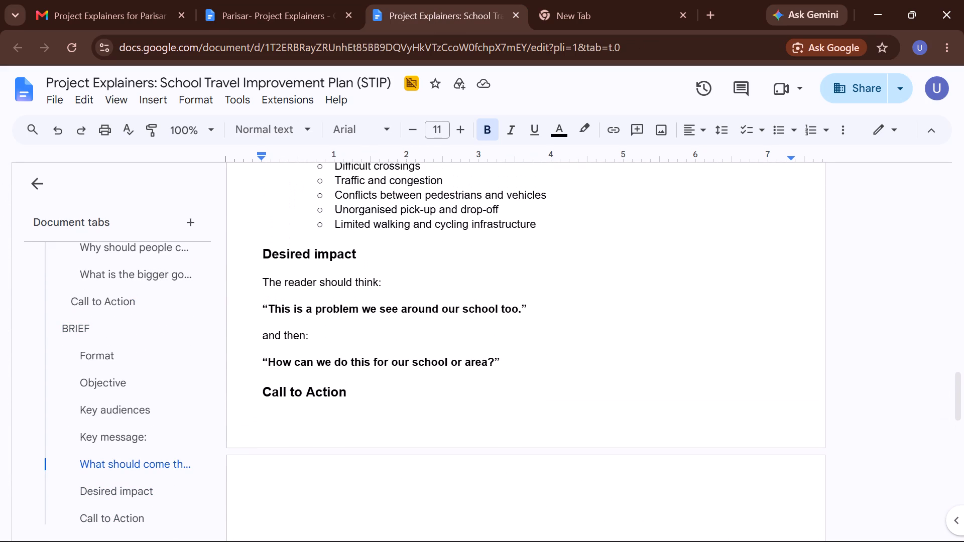
scroll(439, 296, "up", 1)
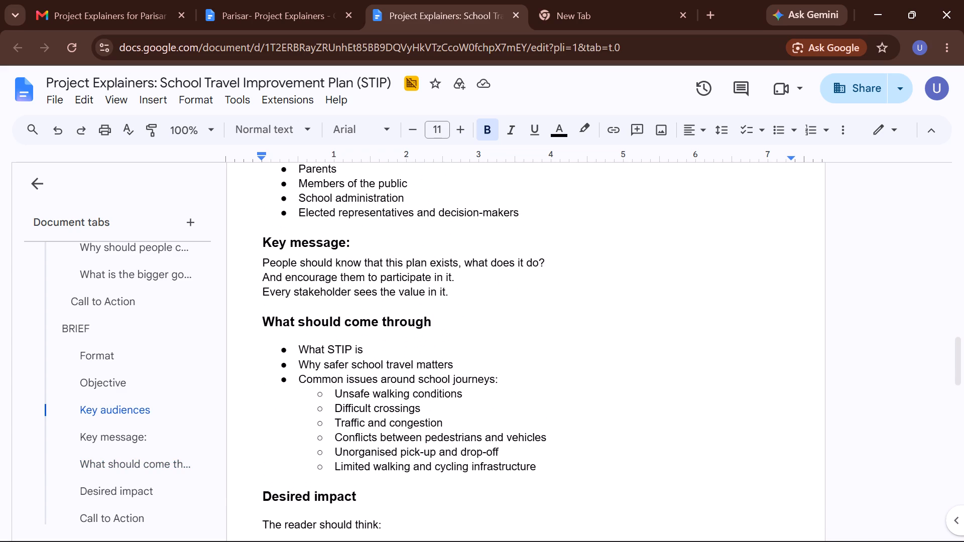
Review the key audiences and key message sections of the STIP project brief again.
scroll(439, 296, "up", 5)
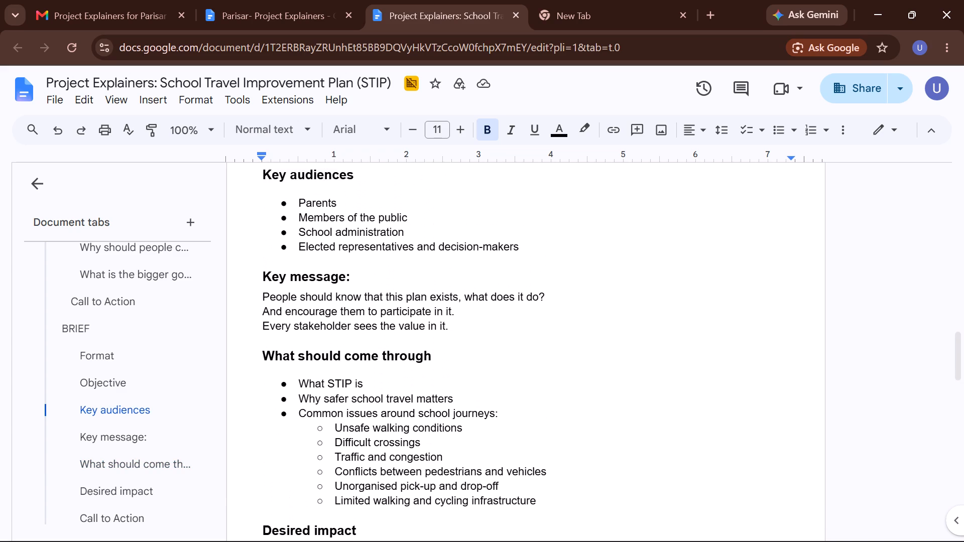
scroll(439, 296, "up", 1)
left_click(260, 3)
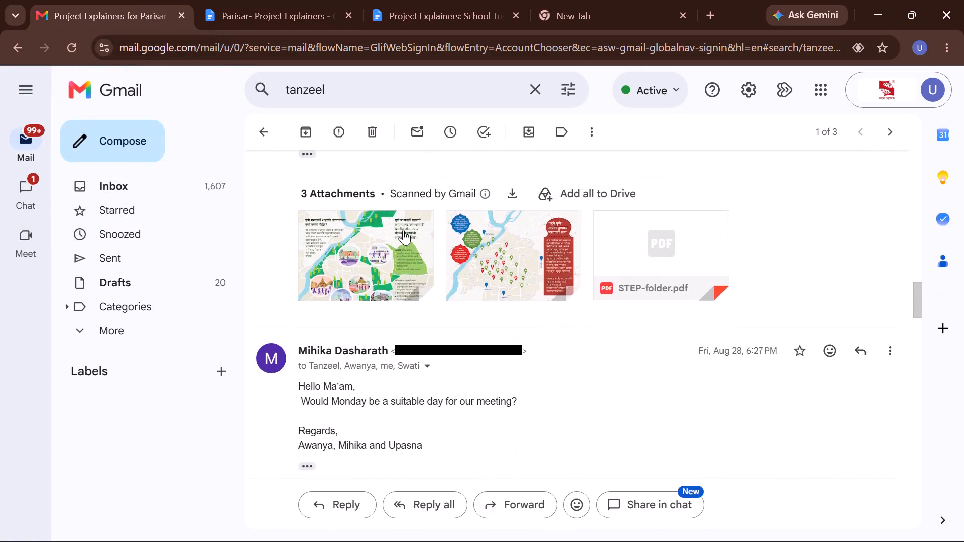
scroll(403, 230, "up", 1)
double_click(658, 294)
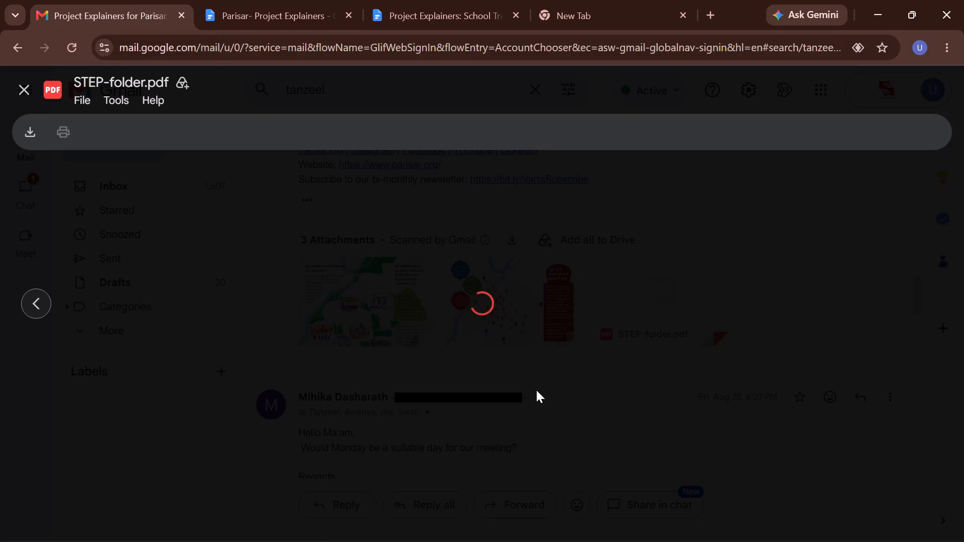
Examine page 1 of the STEP folder PDF, including its text, STEP logo, photos and yellow footer with partner logos.
scroll(536, 390, "down", 1)
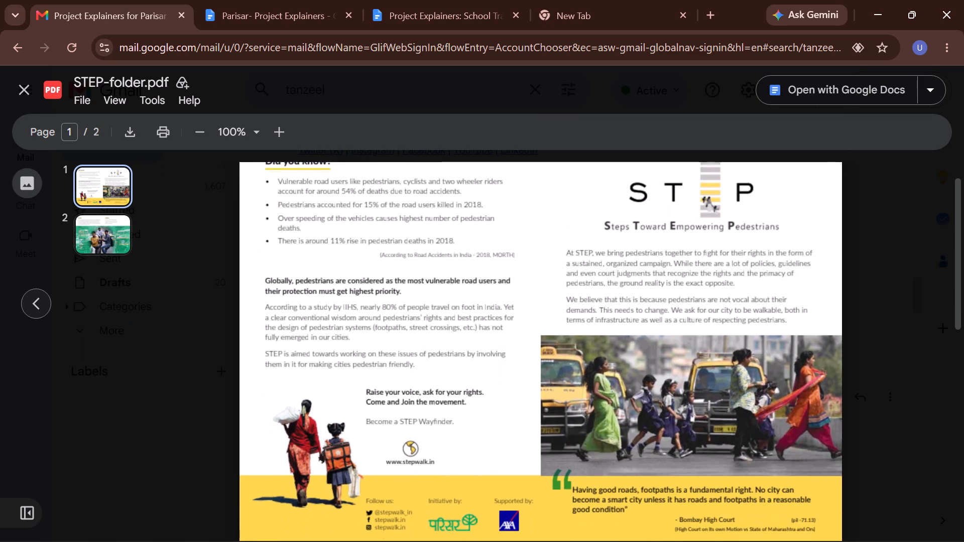
scroll(536, 390, "down", 2)
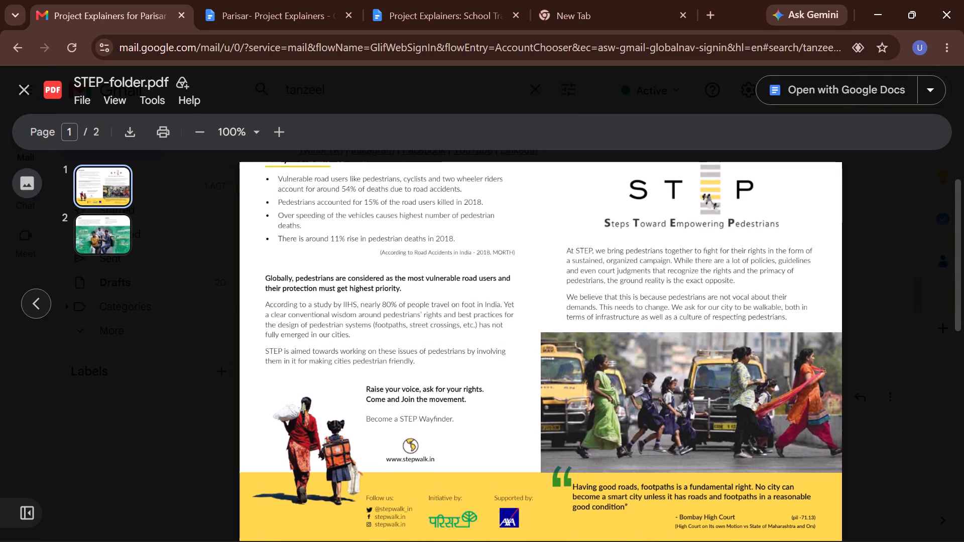
scroll(536, 390, "down", 5)
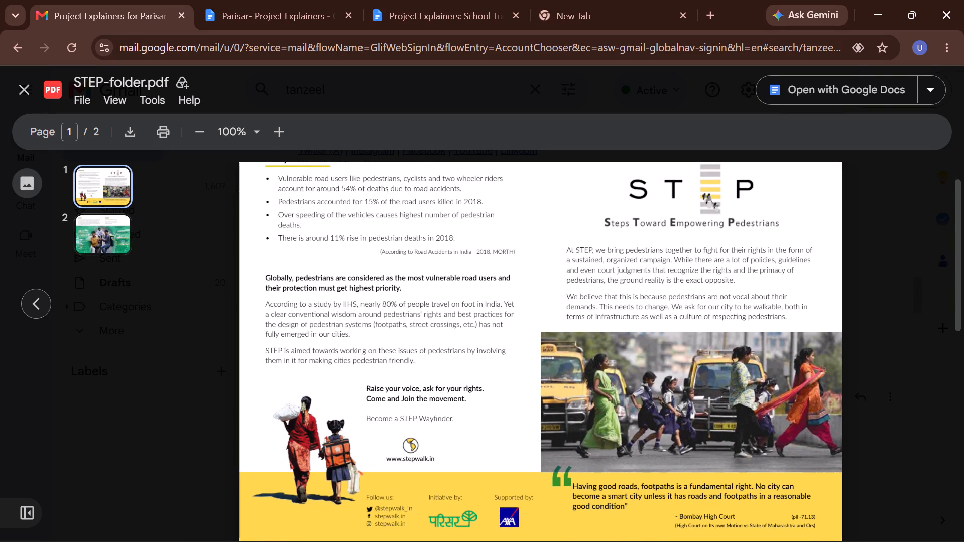
scroll(536, 390, "down", 3)
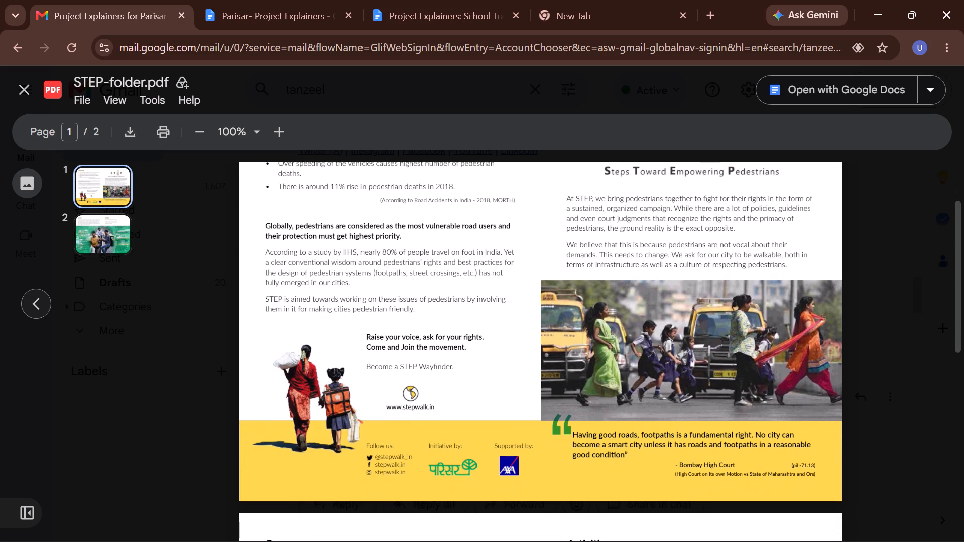
scroll(536, 390, "down", 1)
Examine both pages of the STEP-folder.pdf brochure for its wording, pictures and layout.
scroll(536, 390, "down", 1)
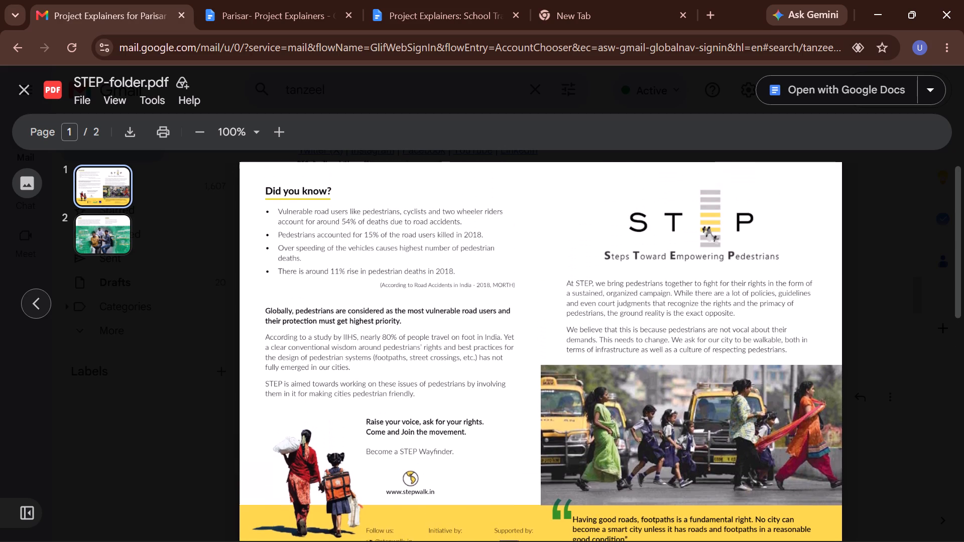
scroll(536, 390, "down", 3)
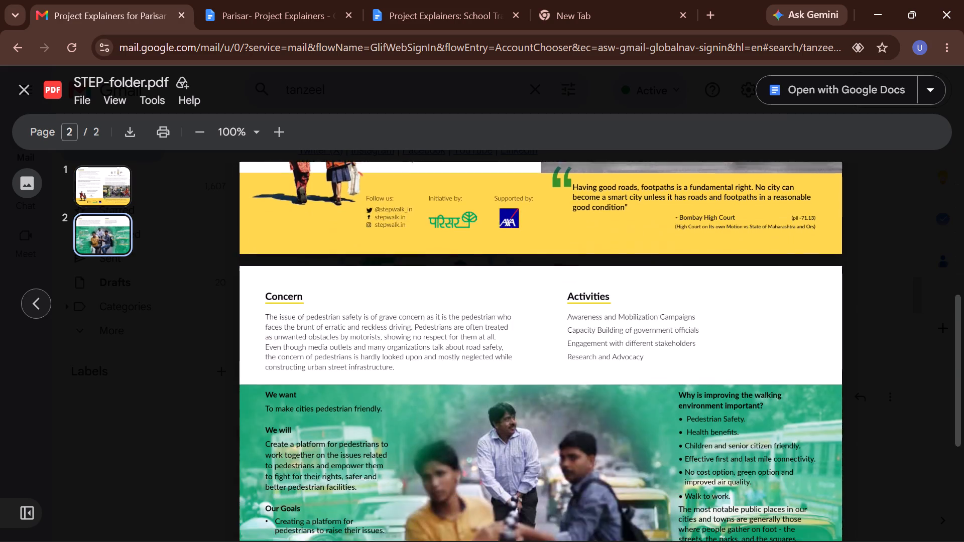
scroll(536, 390, "down", 1)
scroll(536, 390, "up", 1)
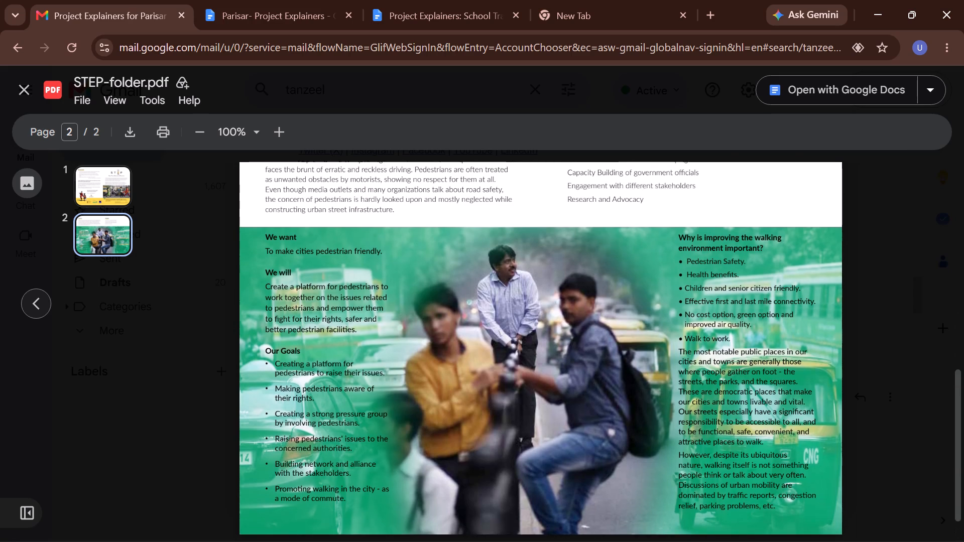
scroll(536, 390, "up", 4)
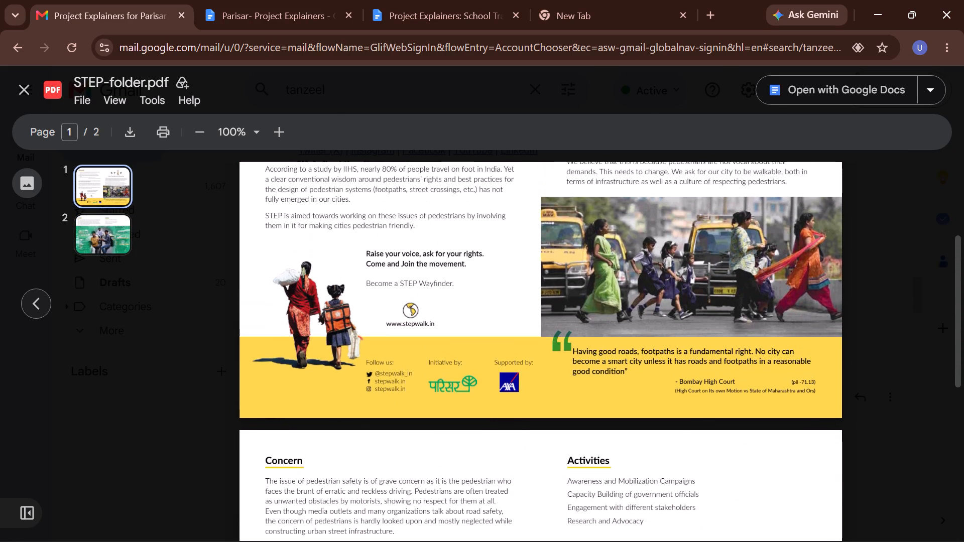
scroll(536, 390, "up", 1)
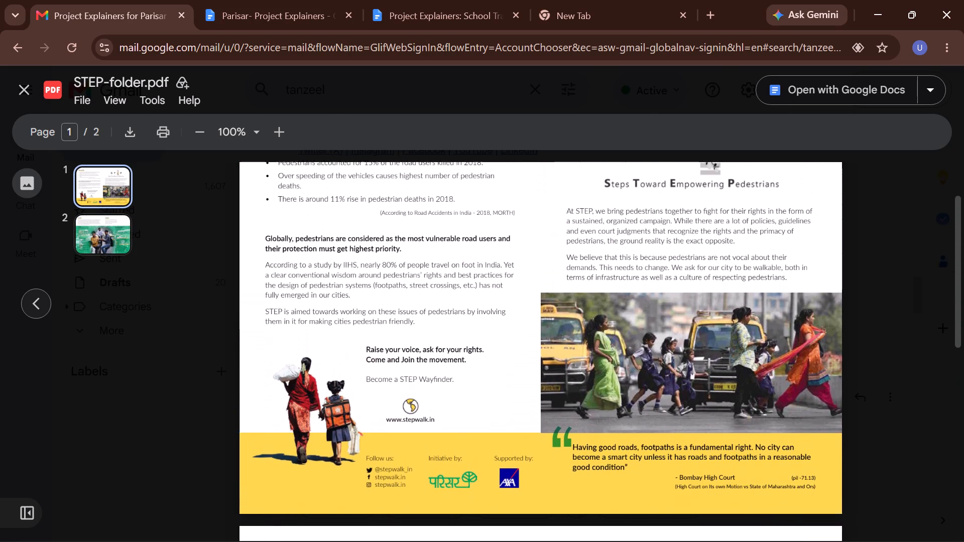
scroll(536, 390, "up", 1)
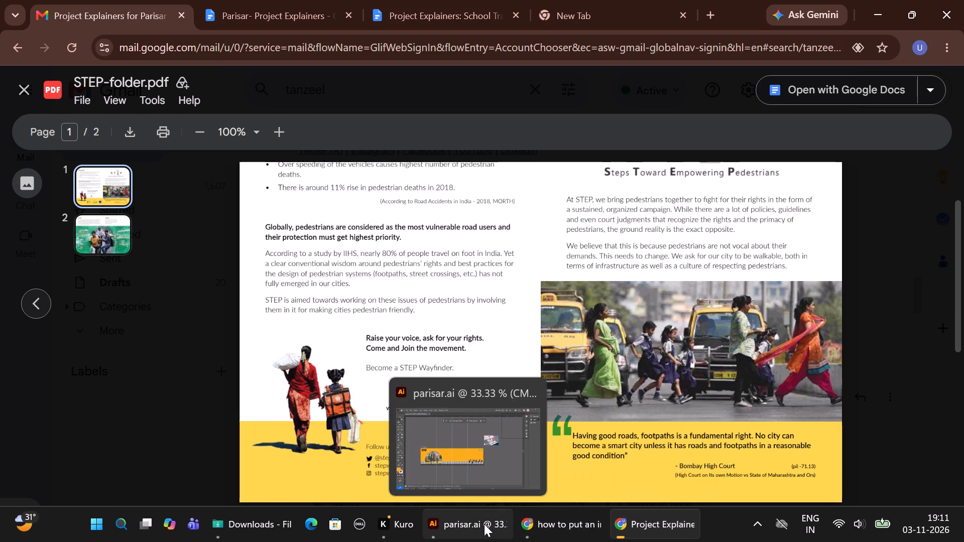
Switch to the parisar.ai banner in Illustrator.
left_click(480, 463)
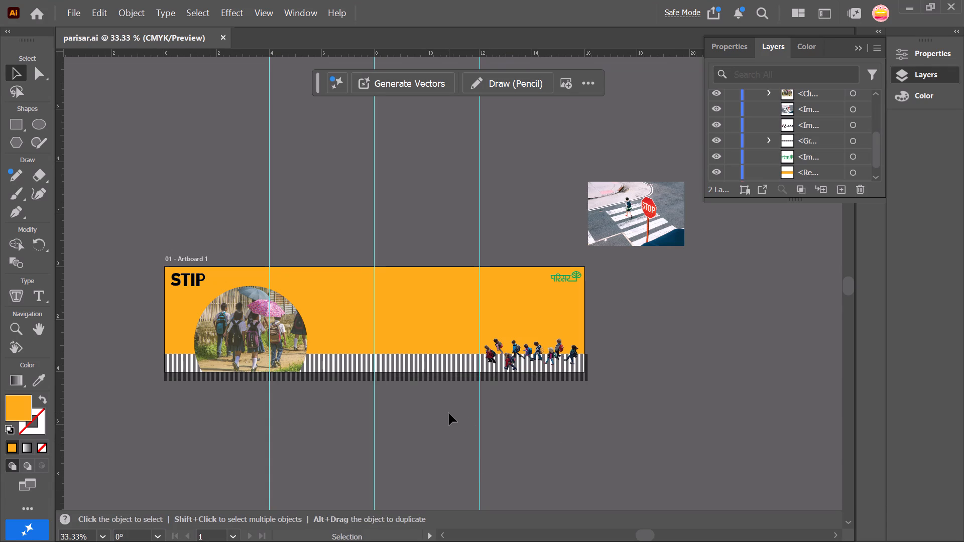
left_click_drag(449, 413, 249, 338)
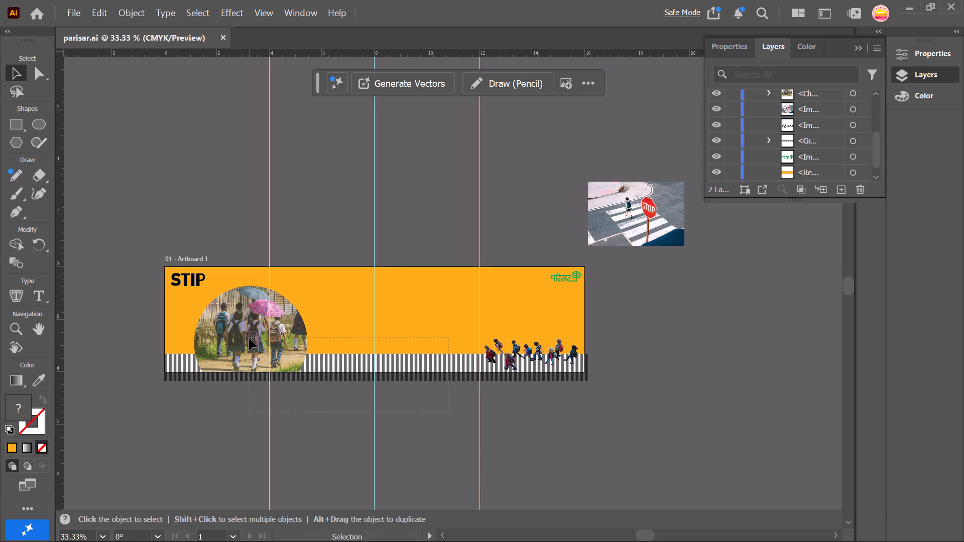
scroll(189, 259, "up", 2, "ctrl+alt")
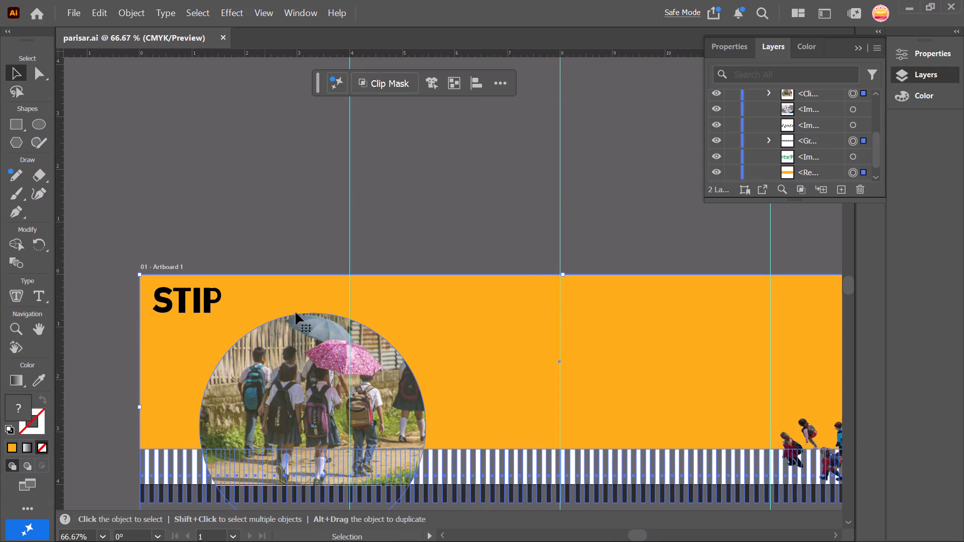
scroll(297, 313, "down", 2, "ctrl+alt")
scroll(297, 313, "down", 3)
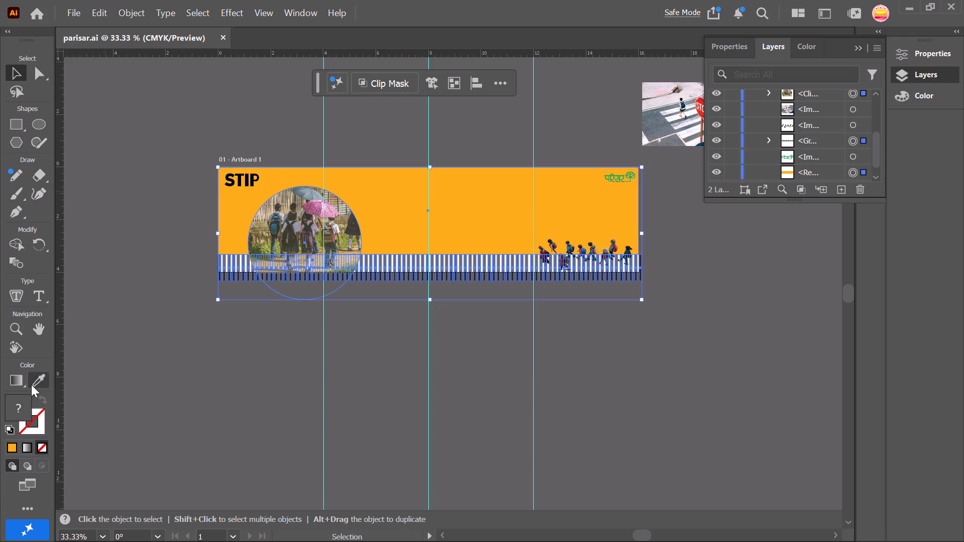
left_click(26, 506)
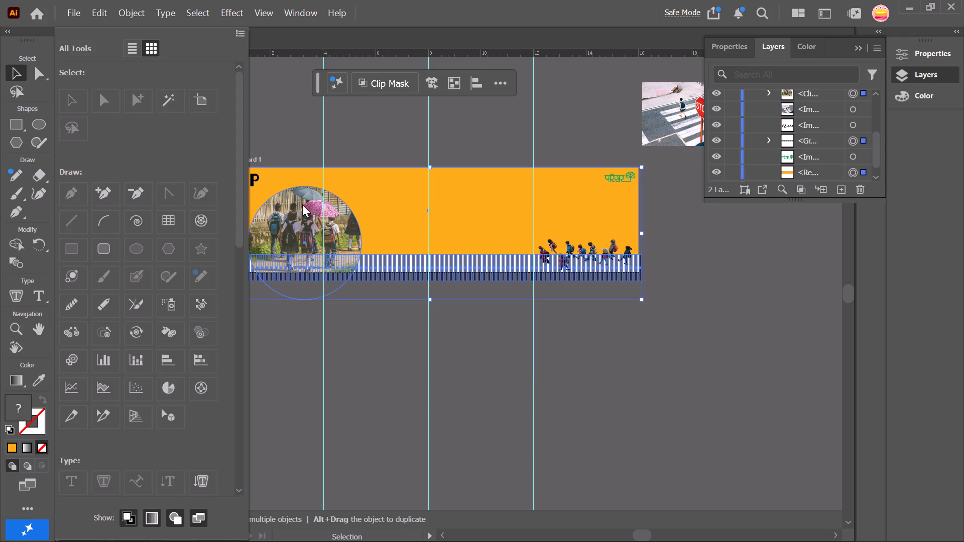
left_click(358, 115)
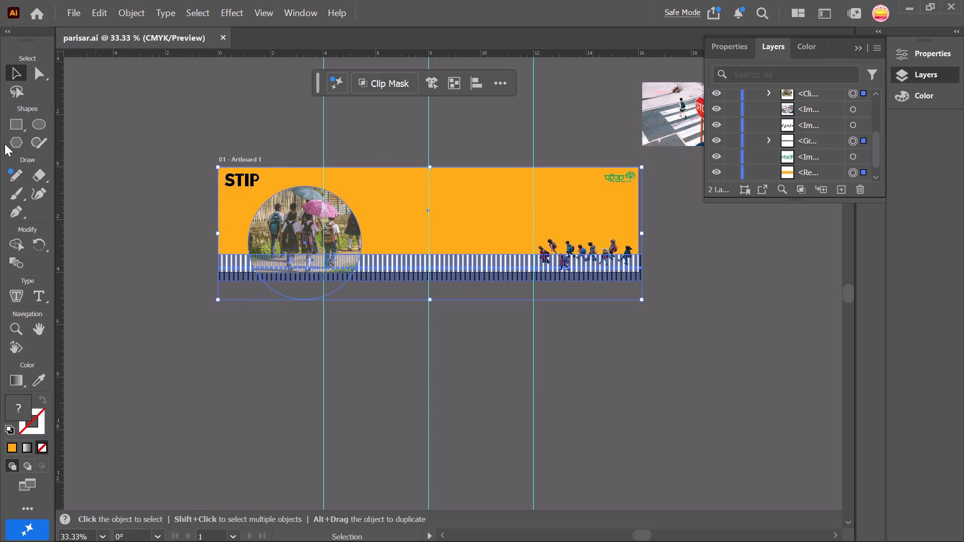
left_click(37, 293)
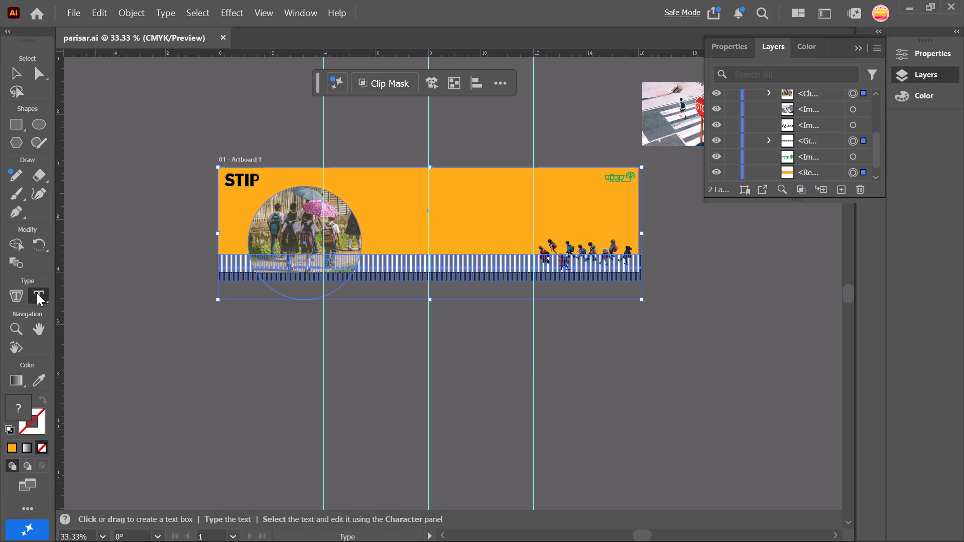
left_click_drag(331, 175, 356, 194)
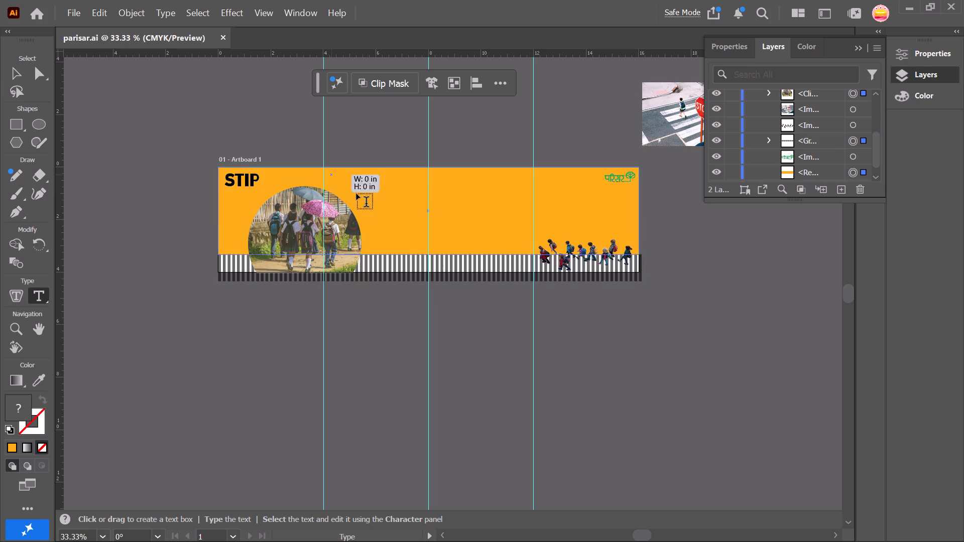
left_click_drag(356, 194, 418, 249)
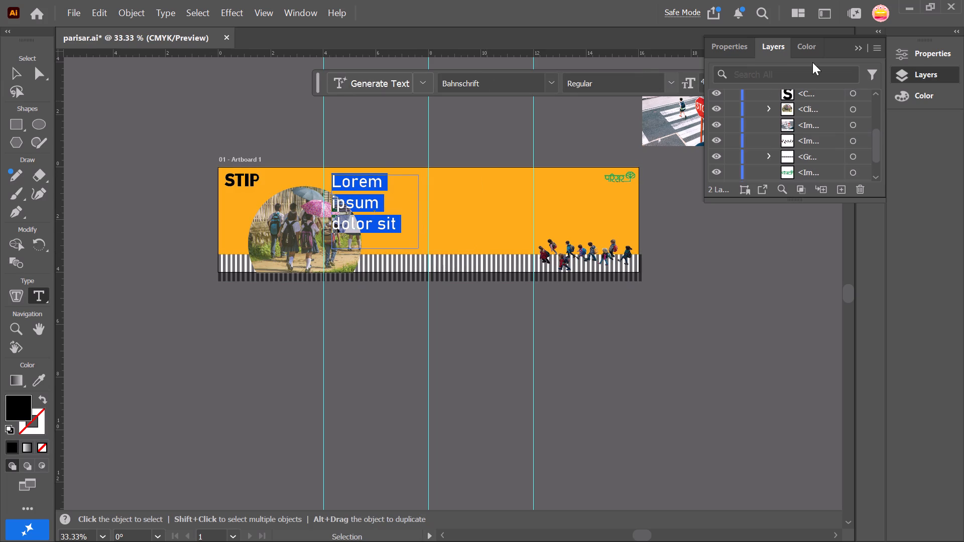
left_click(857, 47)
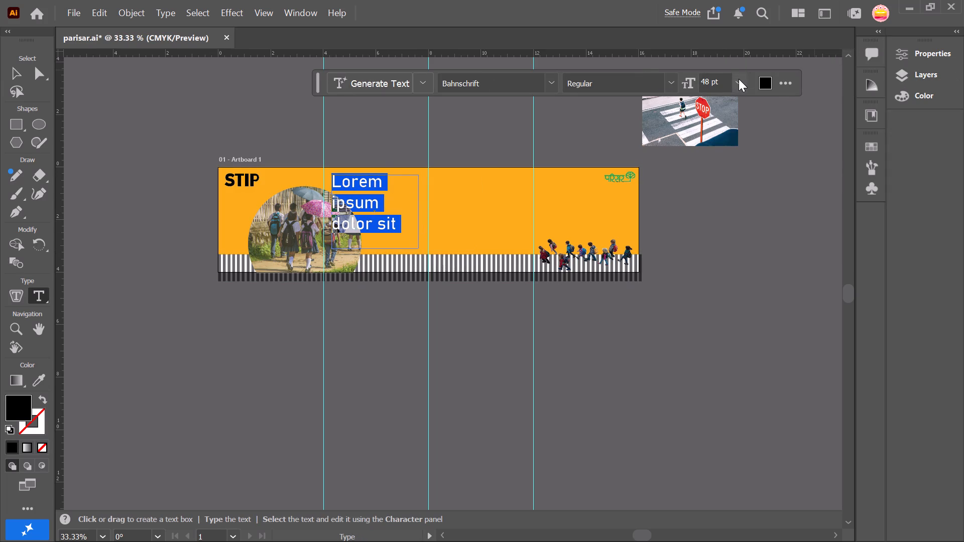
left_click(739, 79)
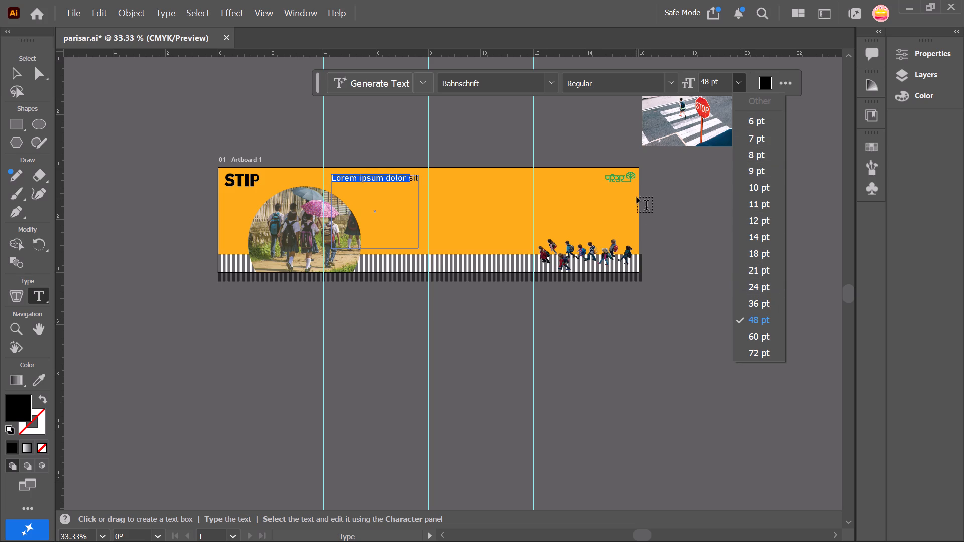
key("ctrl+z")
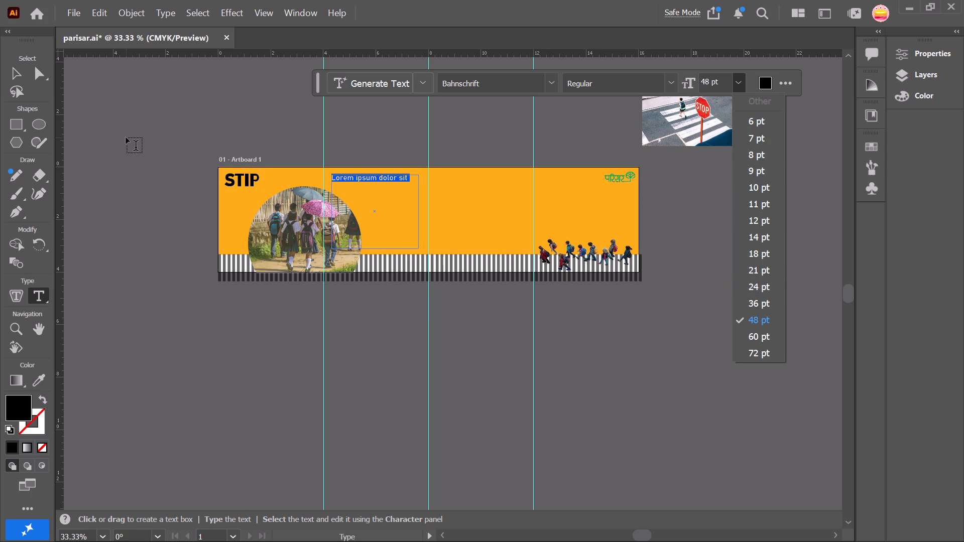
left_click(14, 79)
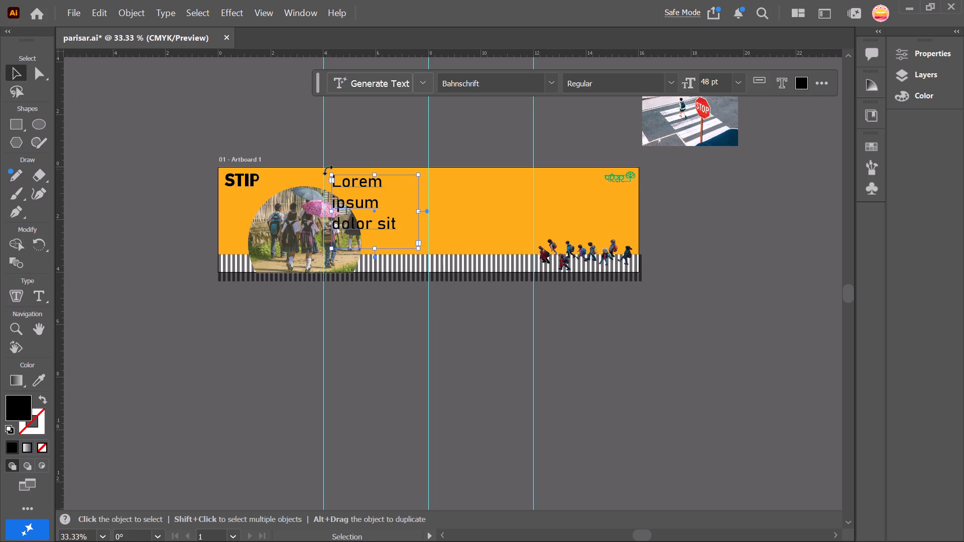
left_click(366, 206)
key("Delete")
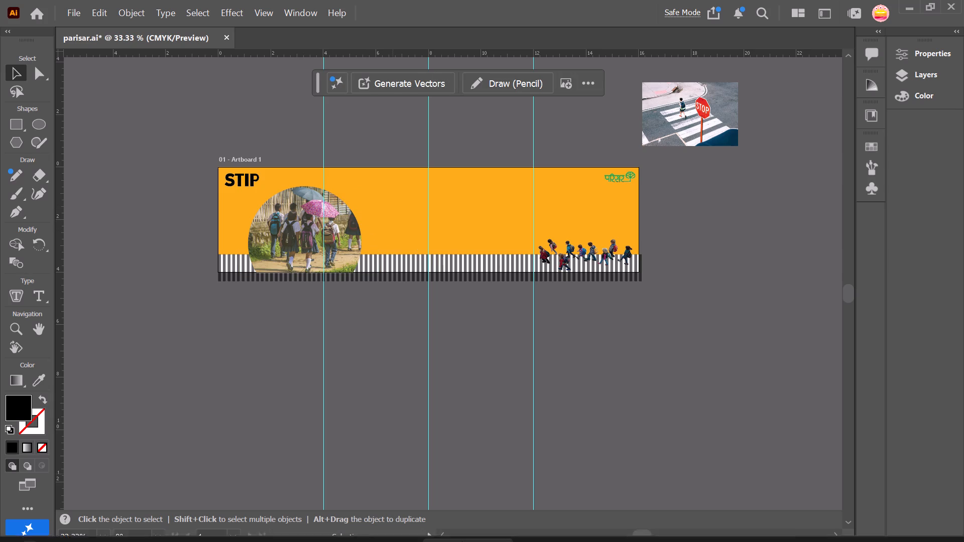
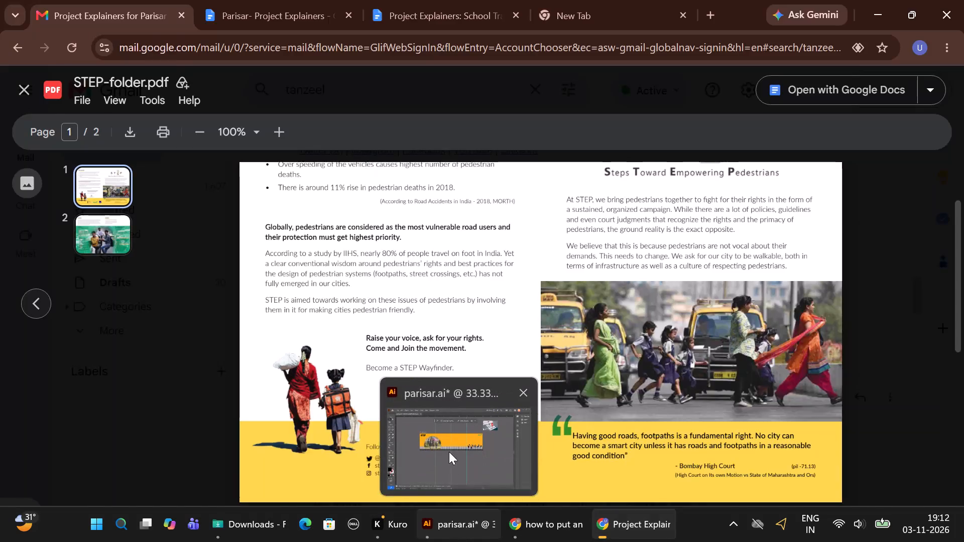
Switch to the parisar.ai banner in Illustrator.
left_click(449, 452)
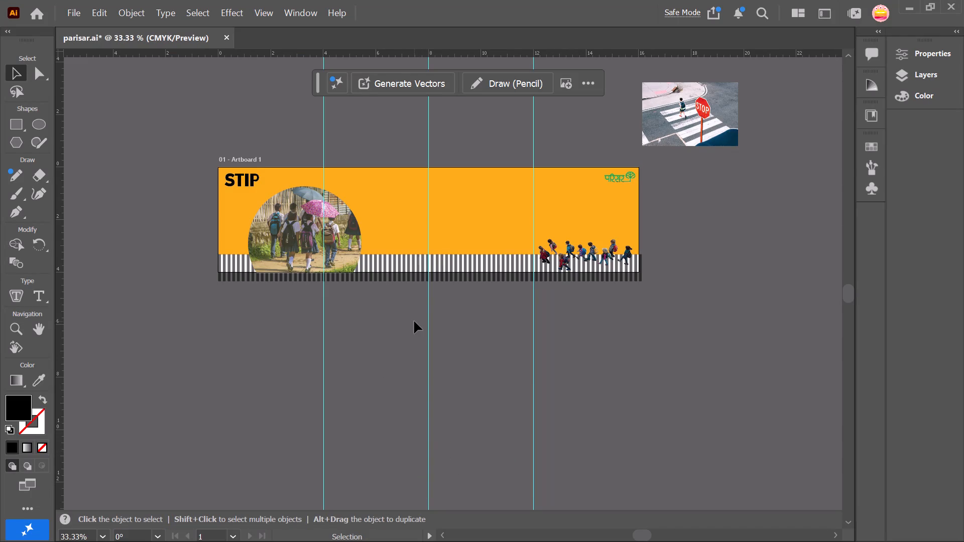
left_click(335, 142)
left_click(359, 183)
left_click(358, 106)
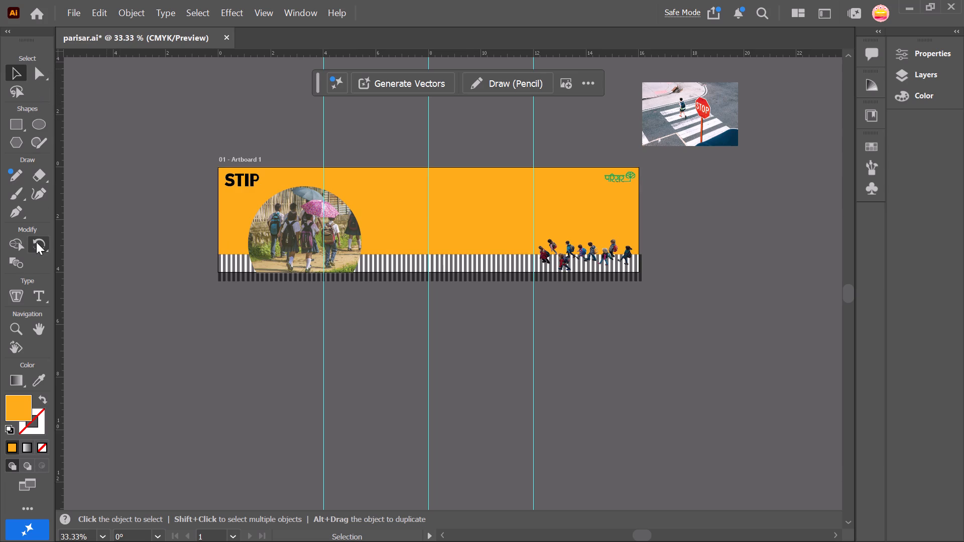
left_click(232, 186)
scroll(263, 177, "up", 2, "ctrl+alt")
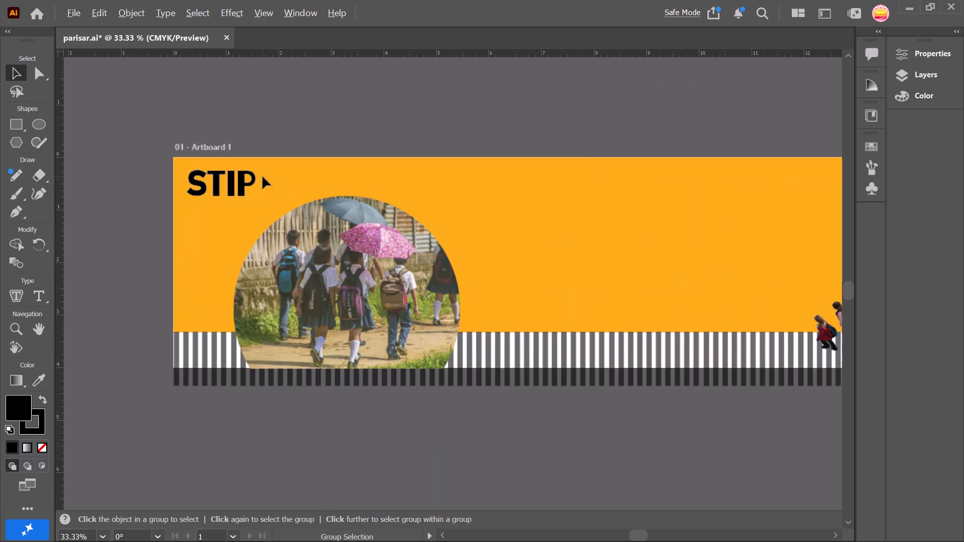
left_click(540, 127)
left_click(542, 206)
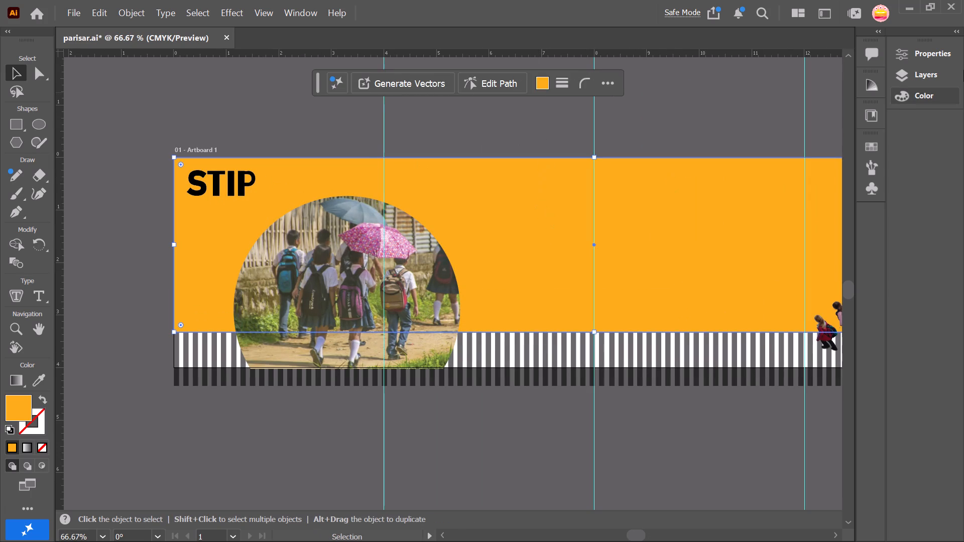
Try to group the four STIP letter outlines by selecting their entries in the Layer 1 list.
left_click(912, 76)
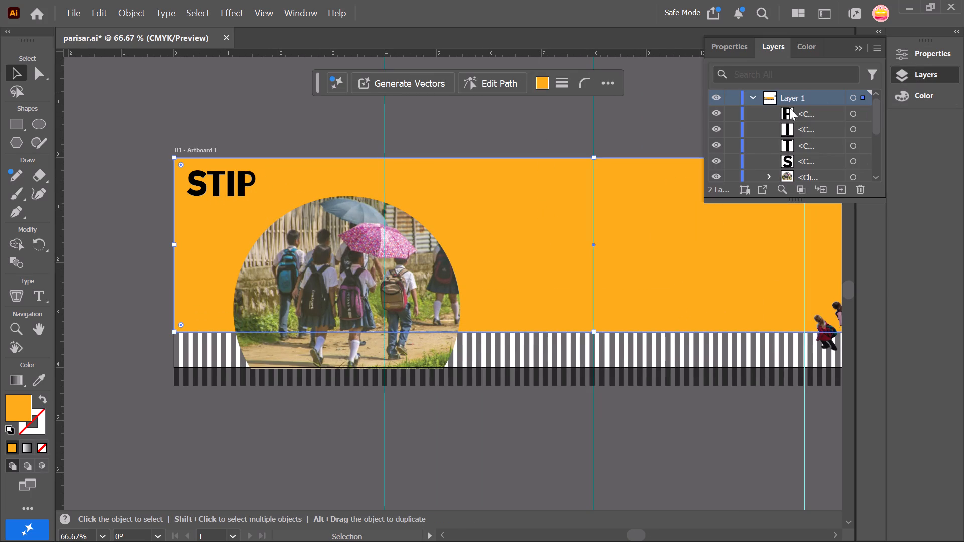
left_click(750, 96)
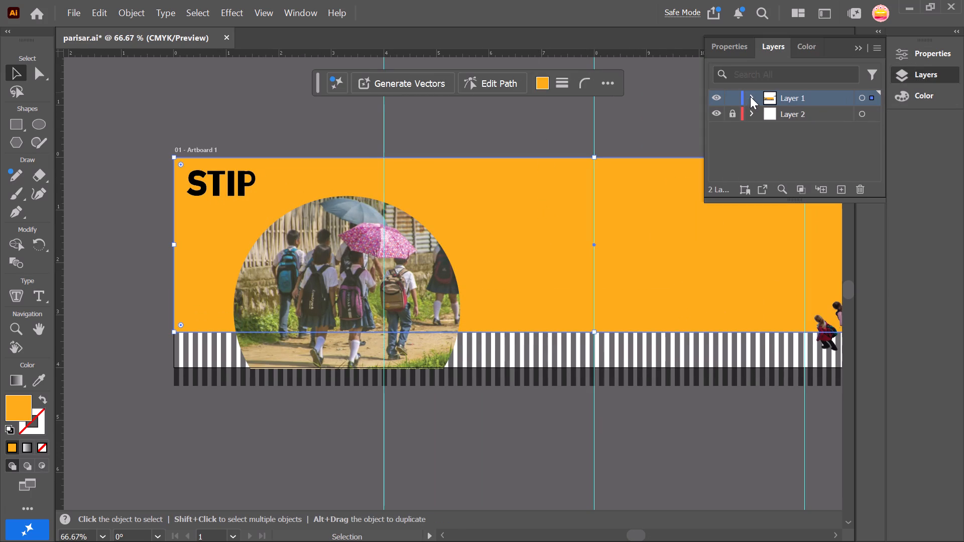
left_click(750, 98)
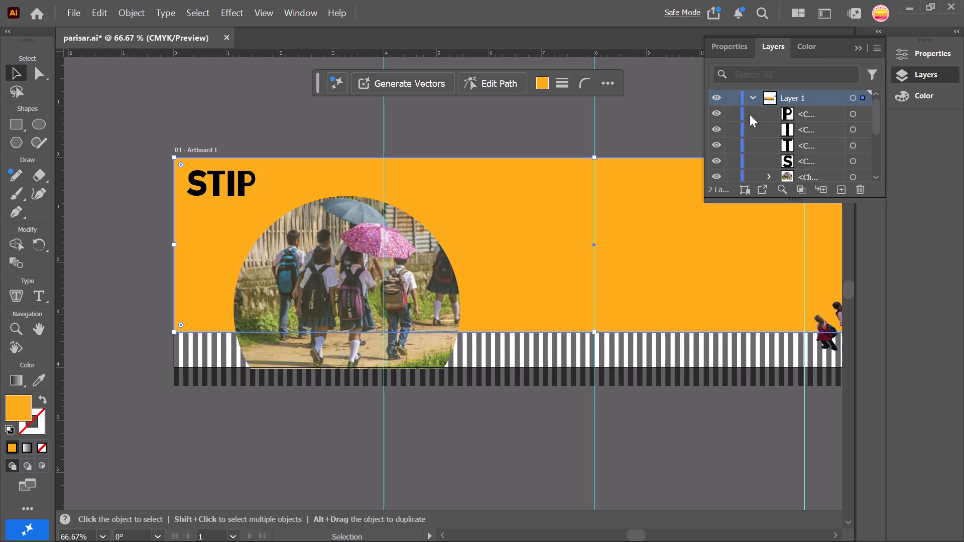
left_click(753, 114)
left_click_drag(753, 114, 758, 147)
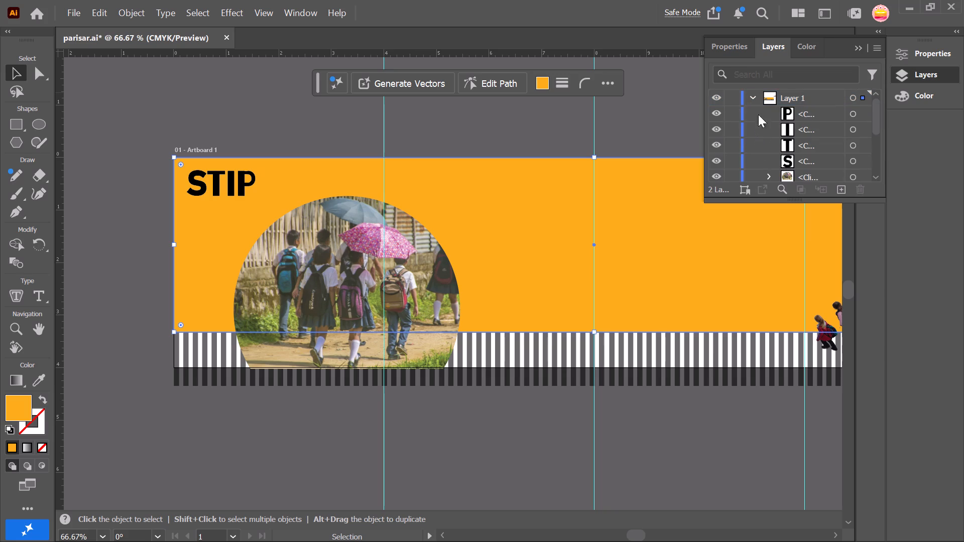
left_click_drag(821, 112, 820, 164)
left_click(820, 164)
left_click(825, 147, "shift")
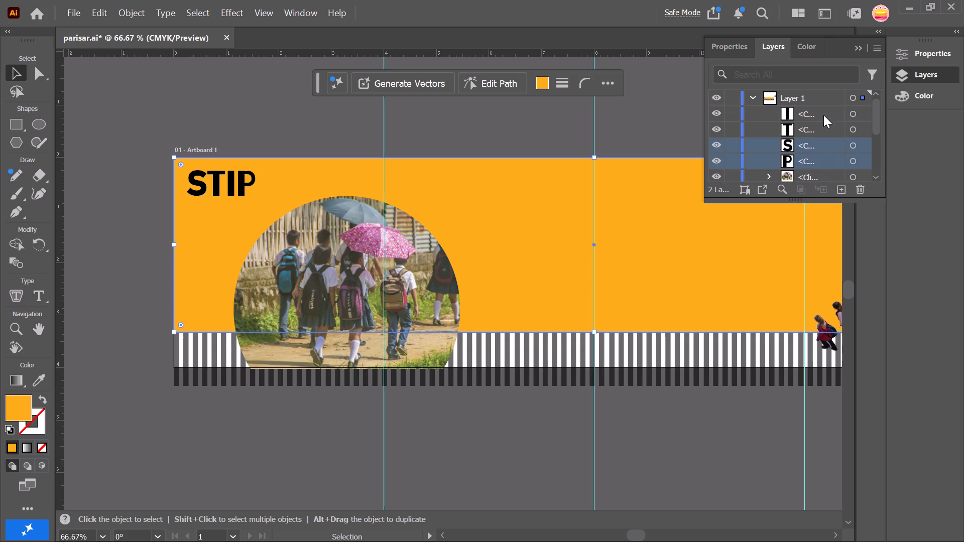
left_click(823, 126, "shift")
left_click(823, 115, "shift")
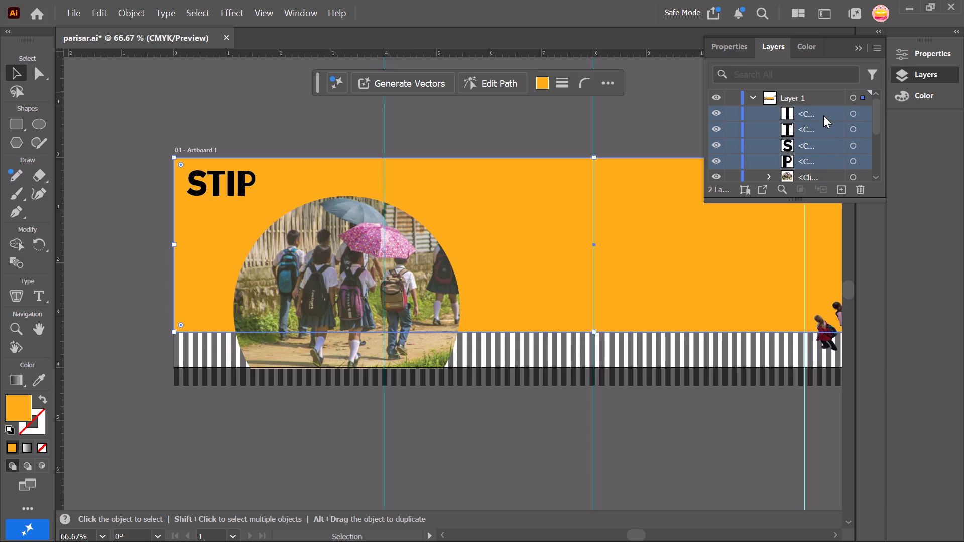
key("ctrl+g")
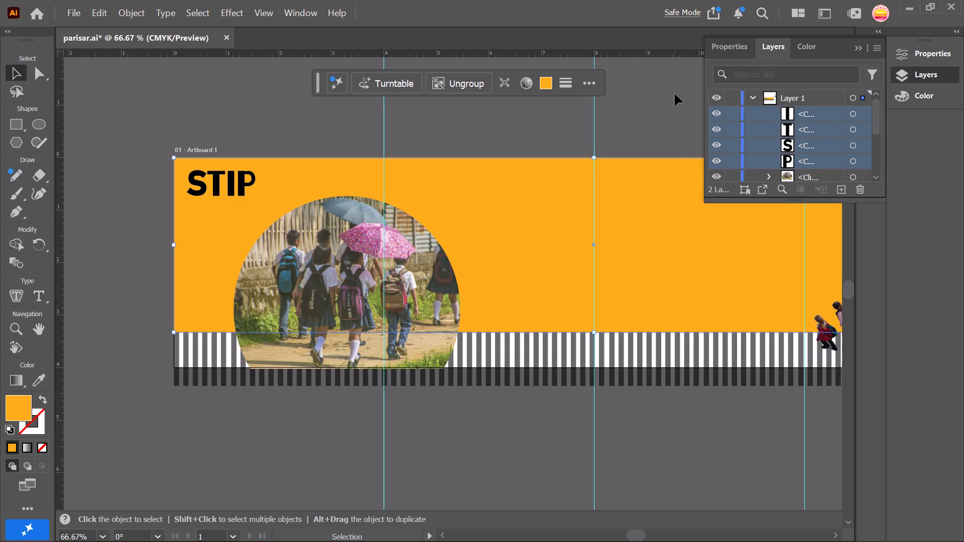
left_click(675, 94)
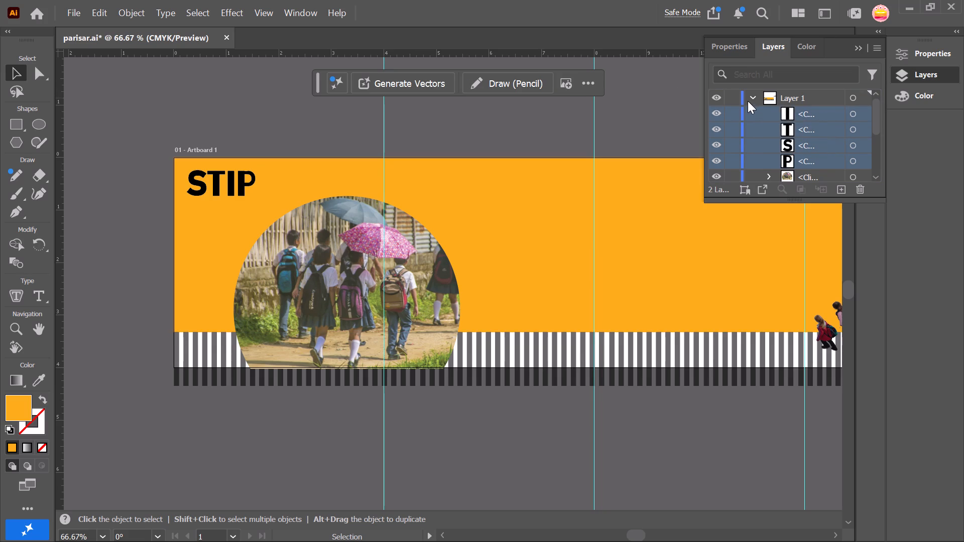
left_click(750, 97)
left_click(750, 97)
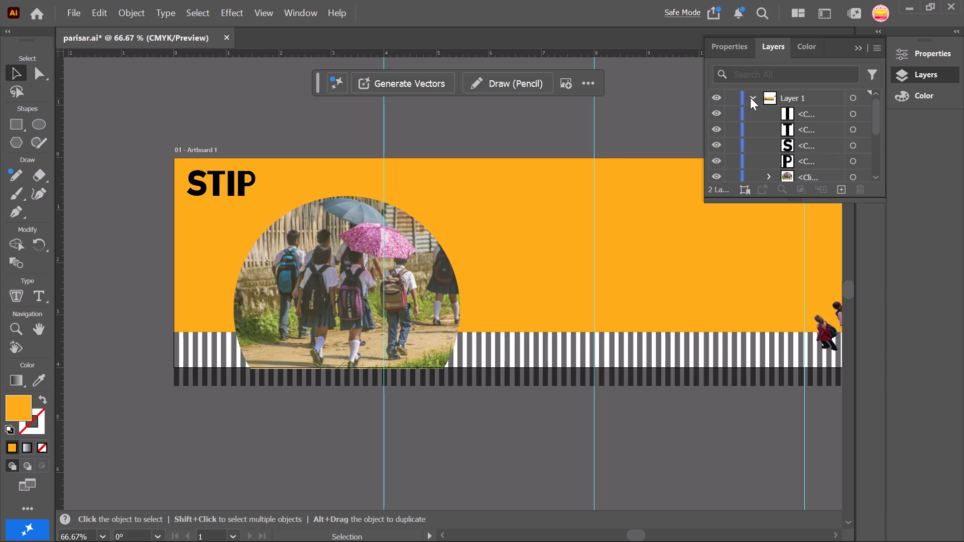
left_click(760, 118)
Select the S, T, I and P letter shapes on the artboard and group them into one object.
left_click(191, 179)
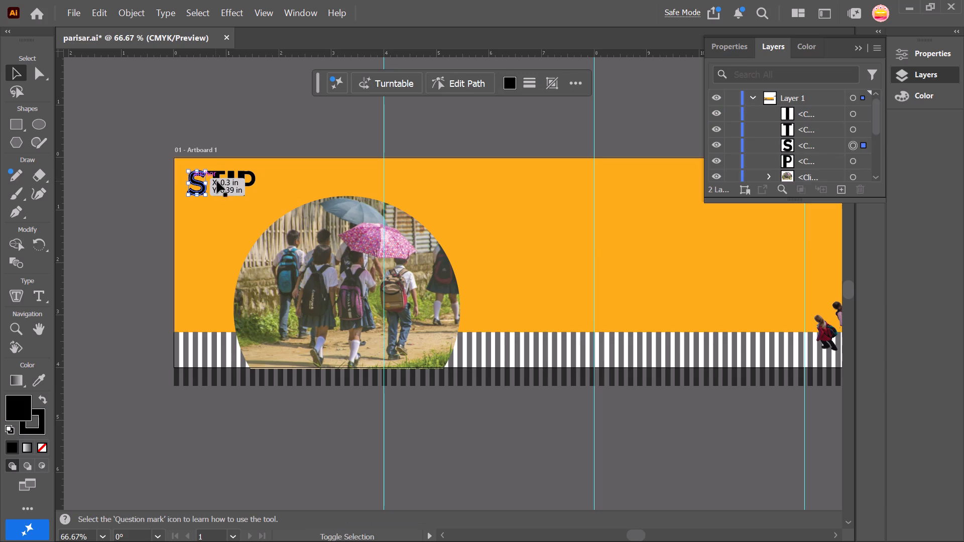
left_click(217, 177, "shift")
left_click(233, 180, "shift")
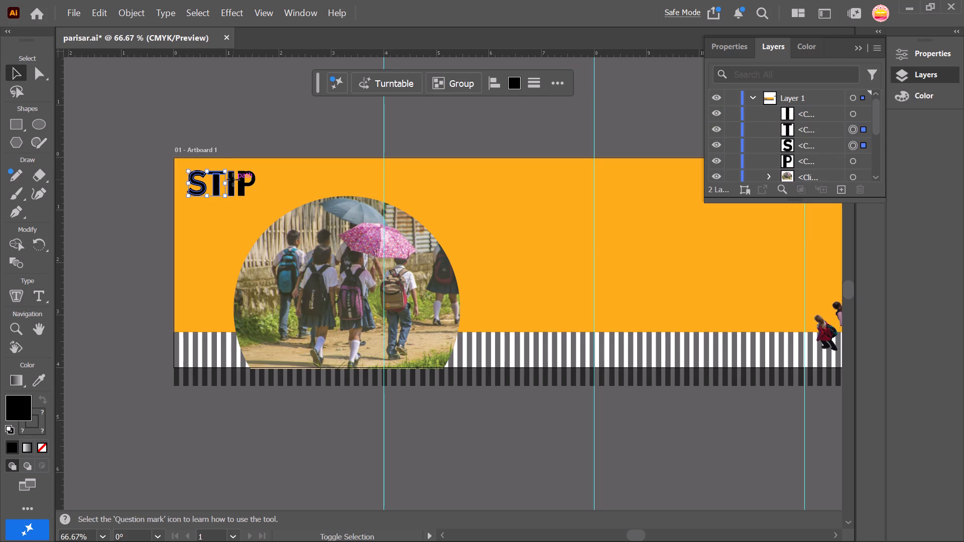
left_click(240, 183, "shift")
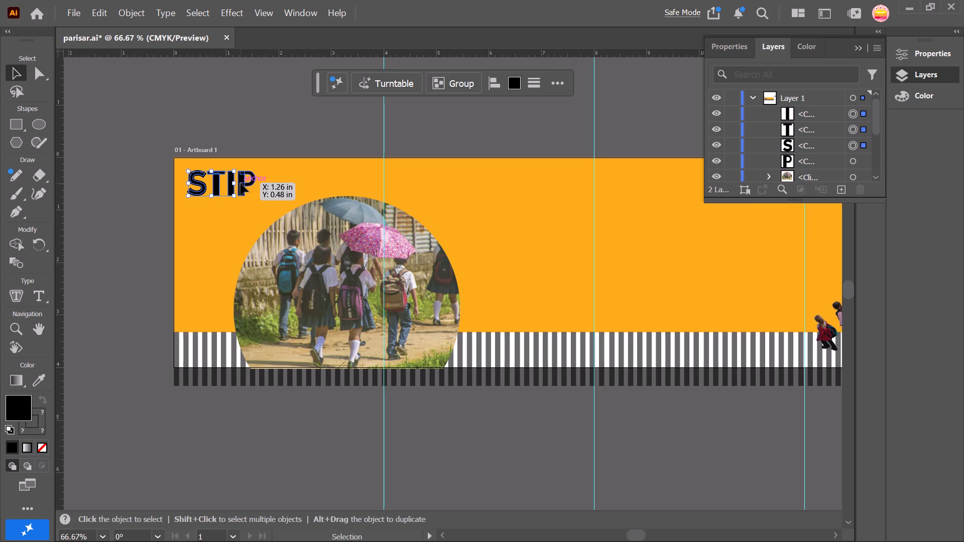
left_click(242, 184, "shift")
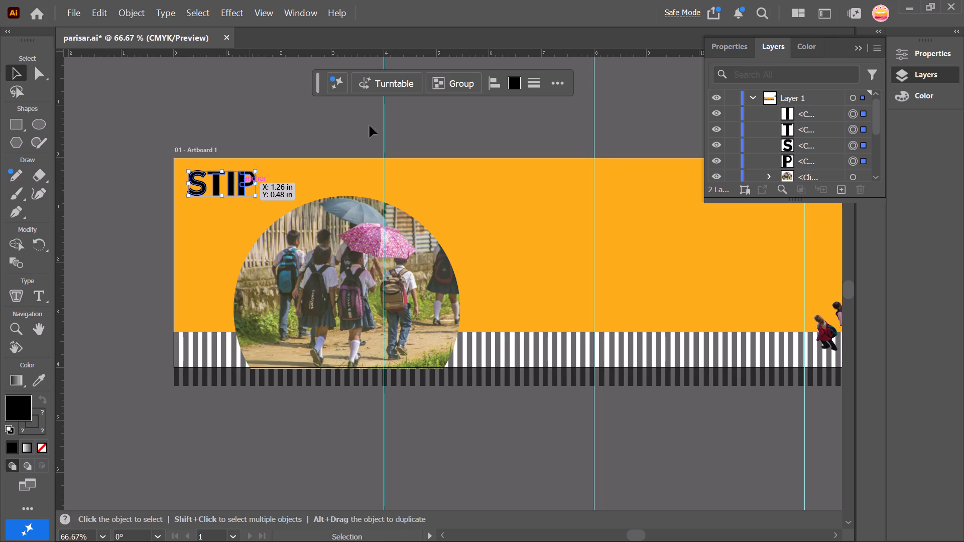
left_click(449, 89)
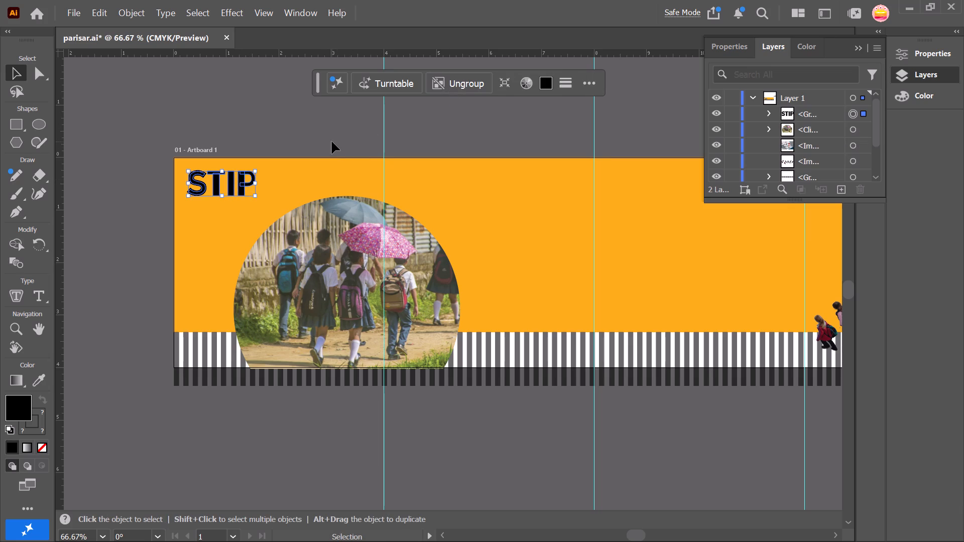
left_click(332, 142)
Lock the orange background group in Layer 1.
scroll(770, 157, "down", 3)
left_click(731, 159)
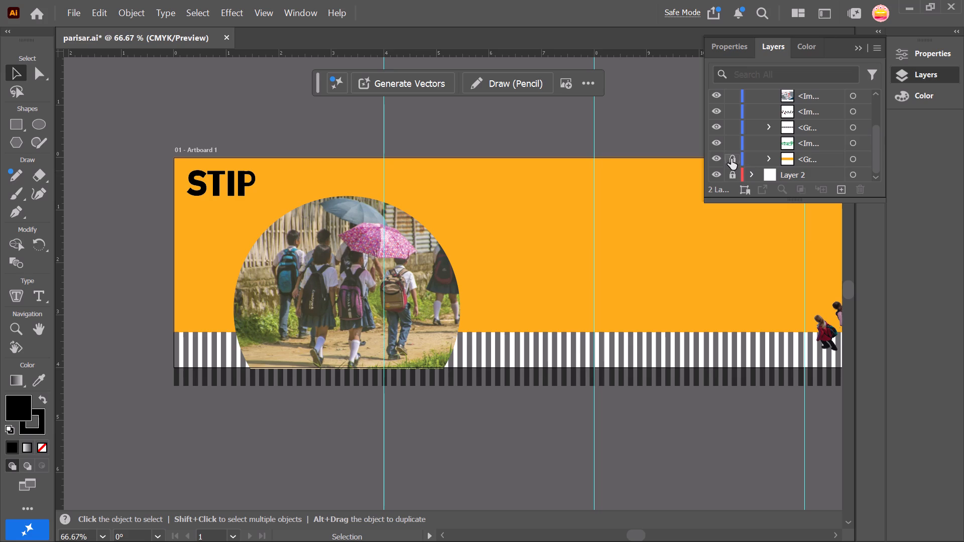
Nudge the grouped STIP heading slightly down and to the right, away from the banner's corner.
left_click(217, 181)
key("Down")
key("Down")
key("Down")
key("Down")
key("Down")
key("Down")
key("Down")
key("Down")
key("Down")
key("Down")
key("Down")
key("Down")
key("Down")
key("Down")
key("Down")
key("Down")
key("Down")
key("Down")
key("Down")
key("Down")
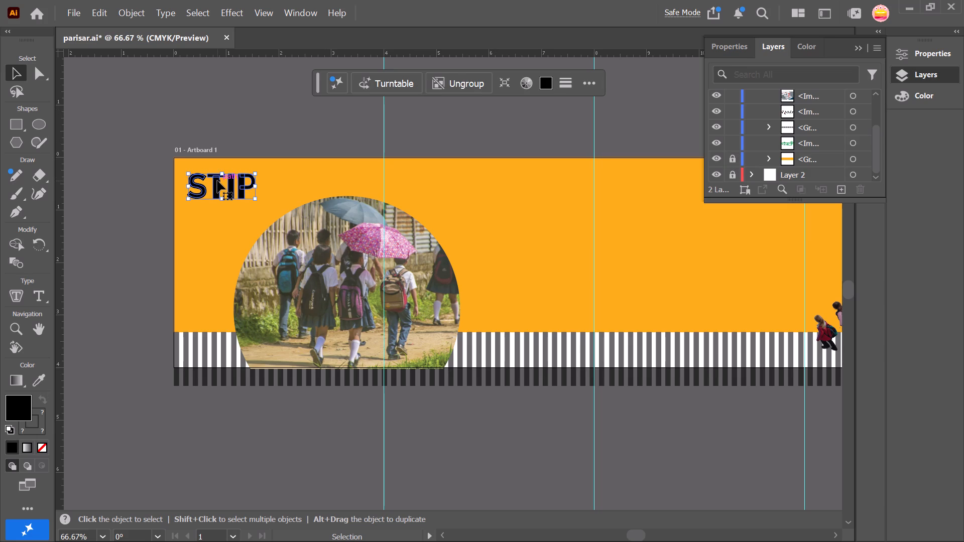
key("Right")
key("Right")
key("Right")
key("Right")
key("Right")
key("Right")
key("Right")
key("Right")
key("Right")
key("Right")
key("Right")
key("Right")
key("Right")
key("Right")
key("Right")
key("Right")
key("Right")
key("Right")
key("Right")
key("Right")
key("Down")
key("Down")
key("Down")
key("Down")
key("Down")
key("Down")
key("Down")
key("Down")
key("Down")
key("Down")
key("Down")
key("Down")
key("Down")
key("Down")
key("Down")
key("Down")
key("Down")
key("Down")
key("Down")
key("Down")
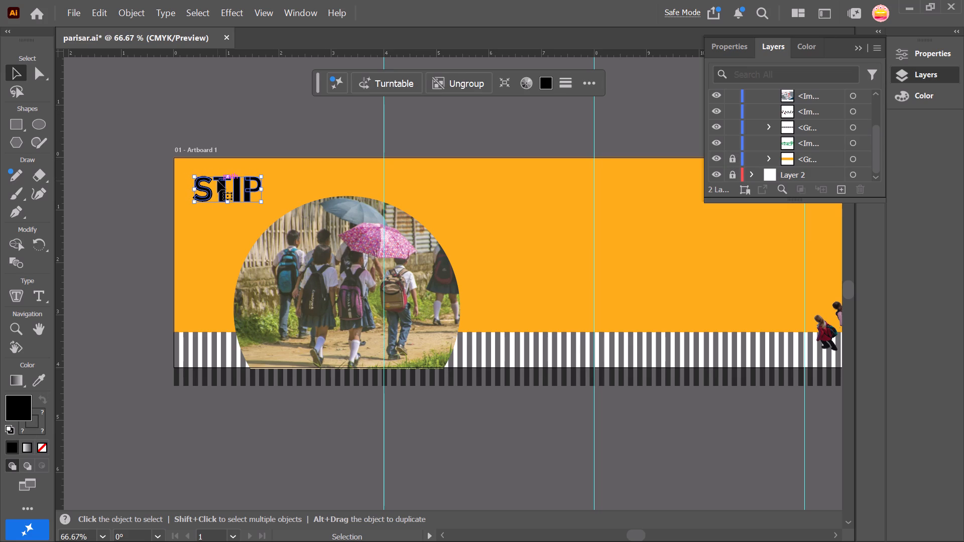
key("Down")
key("Up")
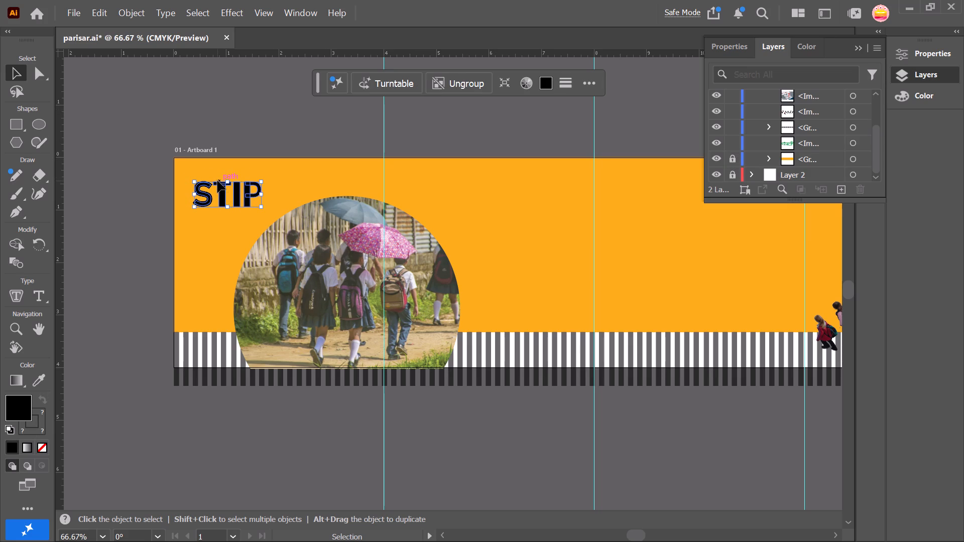
left_click(266, 119)
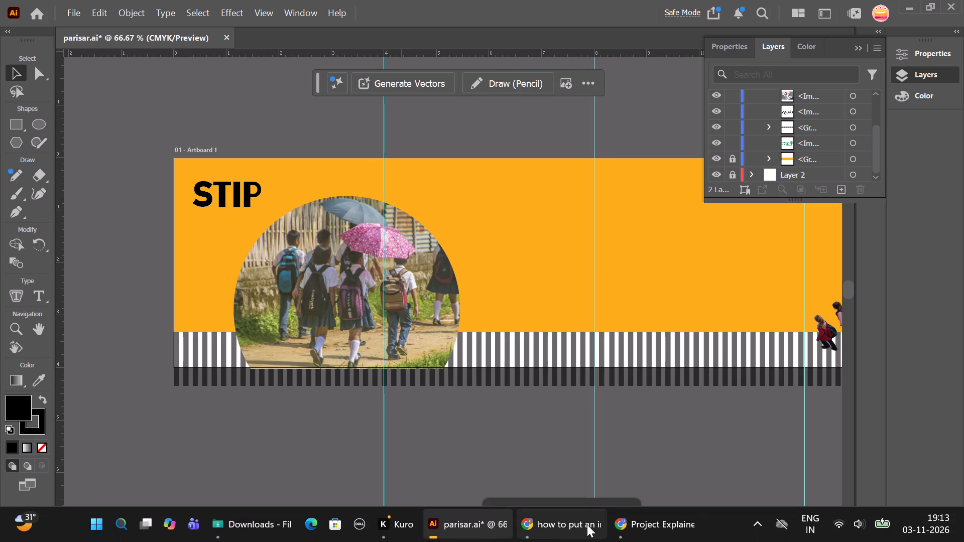
Copy the paragraph under "What is STIP?" from the Project Explainers: School Travel Improvement Plan (STIP) document in Chrome.
left_click(617, 466)
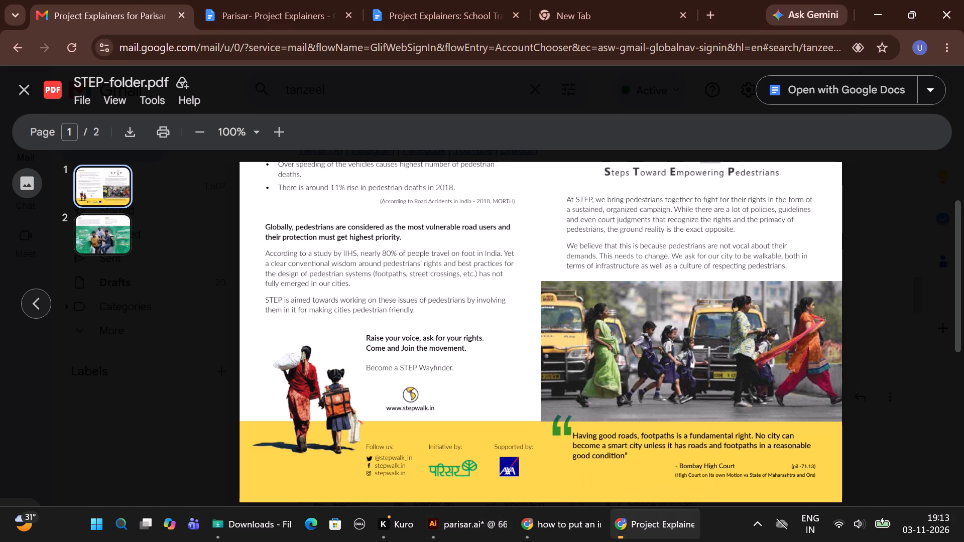
scroll(498, 238, "up", 1)
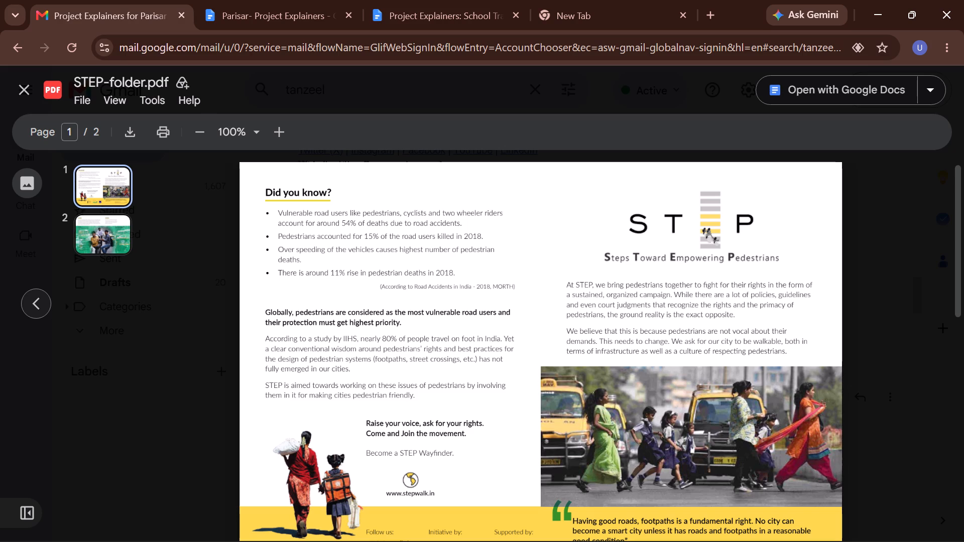
left_click(247, 19)
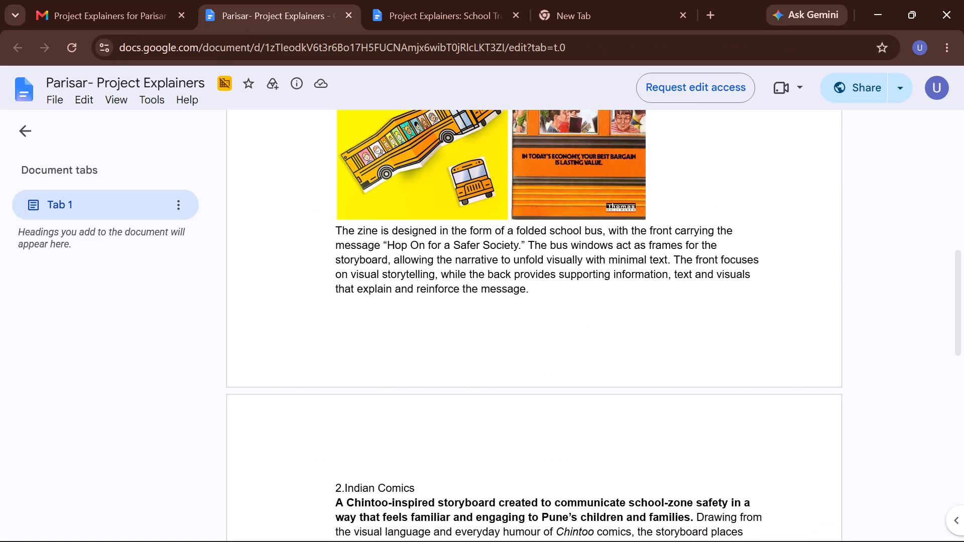
left_click(462, 0)
scroll(433, 371, "up", 2)
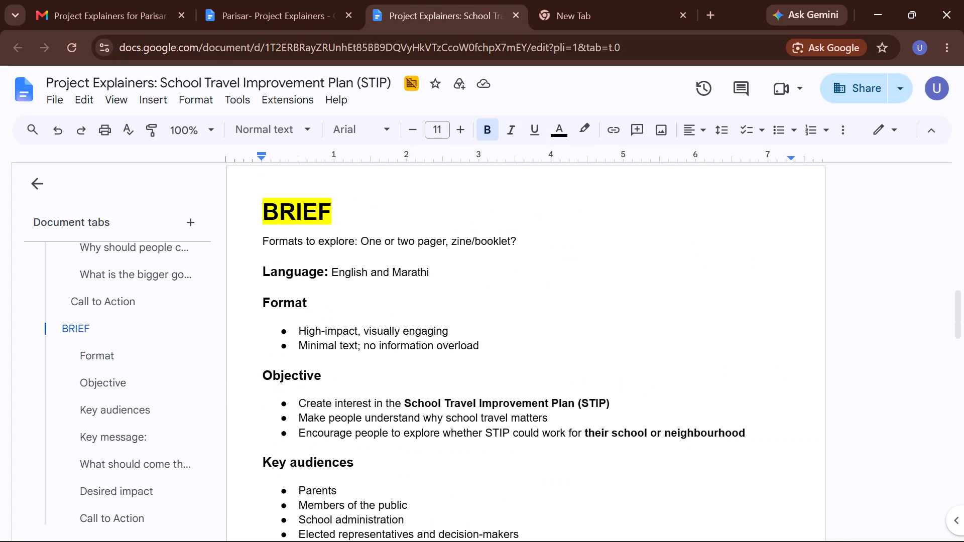
scroll(433, 371, "up", 6)
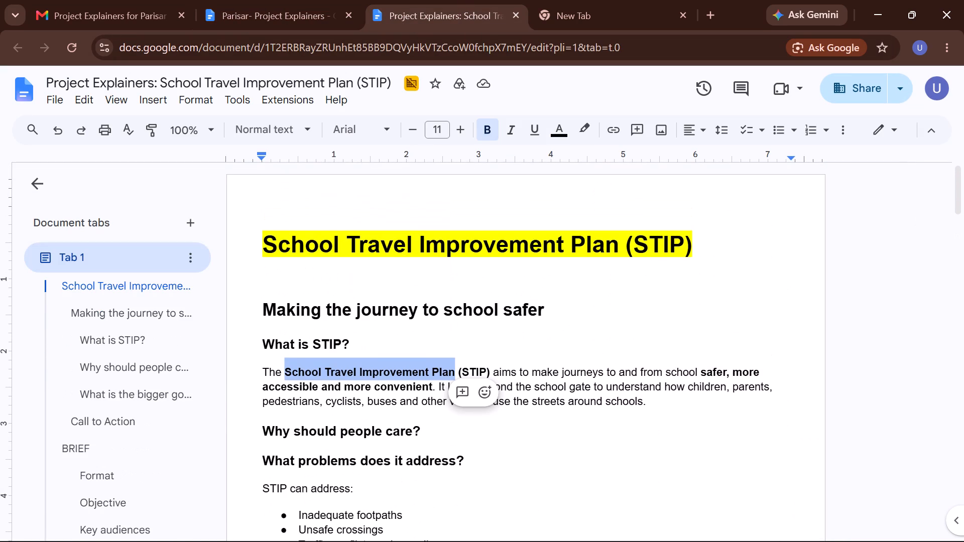
left_click(524, 351)
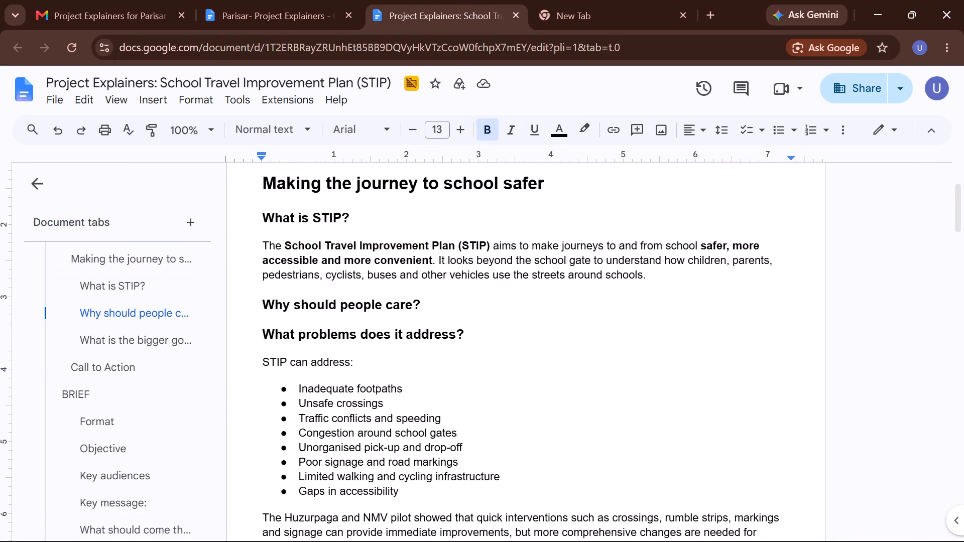
left_click_drag(655, 277, 248, 247)
key("ctrl+c")
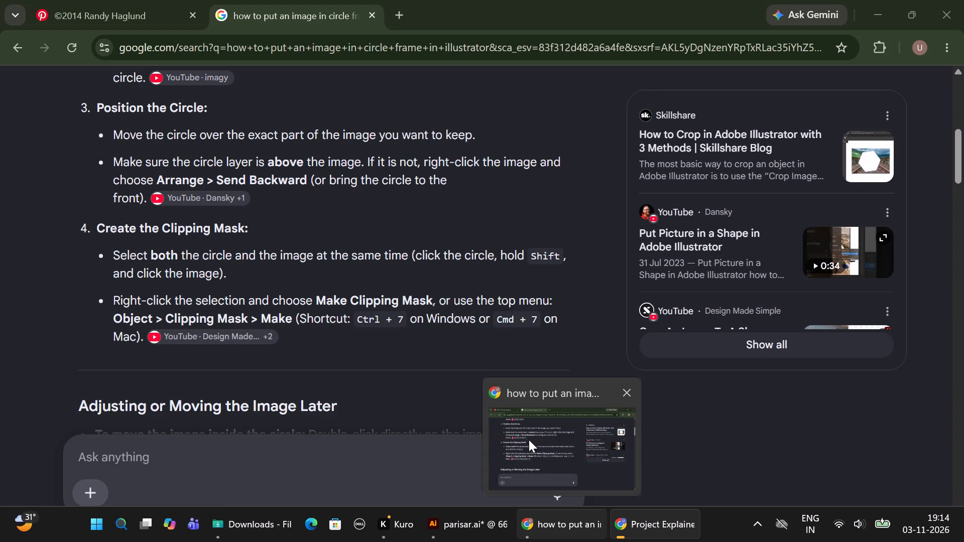
Switch to Illustrator, draw a text box beside the STIP heading, set its text to 12 pt and paste the copied paragraph.
left_click(445, 439)
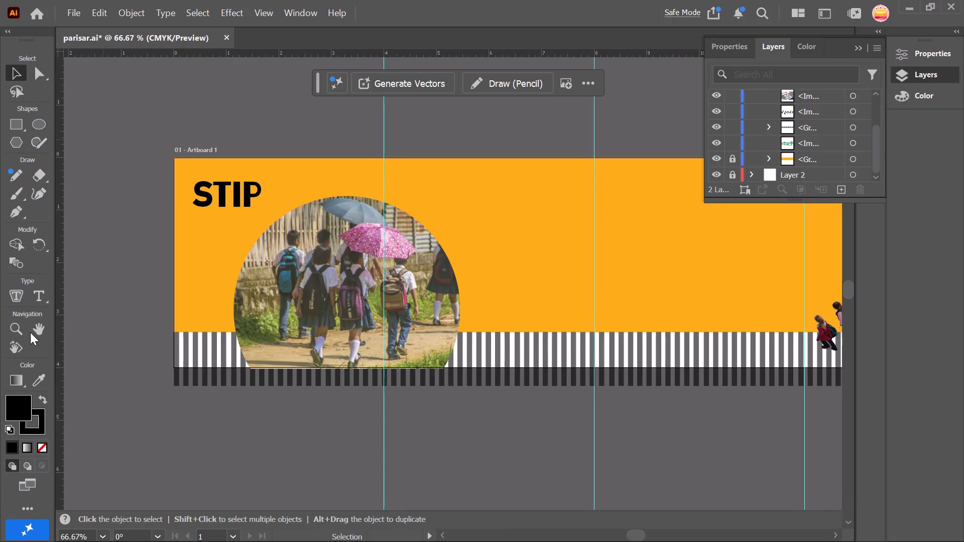
left_click(36, 290)
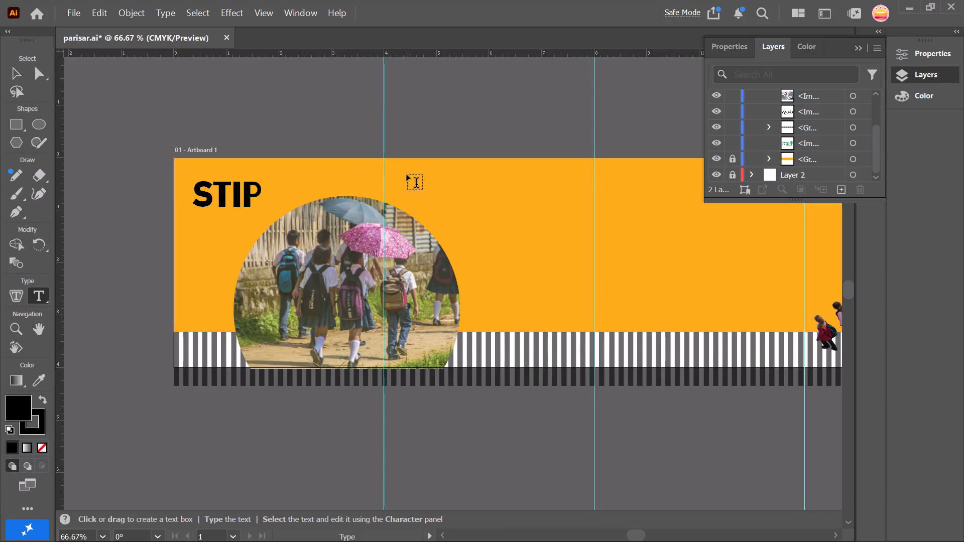
left_click_drag(407, 175, 579, 328)
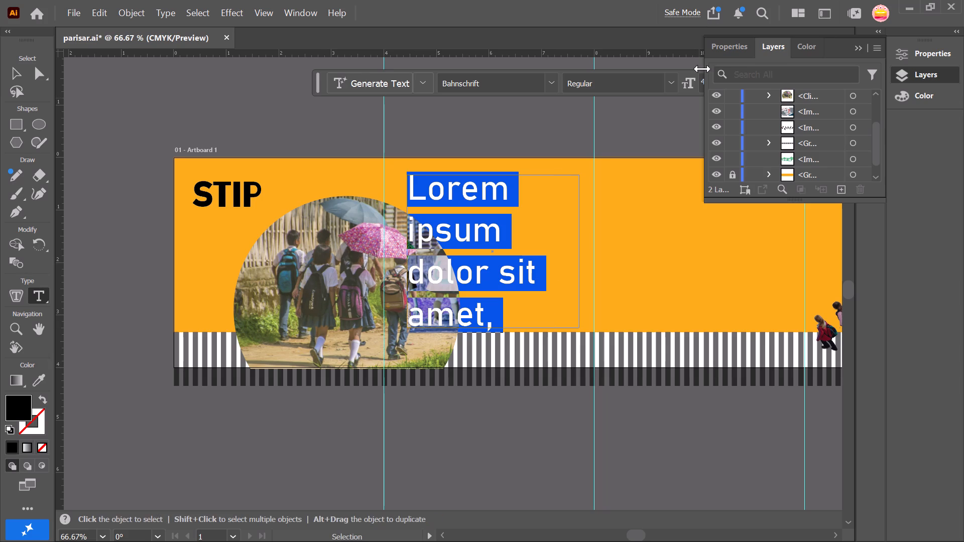
left_click(857, 51)
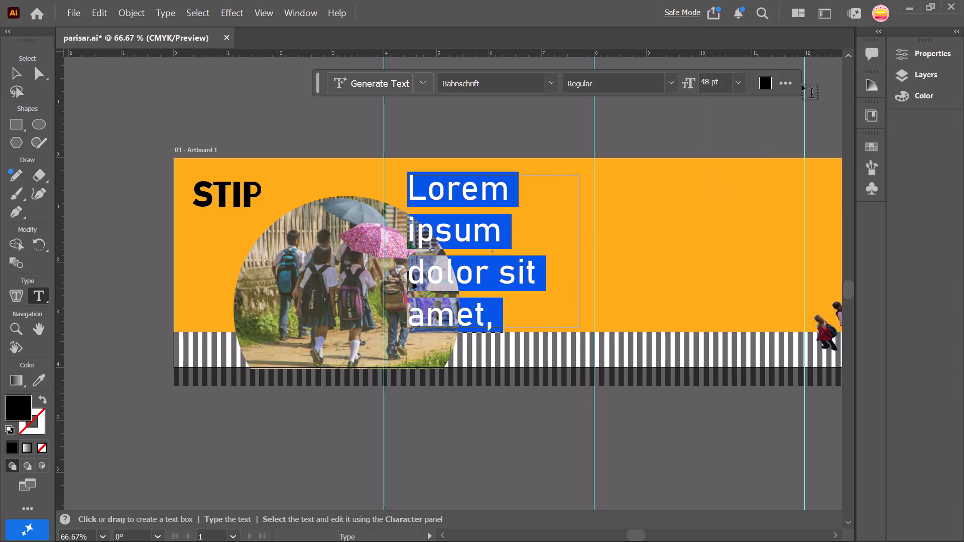
left_click(740, 84)
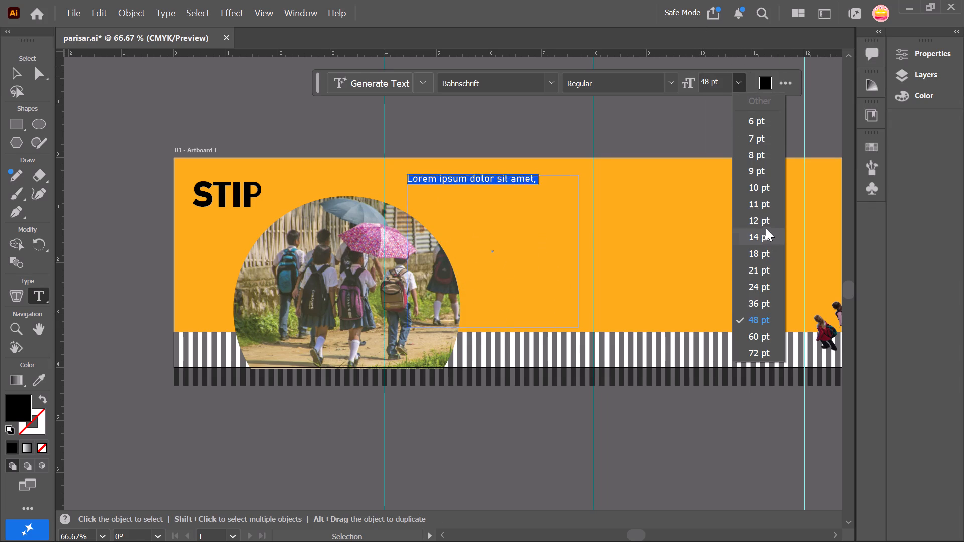
left_click(765, 220)
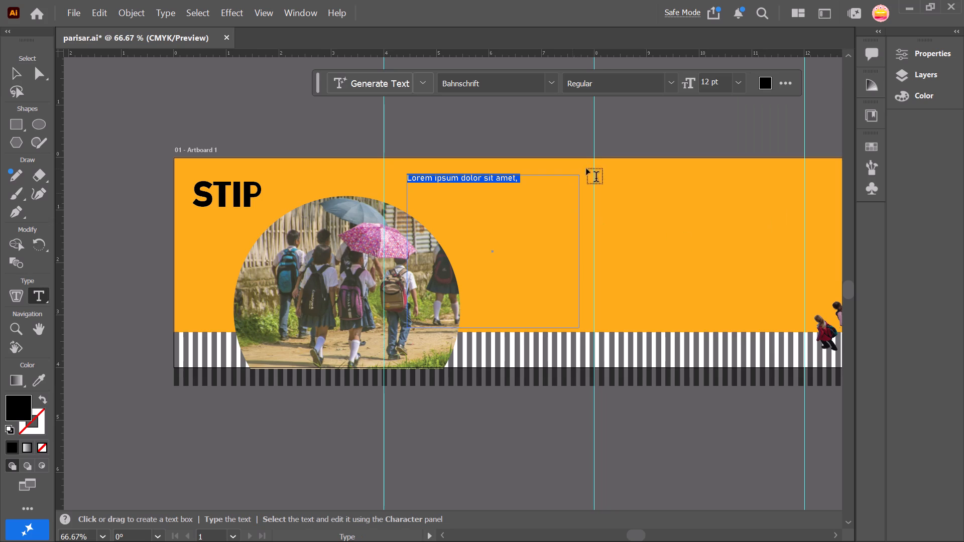
key("ctrl+v")
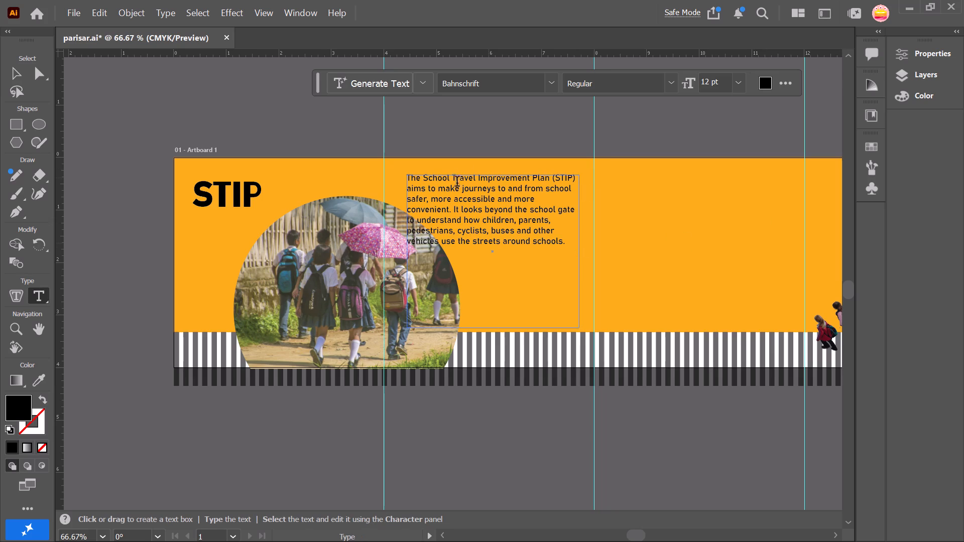
Set the font of the whole pasted STIP paragraph to Futura PT.
left_click(548, 84)
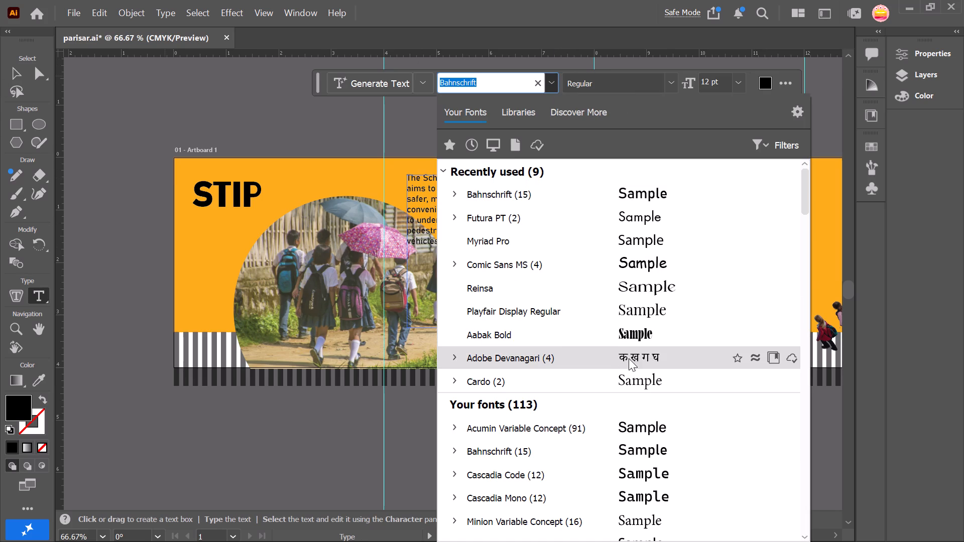
left_click(603, 210)
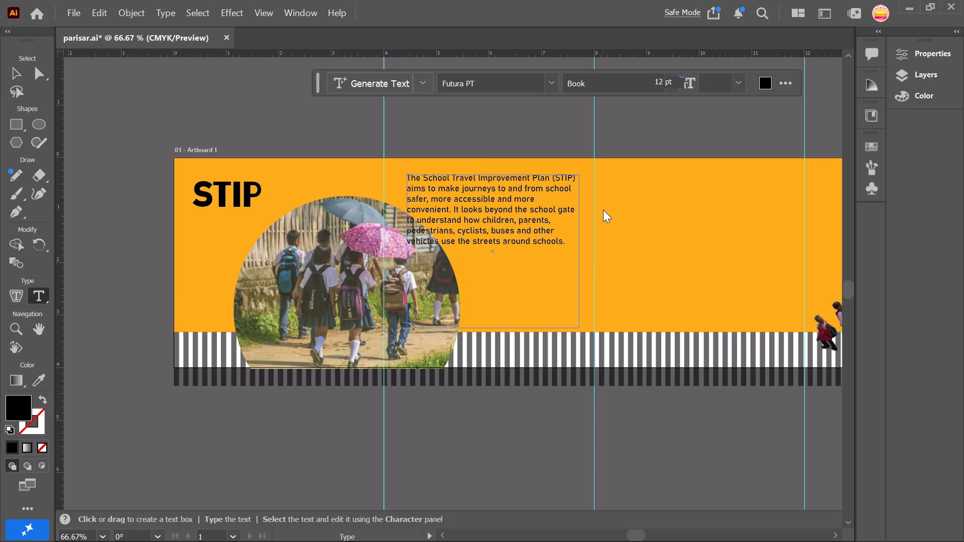
left_click(470, 134)
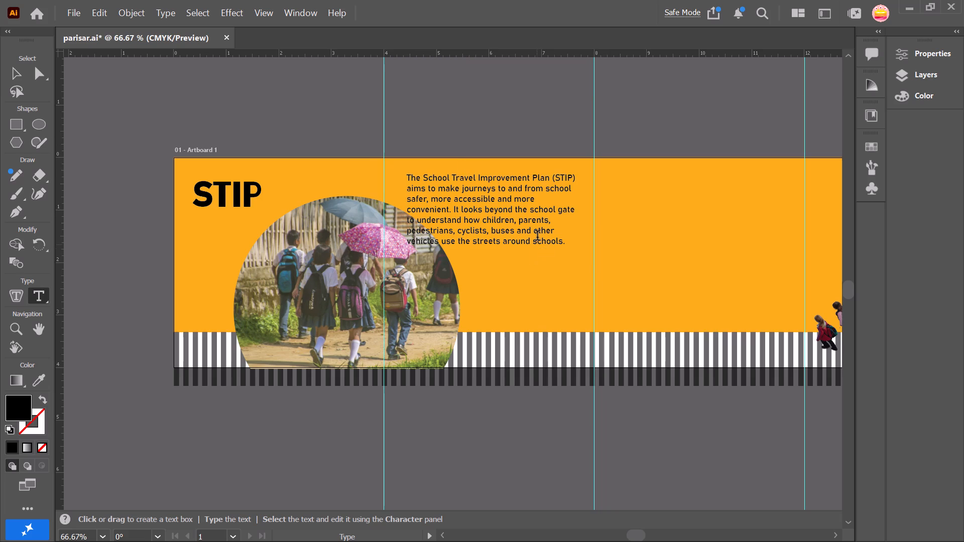
double_click(537, 236)
left_click_drag(570, 243, 461, 222)
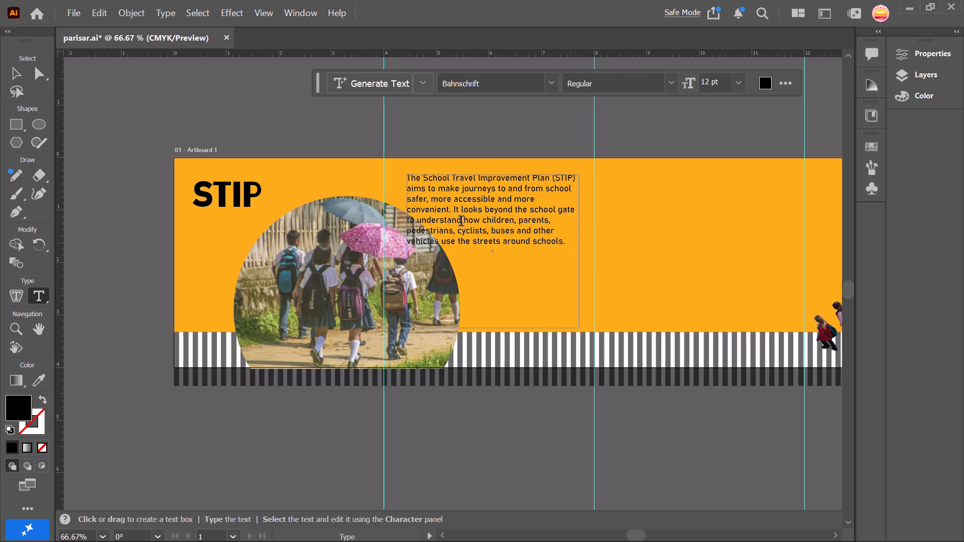
left_click_drag(461, 222, 399, 171)
left_click(550, 83)
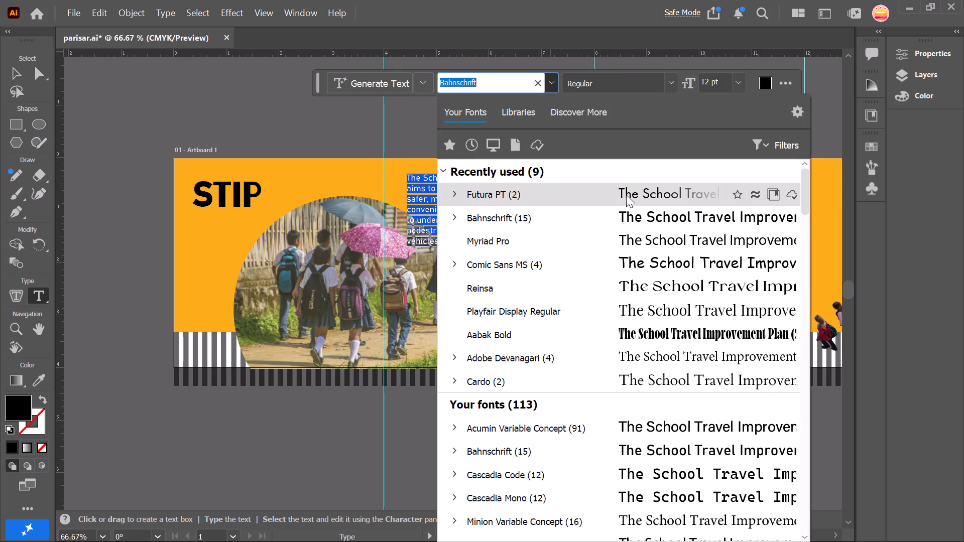
left_click(626, 195)
left_click(265, 114)
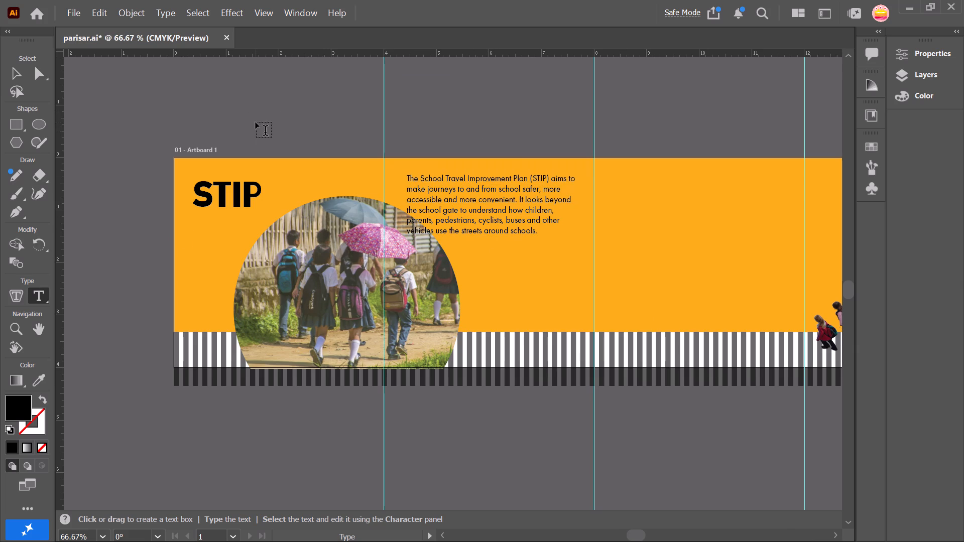
Set the STIP paragraph's font size to 14 pt.
left_click(22, 73)
left_click(487, 203)
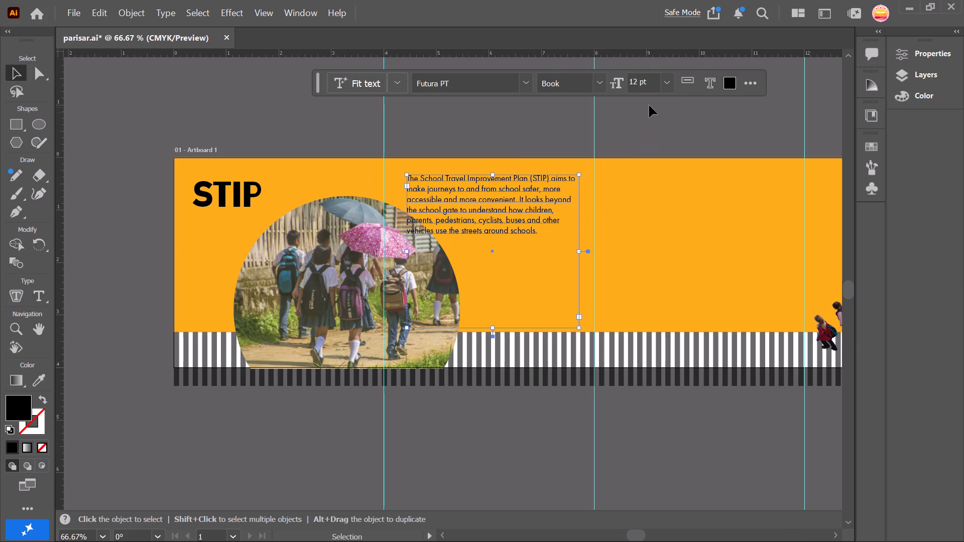
left_click(667, 87)
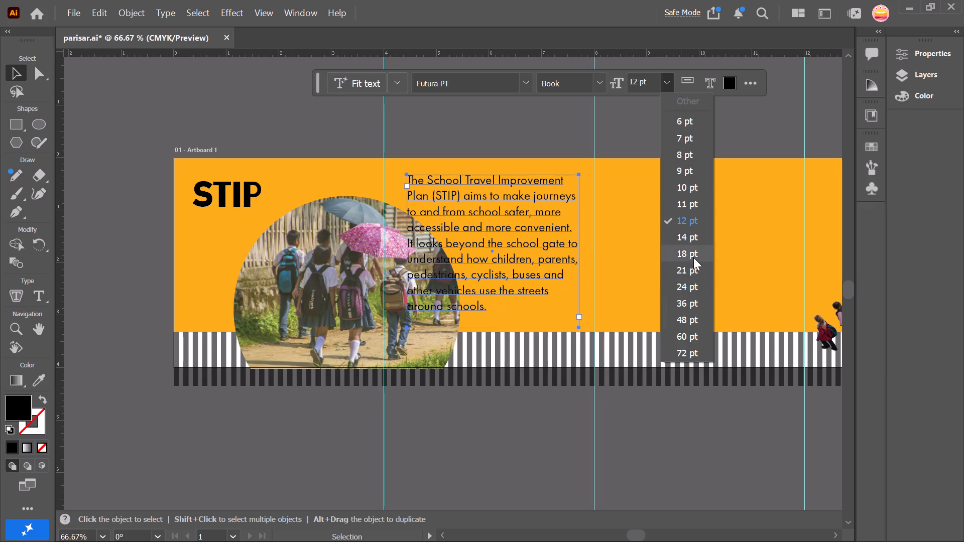
left_click(694, 240)
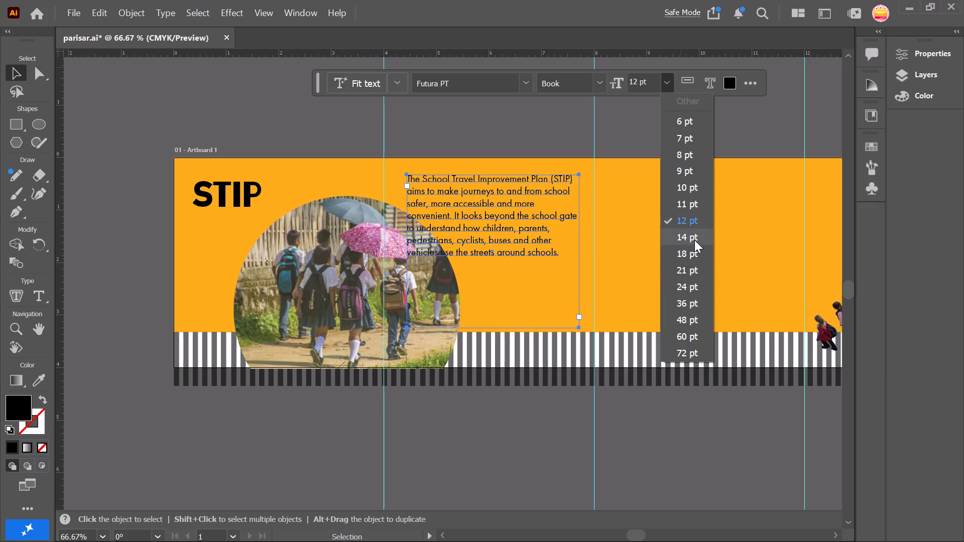
left_click(460, 118)
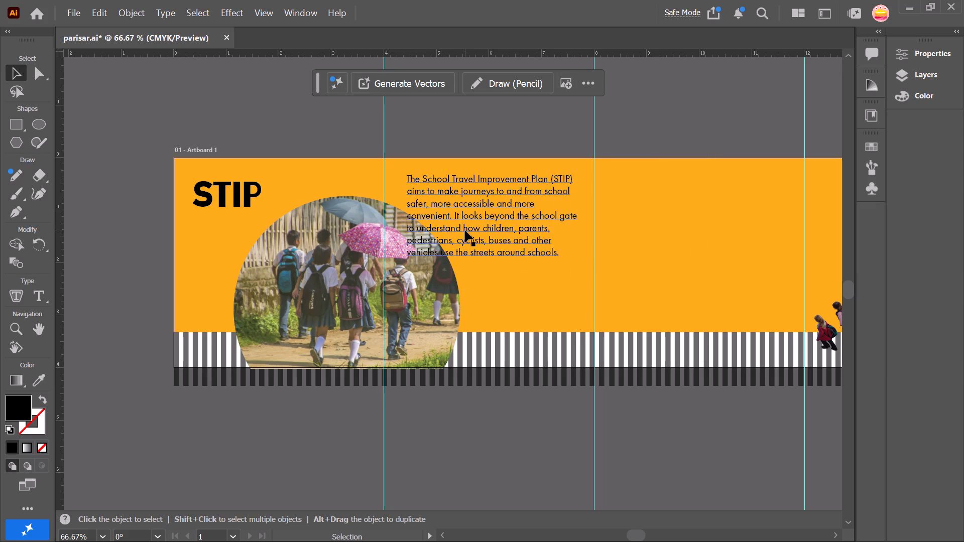
Move the STIP paragraph about 0.09 in right and 0.28 in down, near the heading's level.
left_click(465, 230)
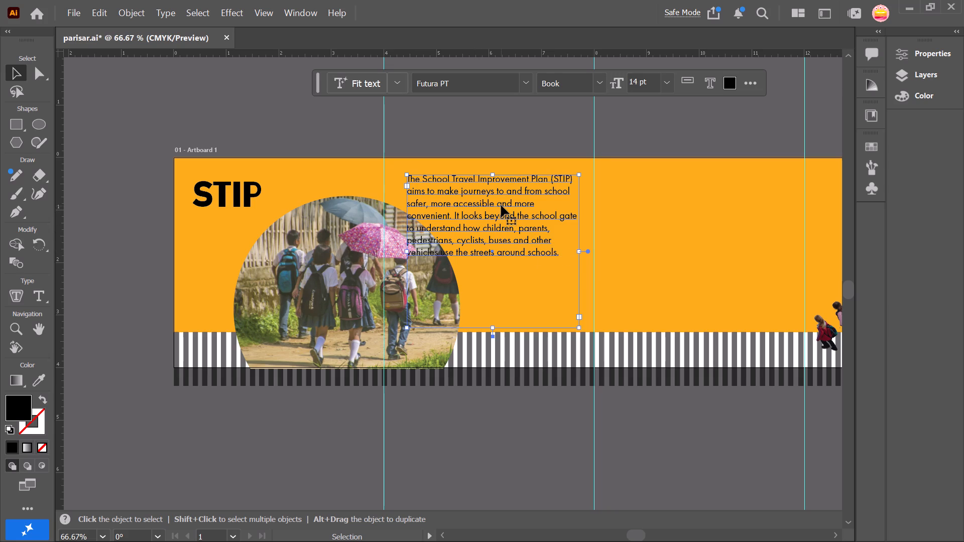
left_click_drag(501, 205, 508, 204)
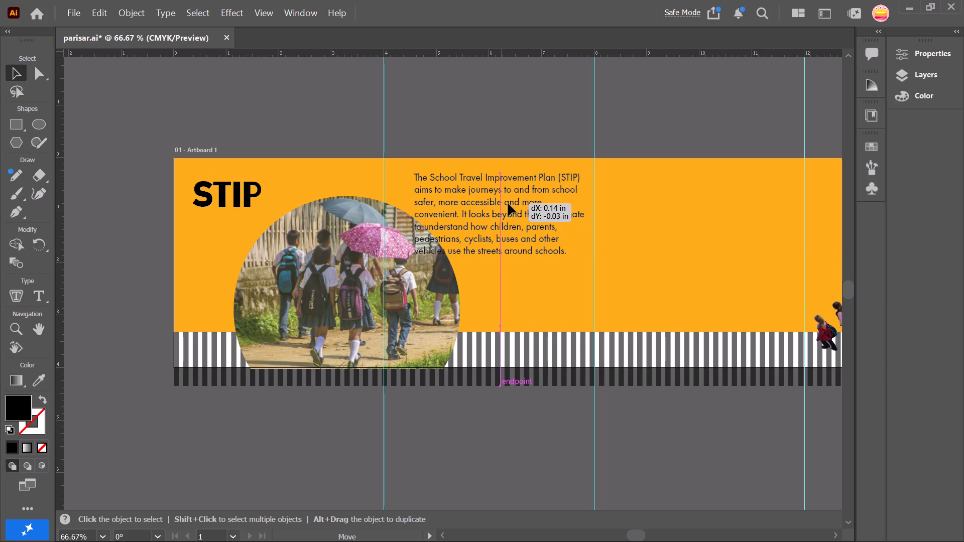
left_click_drag(508, 204, 506, 222)
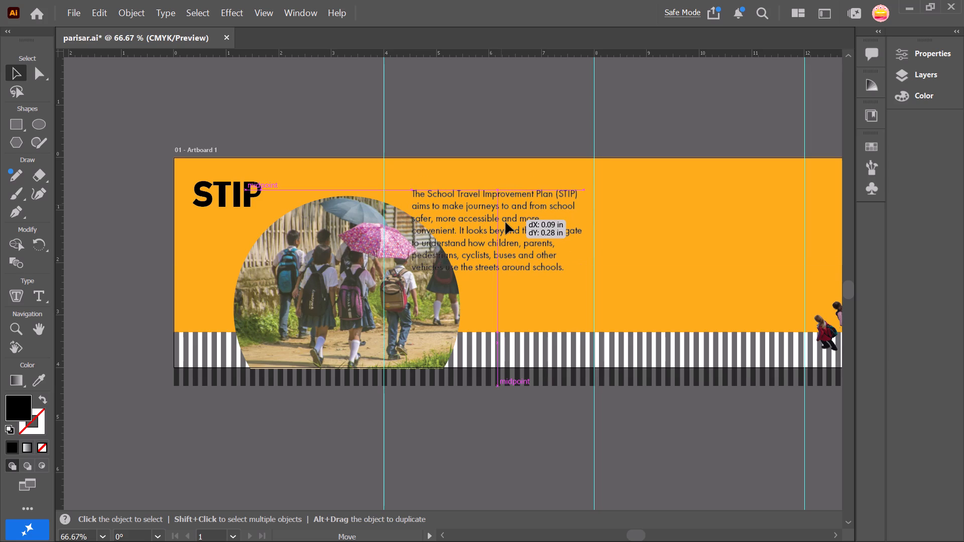
left_click_drag(506, 222, 506, 222)
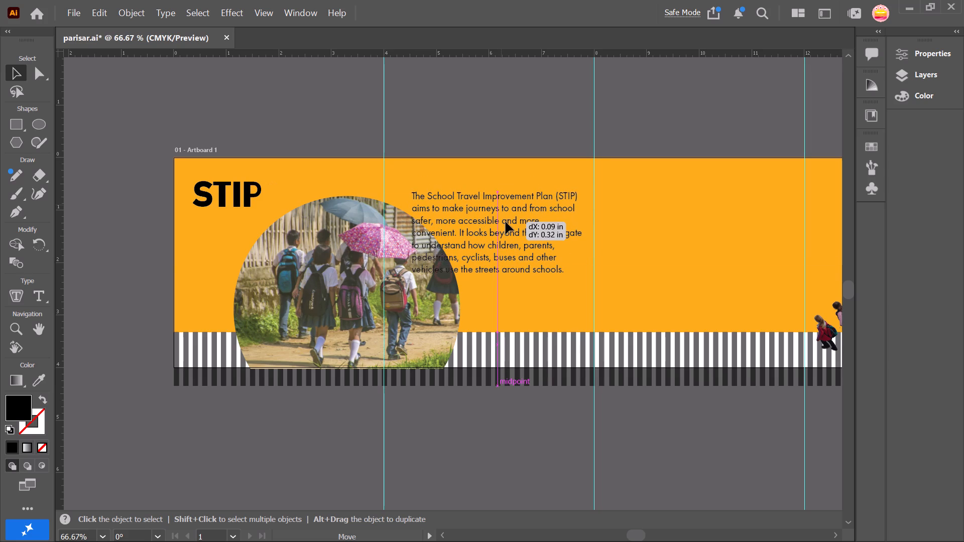
left_click_drag(506, 222, 506, 221)
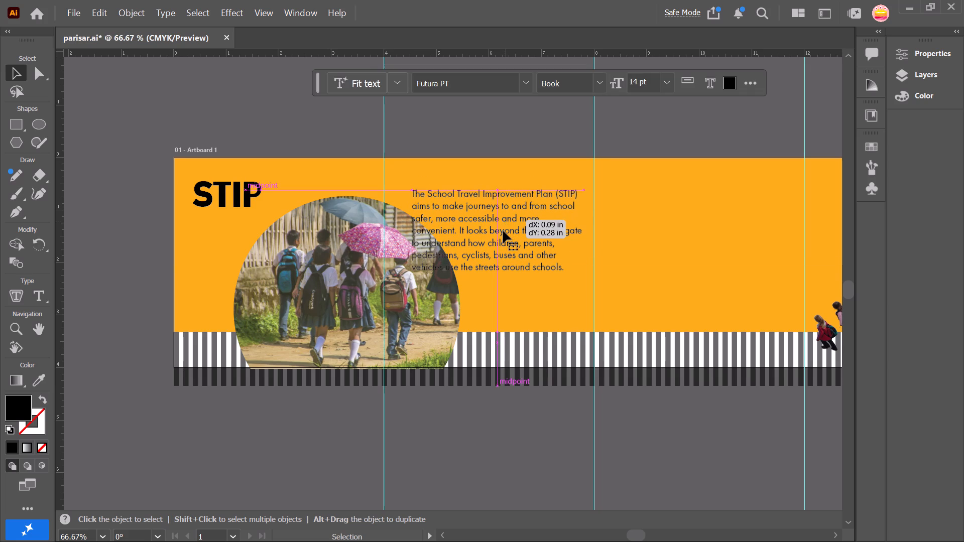
Use the Artboard tool to add four blank artboards of the same size in a column below Artboard 1.
scroll(489, 344, "down", 2, "ctrl+alt")
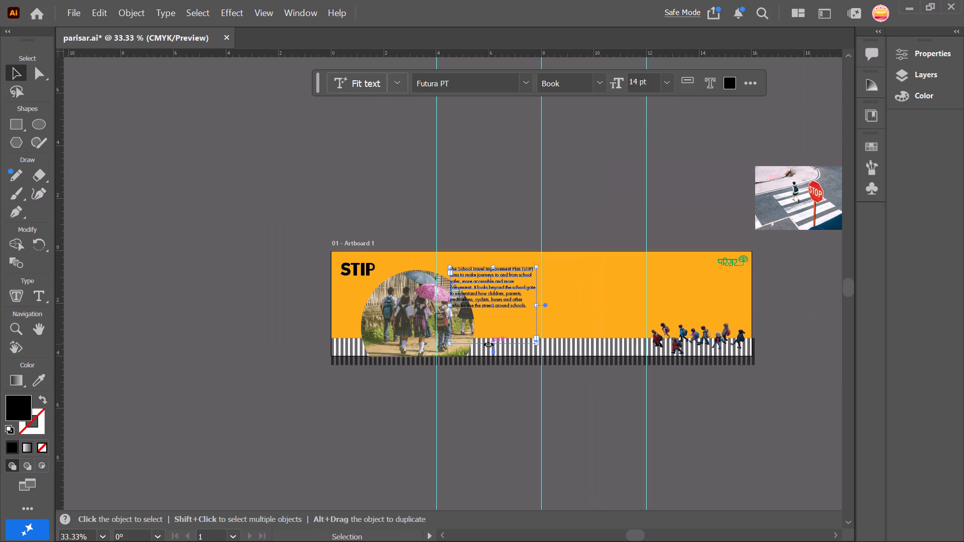
scroll(489, 344, "left", 2)
scroll(489, 344, "down", 2)
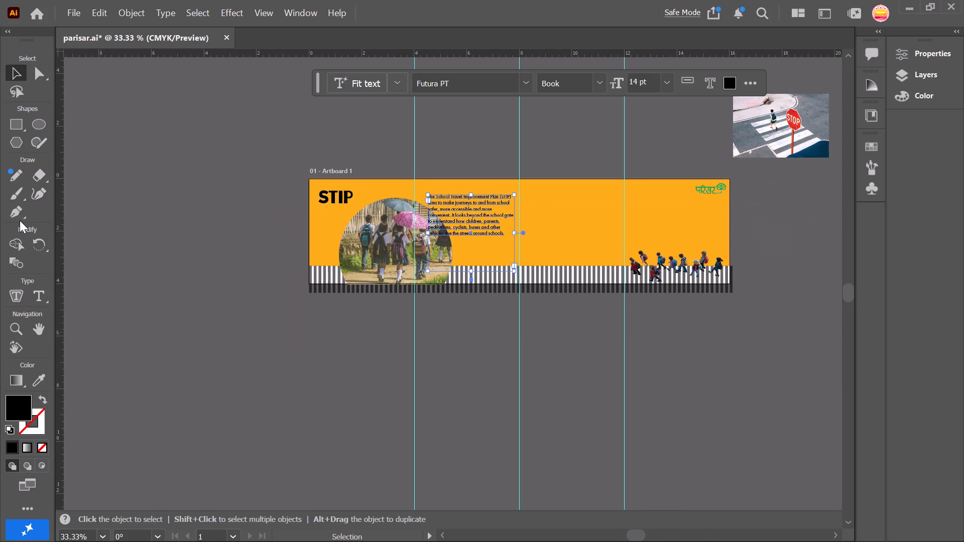
left_click(22, 516)
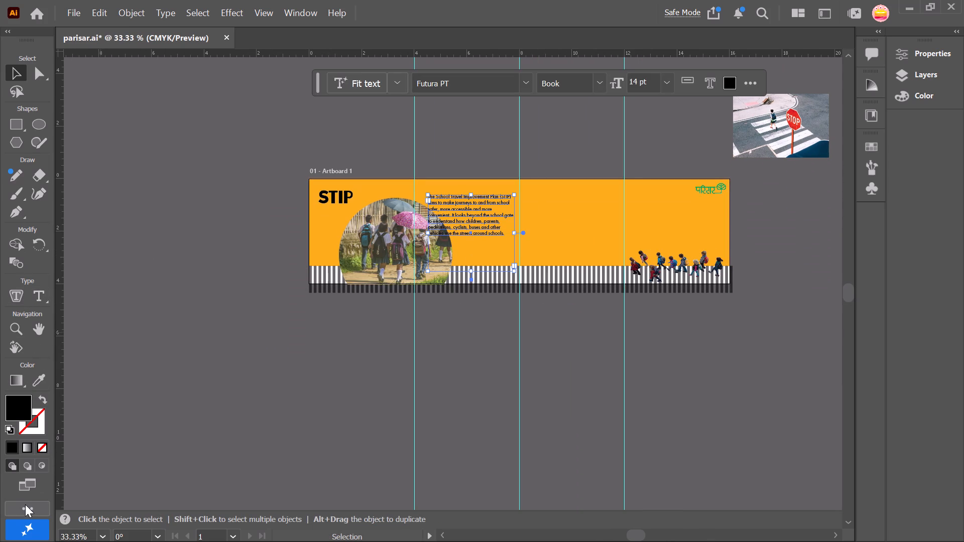
left_click(25, 504)
left_click(202, 109)
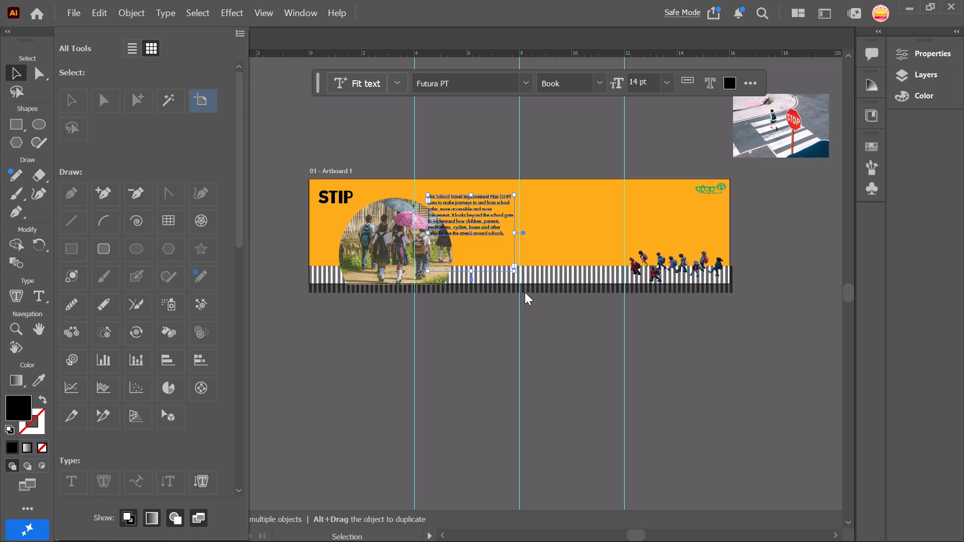
left_click(519, 319)
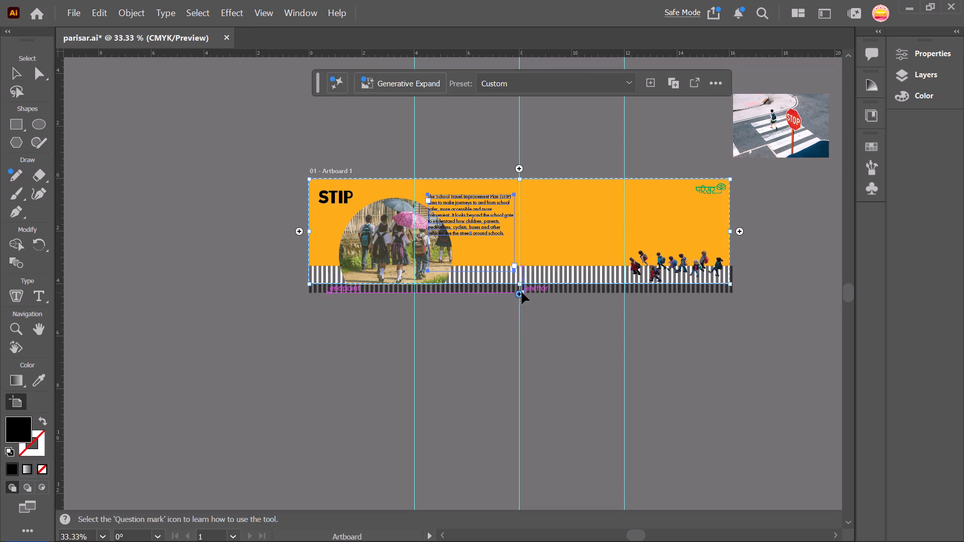
left_click(519, 294)
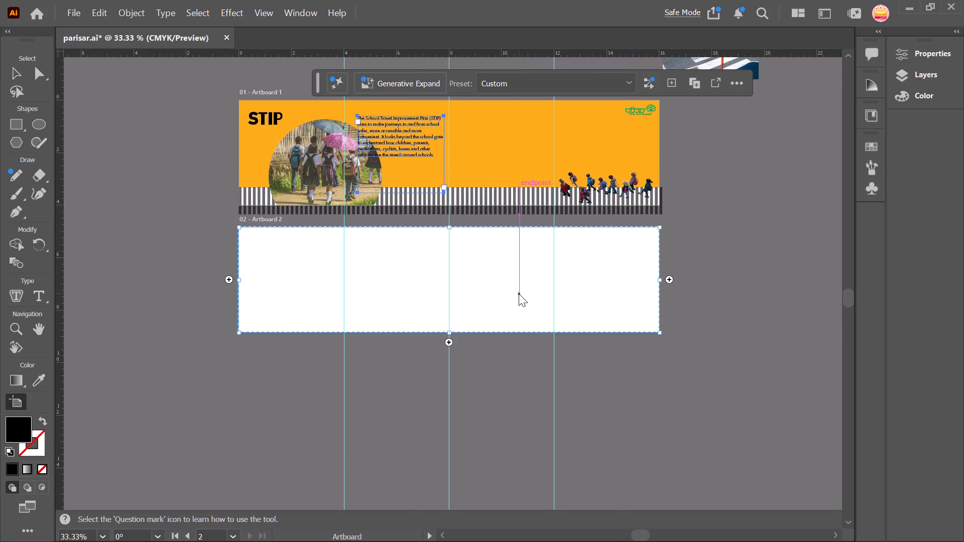
left_click(449, 341)
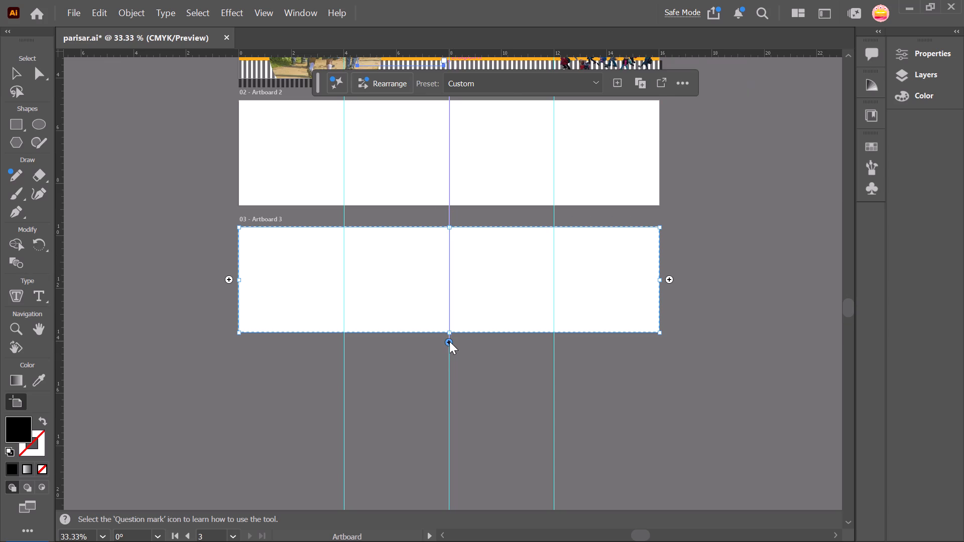
left_click(449, 342)
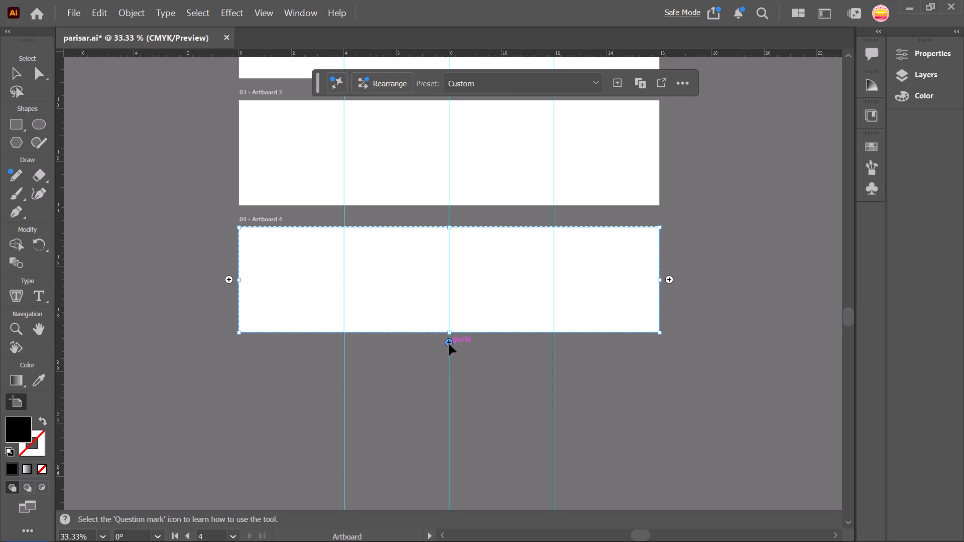
left_click(449, 344)
Copy the zebra crossing stripe group from Artboard 1 and paste it onto Artboard 2.
scroll(464, 248, "up", 14)
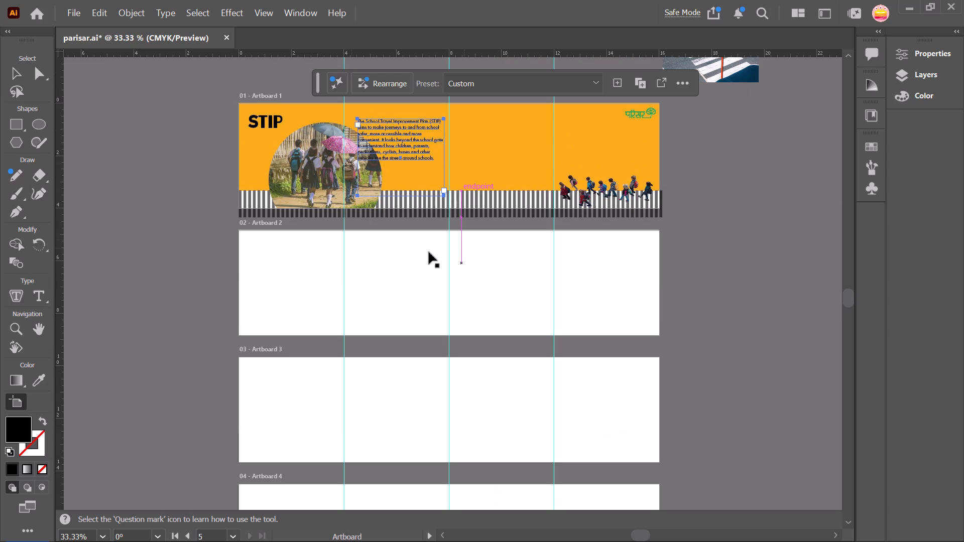
left_click(17, 76)
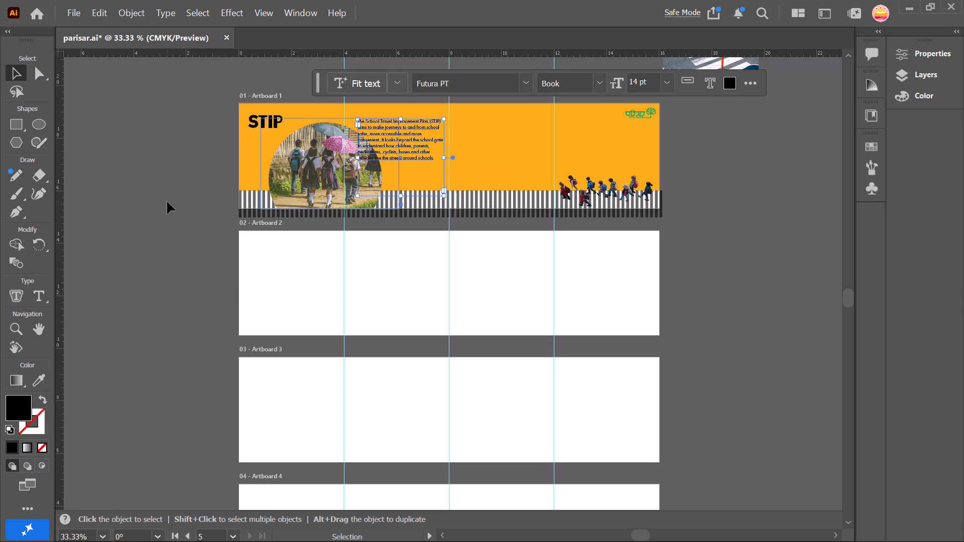
left_click(167, 202)
left_click(450, 212)
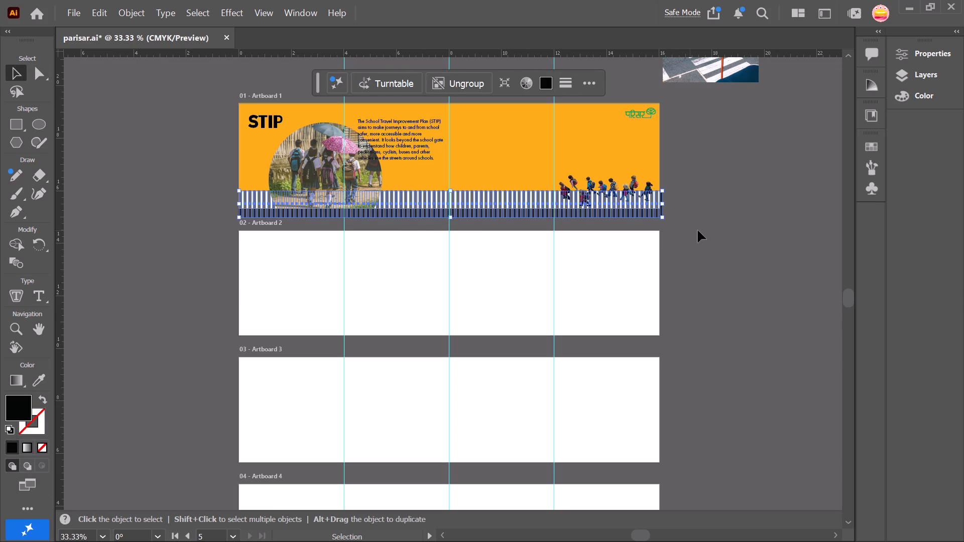
key("ctrl+c")
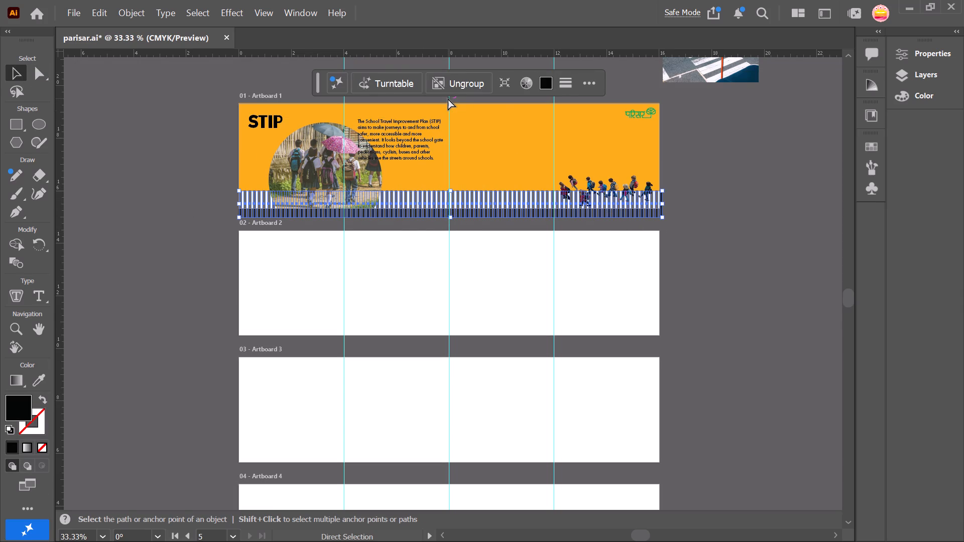
key("ctrl+v")
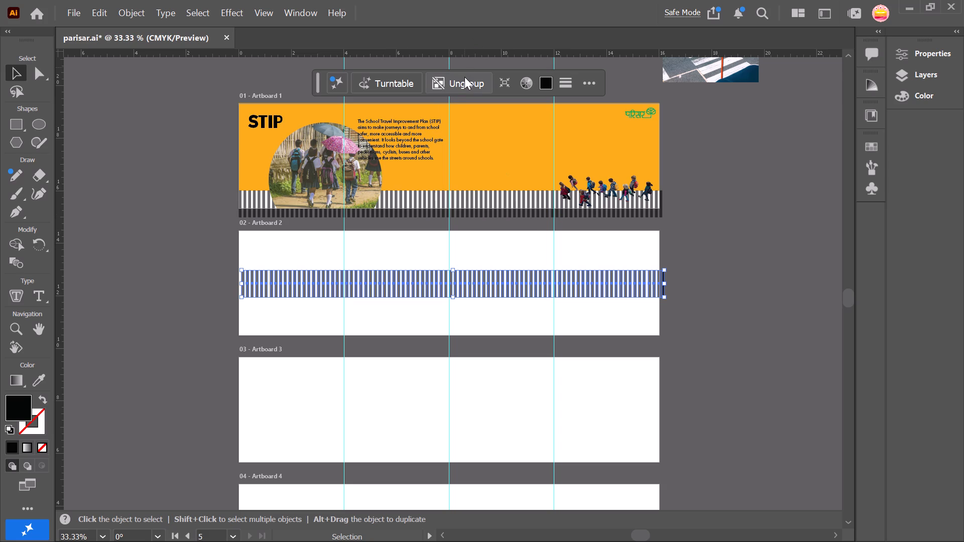
Ungroup the pasted zebra stripes on Artboard 2 and delete all stripes beyond about the first 3 in from the artboard's left edge.
left_click(464, 78)
left_click(717, 308)
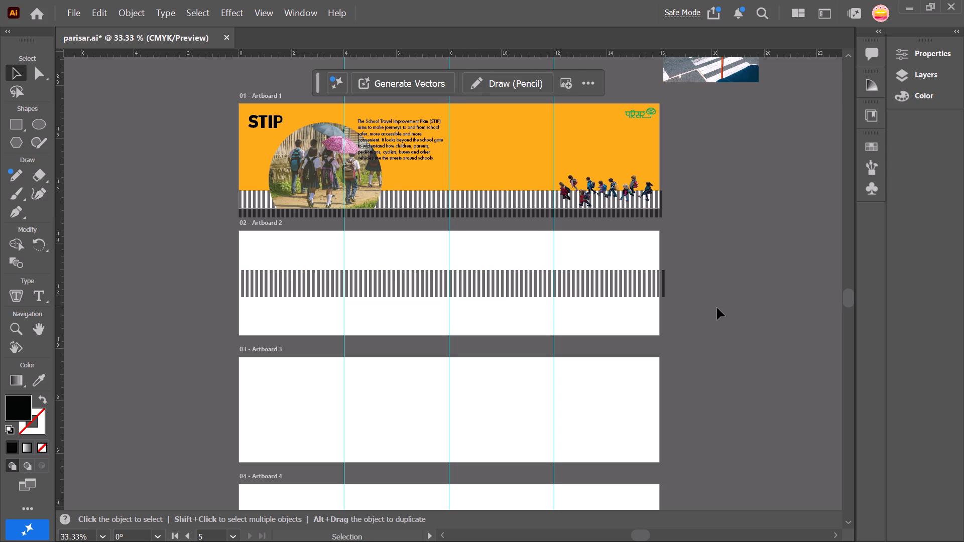
left_click(717, 308)
left_click_drag(717, 308, 321, 269)
left_click_drag(321, 269, 317, 269)
key("Delete")
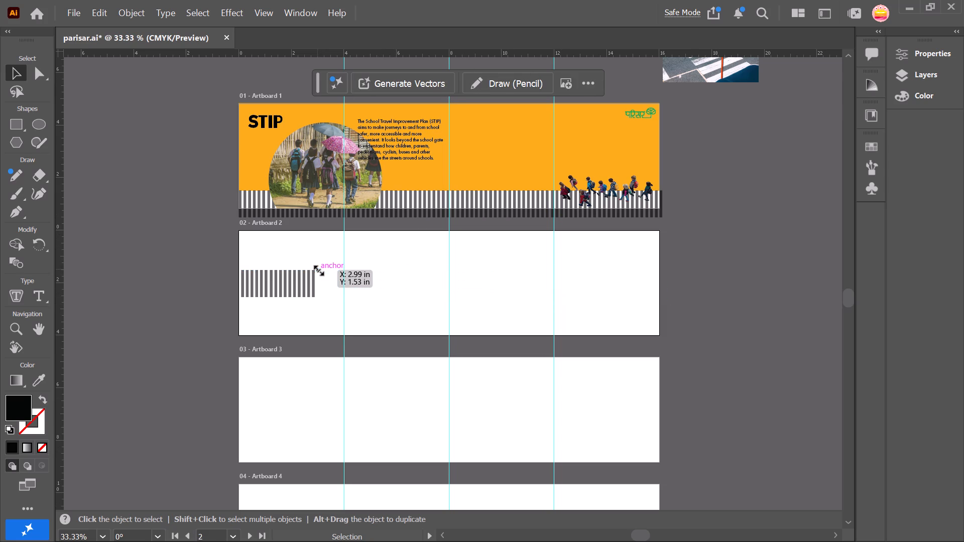
Move the remaining stripes about 12.37 in right and 0.86 in down on Artboard 2, and rotate them about 45° counterclockwise.
left_click_drag(335, 320, 226, 261)
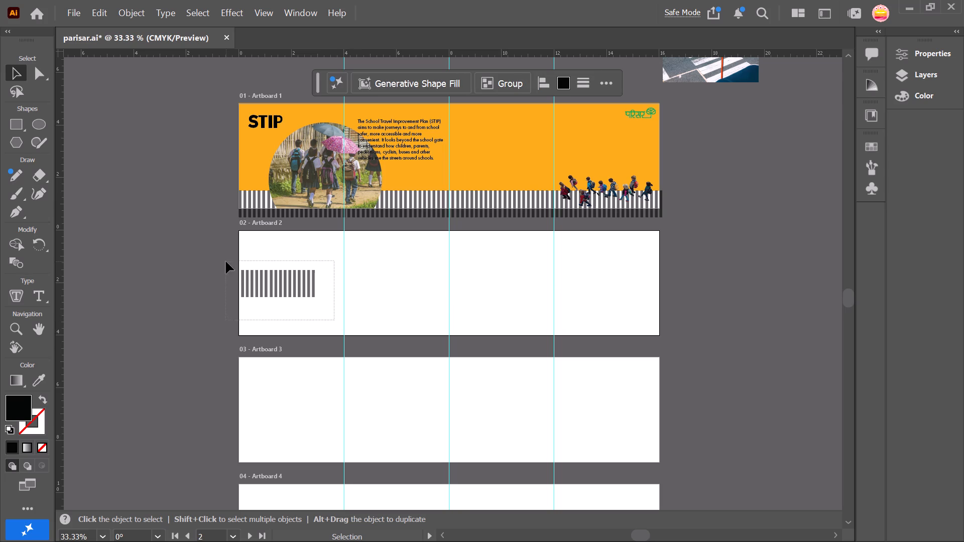
left_click_drag(291, 292, 615, 314)
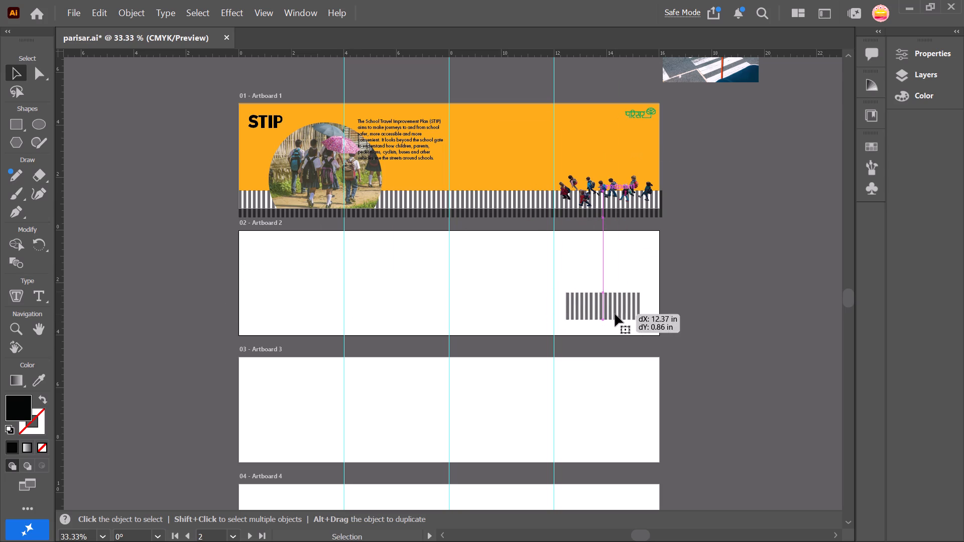
left_click_drag(644, 322, 658, 303)
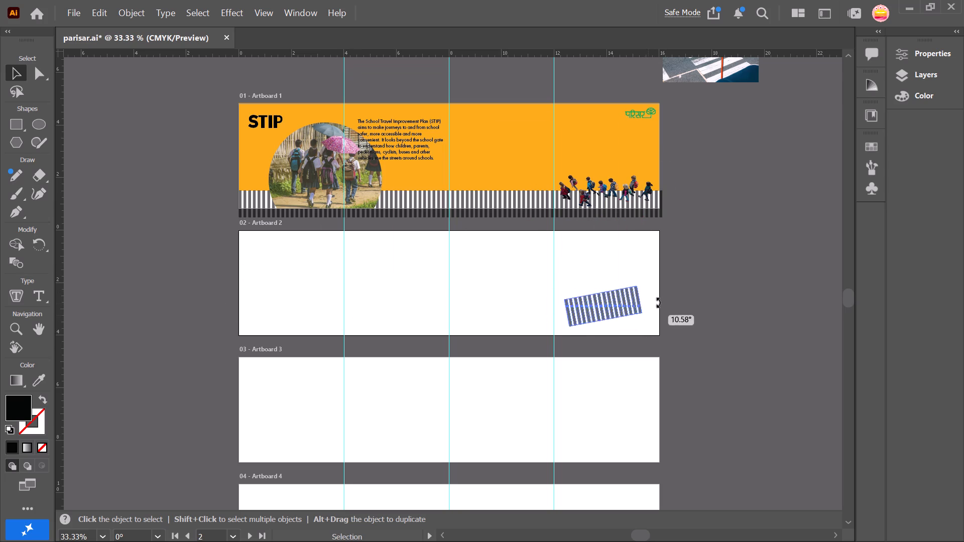
left_click_drag(658, 303, 661, 282)
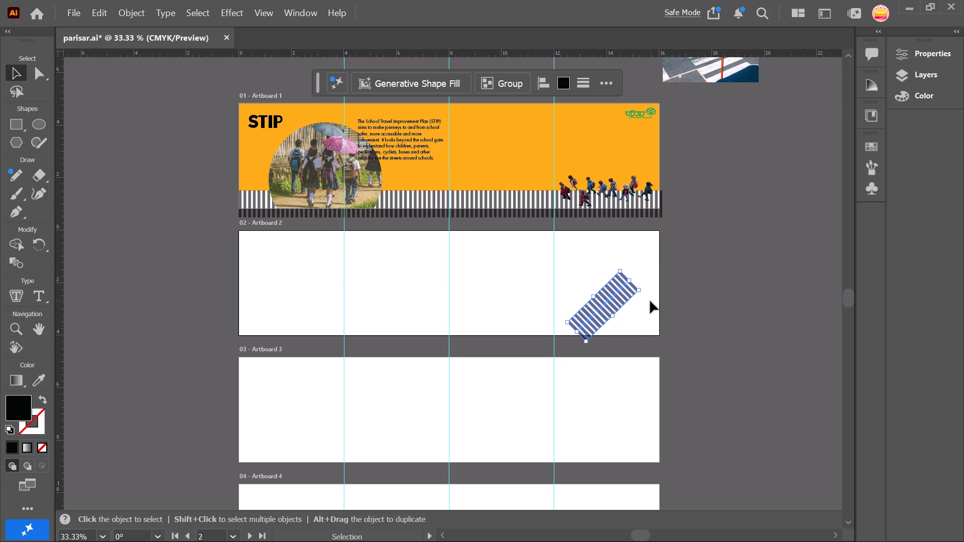
Select all the rotated stripes and move them off Artboard 2 onto the empty pasteboard to its right.
left_click(676, 308)
left_click_drag(676, 308, 557, 298)
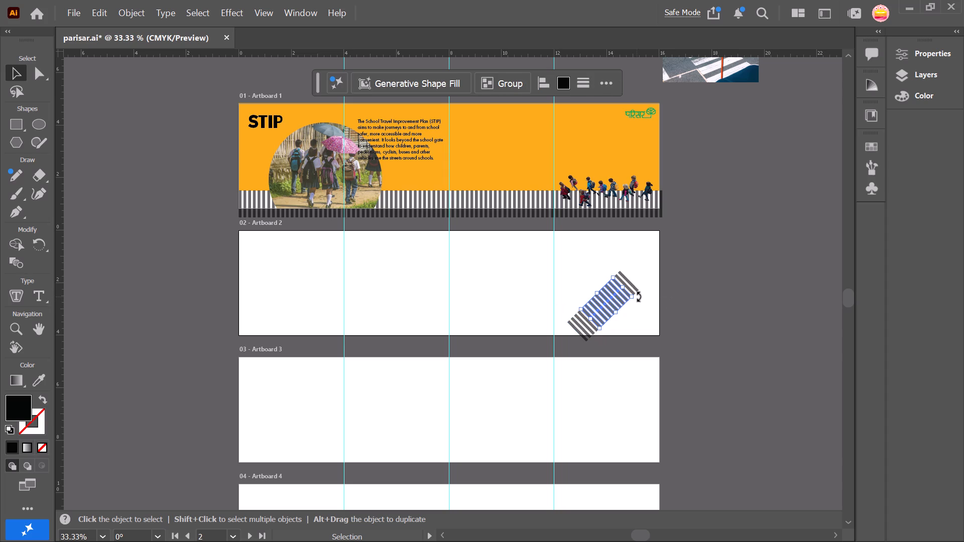
left_click(660, 280)
left_click_drag(643, 272, 543, 383)
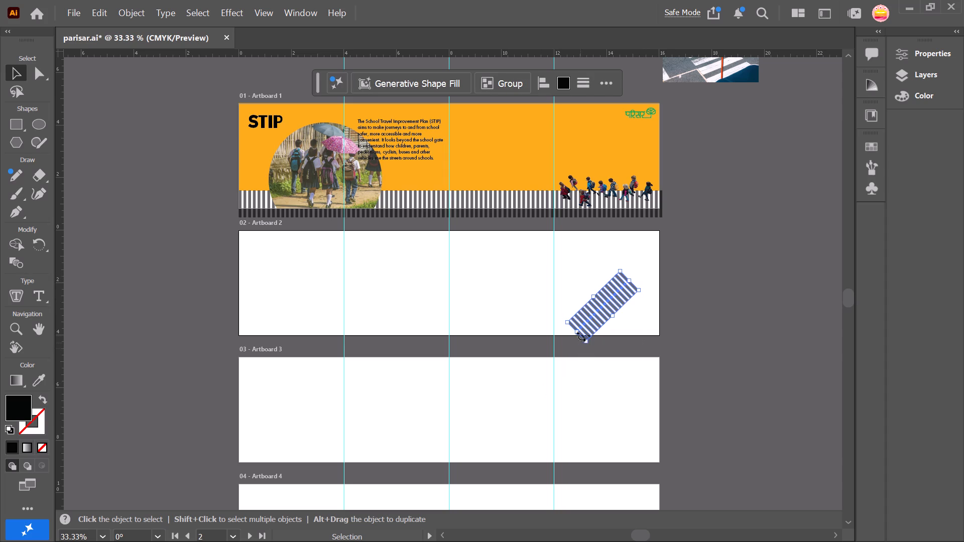
left_click_drag(585, 331, 699, 319)
left_click(711, 339)
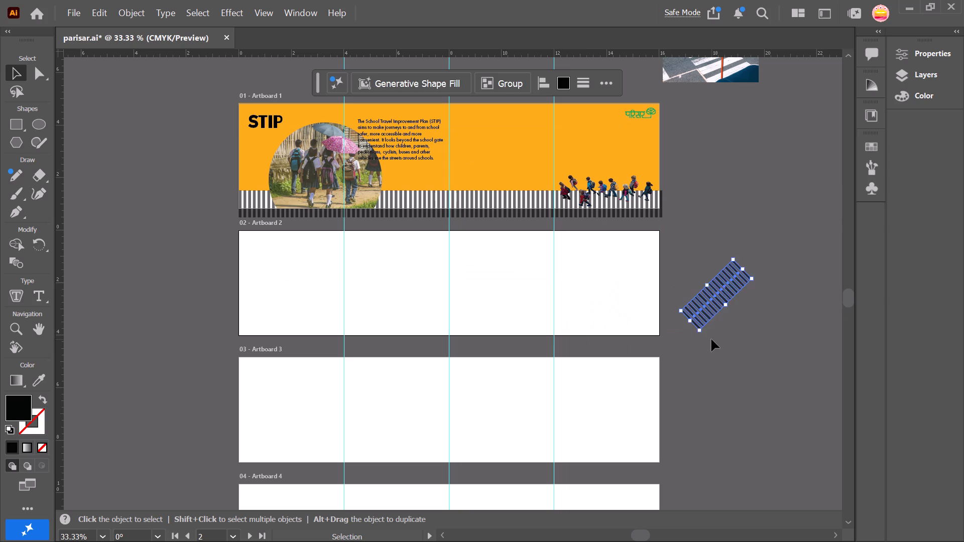
Move the lower-left end stripe of the rotated set back onto Artboard 2, across its bottom edge.
left_click(697, 328)
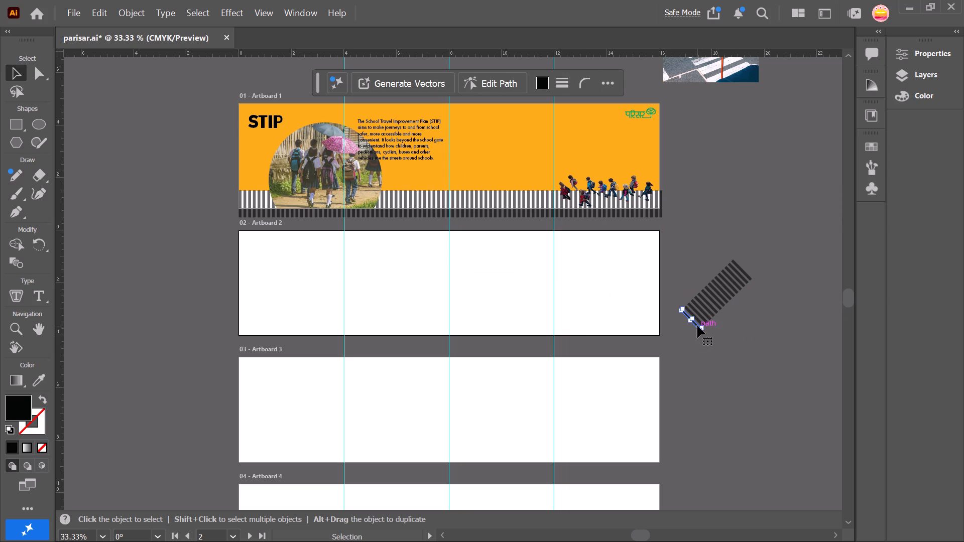
left_click_drag(697, 326, 616, 341)
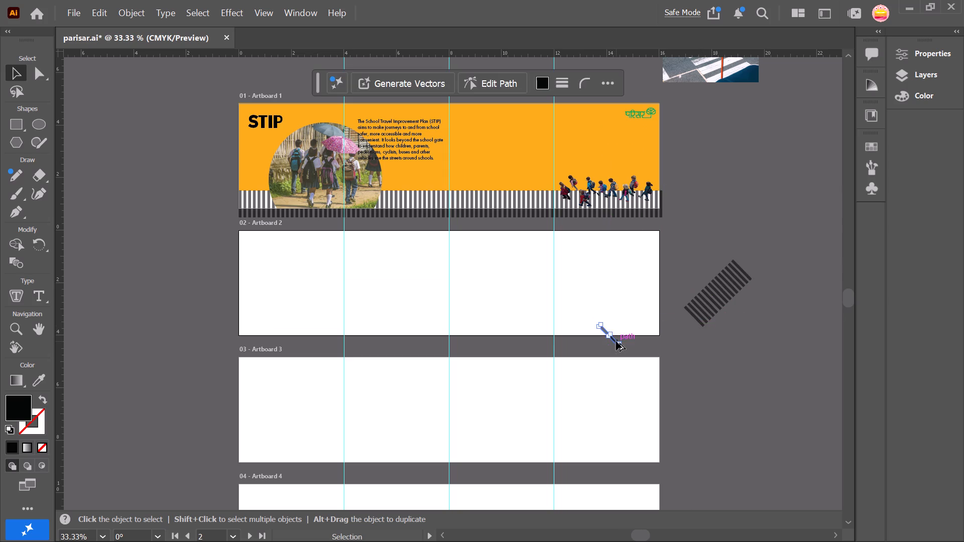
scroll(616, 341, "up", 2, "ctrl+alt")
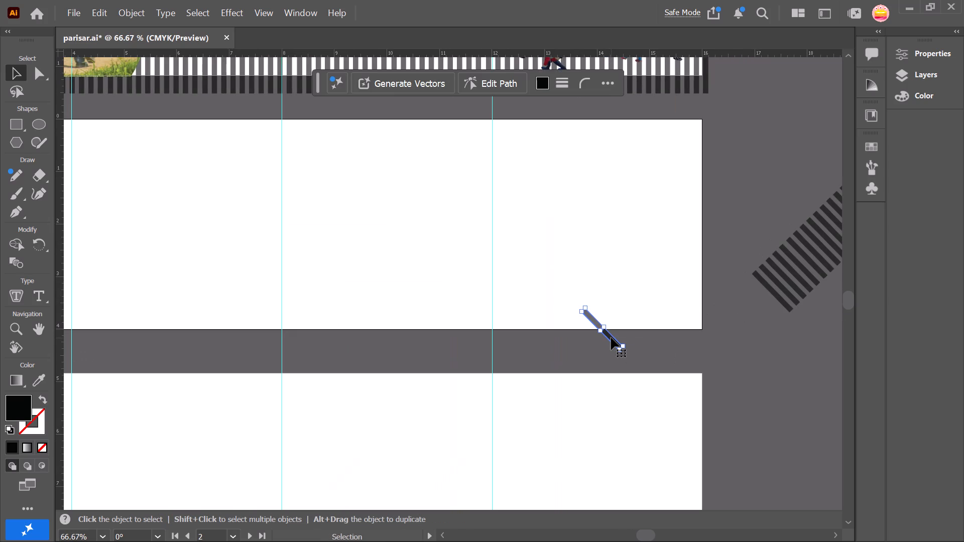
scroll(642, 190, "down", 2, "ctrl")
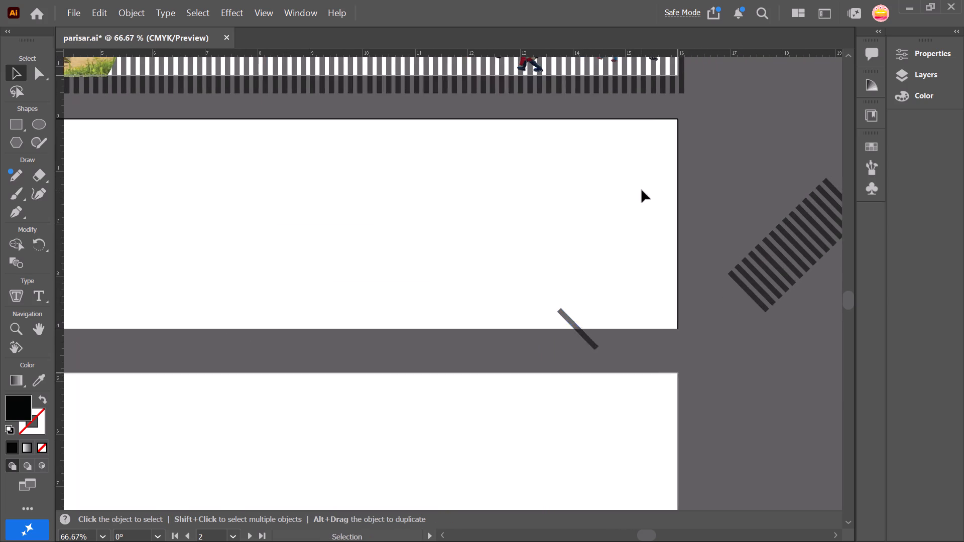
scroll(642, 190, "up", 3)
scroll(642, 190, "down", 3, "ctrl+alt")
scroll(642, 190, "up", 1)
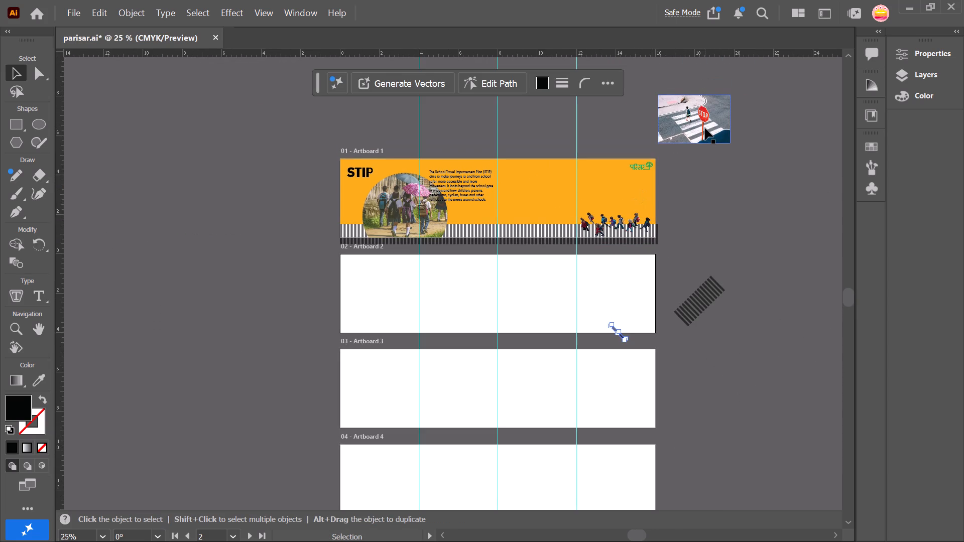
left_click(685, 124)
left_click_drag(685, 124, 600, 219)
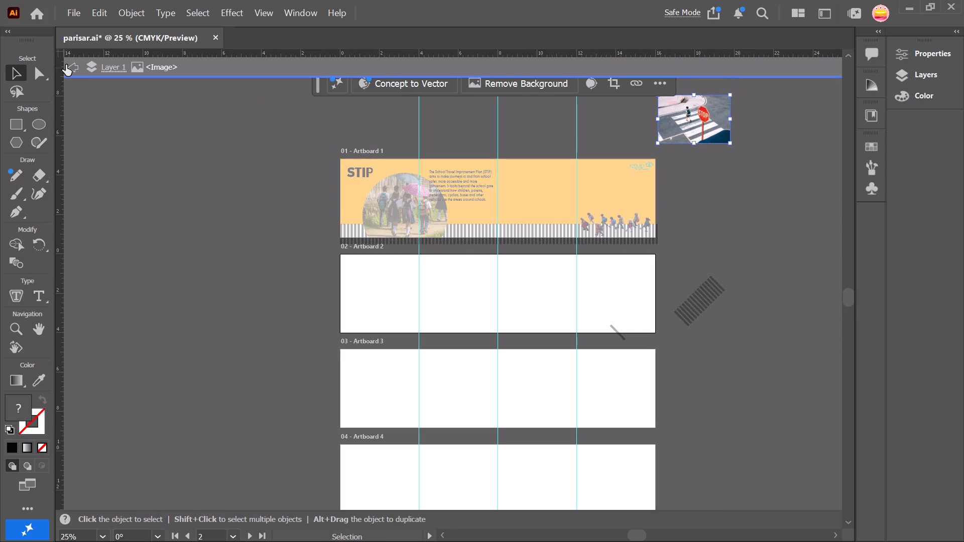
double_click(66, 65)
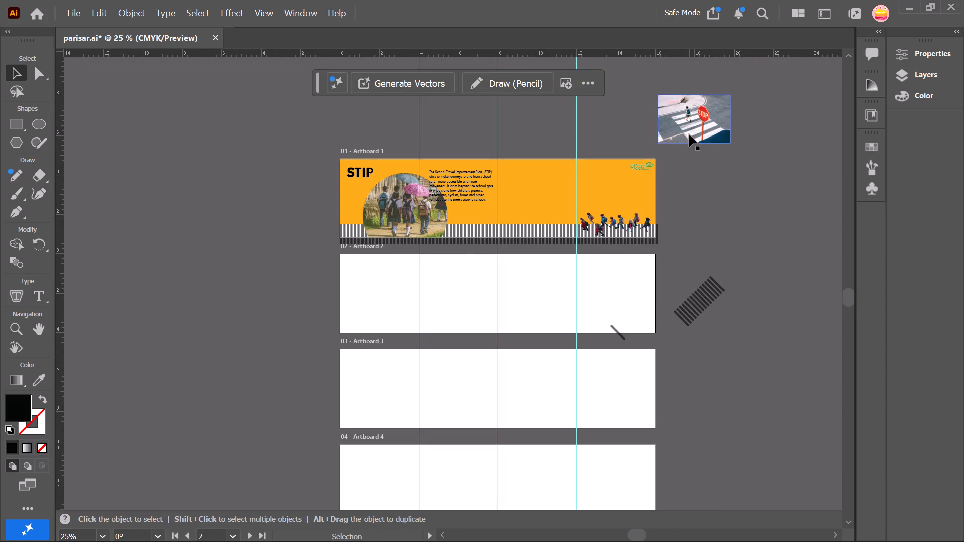
Move the stop-sign crosswalk photo onto Artboard 2, near the 4 in guide and just above the artboard's bottom edge.
left_click_drag(689, 134, 461, 349)
scroll(461, 349, "up", 2, "ctrl+alt")
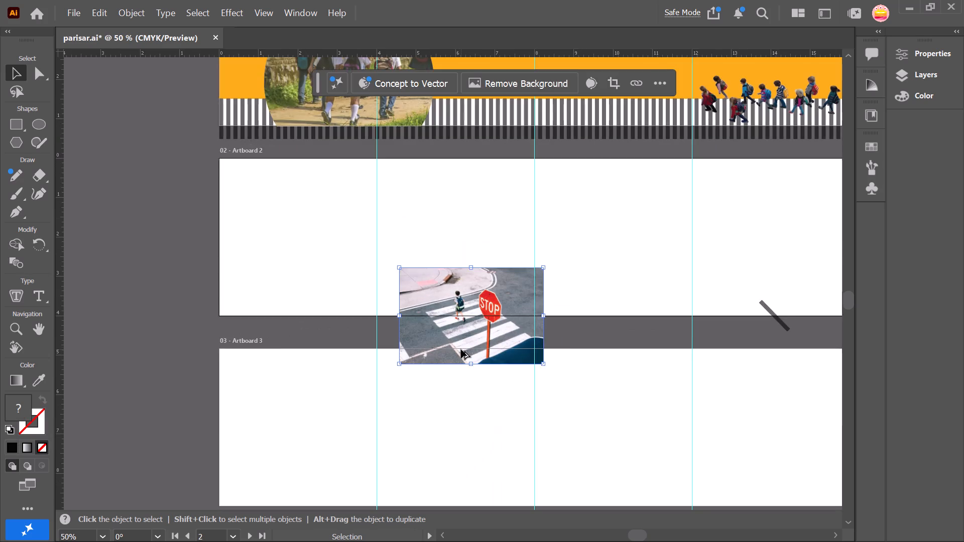
scroll(461, 349, "up", 3, "ctrl+alt")
left_click_drag(489, 308, 434, 219)
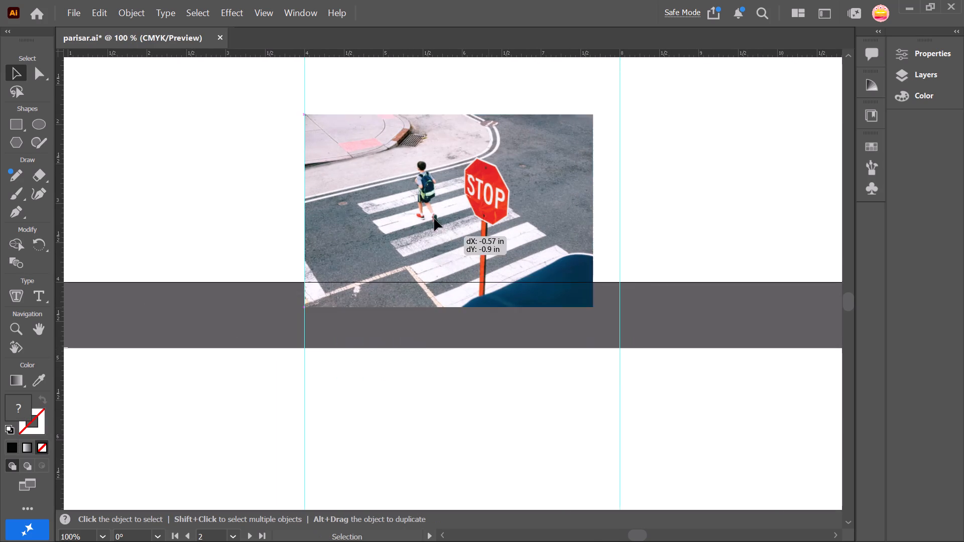
left_click_drag(434, 219, 429, 208)
Trace the photo's farthest crosswalk stripe, behind the child, with the Pen tool as a closed four-cornered black shape about 1.43 in long.
scroll(429, 208, "up", 1)
scroll(429, 208, "up", 2, "ctrl+alt")
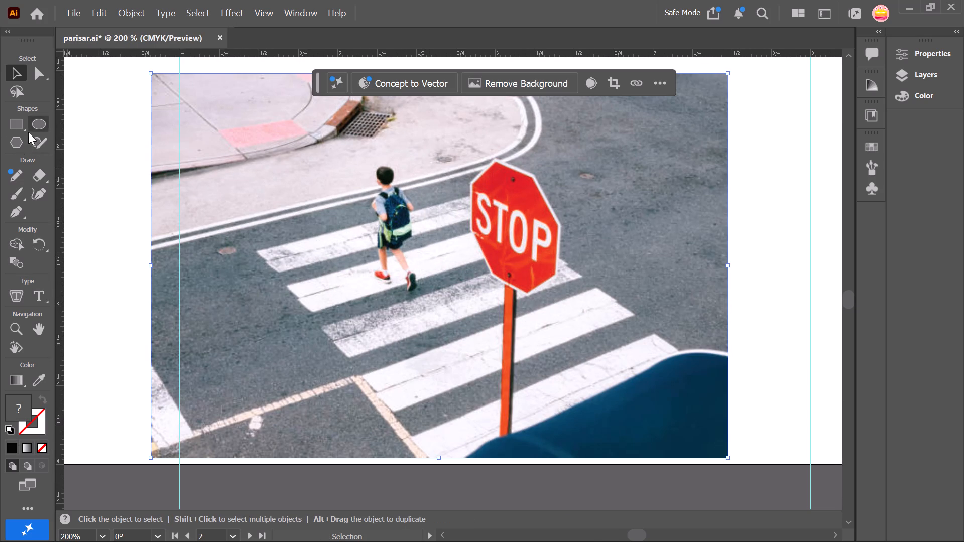
left_click(15, 211)
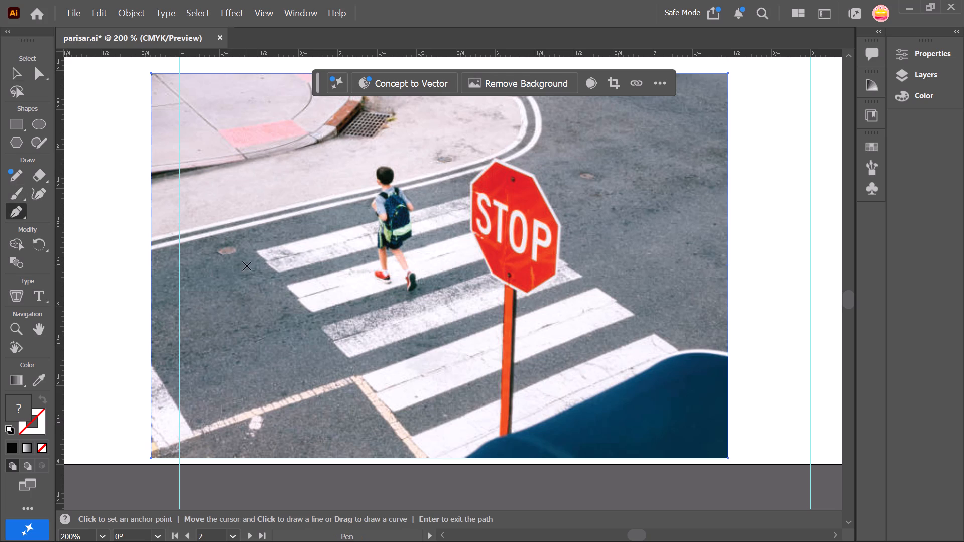
left_click(278, 272)
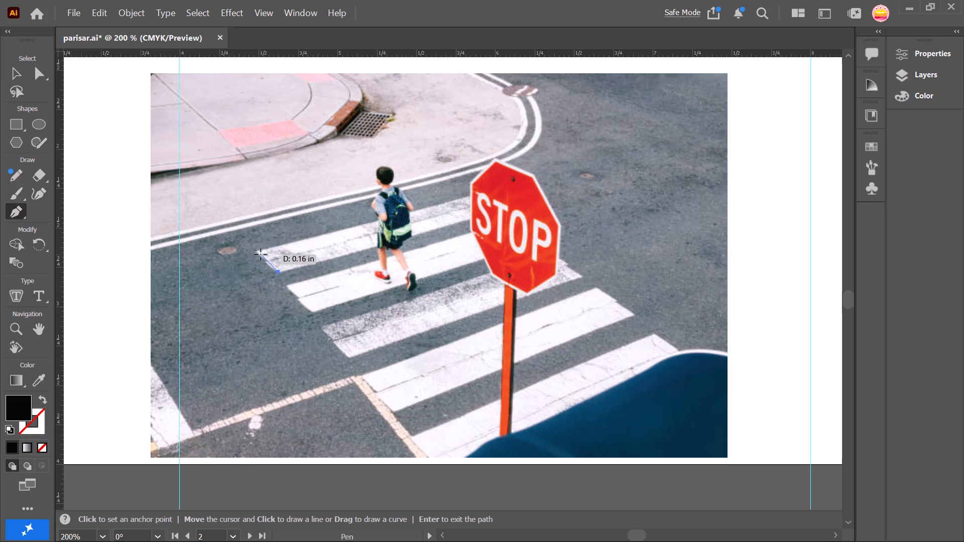
left_click(256, 251)
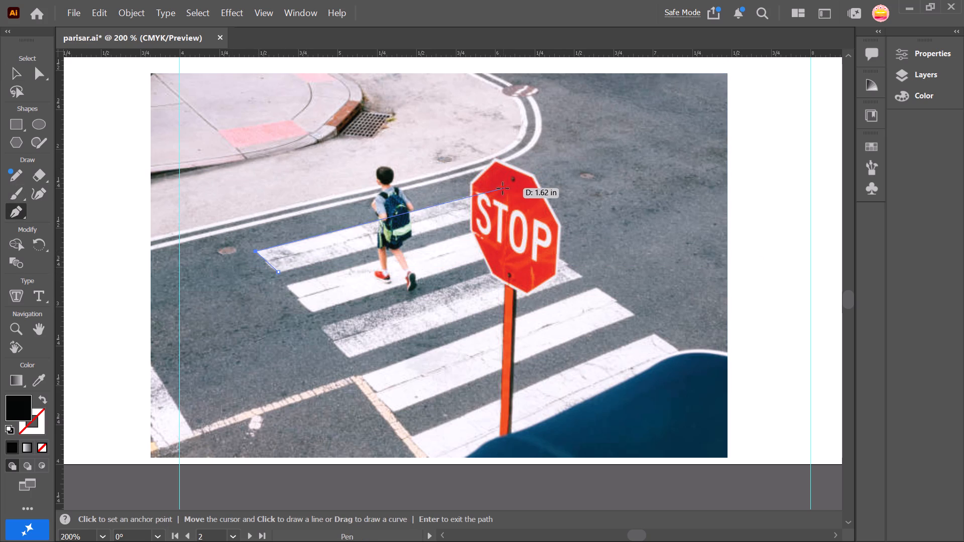
left_click(473, 195)
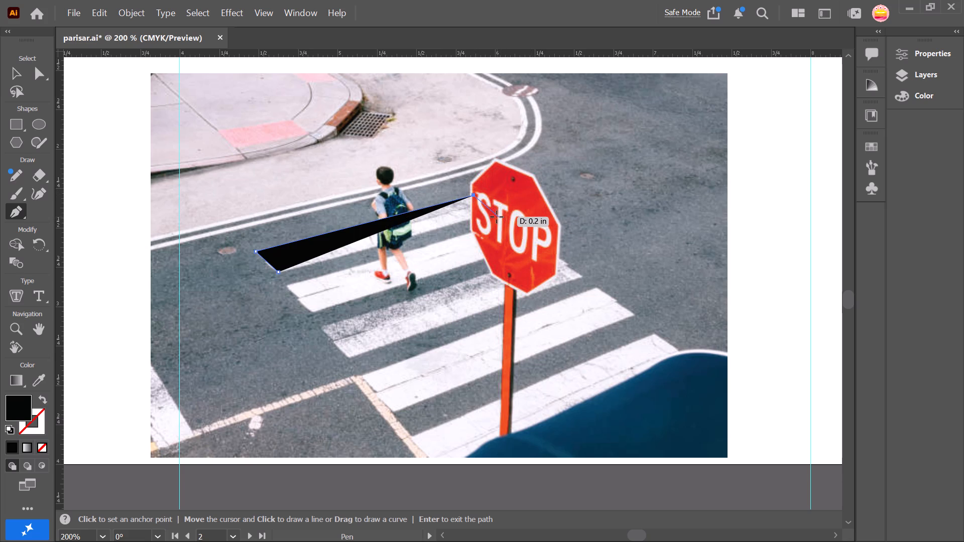
left_click(497, 214)
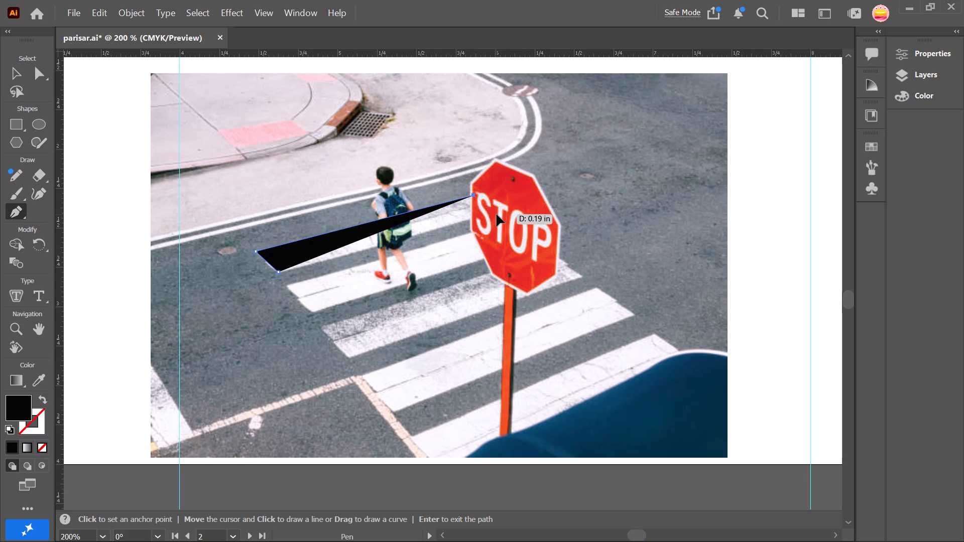
left_click(279, 272)
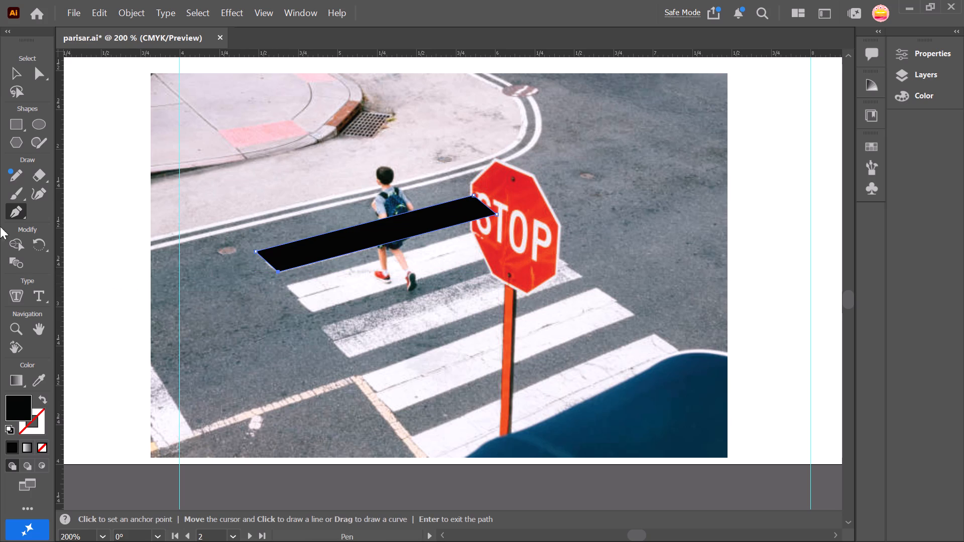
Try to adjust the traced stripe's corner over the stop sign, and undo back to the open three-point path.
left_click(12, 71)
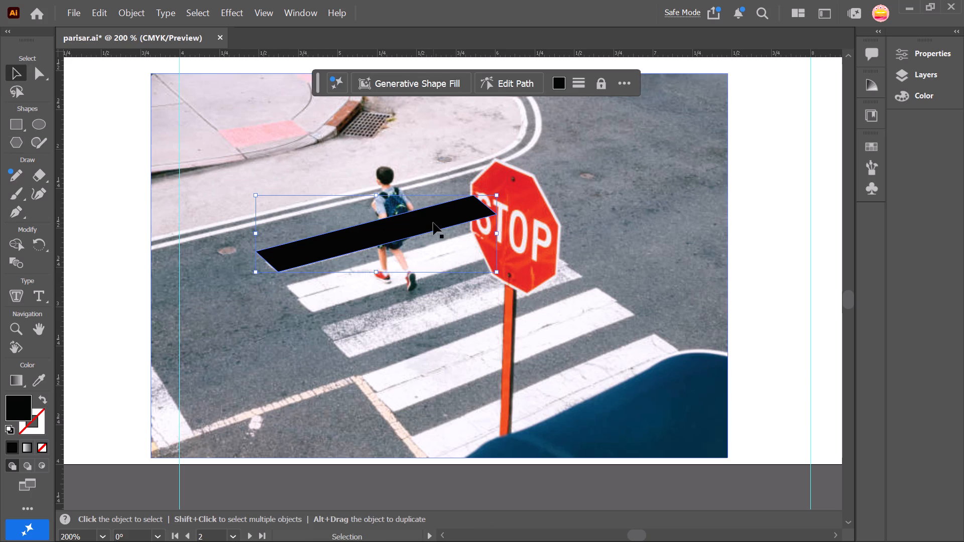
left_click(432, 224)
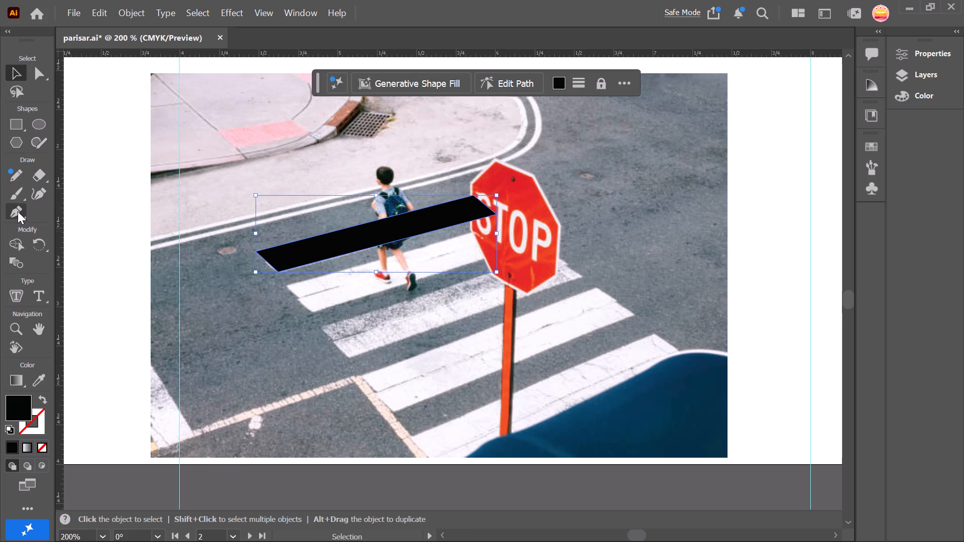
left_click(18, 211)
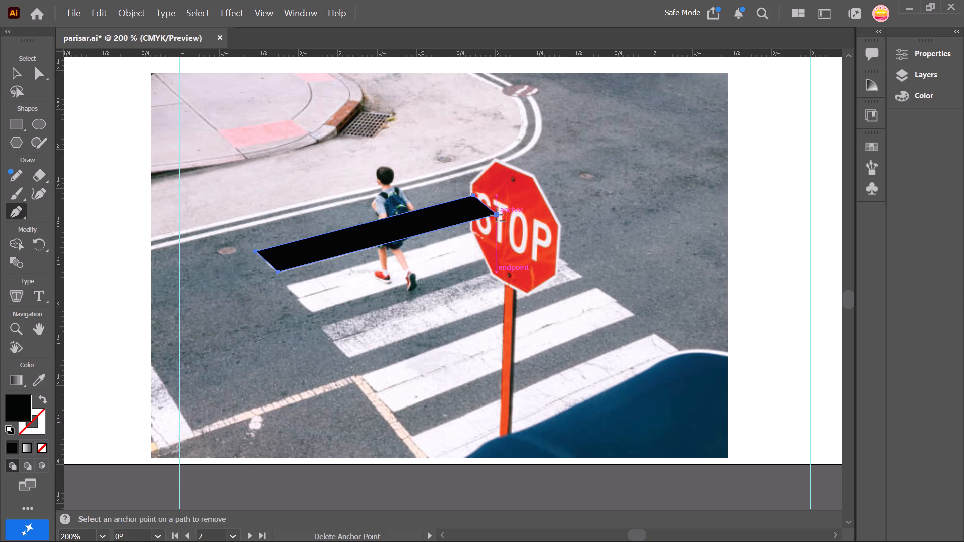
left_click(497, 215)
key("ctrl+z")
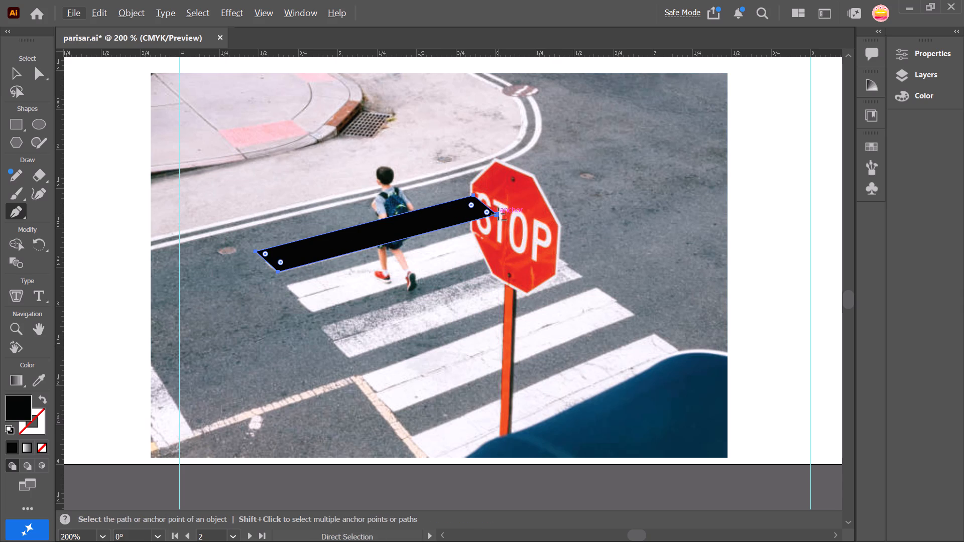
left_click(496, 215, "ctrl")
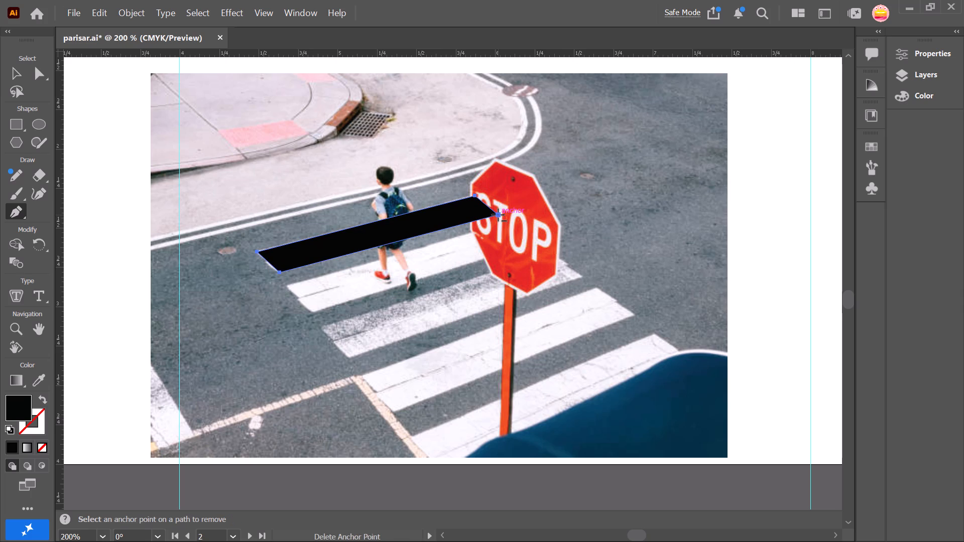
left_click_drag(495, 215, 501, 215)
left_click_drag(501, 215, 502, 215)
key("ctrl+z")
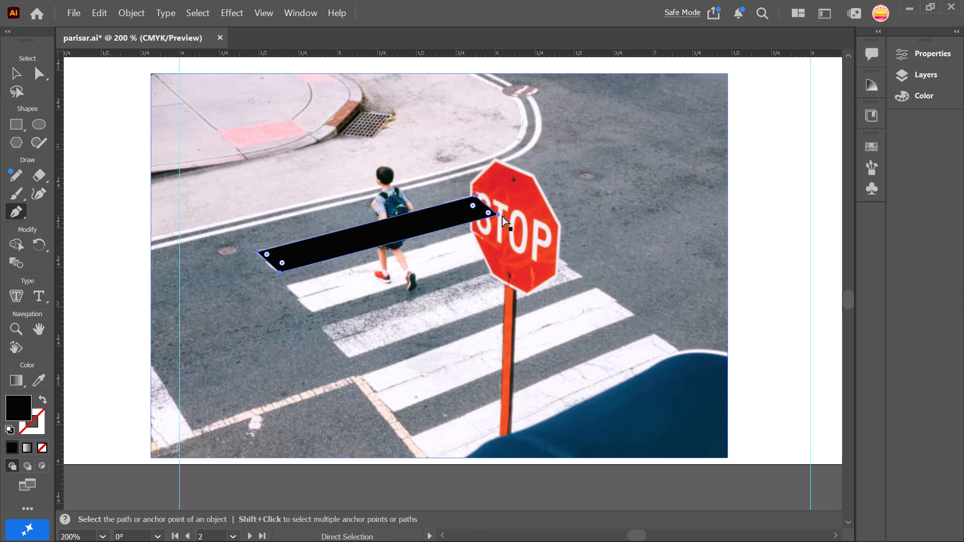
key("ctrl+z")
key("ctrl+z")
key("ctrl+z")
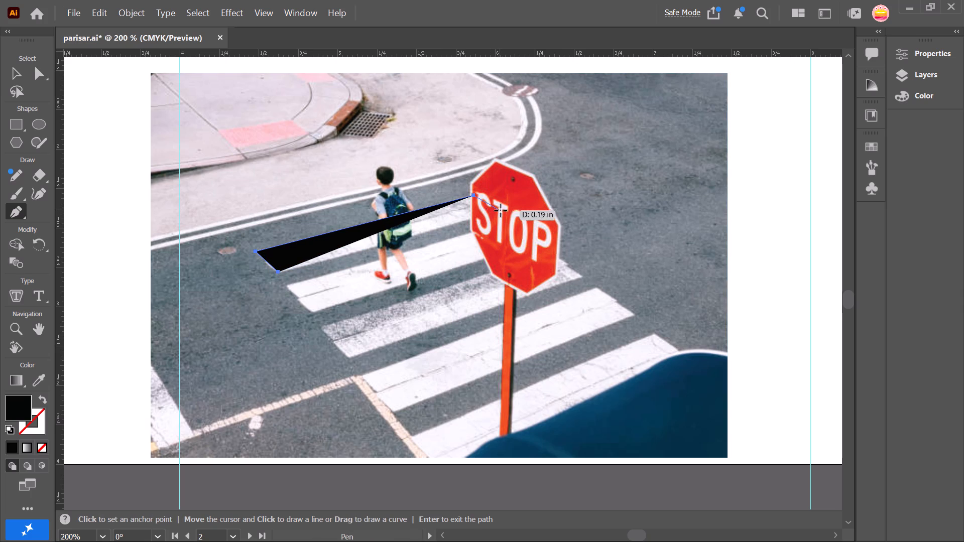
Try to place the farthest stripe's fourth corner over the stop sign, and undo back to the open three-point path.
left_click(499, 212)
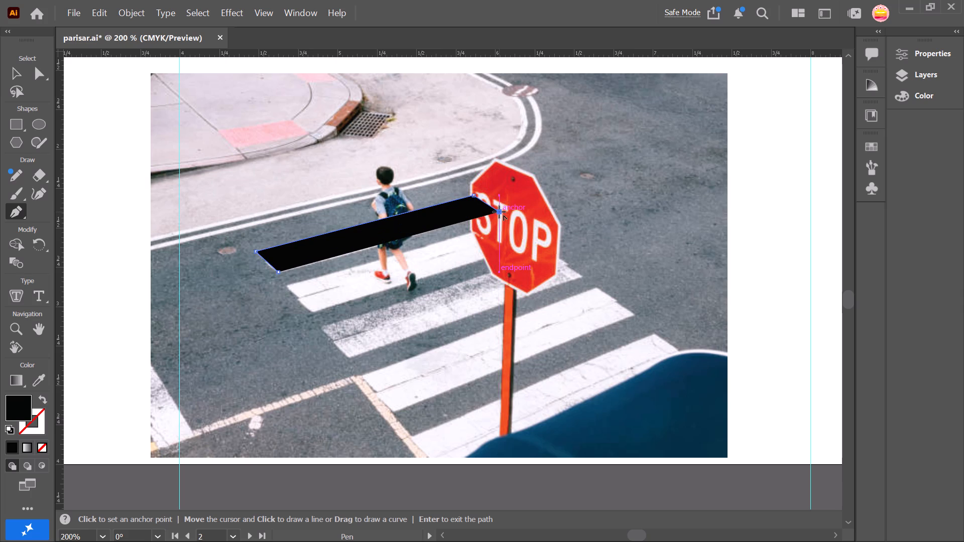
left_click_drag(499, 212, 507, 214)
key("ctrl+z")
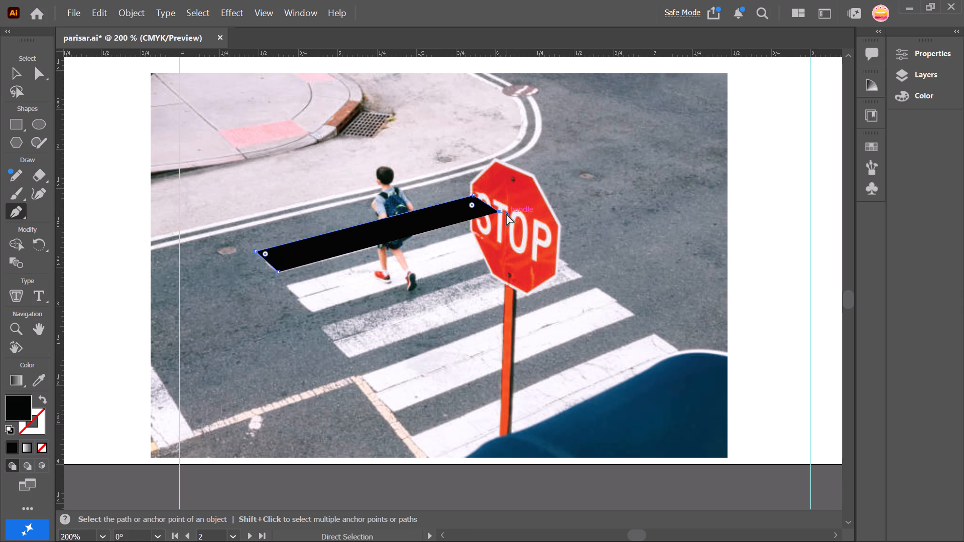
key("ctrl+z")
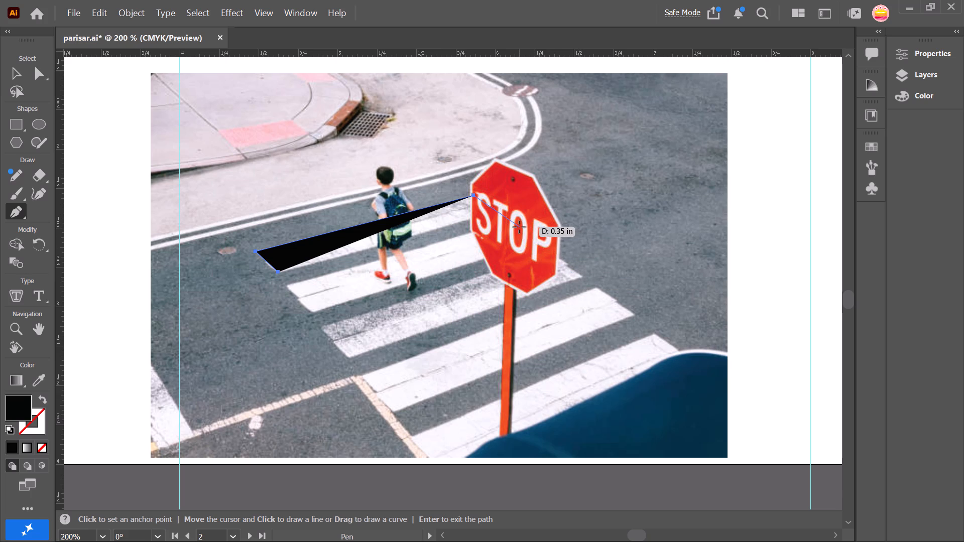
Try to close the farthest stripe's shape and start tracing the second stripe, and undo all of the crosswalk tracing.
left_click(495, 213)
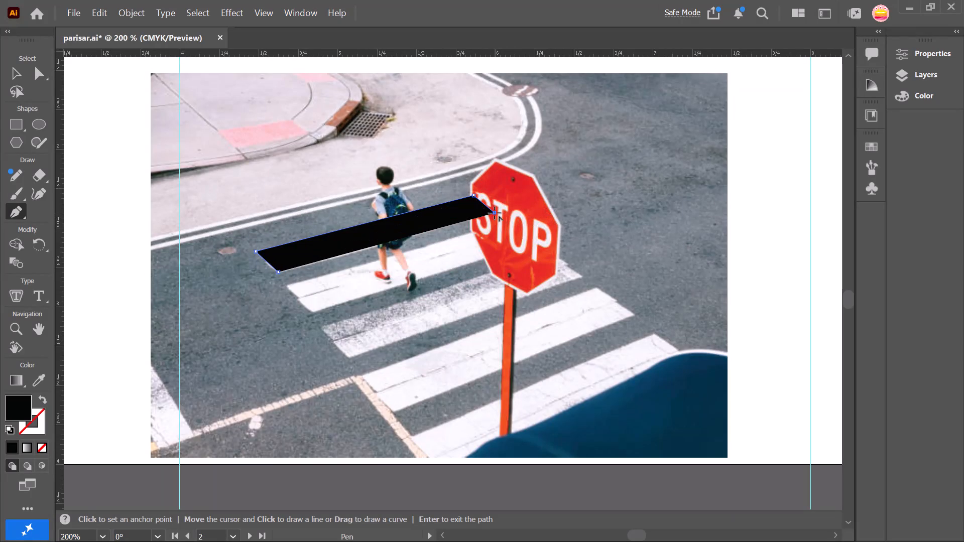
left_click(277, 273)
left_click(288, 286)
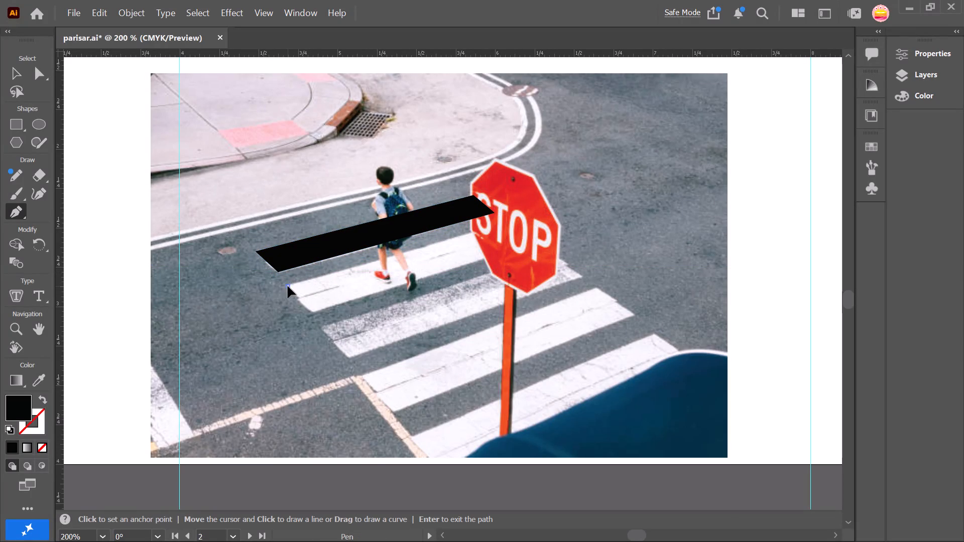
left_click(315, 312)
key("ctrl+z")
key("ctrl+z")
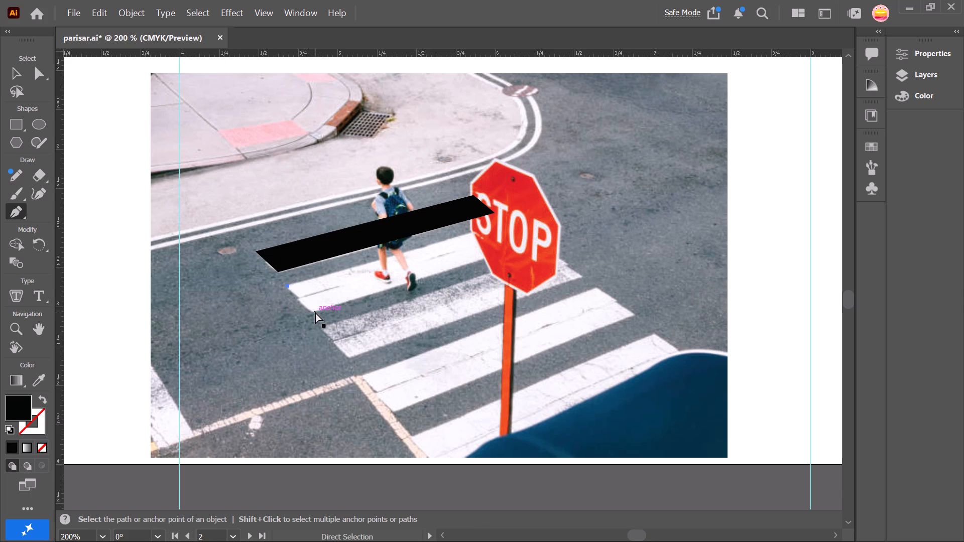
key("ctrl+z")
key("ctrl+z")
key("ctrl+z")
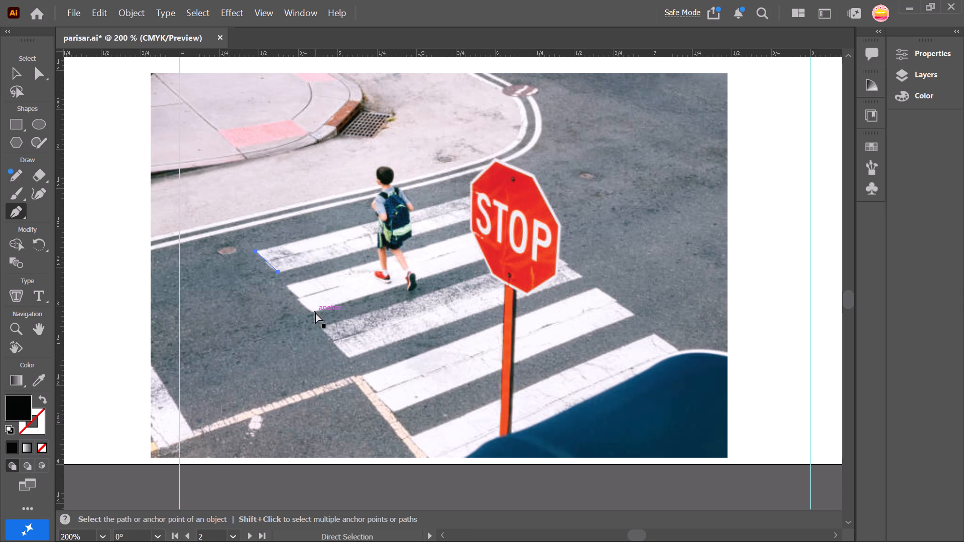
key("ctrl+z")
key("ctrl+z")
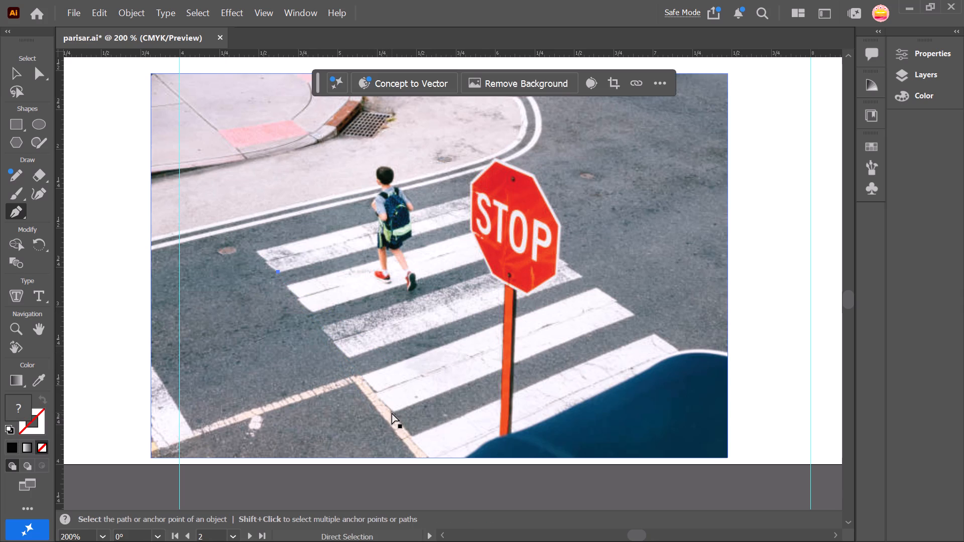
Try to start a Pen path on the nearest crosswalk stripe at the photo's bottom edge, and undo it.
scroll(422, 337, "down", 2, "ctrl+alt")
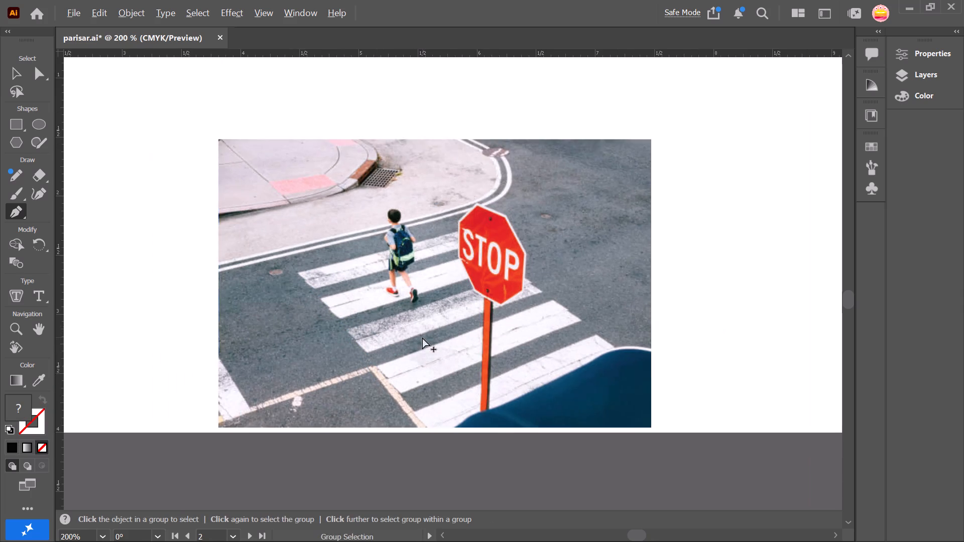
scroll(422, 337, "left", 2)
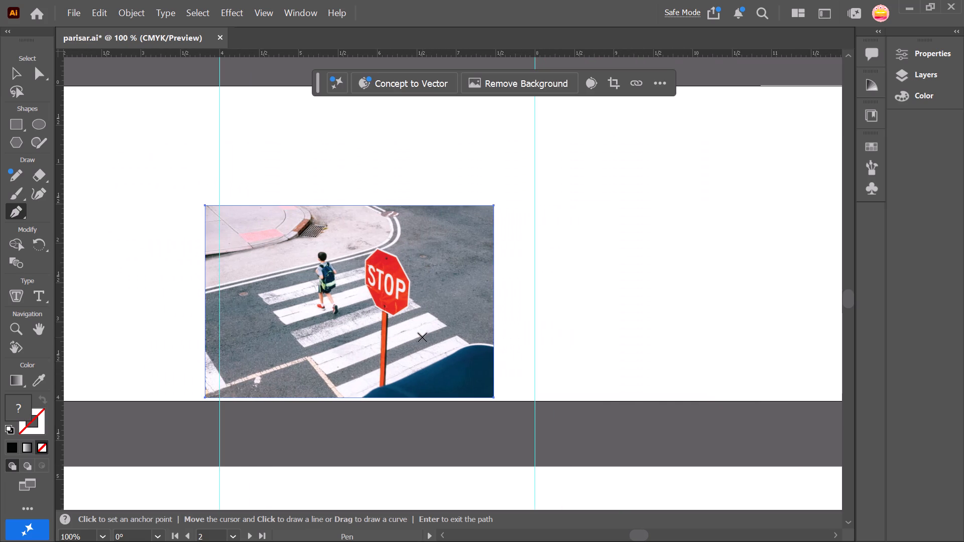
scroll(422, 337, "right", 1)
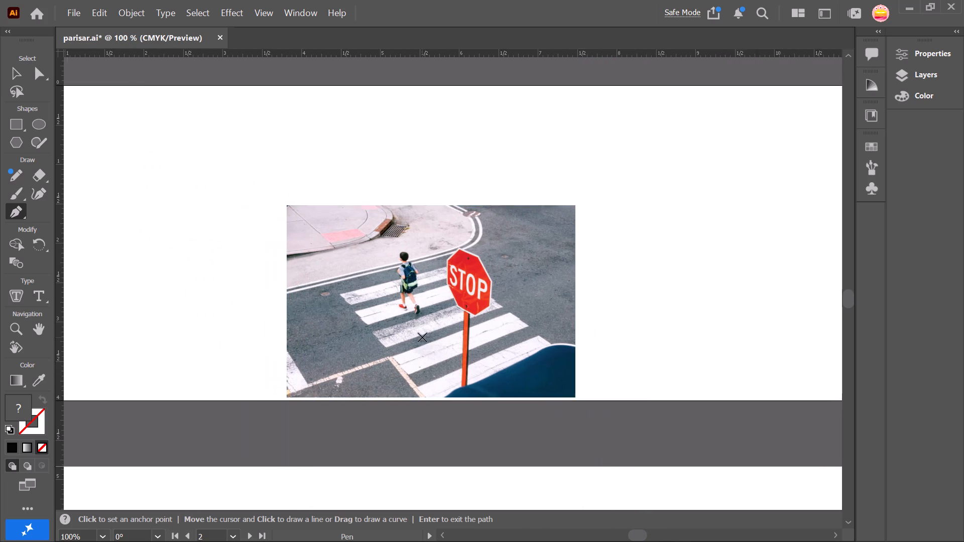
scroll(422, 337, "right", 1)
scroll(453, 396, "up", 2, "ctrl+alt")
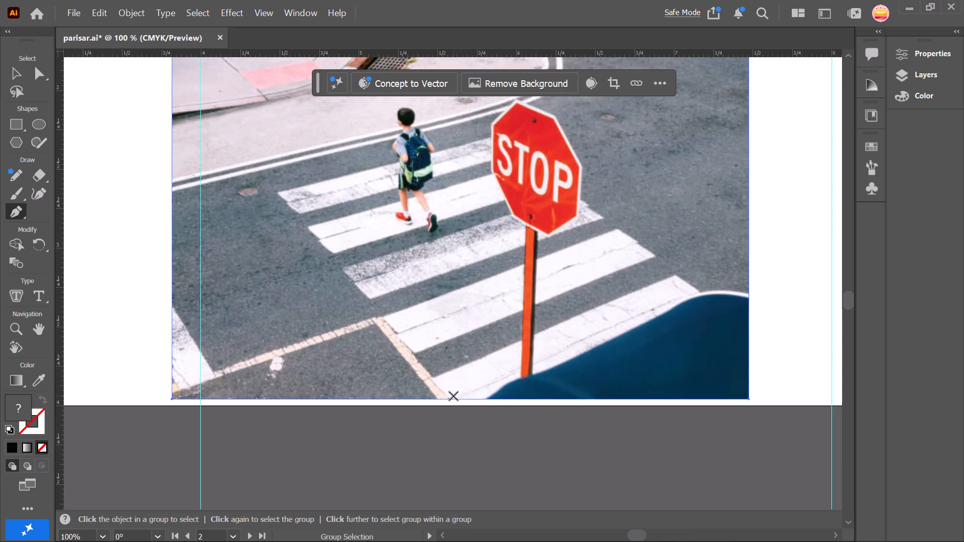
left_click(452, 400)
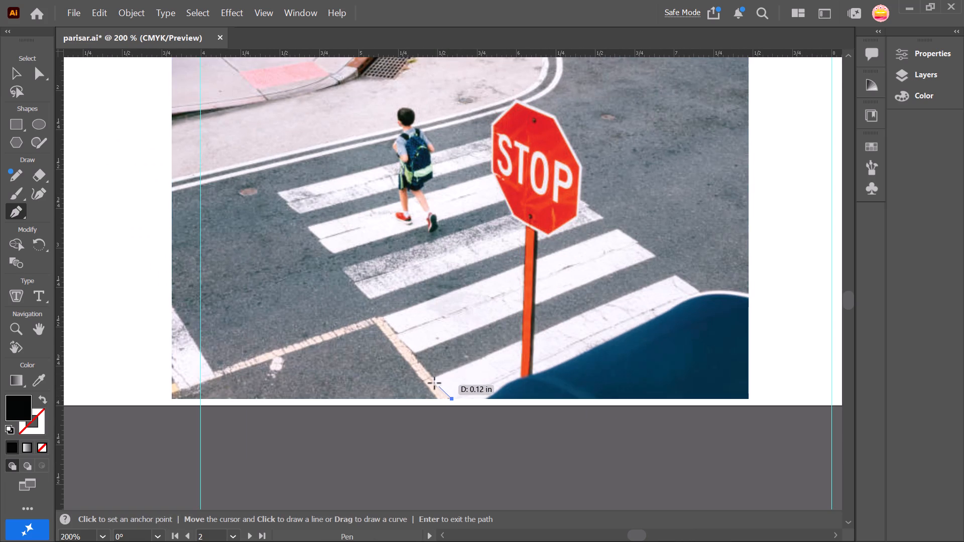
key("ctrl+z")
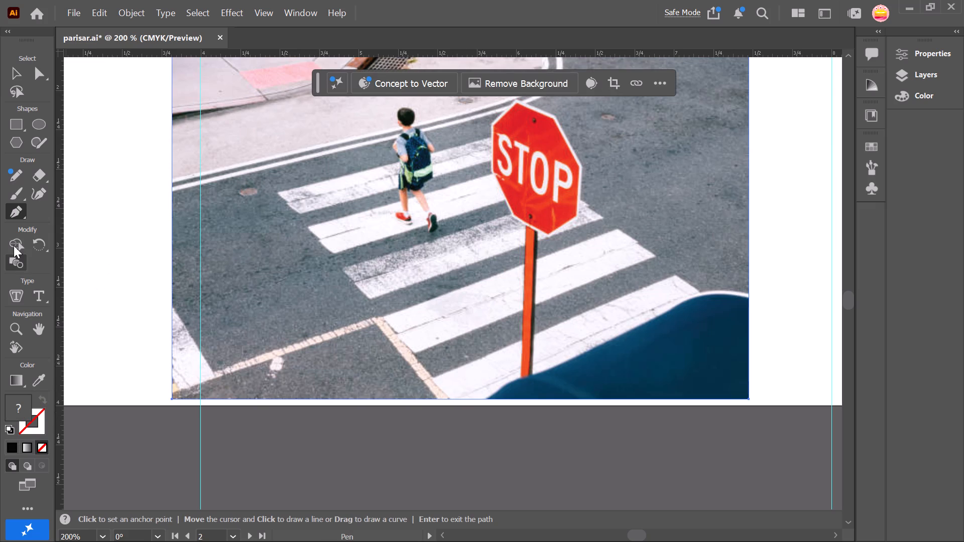
Examine the Perspective commands for the loose dark stripe across Artboard 2's bottom edge, and exit its isolation mode.
scroll(77, 310, "down", 4, "ctrl+alt")
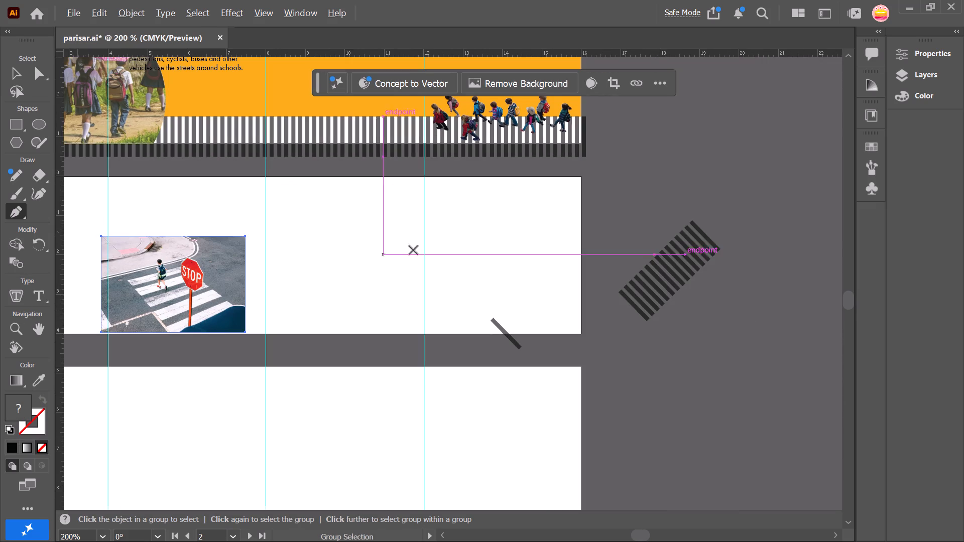
left_click(15, 71)
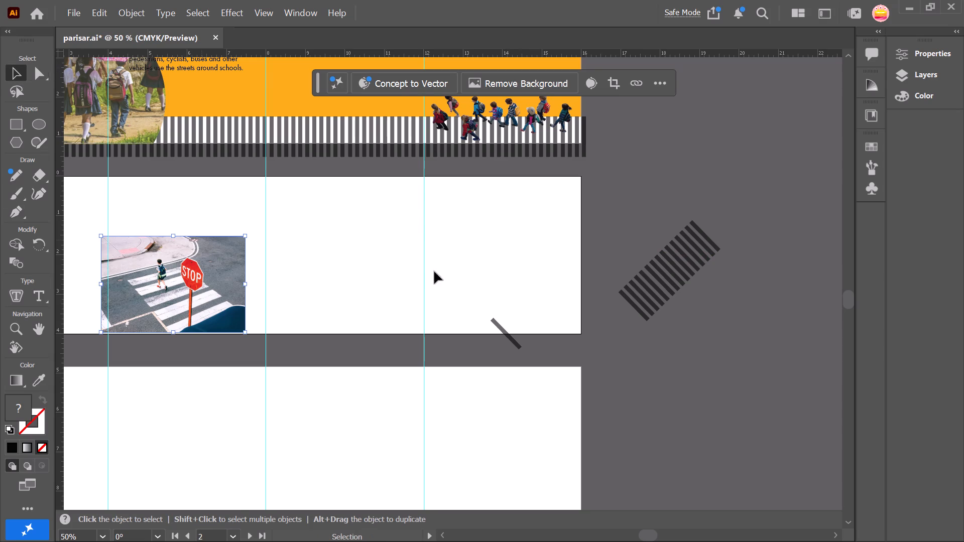
left_click(514, 345)
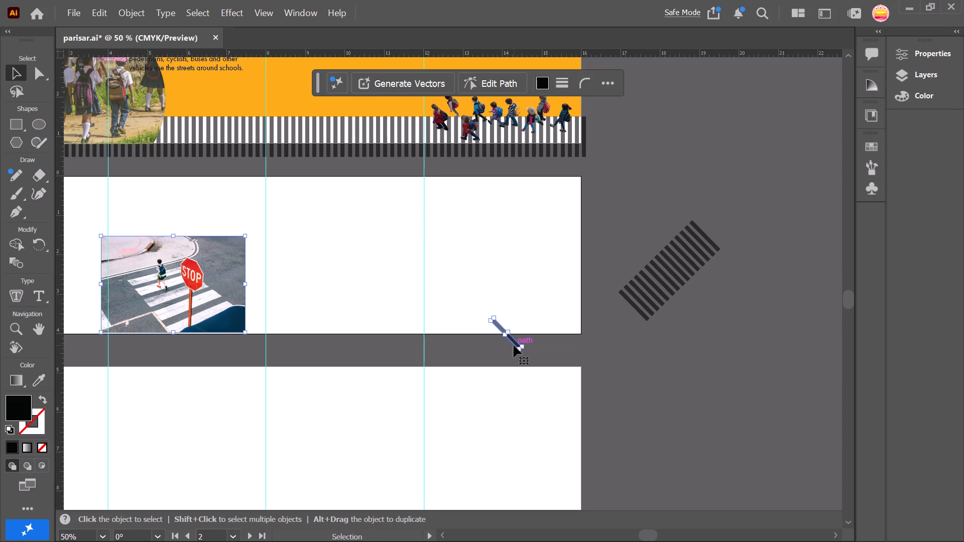
left_click(602, 86)
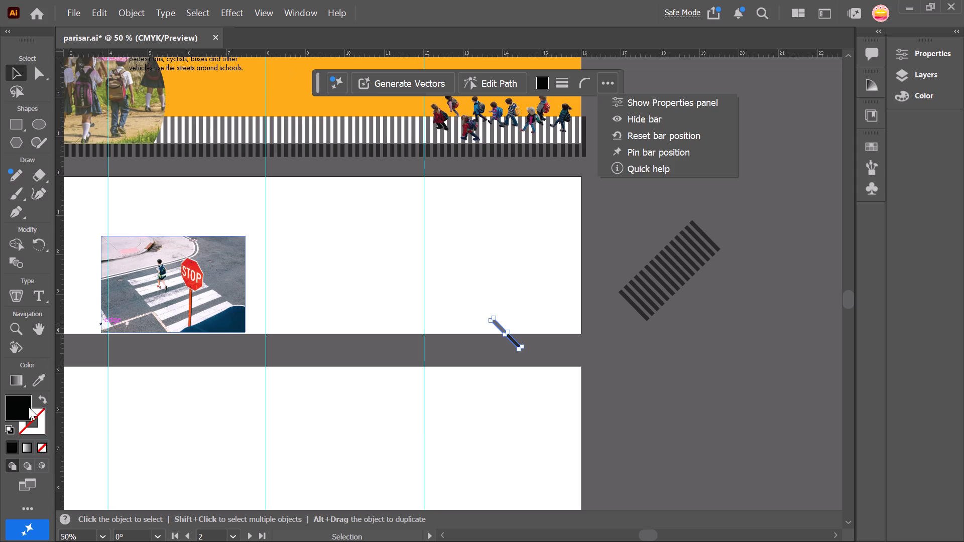
left_click(127, 16)
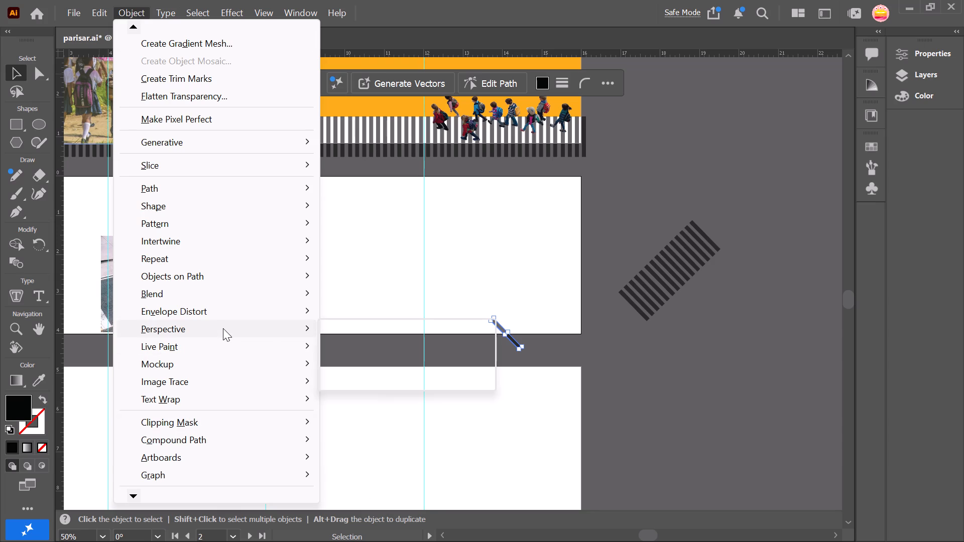
left_click(264, 330)
left_click(435, 258)
left_click(435, 258)
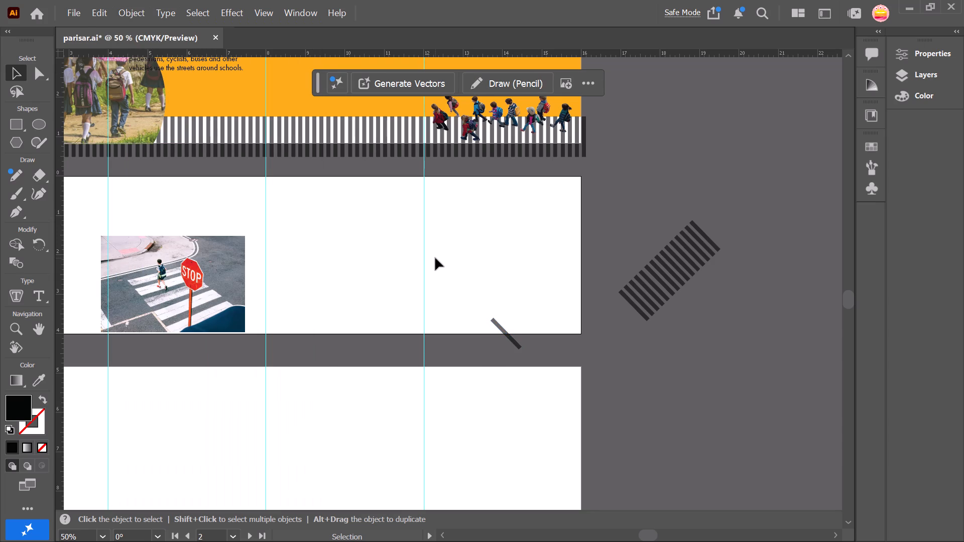
left_click(123, 14)
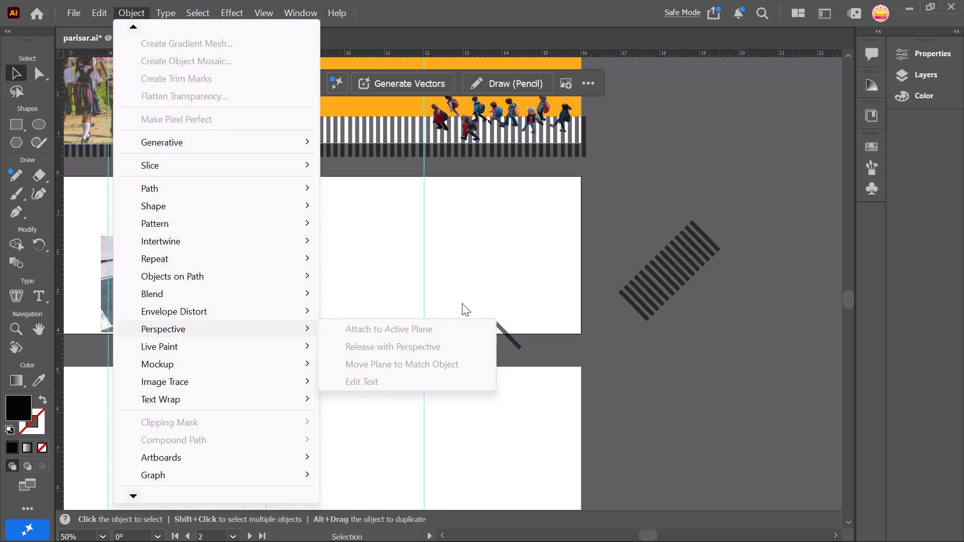
left_click(476, 298)
double_click(504, 330)
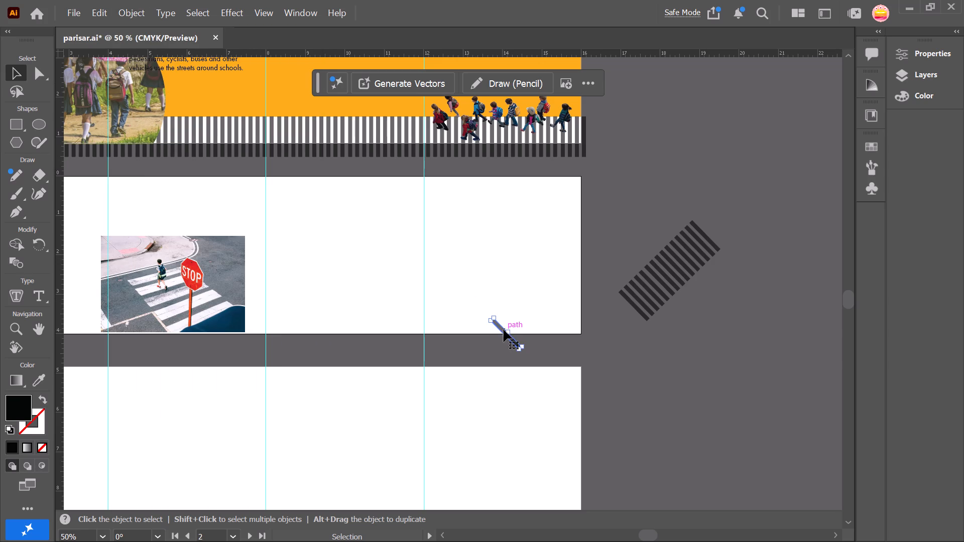
left_click(126, 9)
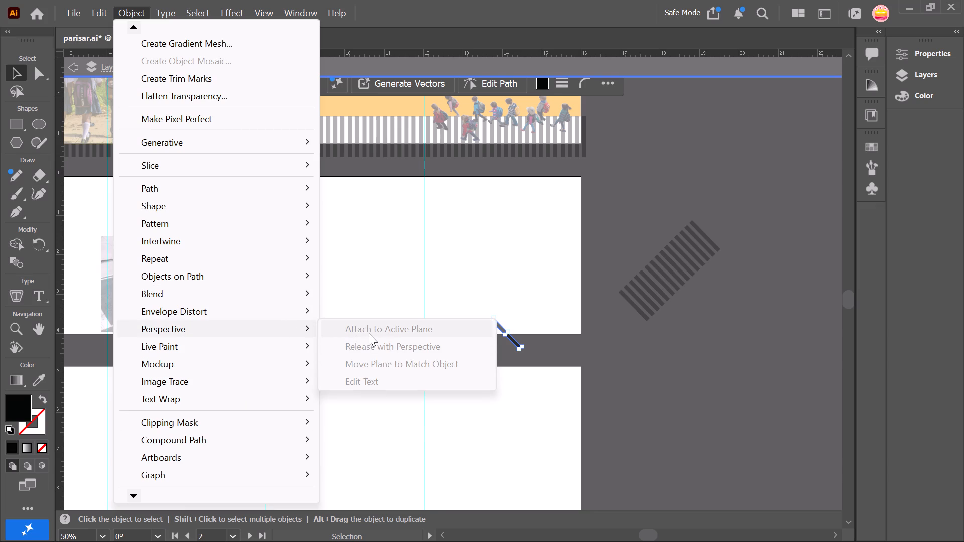
left_click(347, 263)
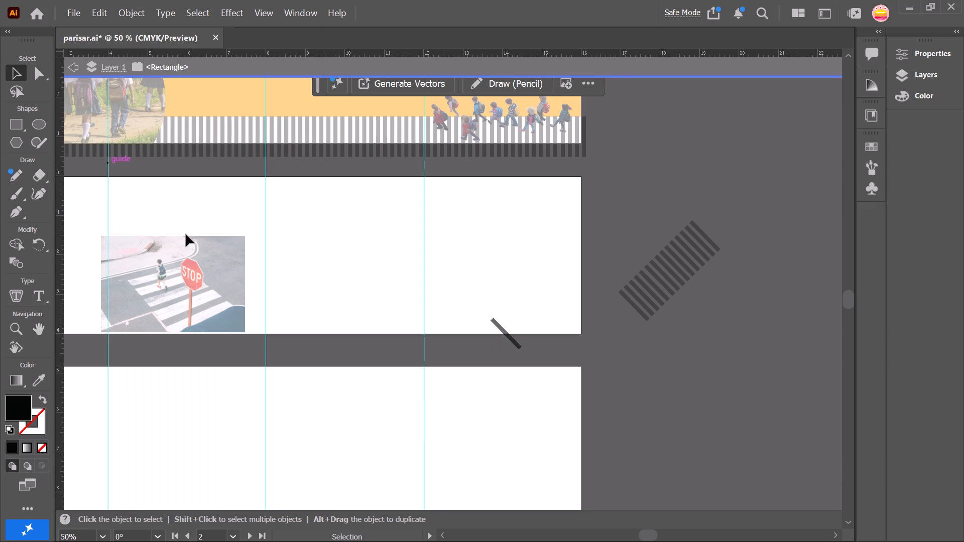
left_click(187, 198)
double_click(70, 70)
Draw a closed four-cornered slanted black stripe about 2 in long with the Pen tool on Artboard 2, just past the 8 in guide.
left_click(20, 215)
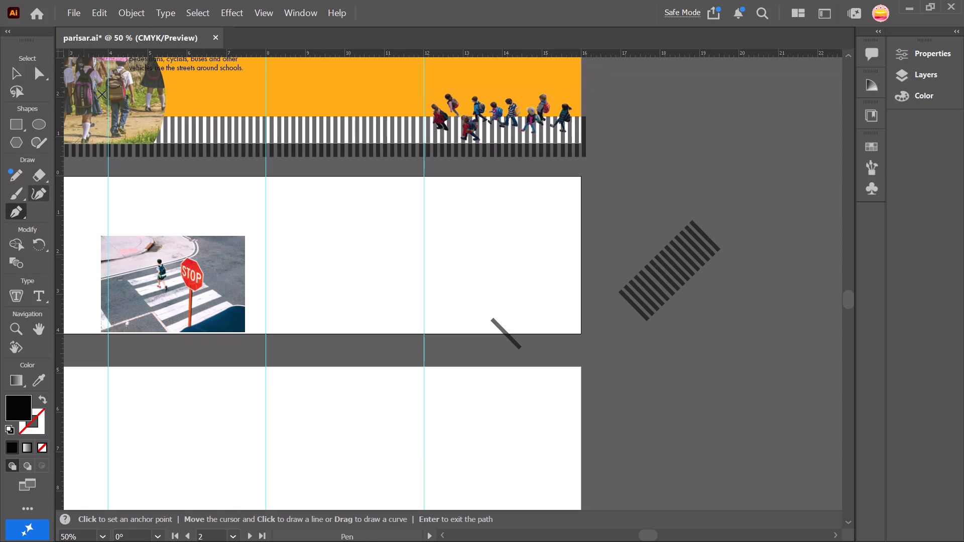
left_click(130, 6)
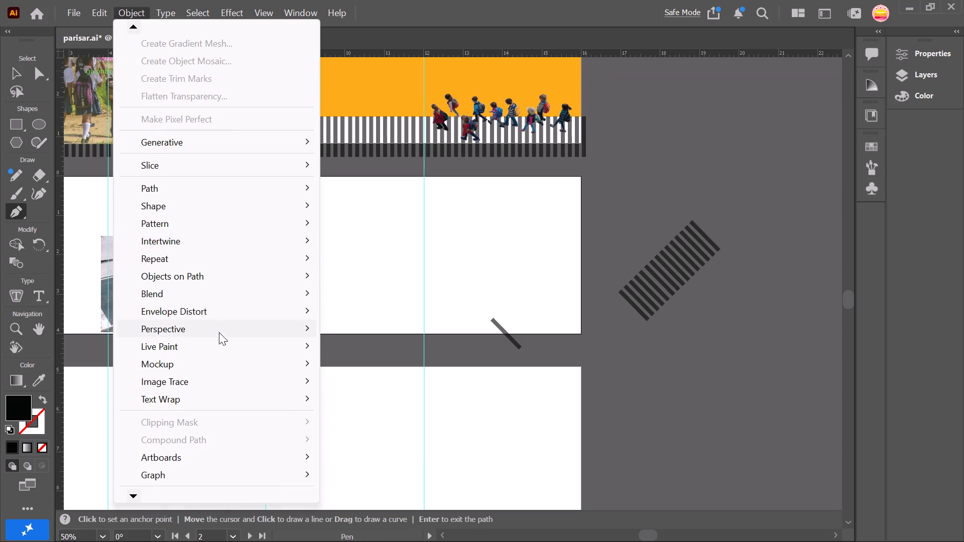
left_click(220, 336)
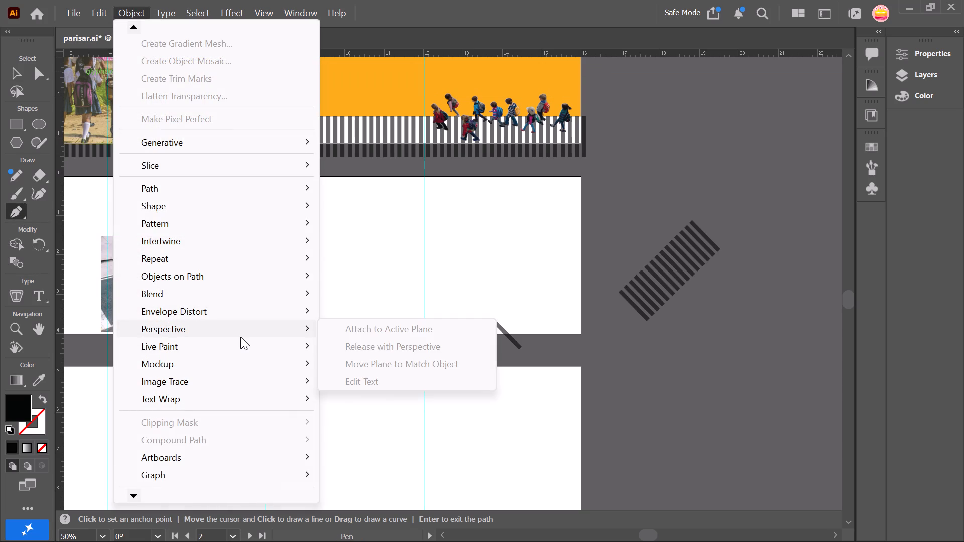
left_click(240, 337)
left_click(353, 263)
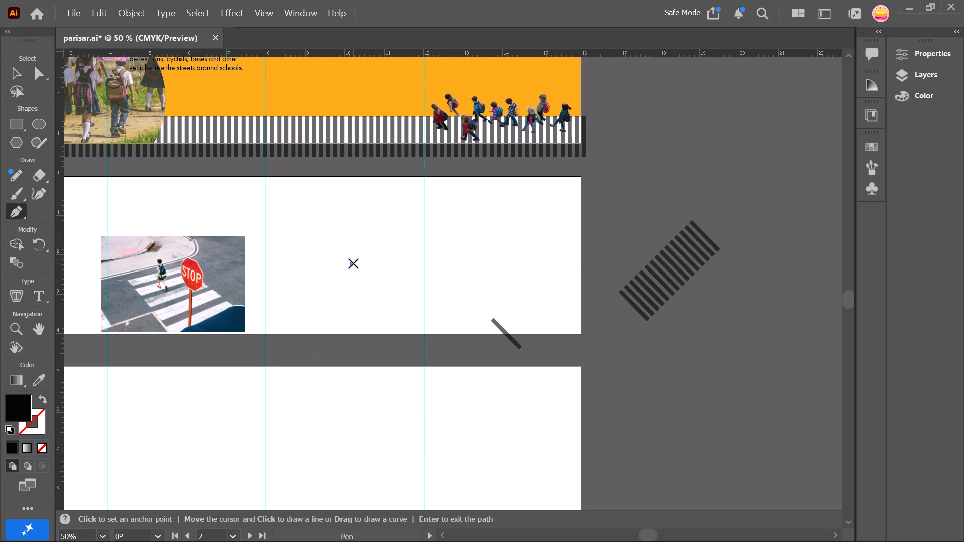
left_click(353, 263)
left_click(286, 236)
left_click(365, 227)
left_click(379, 236)
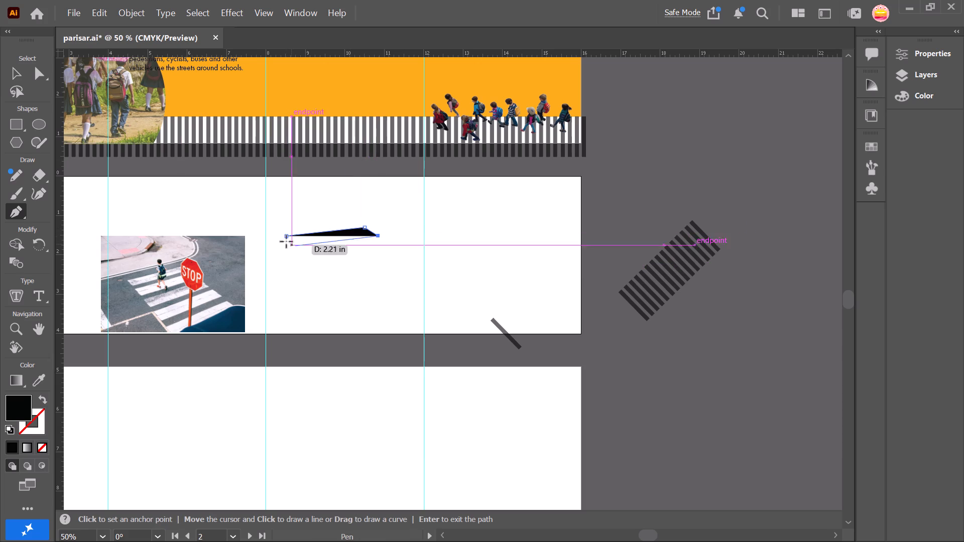
left_click(296, 245)
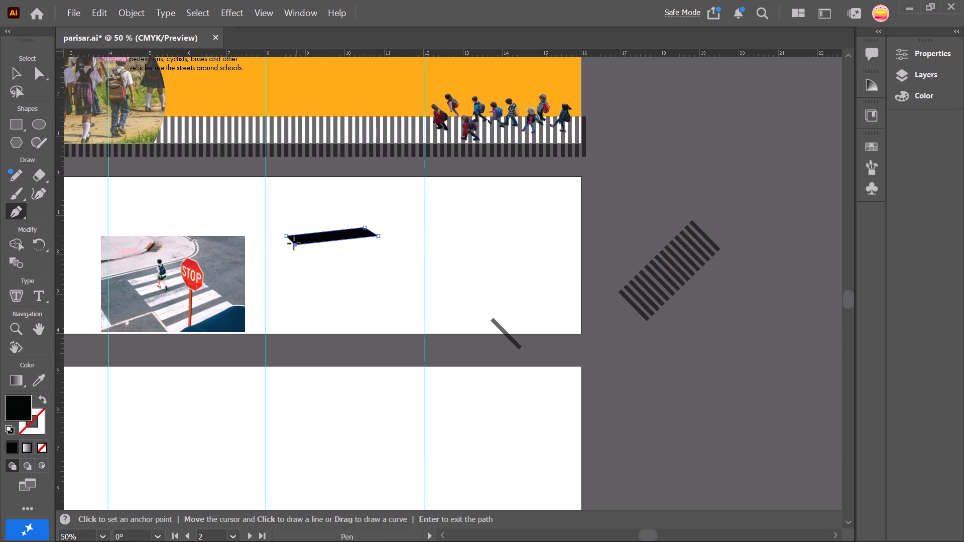
left_click(286, 236)
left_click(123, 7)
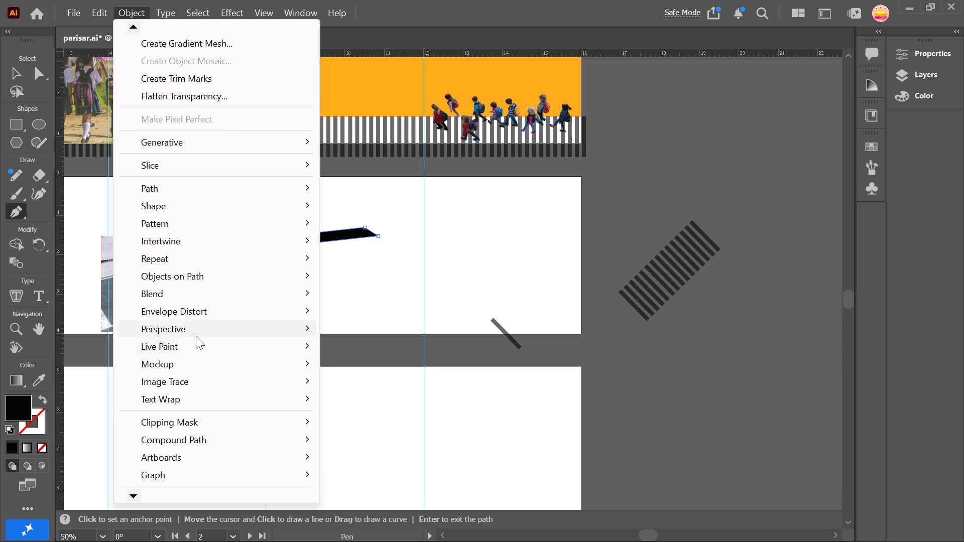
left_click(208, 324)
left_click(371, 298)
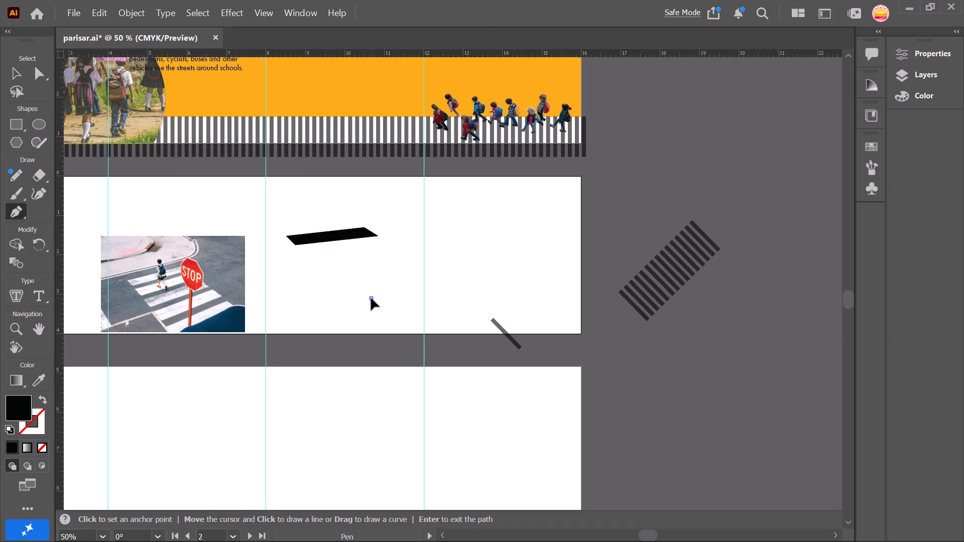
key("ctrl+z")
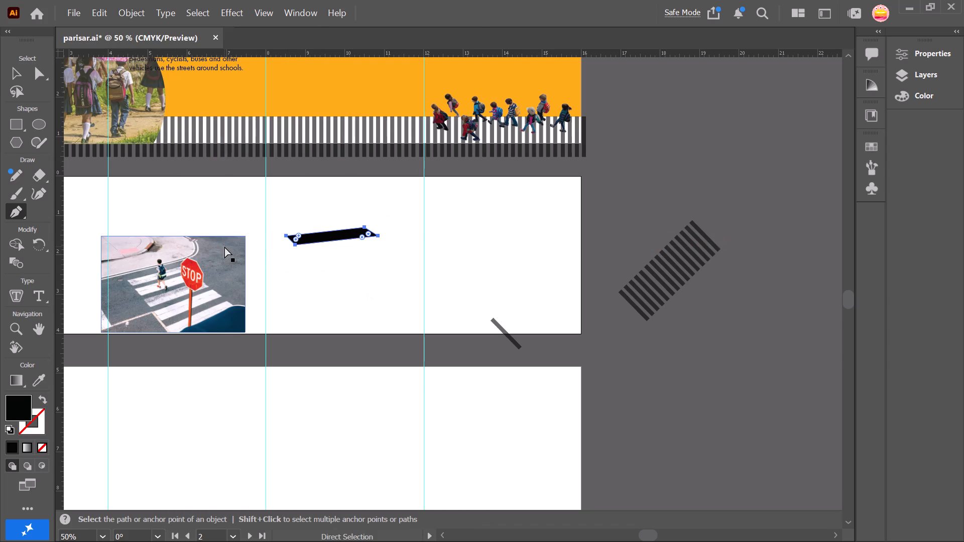
Delete the slanted black stripe just past the 8 in guide on Artboard 2.
left_click(18, 73)
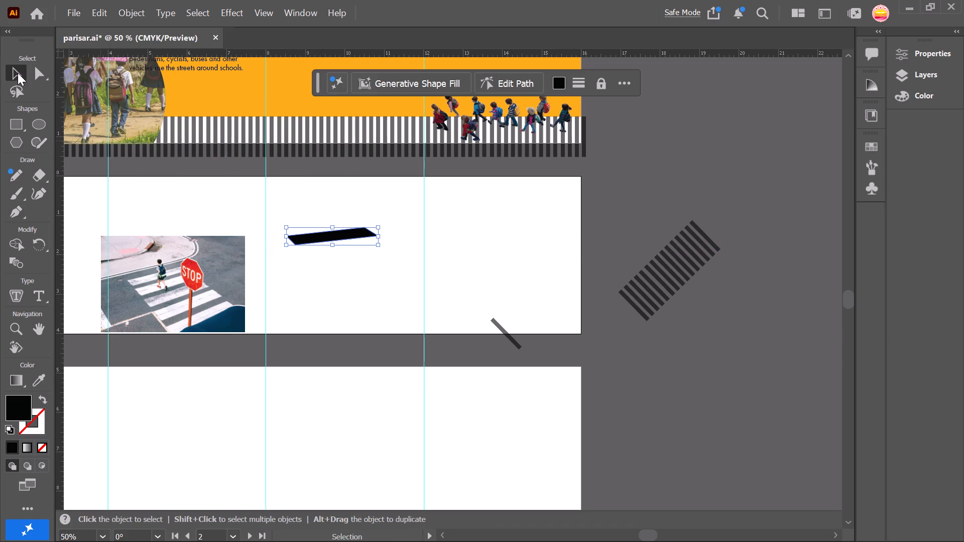
key("Delete")
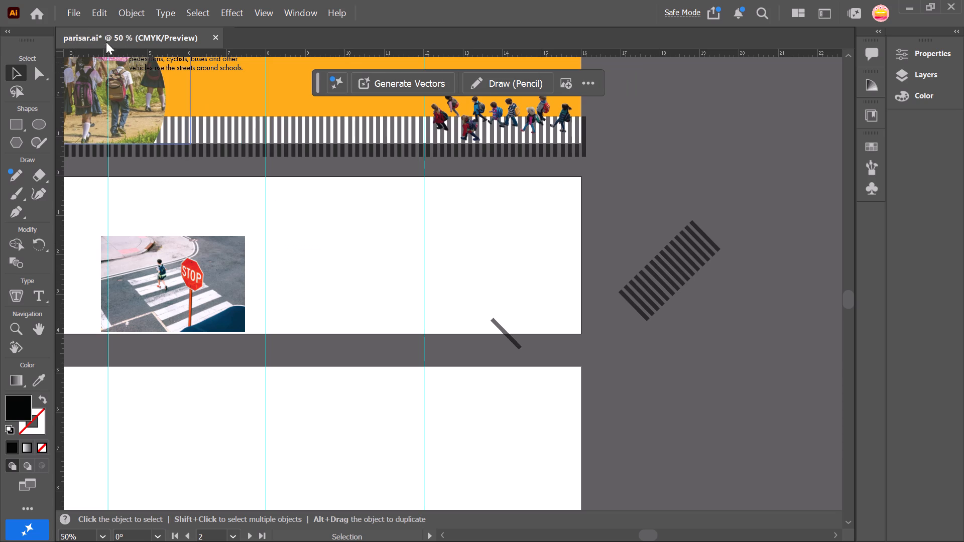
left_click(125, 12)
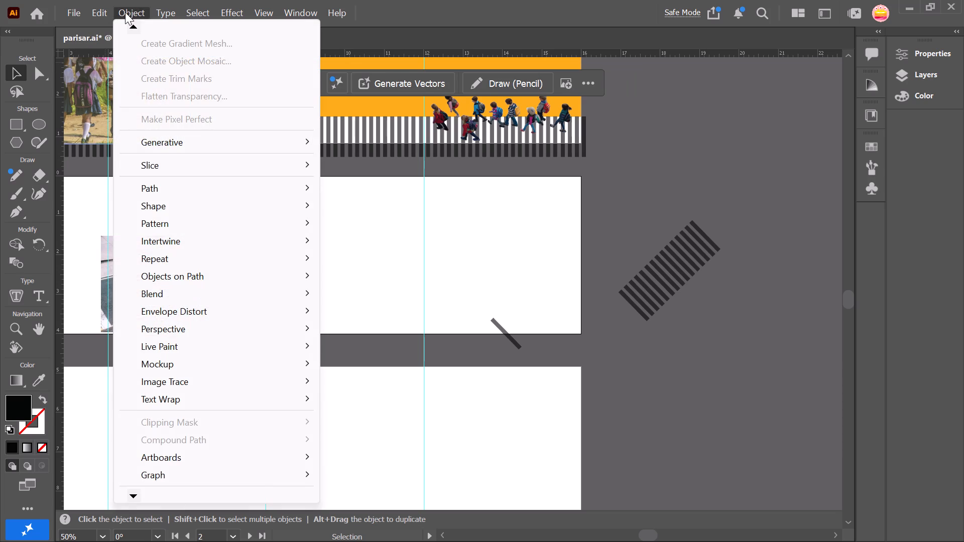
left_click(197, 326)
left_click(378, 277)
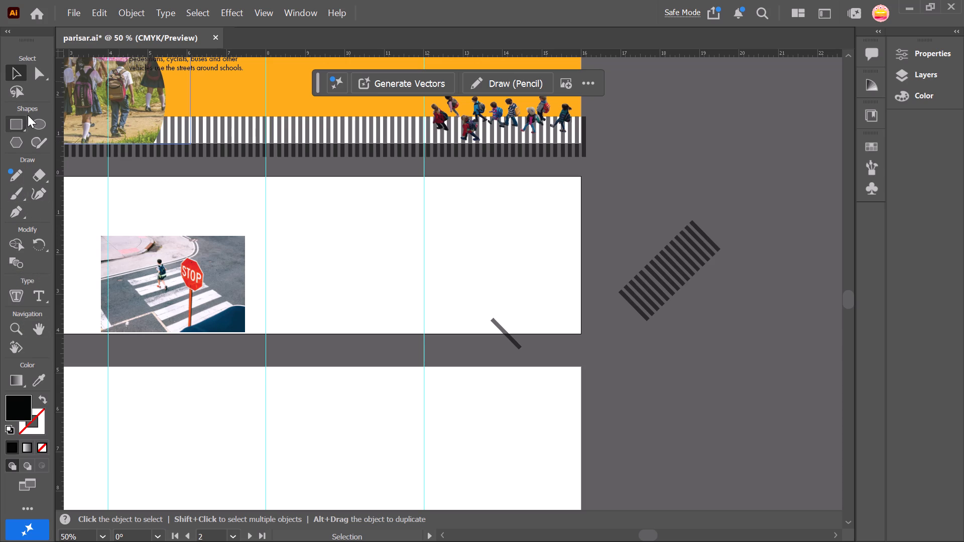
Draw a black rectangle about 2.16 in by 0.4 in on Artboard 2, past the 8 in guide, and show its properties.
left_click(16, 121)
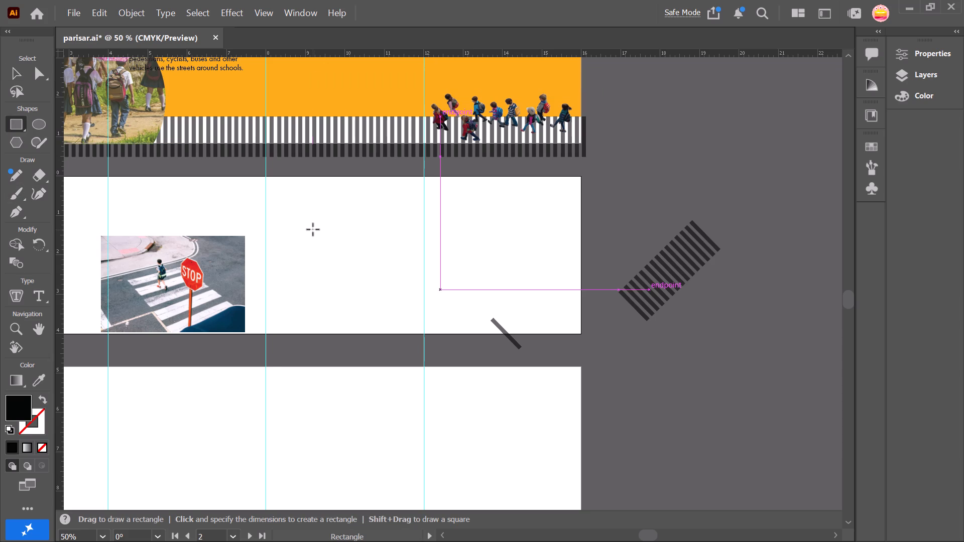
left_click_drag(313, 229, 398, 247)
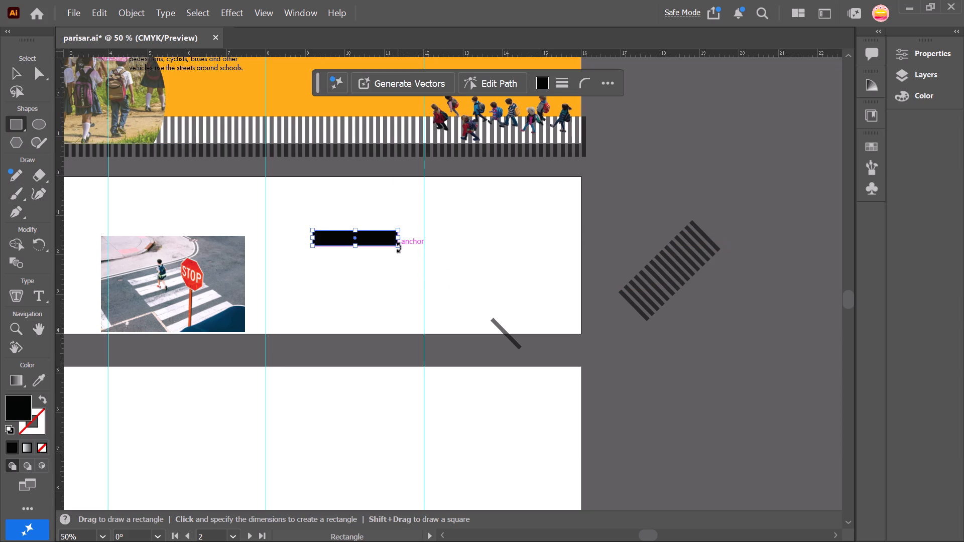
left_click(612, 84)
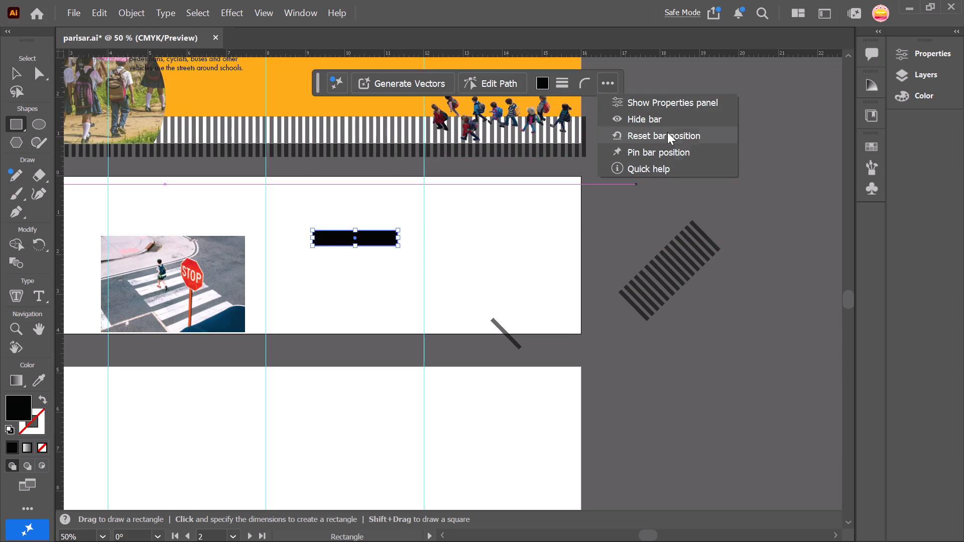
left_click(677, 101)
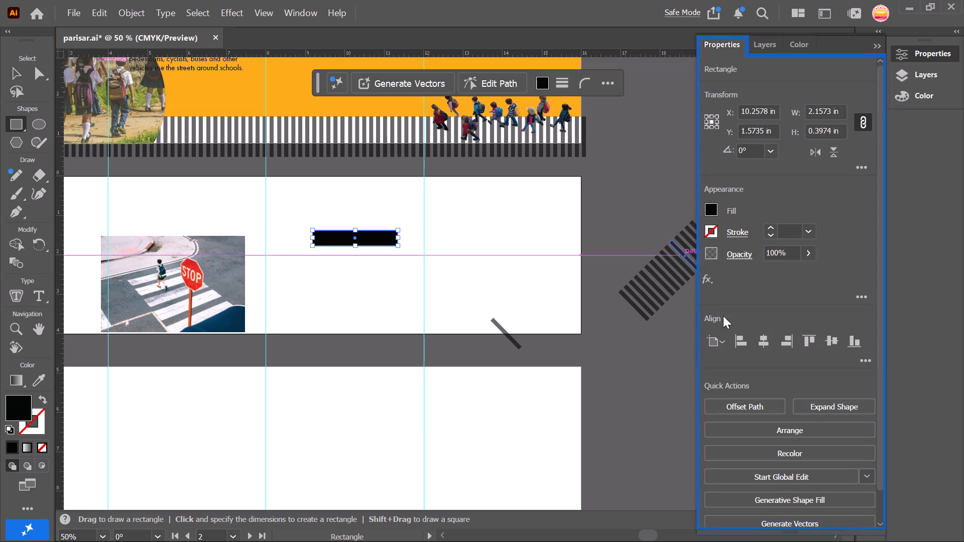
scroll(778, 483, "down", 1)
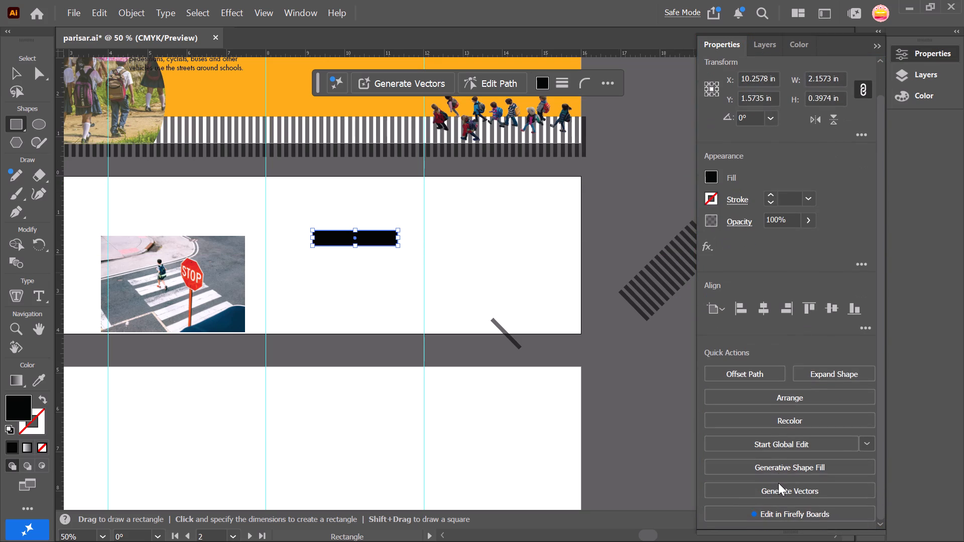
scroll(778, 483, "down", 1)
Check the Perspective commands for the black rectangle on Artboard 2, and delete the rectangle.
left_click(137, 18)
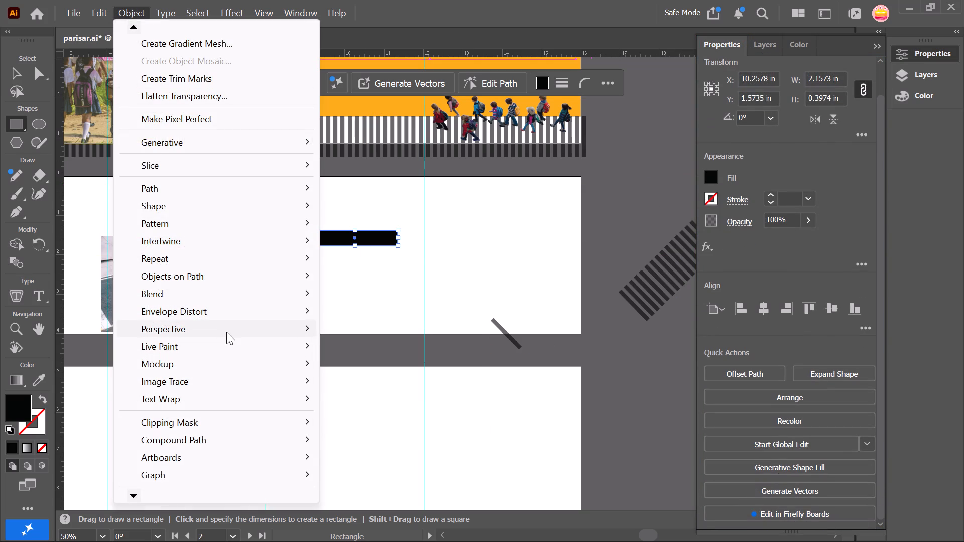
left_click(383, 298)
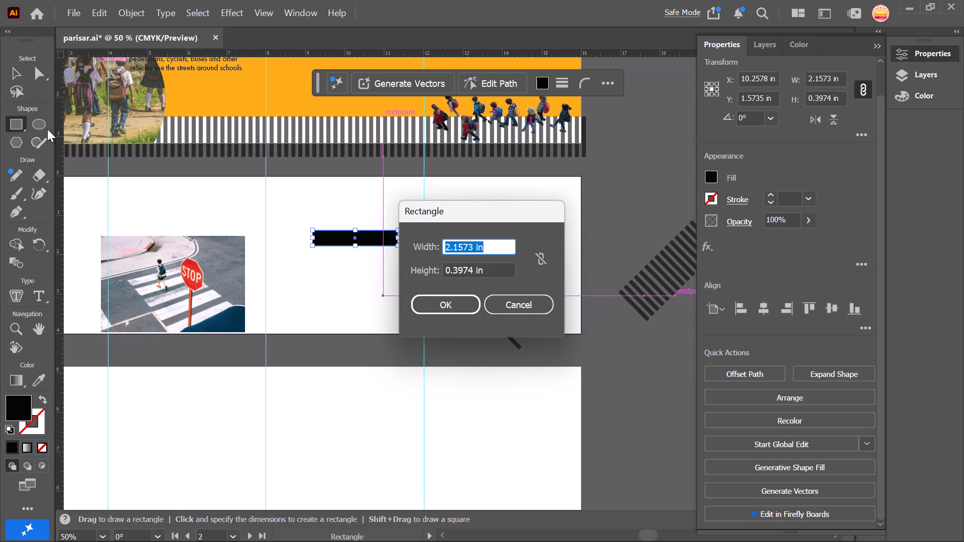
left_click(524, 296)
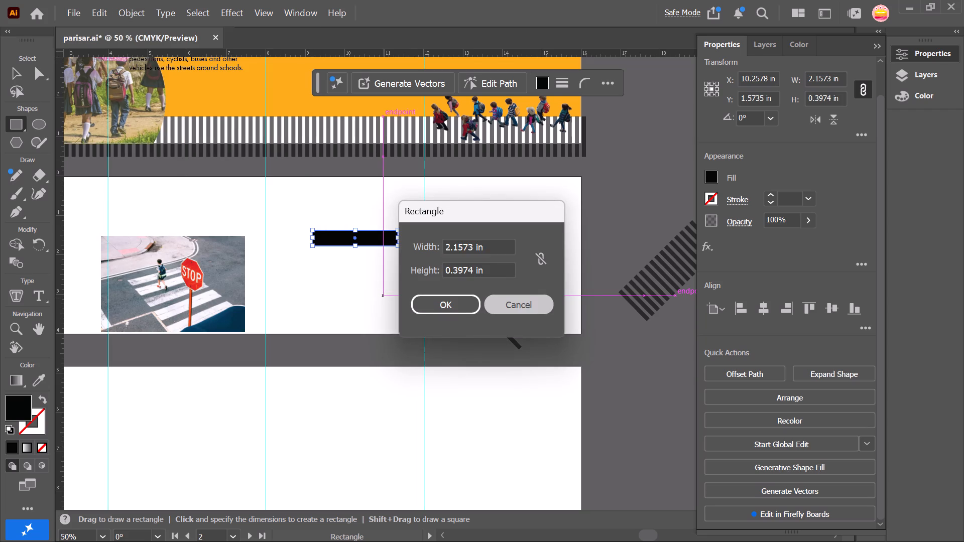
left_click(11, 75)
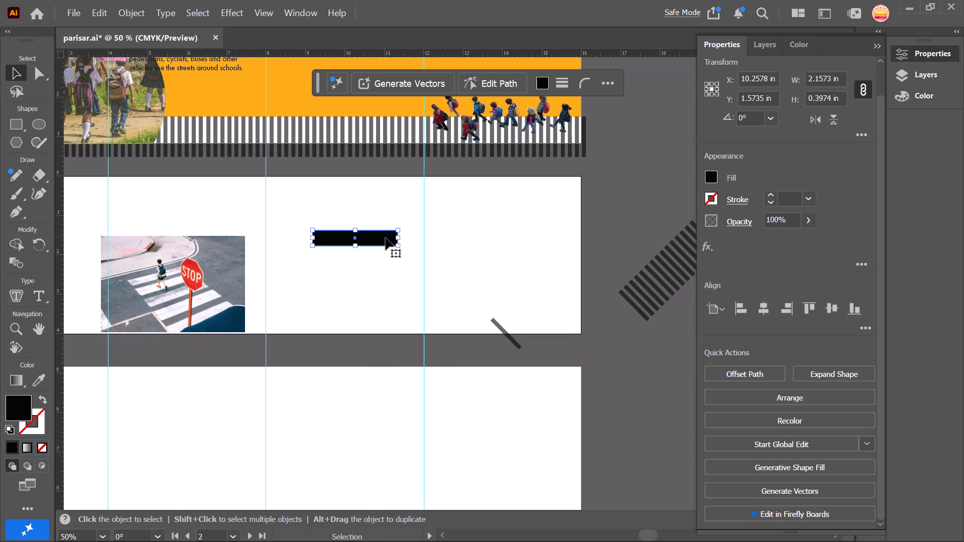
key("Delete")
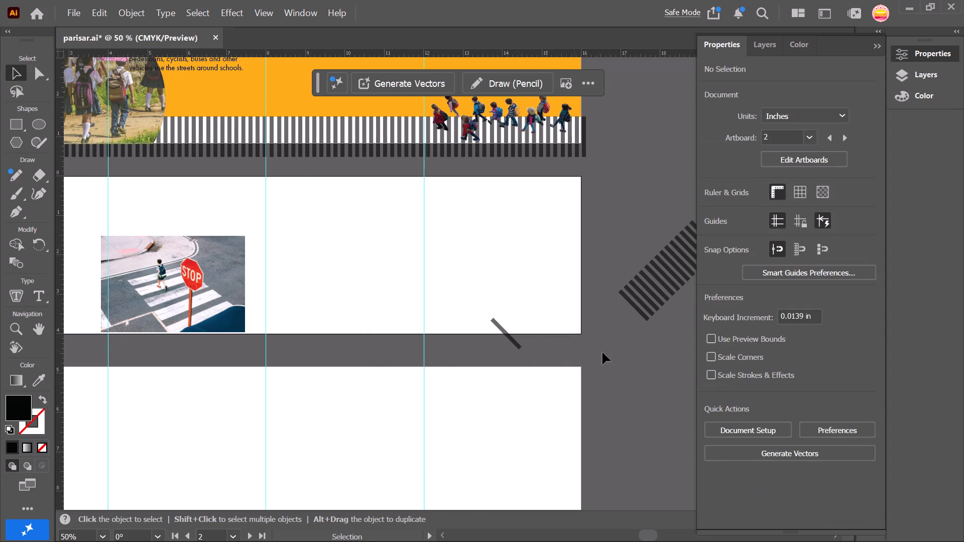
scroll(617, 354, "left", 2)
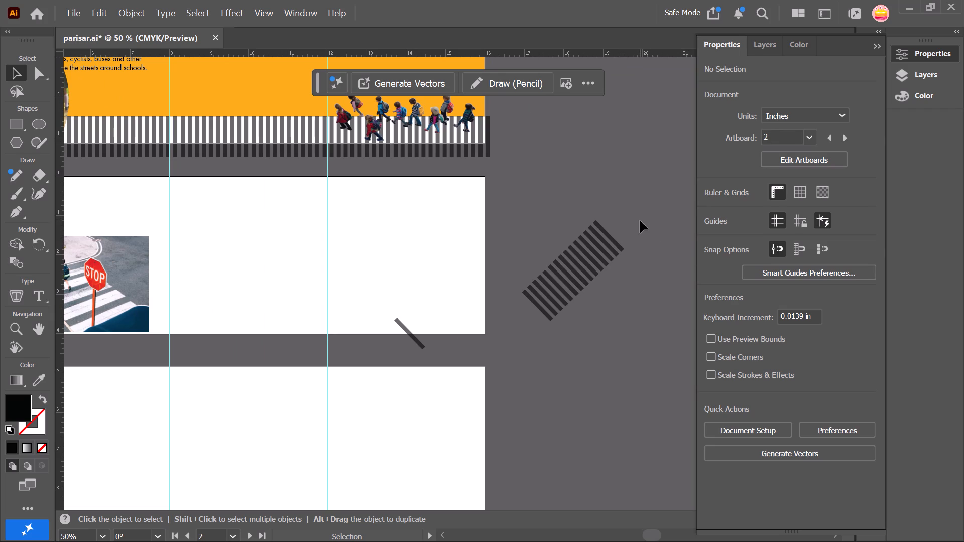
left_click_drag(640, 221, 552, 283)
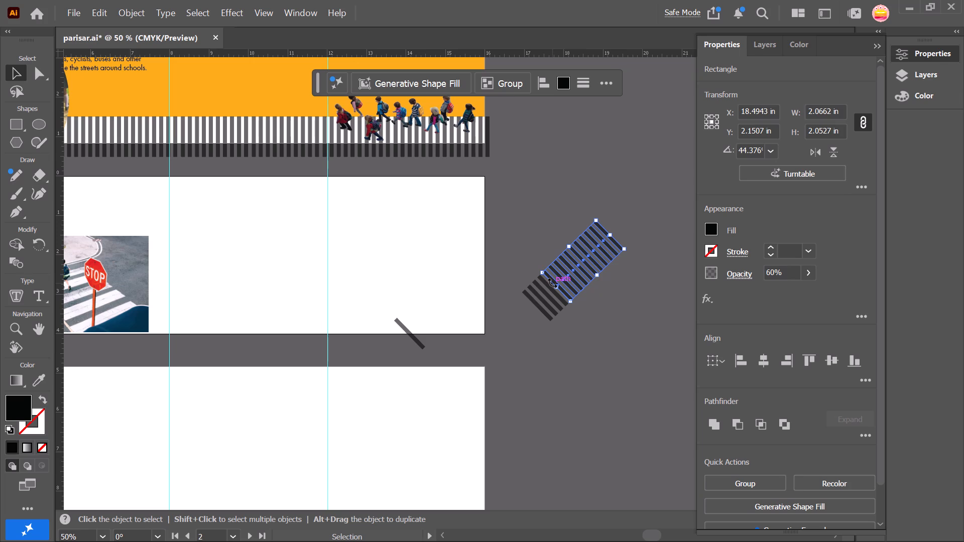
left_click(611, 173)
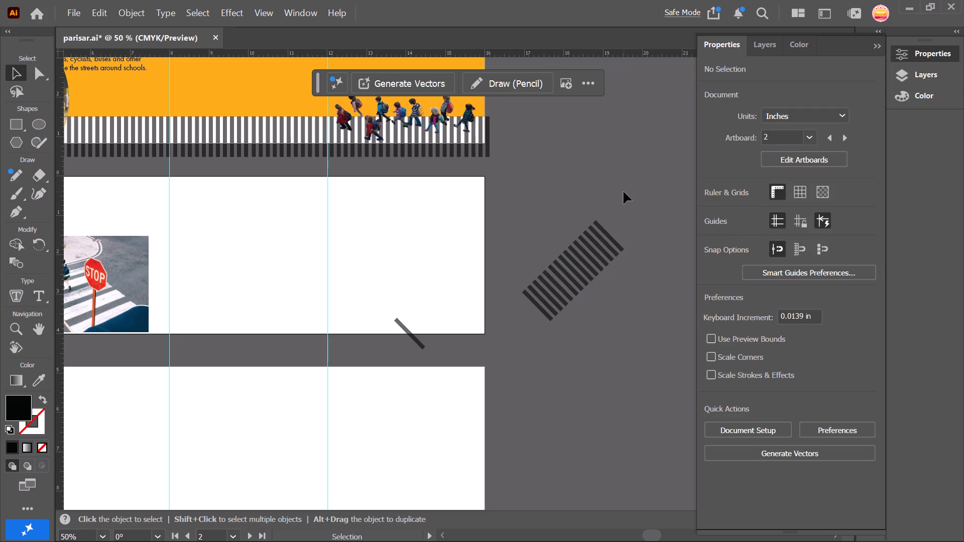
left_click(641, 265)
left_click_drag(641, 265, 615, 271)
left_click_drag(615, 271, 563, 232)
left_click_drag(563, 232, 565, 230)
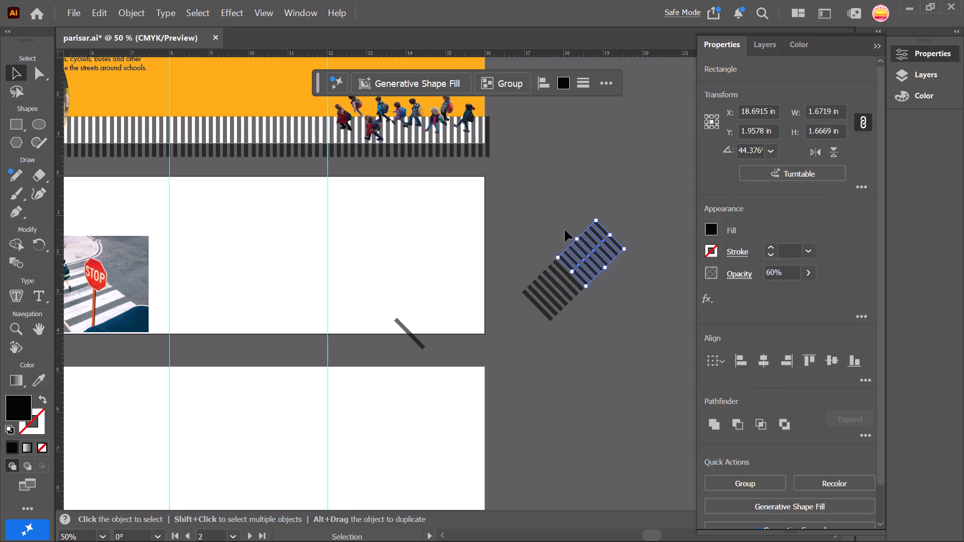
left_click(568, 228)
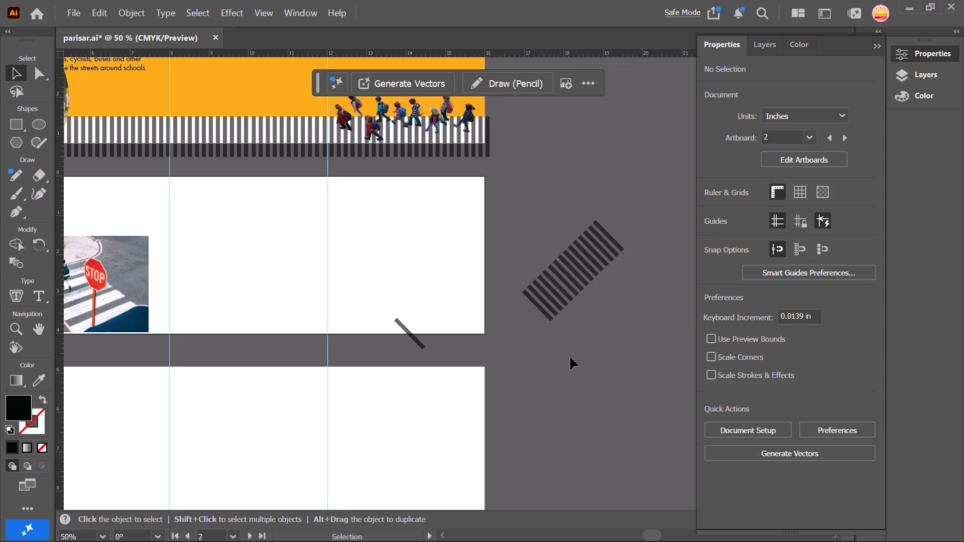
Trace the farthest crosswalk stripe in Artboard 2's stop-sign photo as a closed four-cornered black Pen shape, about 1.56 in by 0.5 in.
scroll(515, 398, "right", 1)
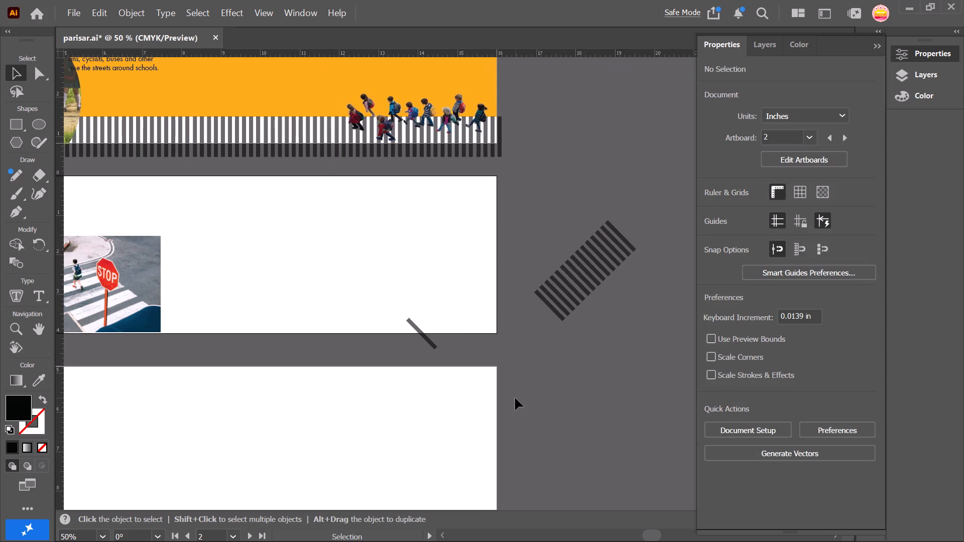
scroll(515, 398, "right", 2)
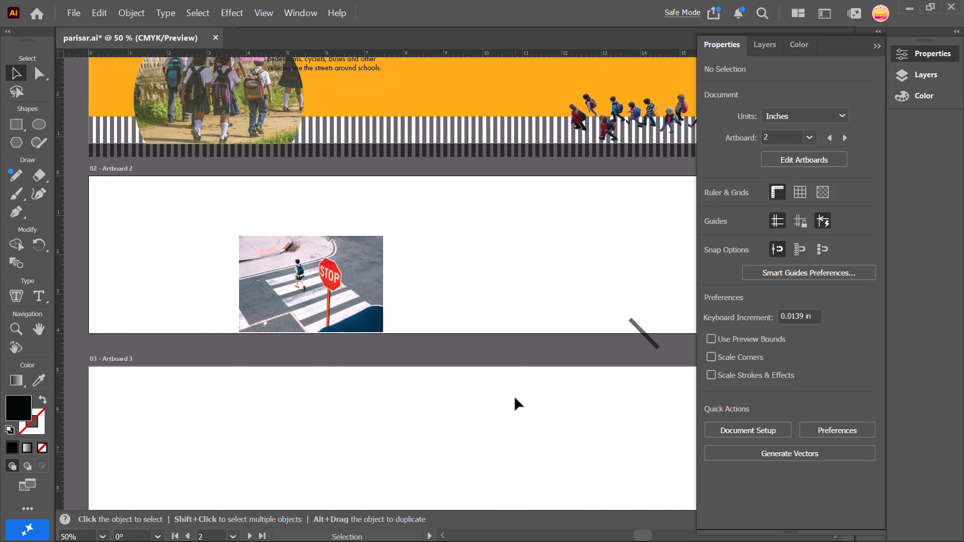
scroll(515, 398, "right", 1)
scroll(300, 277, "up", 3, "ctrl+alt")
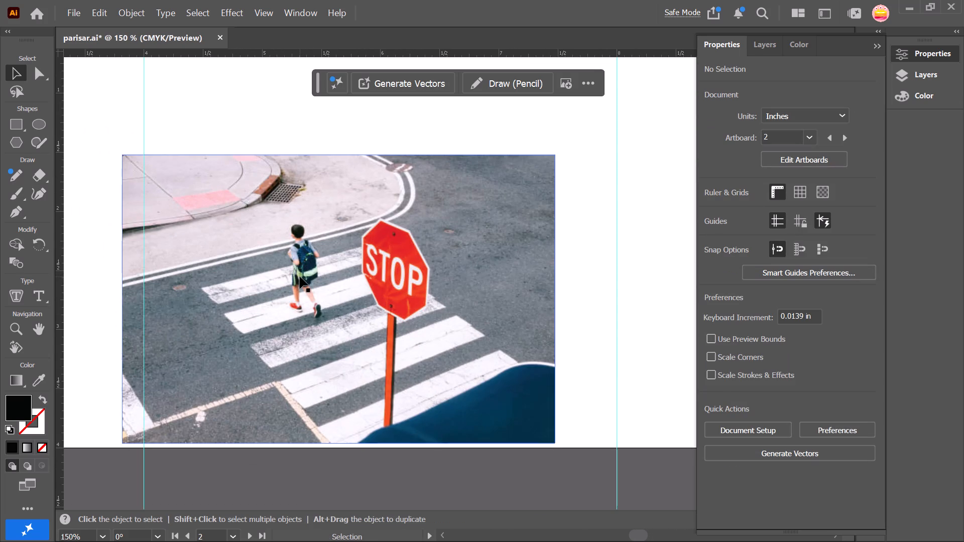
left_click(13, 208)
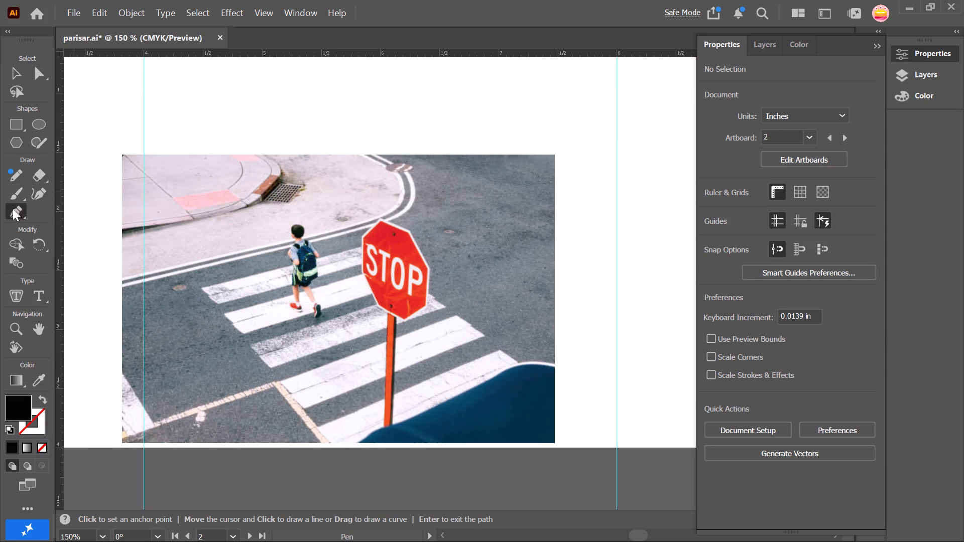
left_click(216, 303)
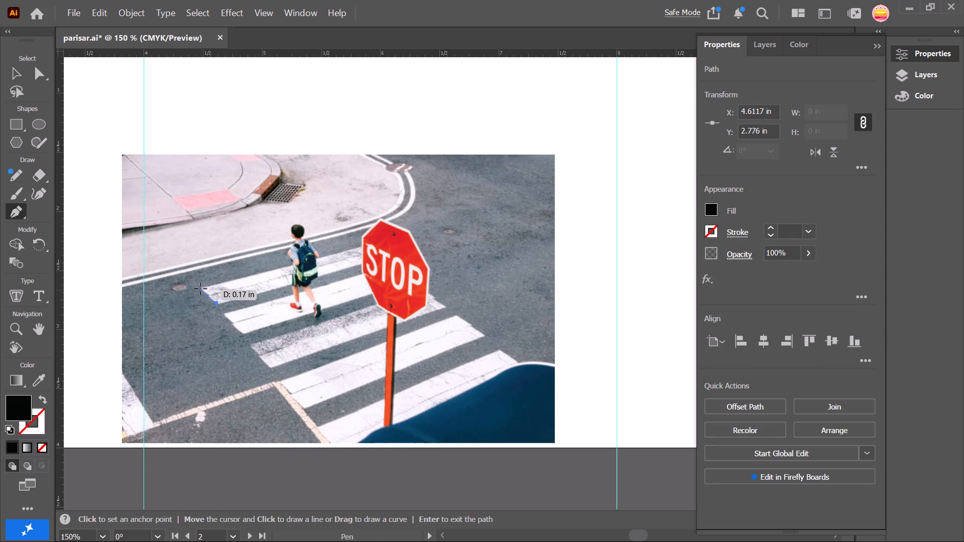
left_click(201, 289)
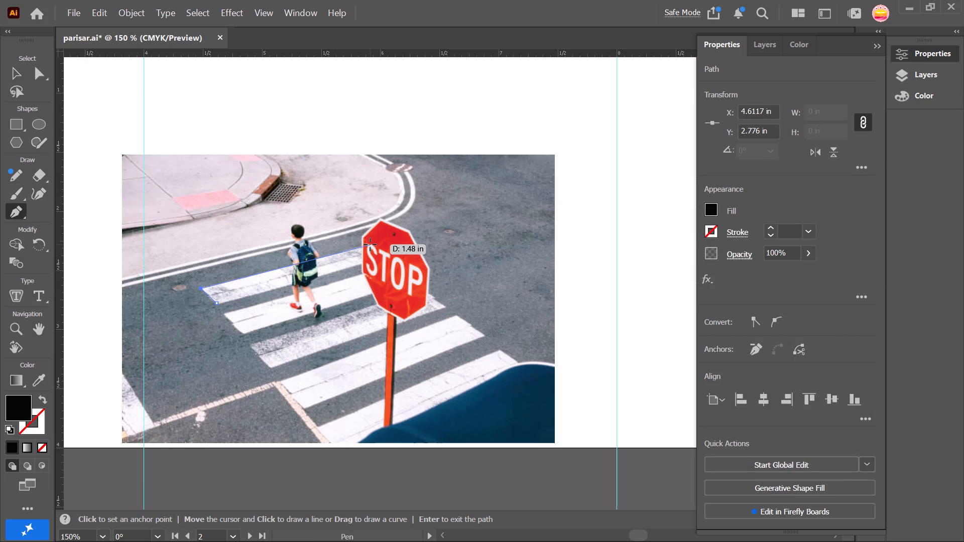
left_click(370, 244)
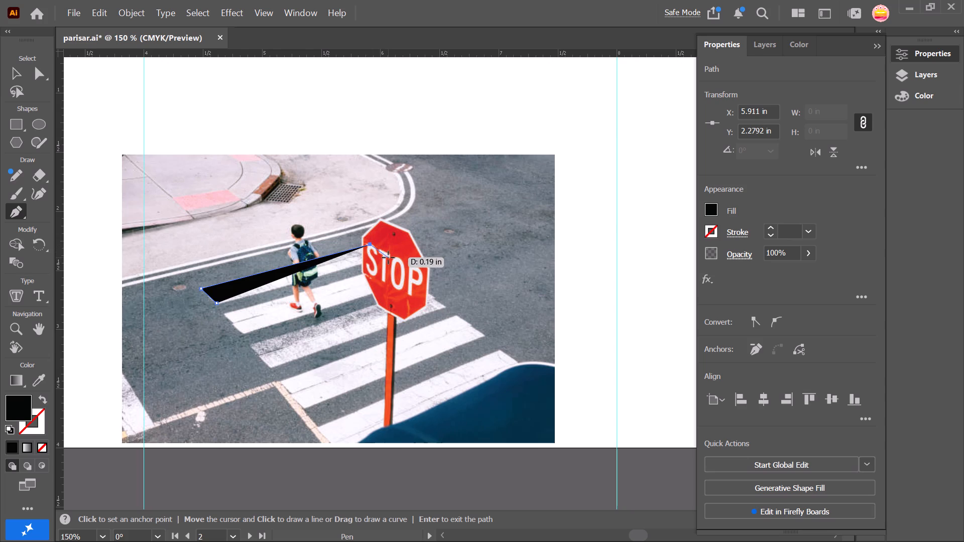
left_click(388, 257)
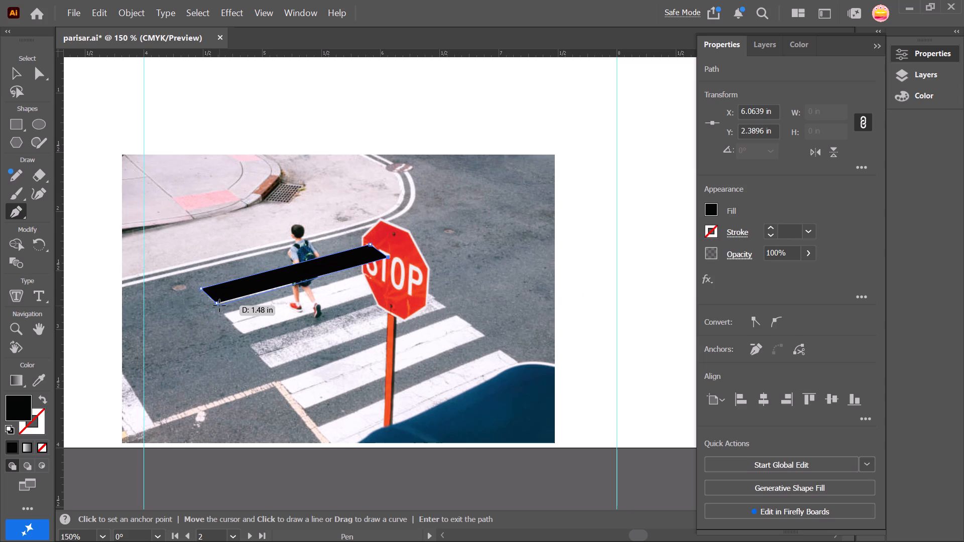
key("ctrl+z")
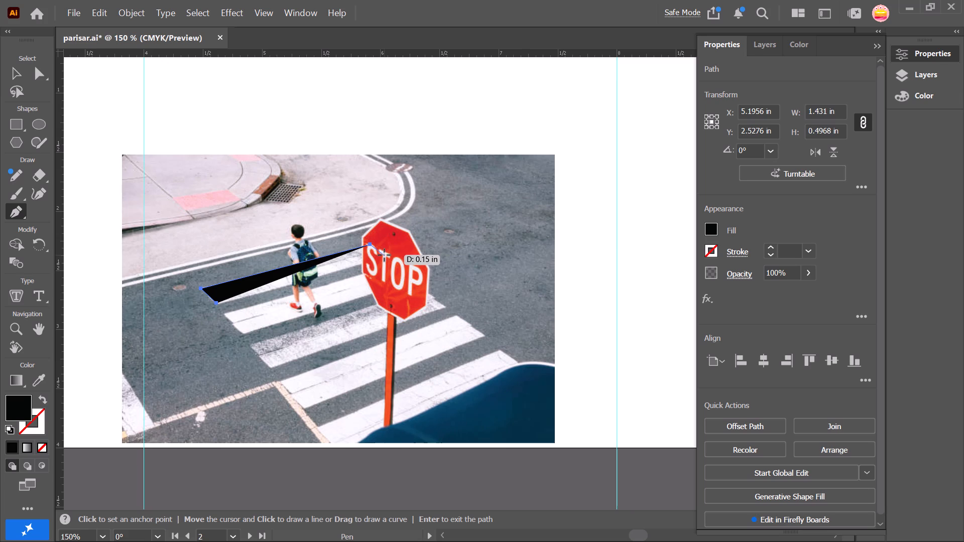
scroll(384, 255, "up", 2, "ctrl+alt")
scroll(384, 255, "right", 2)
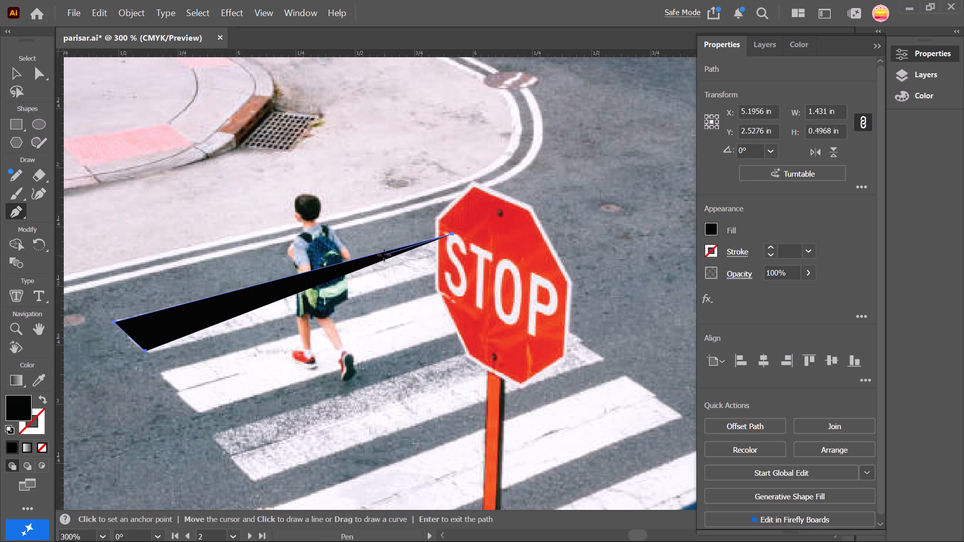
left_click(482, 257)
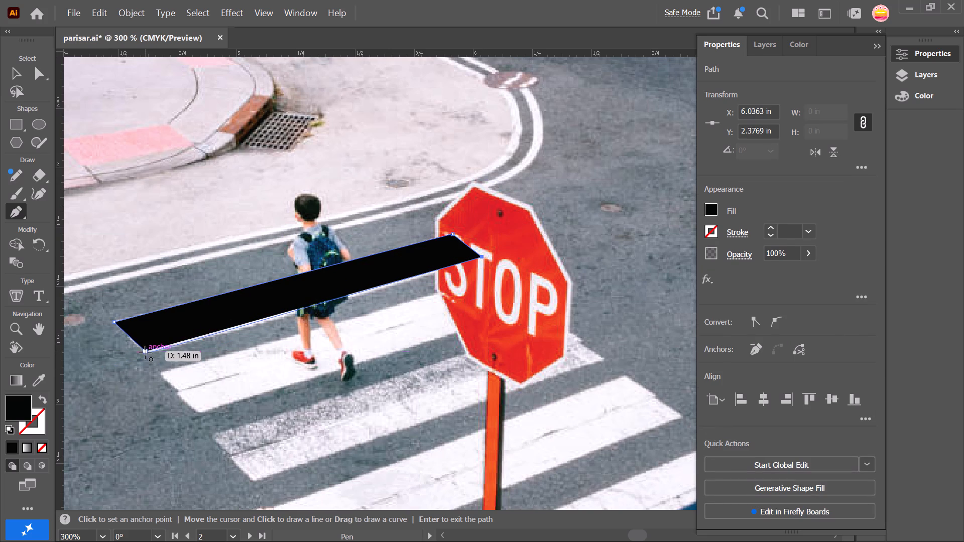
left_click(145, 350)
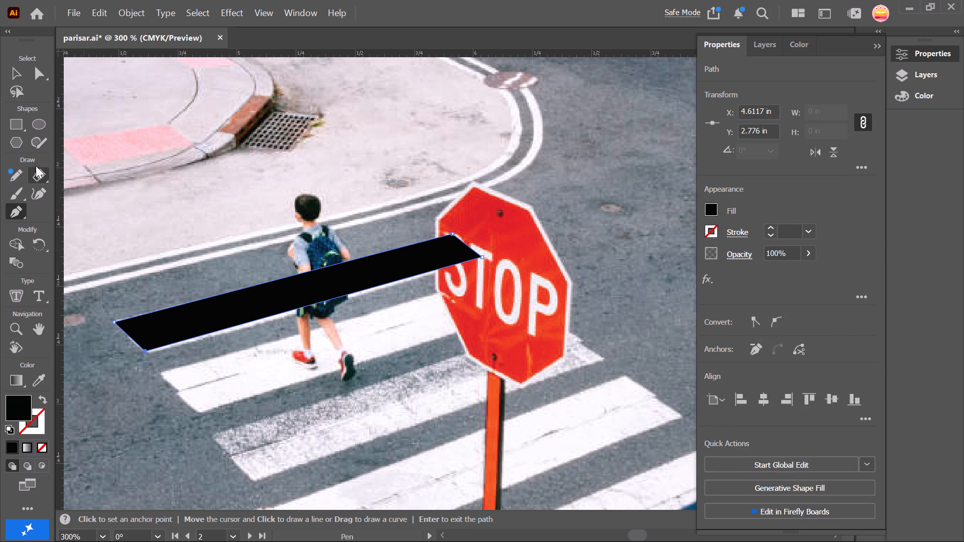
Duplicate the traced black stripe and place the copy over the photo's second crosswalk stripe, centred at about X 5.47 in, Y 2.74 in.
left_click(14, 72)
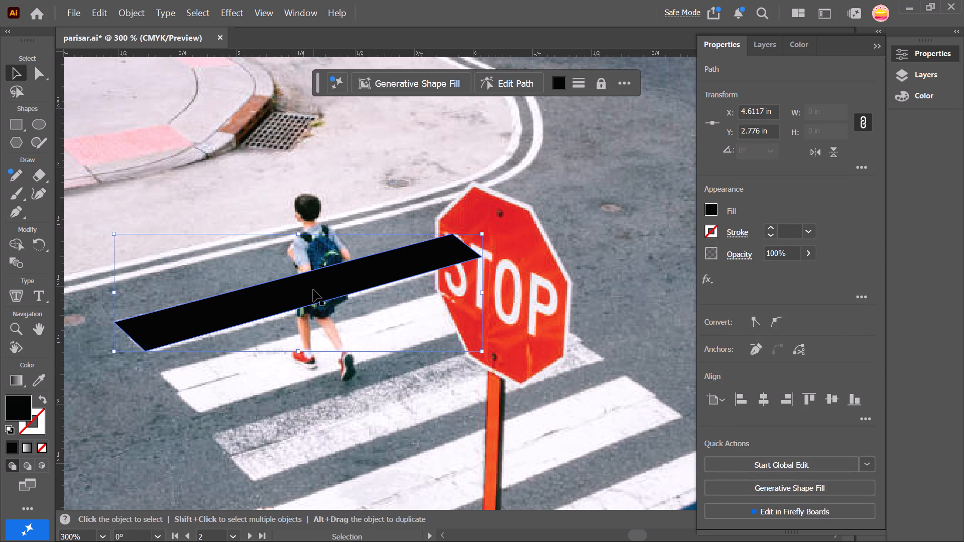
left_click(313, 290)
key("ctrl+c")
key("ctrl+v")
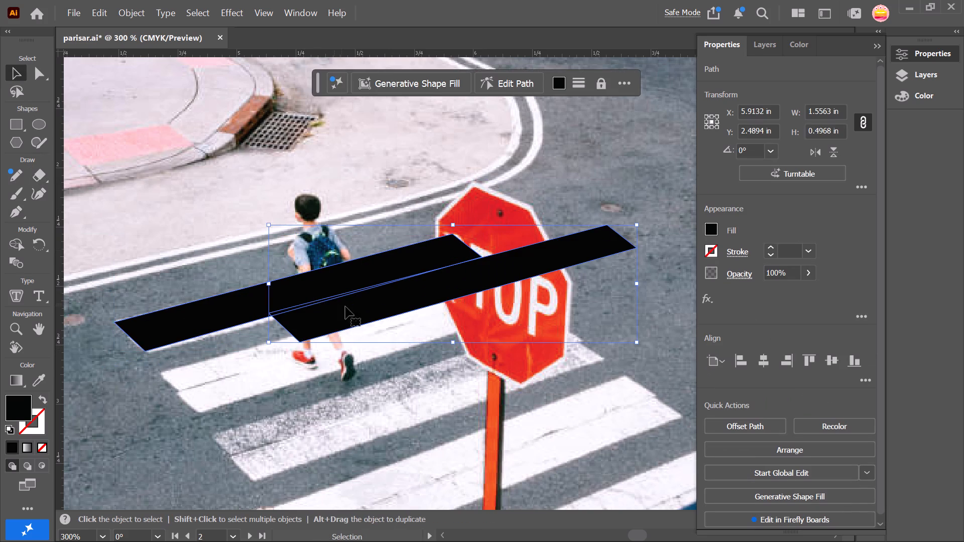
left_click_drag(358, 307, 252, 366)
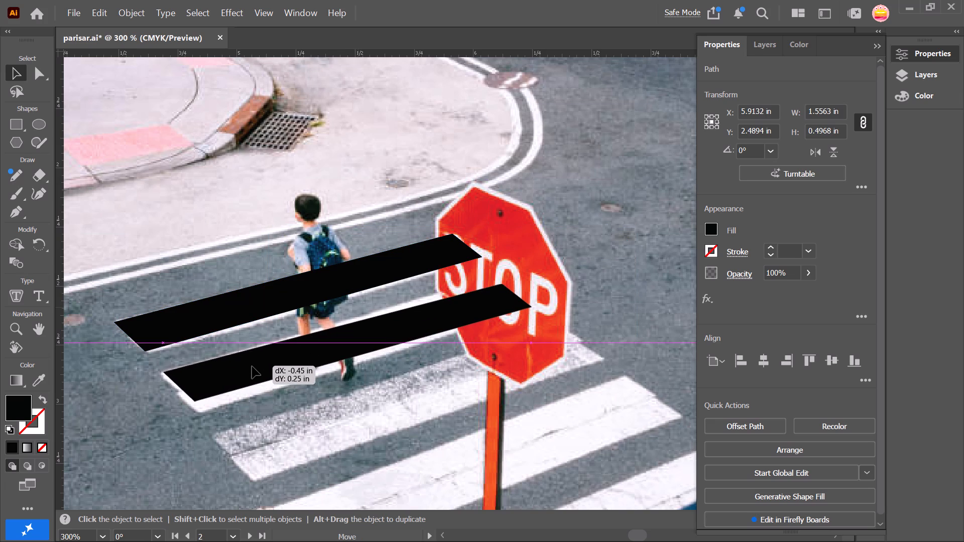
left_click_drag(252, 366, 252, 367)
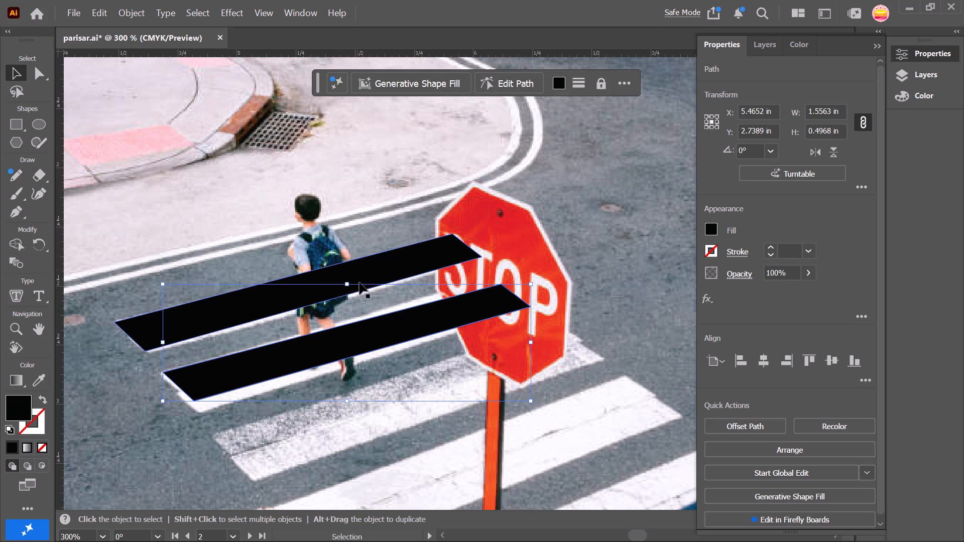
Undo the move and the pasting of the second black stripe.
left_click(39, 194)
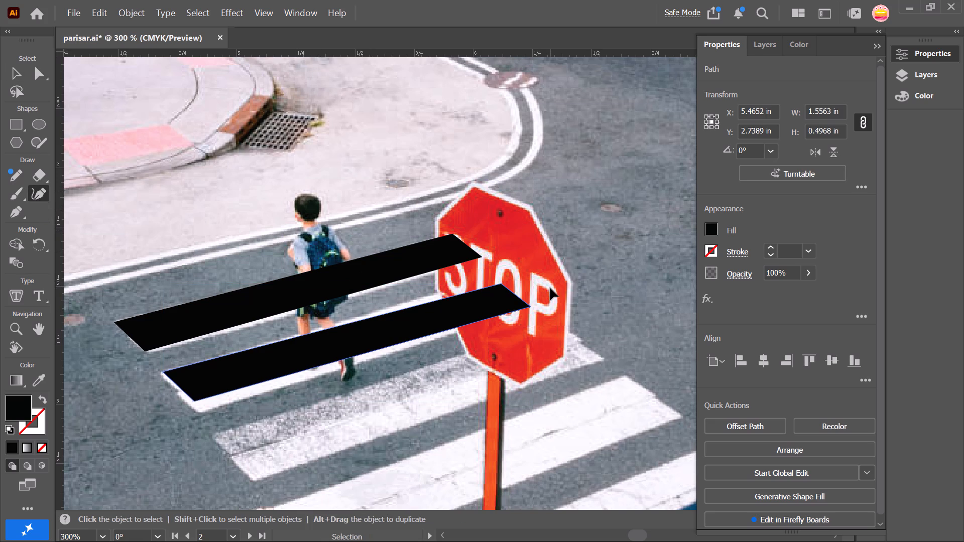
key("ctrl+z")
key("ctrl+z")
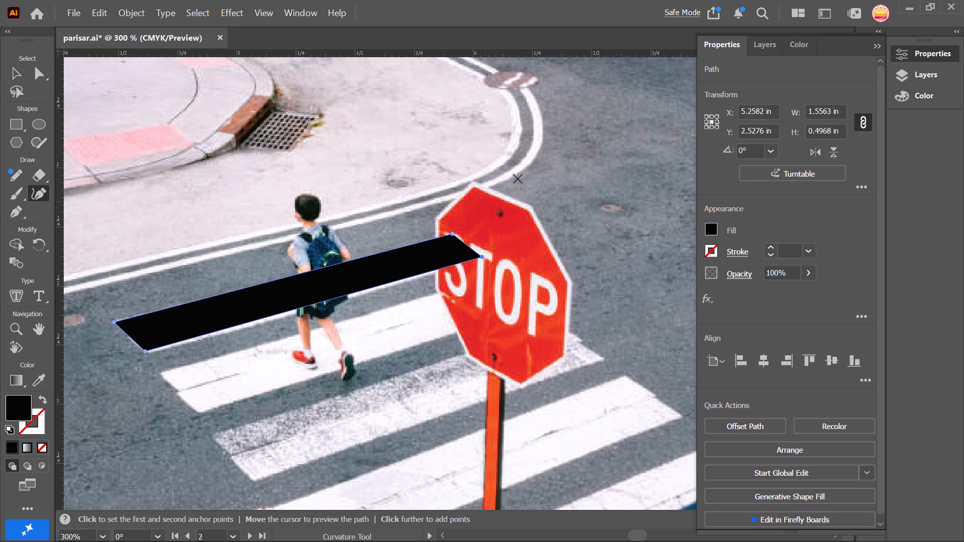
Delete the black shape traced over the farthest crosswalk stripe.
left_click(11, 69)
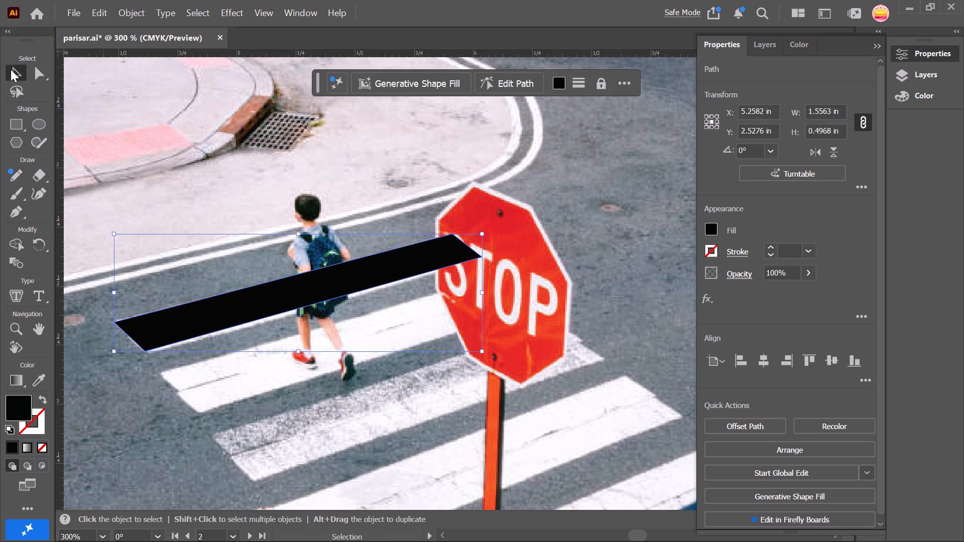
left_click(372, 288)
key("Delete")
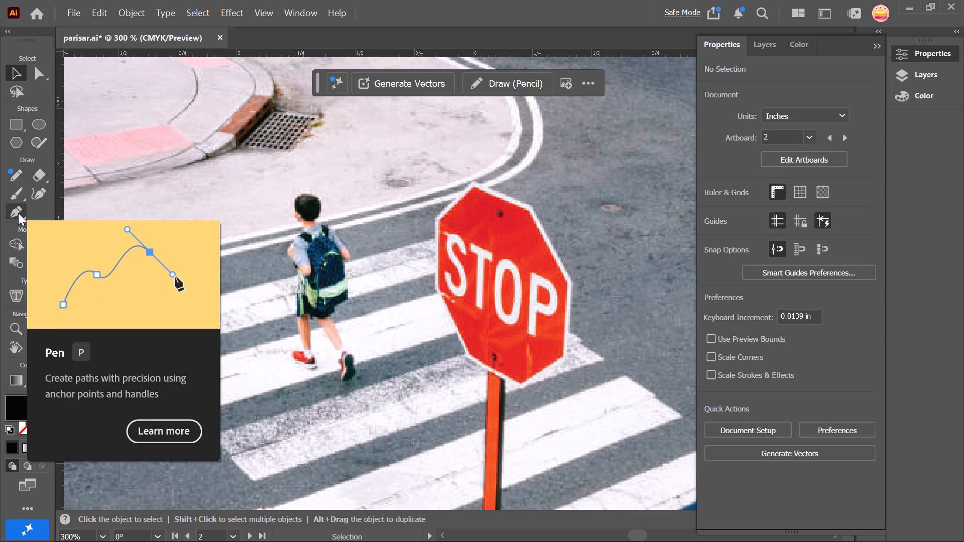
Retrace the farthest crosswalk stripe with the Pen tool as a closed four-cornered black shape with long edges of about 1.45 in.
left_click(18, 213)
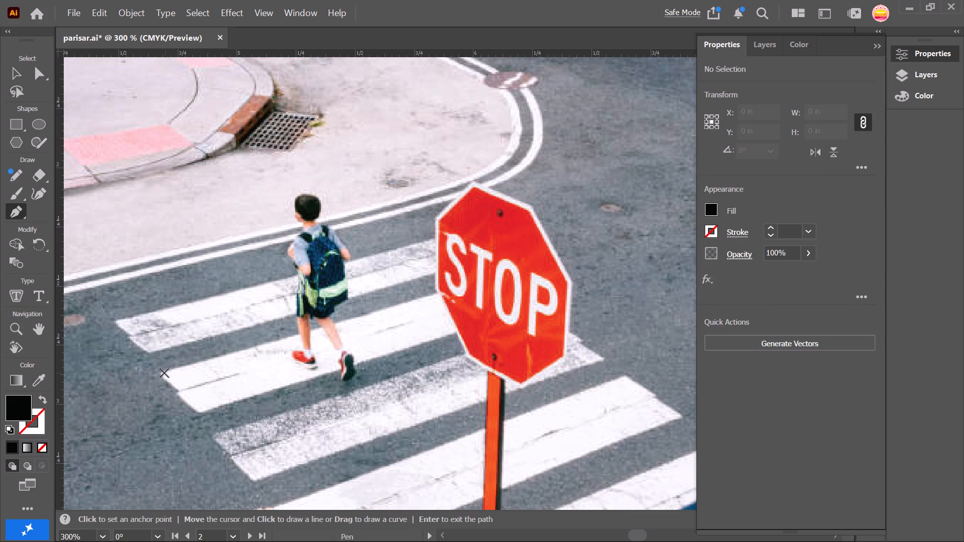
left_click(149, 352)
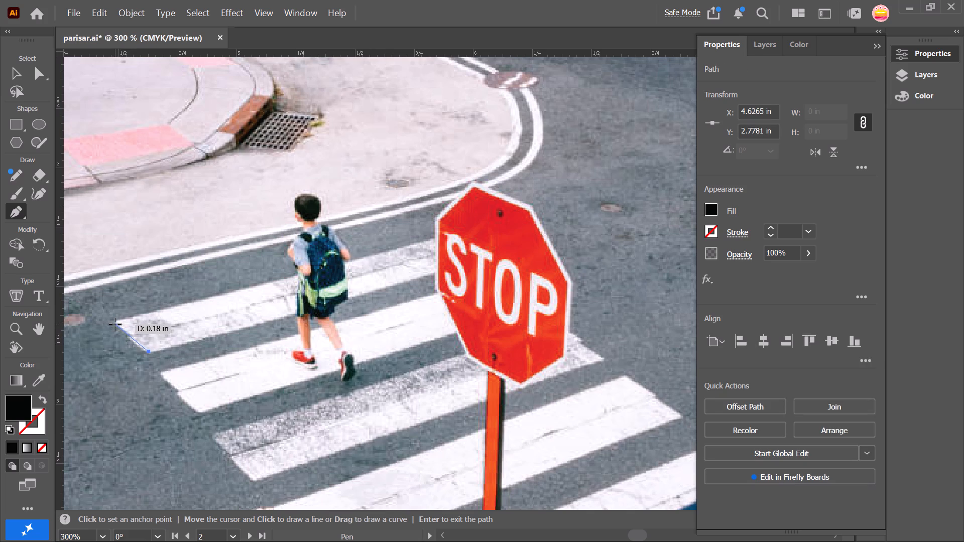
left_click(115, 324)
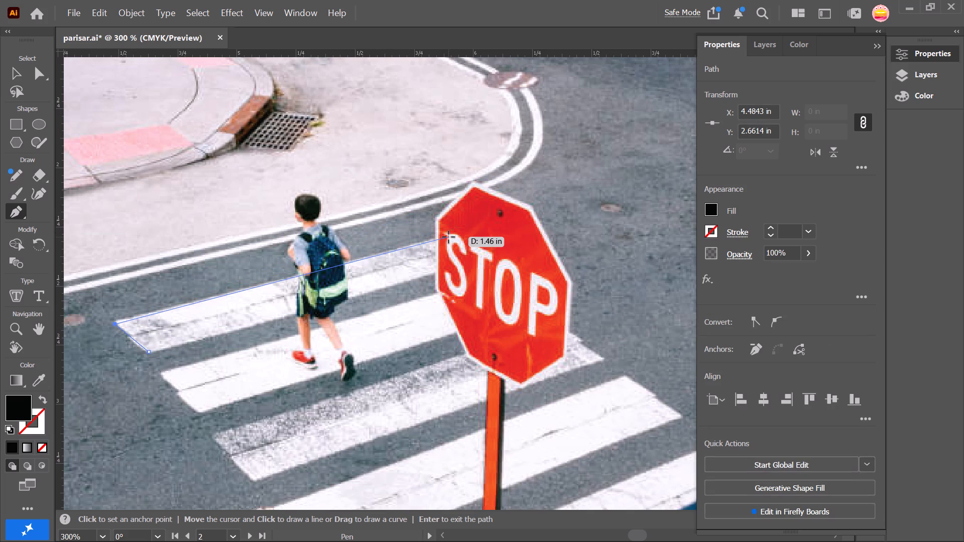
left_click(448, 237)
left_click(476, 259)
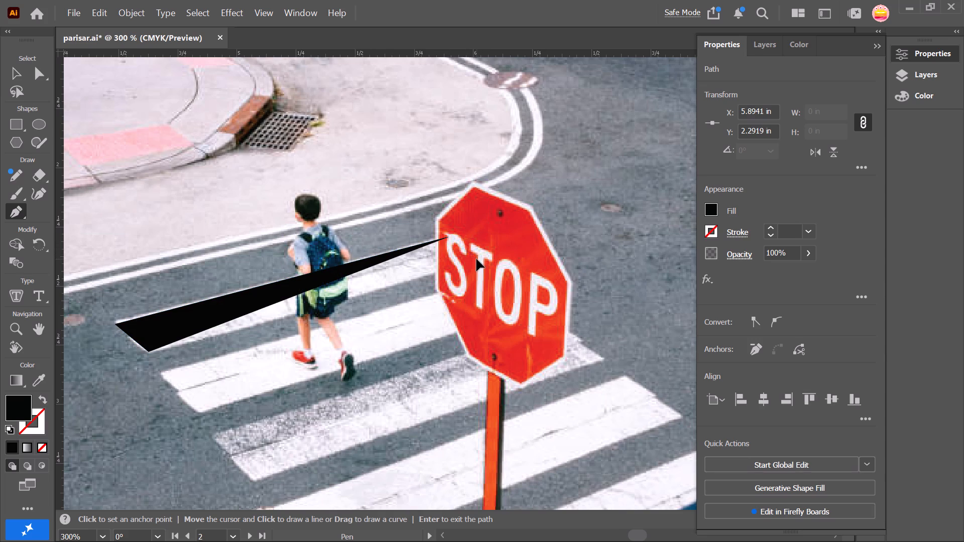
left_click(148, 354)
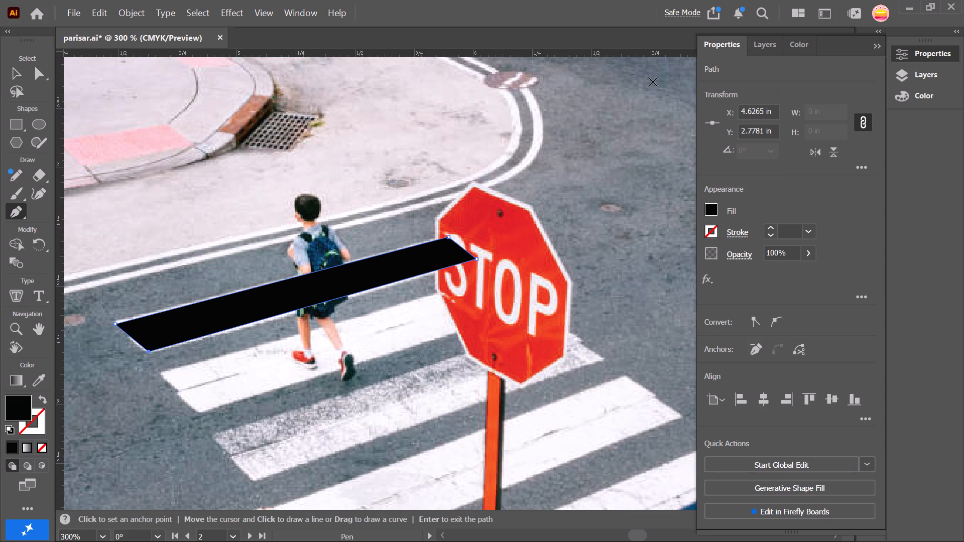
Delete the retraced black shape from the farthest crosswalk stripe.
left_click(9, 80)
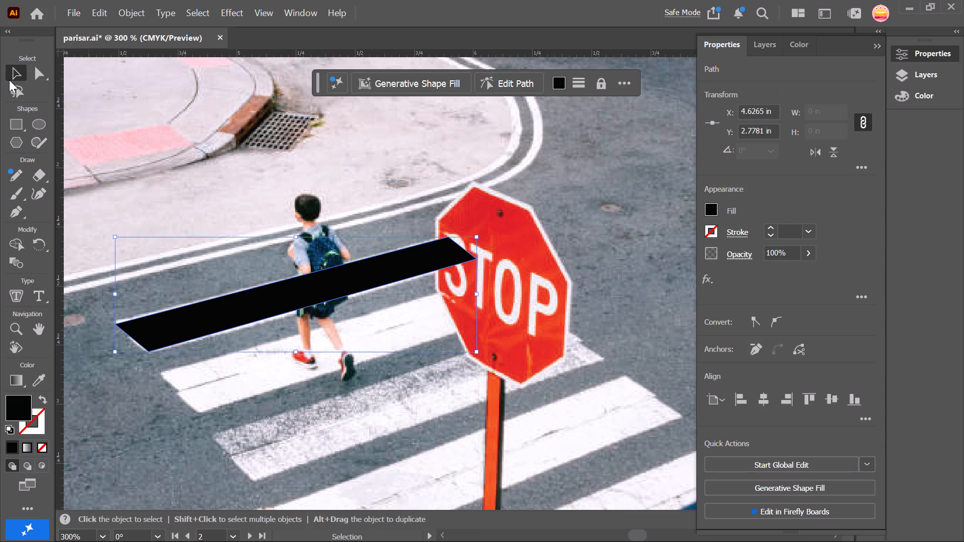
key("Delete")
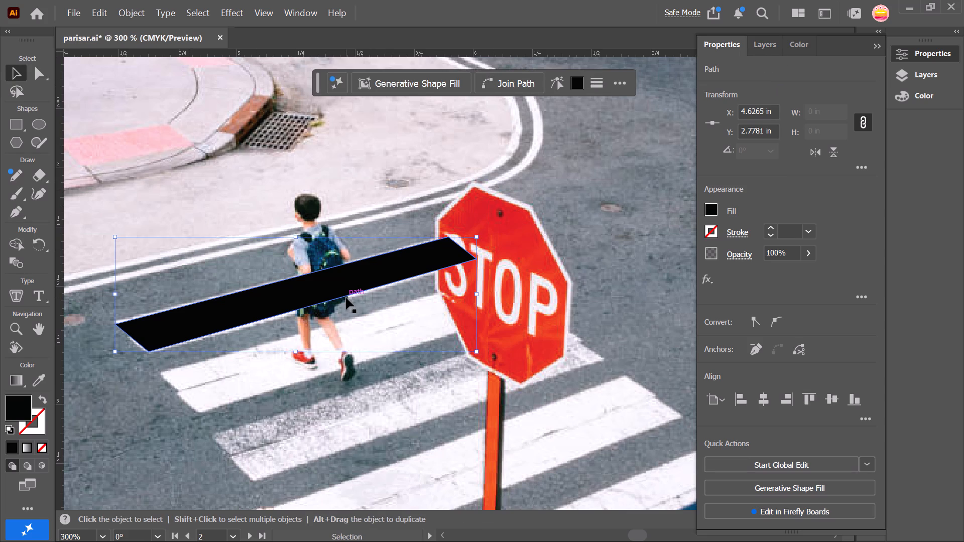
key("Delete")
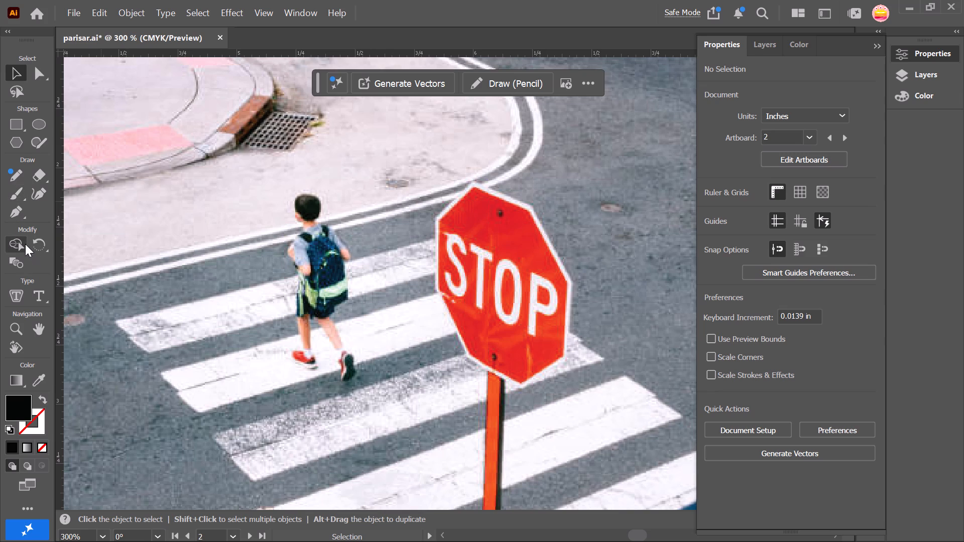
Trace the farthest crosswalk stripe slightly beyond its corners with the Pen tool as a closed black shape about 1.5 in long.
left_click(17, 216)
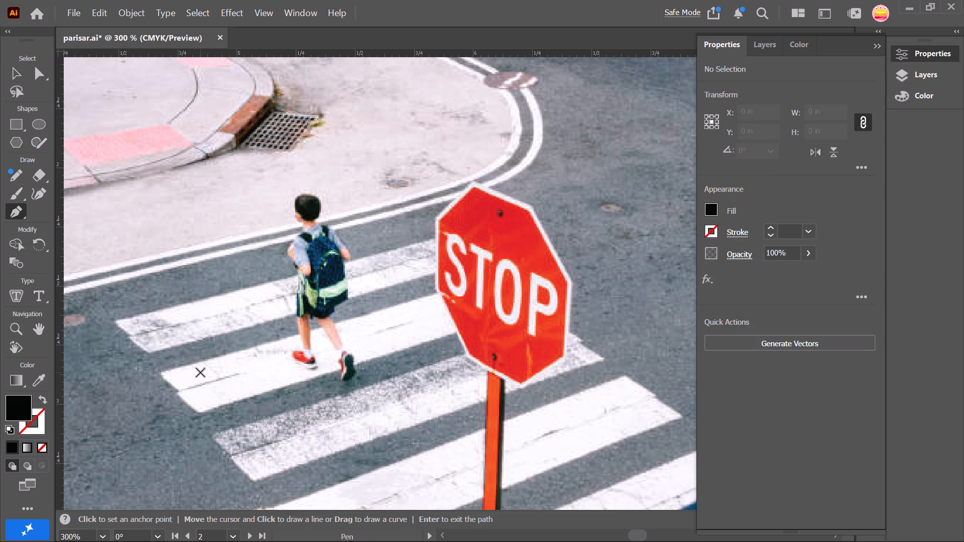
left_click(149, 354)
left_click(112, 322)
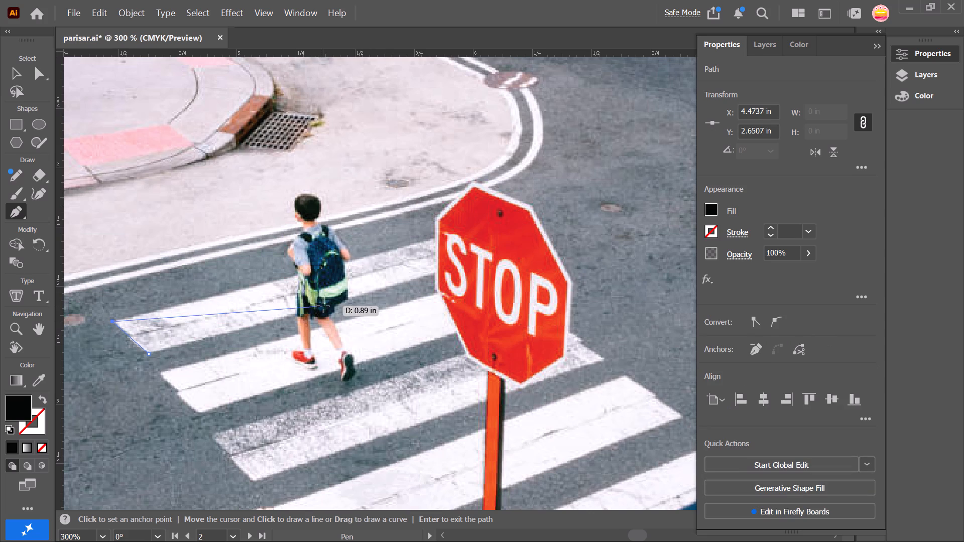
left_click(456, 232)
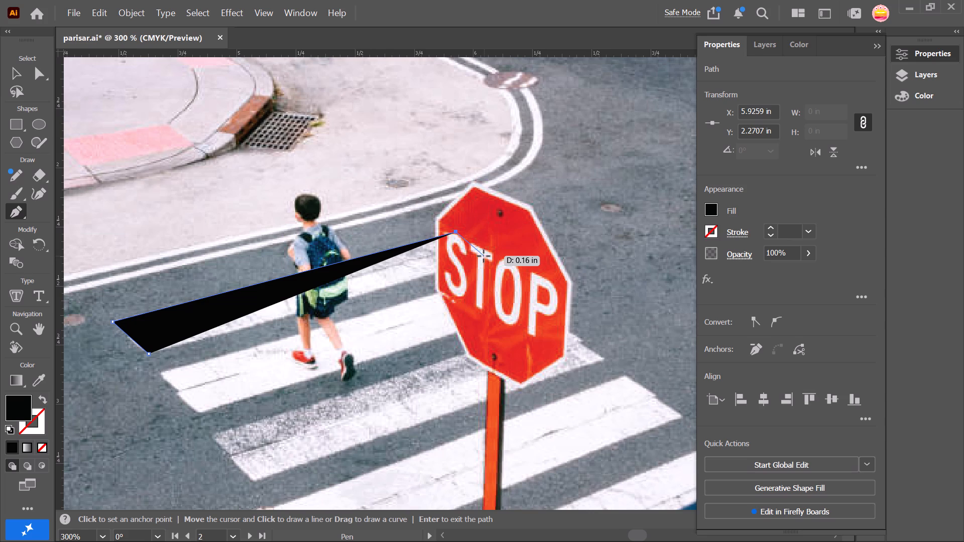
left_click(484, 256)
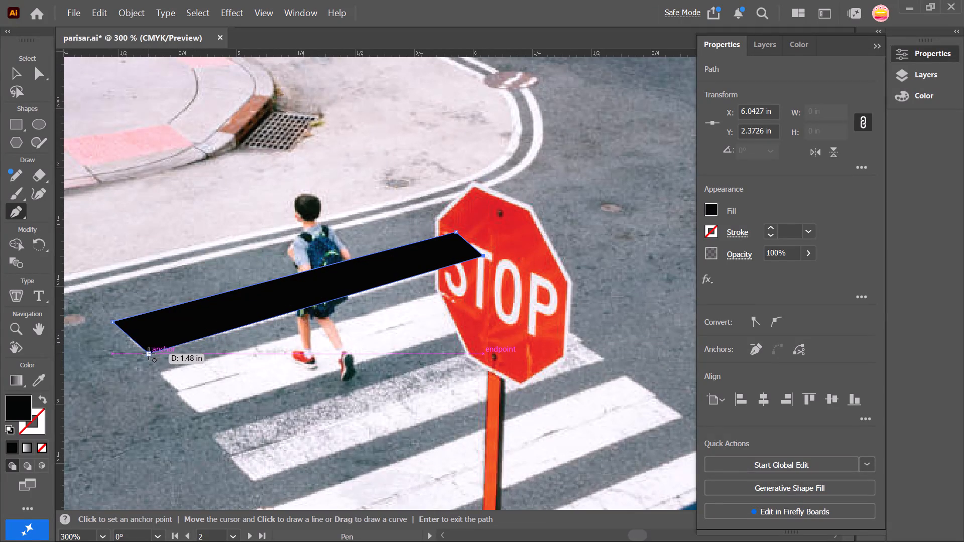
left_click(149, 354)
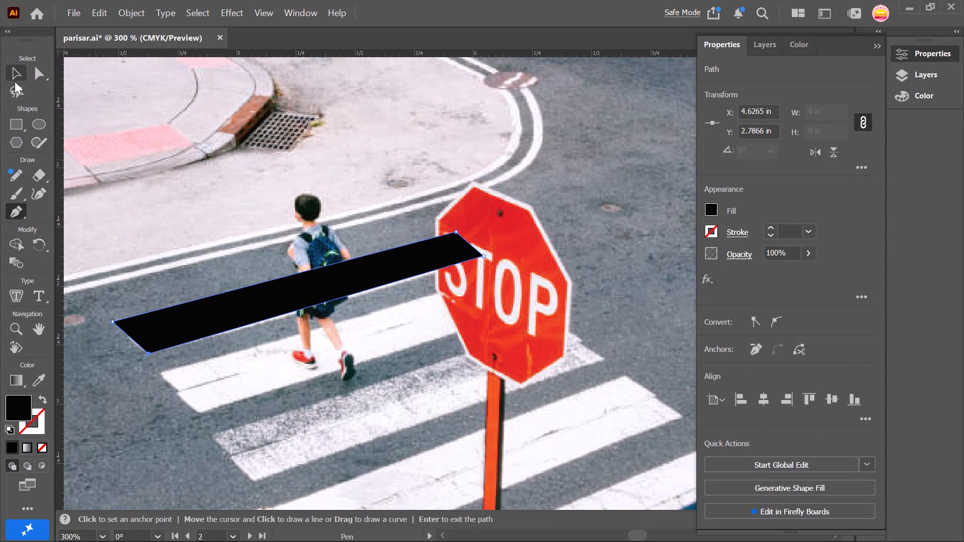
Delete the oversized black shape traced over the farthest crosswalk stripe.
left_click(14, 79)
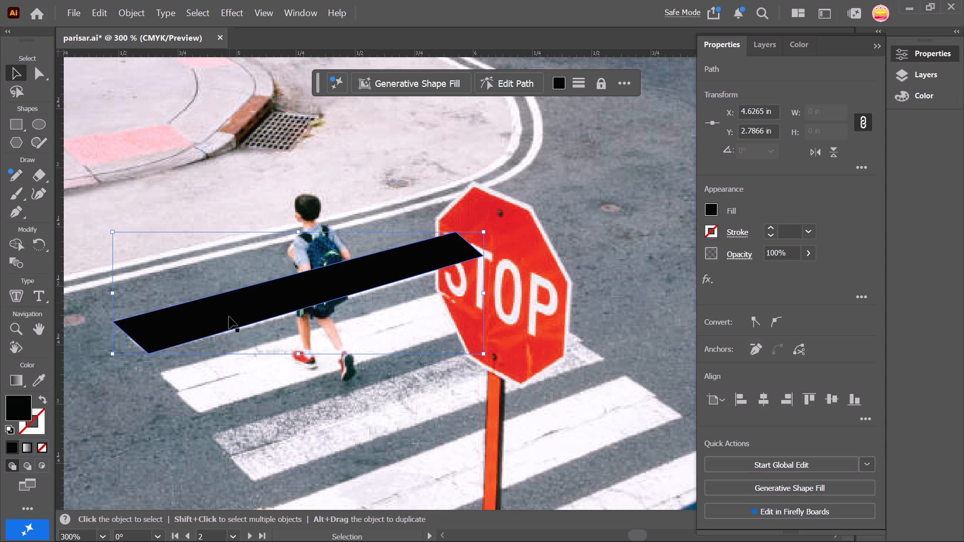
key("Delete")
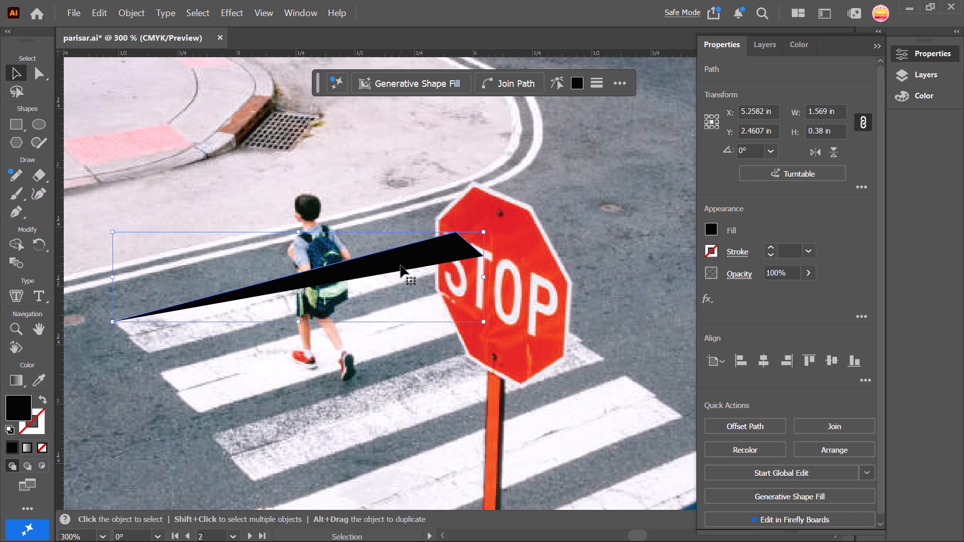
key("Delete")
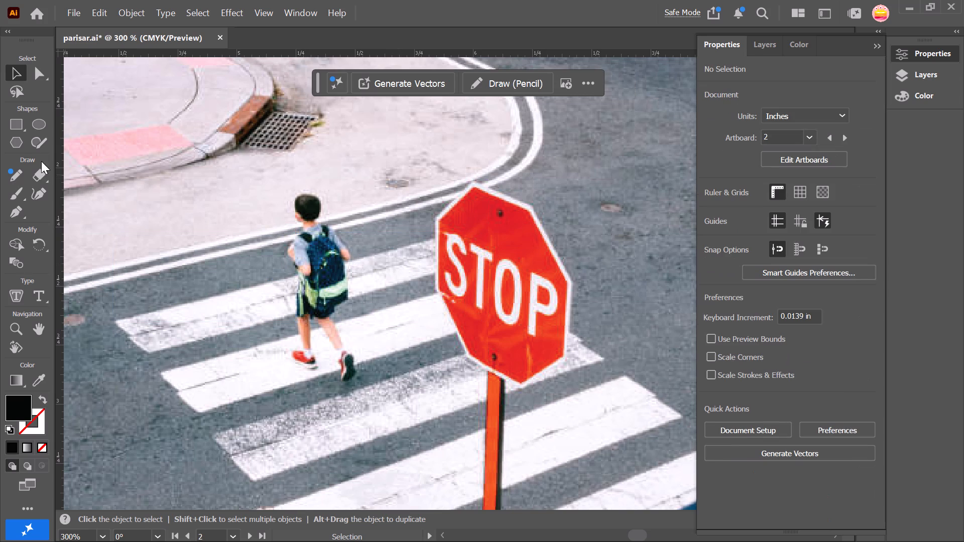
Retrace the farthest crosswalk stripe with the Pen tool as a closed four-cornered black shape with long edges of about 1.43 in.
left_click(18, 214)
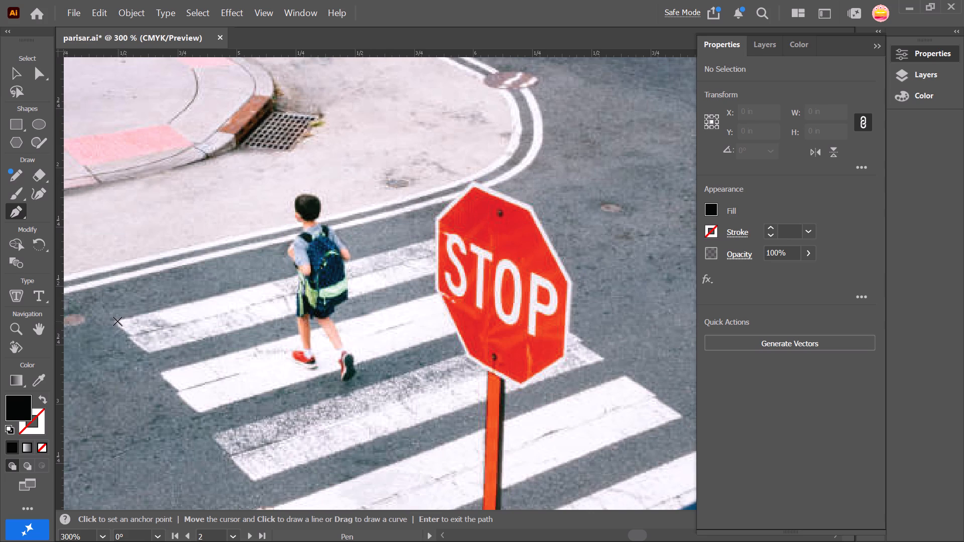
left_click(117, 321)
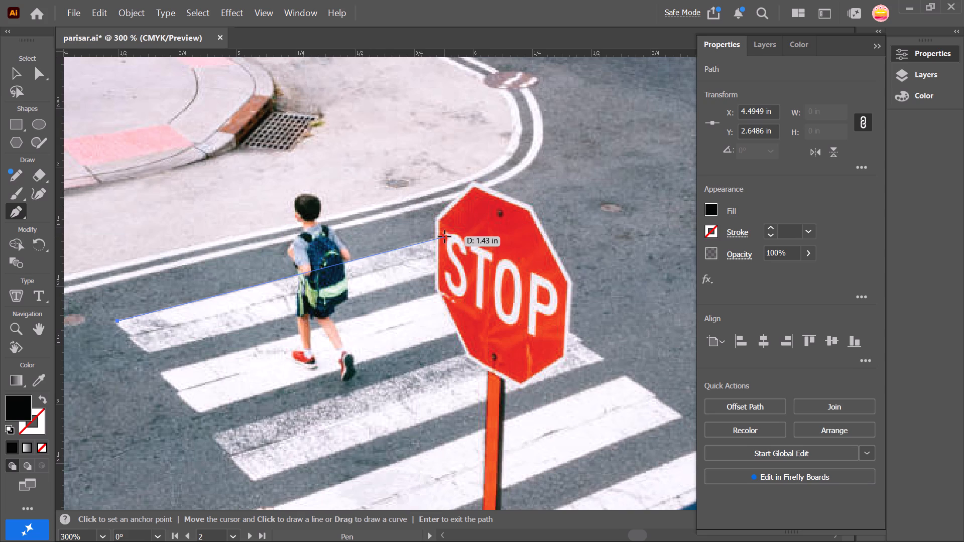
left_click(444, 236)
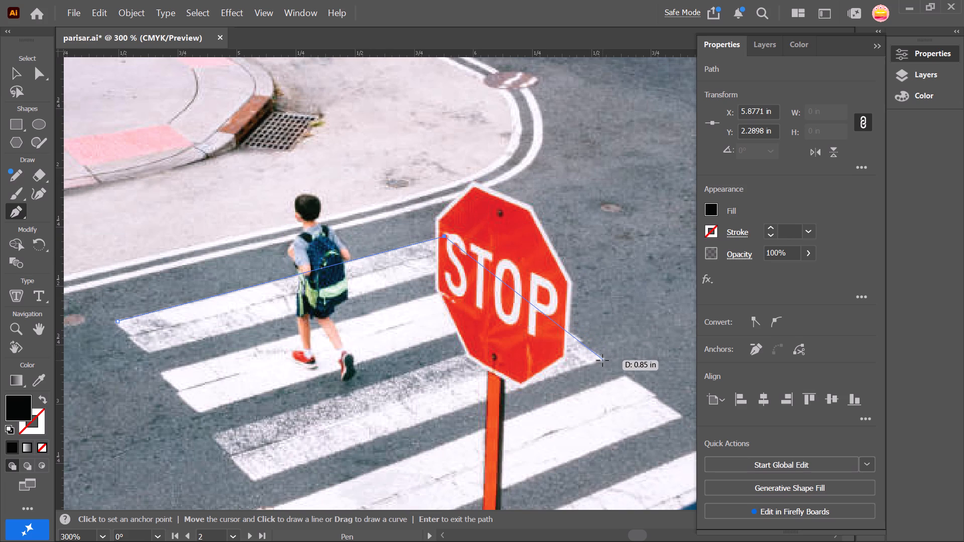
left_click(474, 261)
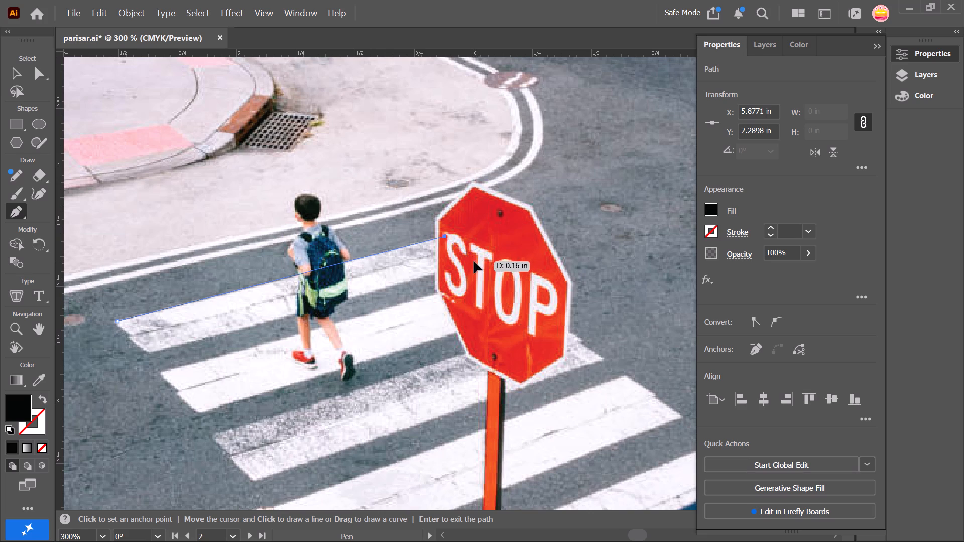
left_click(146, 354)
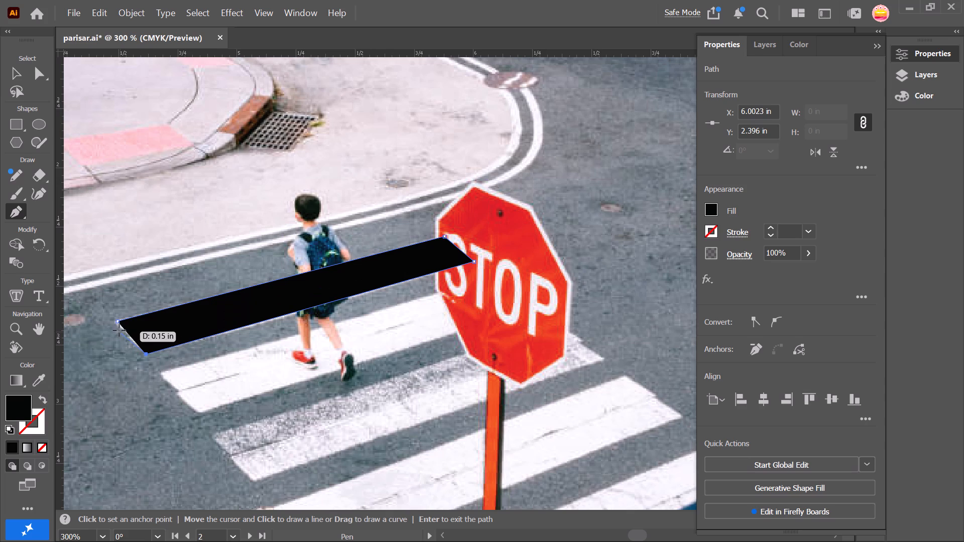
left_click(116, 321)
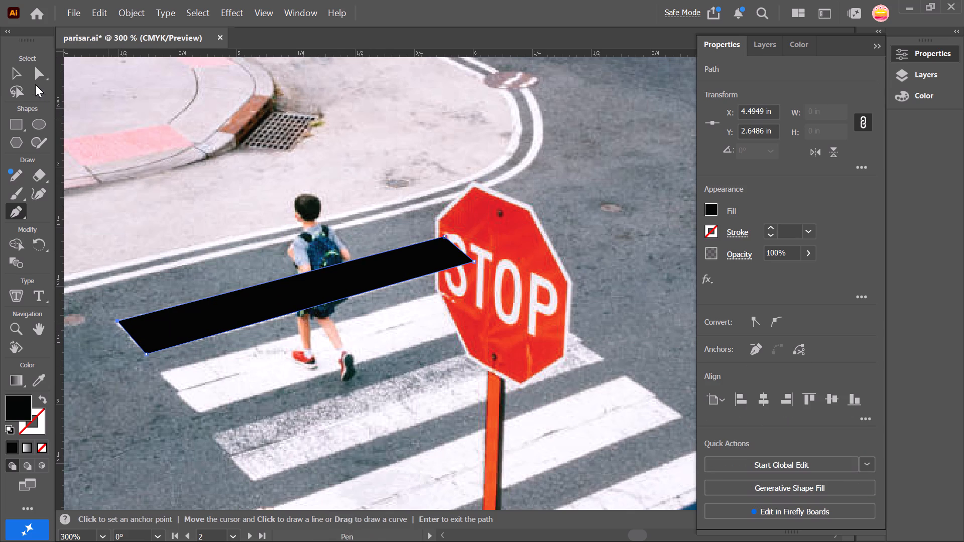
left_click(17, 74)
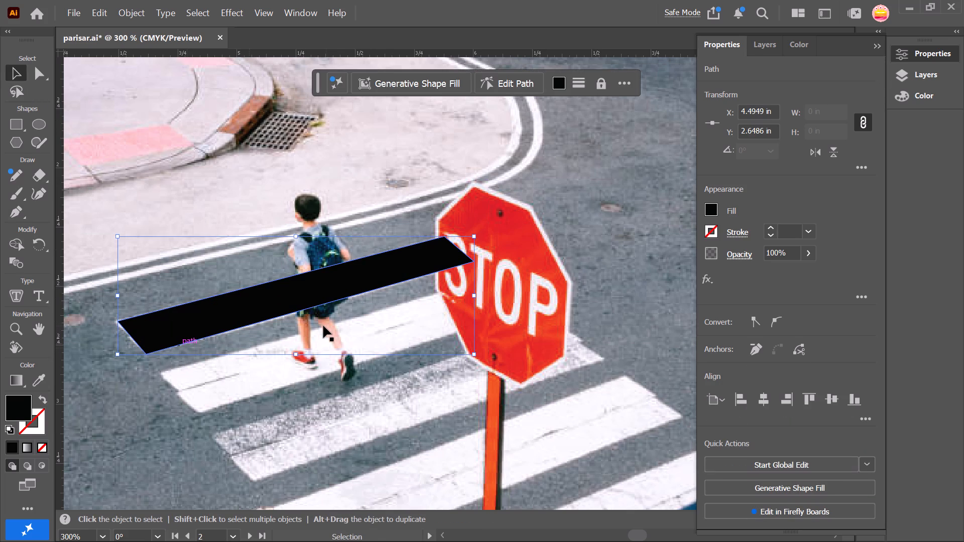
Trace the second-farthest crosswalk stripe with the Pen tool as a closed black shape about 1.45 to 1.49 in long, continuing across the stop sign.
scroll(327, 326, "down", 1)
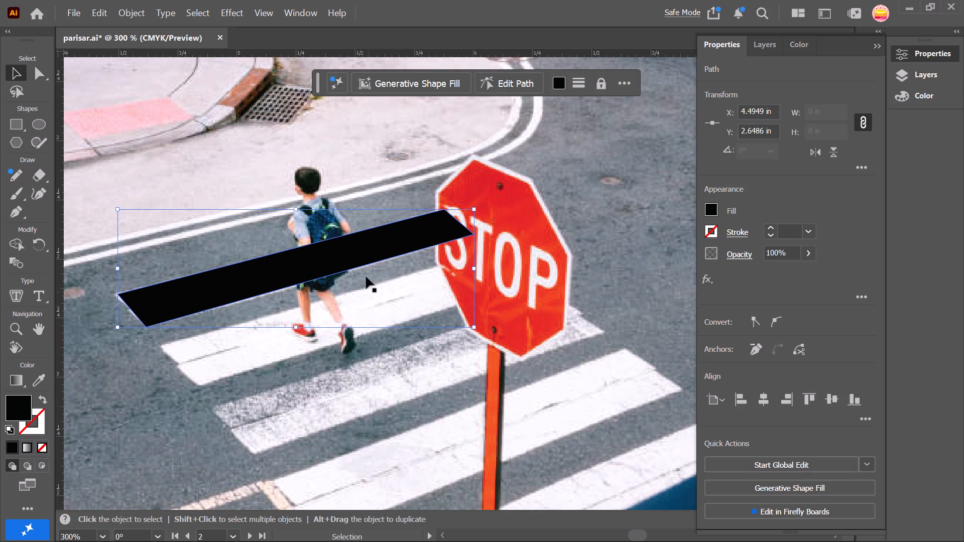
left_click(11, 216)
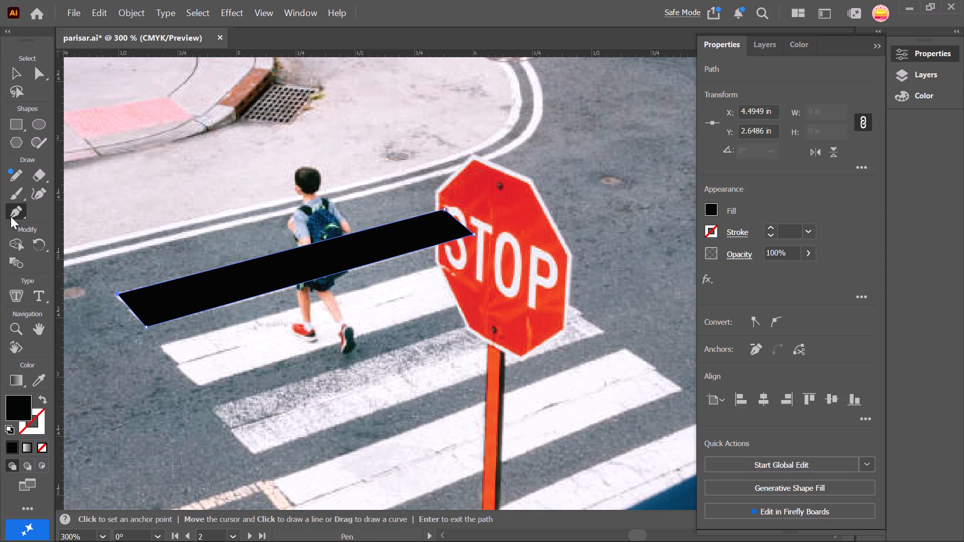
left_click(160, 346)
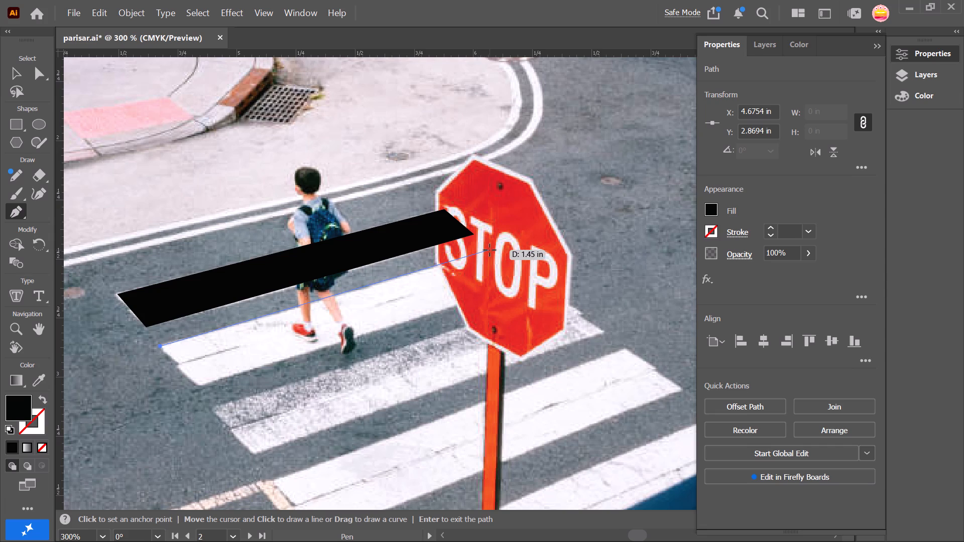
left_click(490, 250)
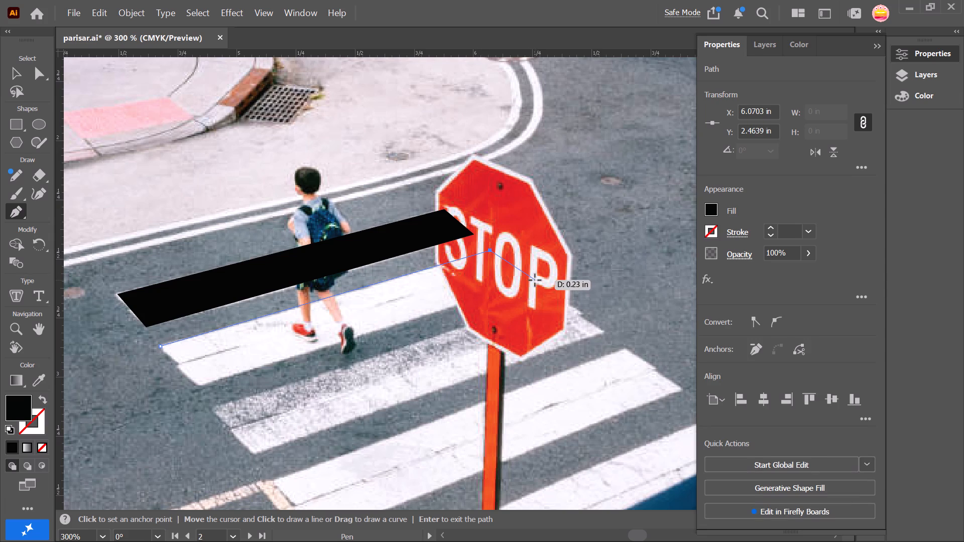
left_click(535, 280)
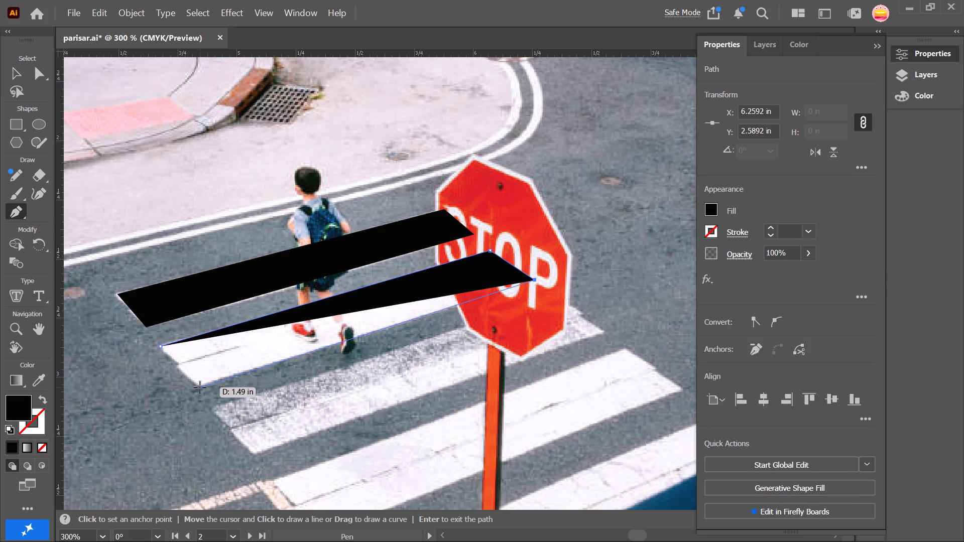
left_click(200, 387)
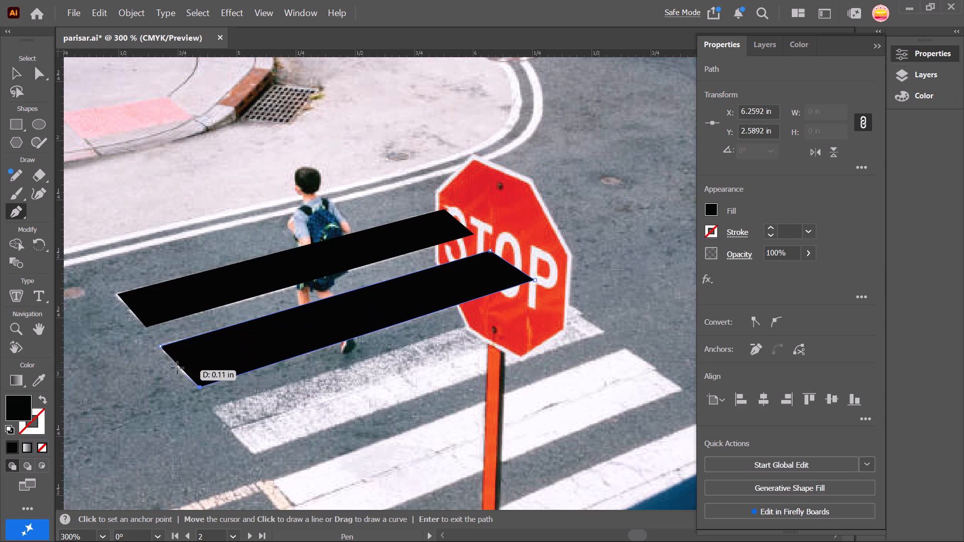
left_click(160, 347)
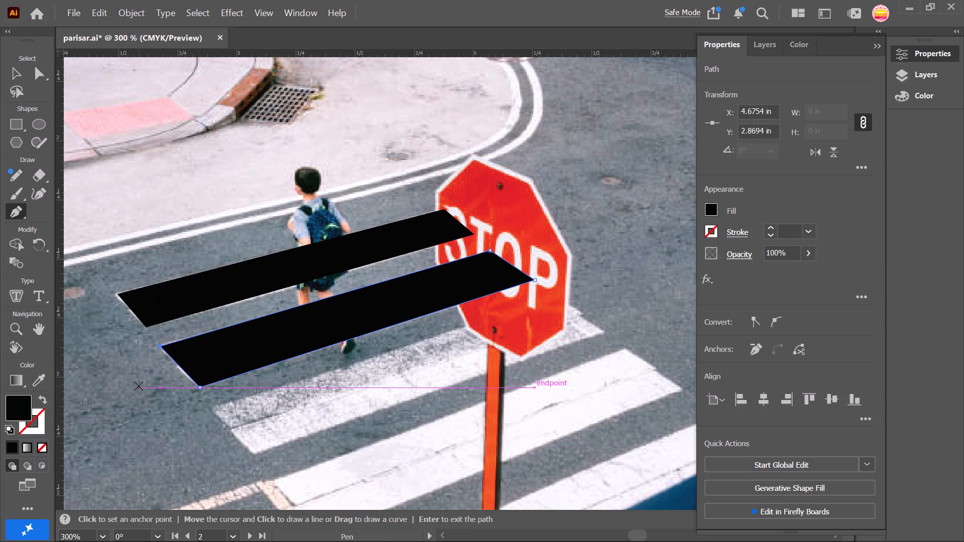
Trace the third crosswalk stripe with the Pen tool as a closed black shape with long edges of about 1.58 and 1.5 in.
scroll(250, 424, "down", 1)
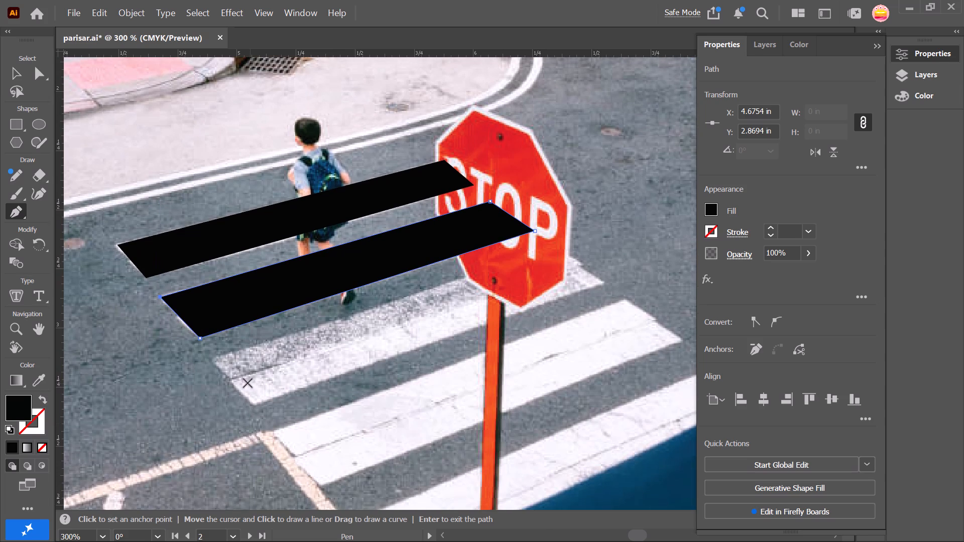
left_click(213, 360)
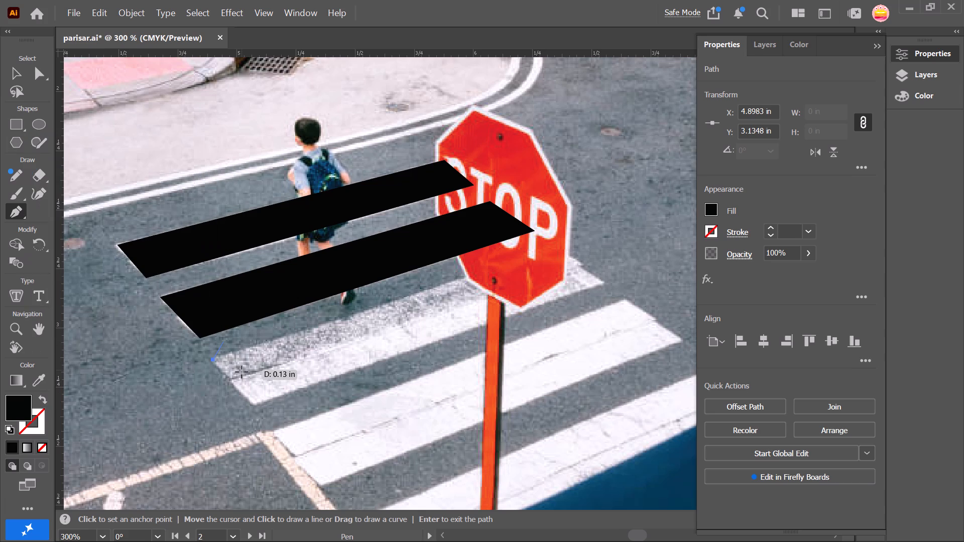
left_click(254, 406)
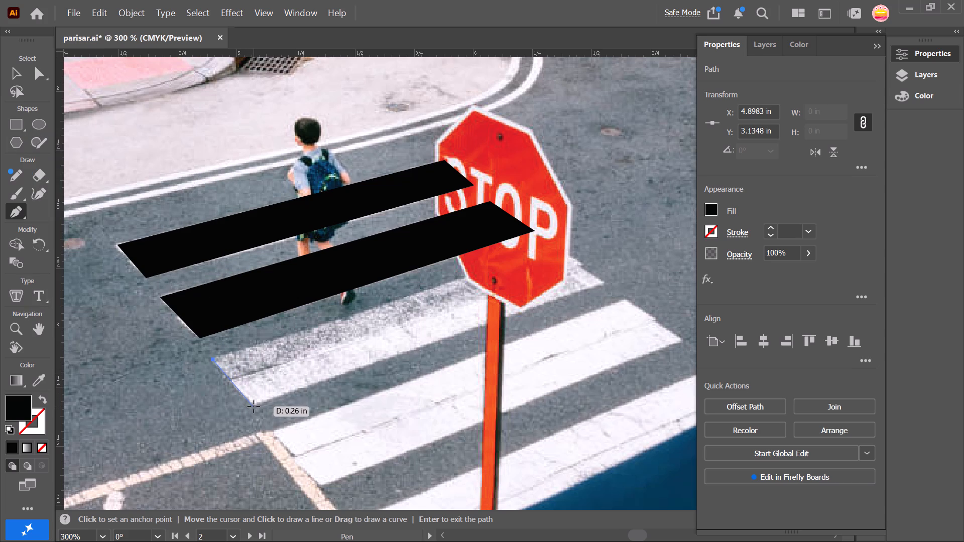
left_click(605, 284)
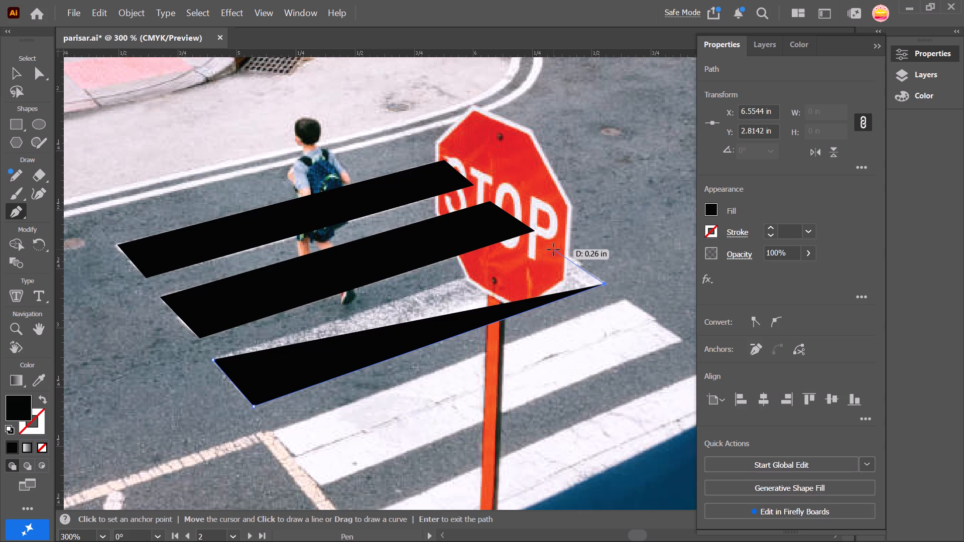
left_click(552, 251)
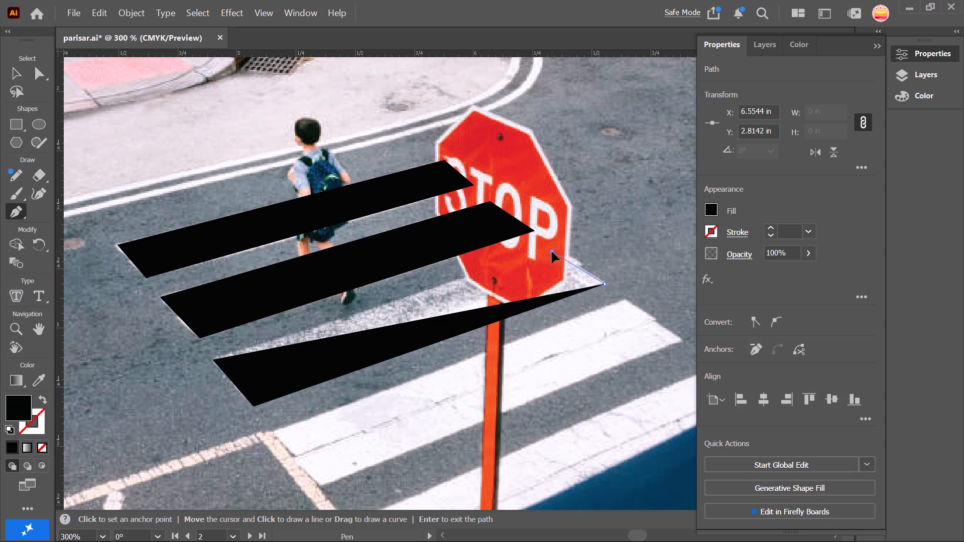
left_click(212, 360)
Trace the fourth crosswalk stripe, behind the sign's post, with the Pen tool as a closed black shape with a far edge of about 1.58 in.
scroll(411, 453, "down", 2)
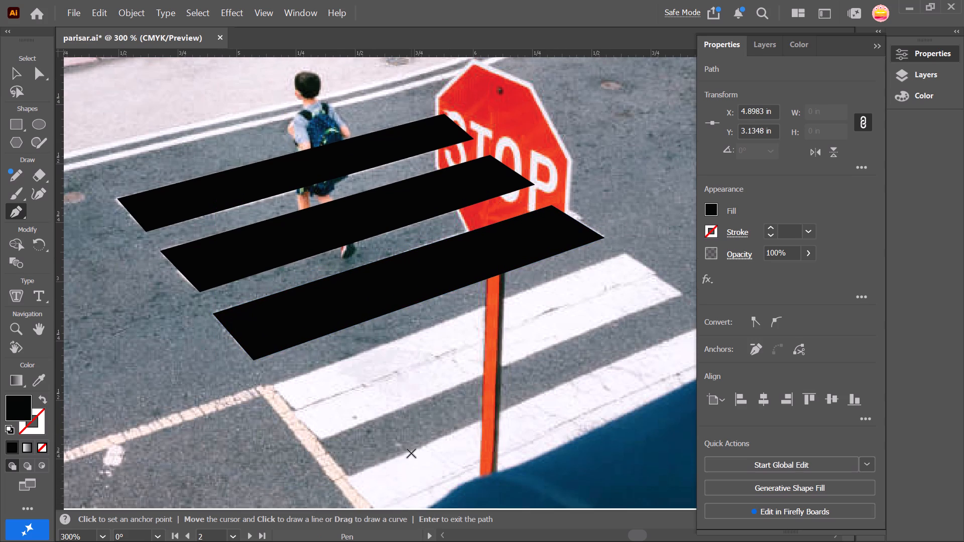
left_click(273, 385)
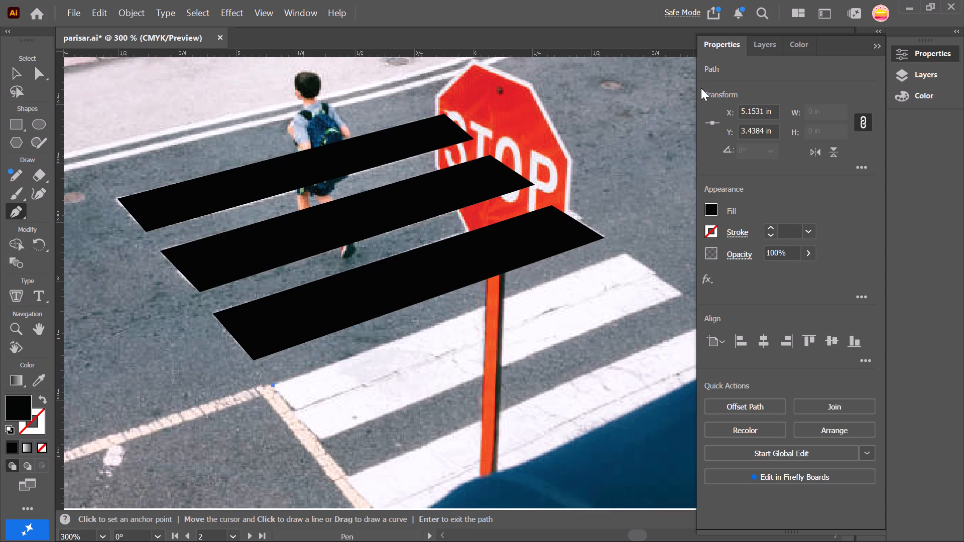
left_click(763, 41)
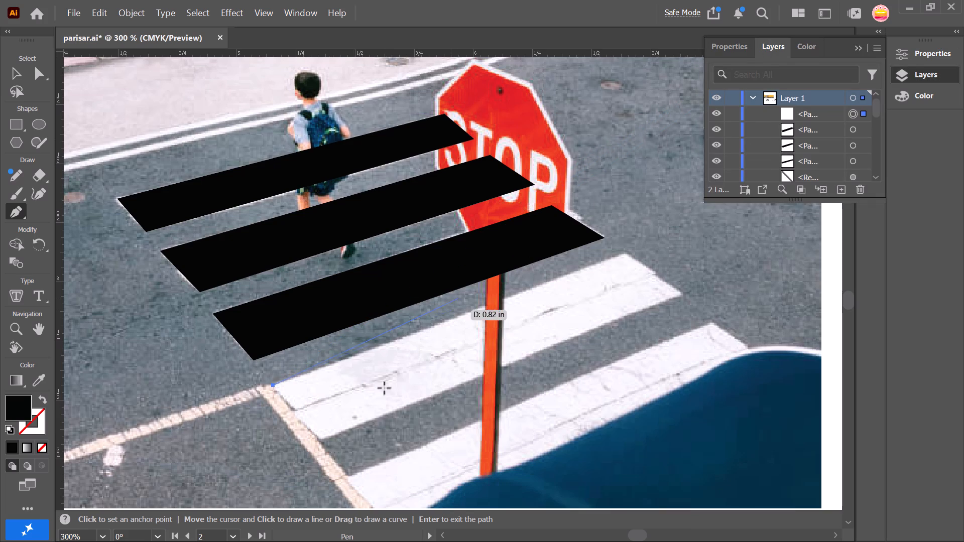
left_click(320, 440)
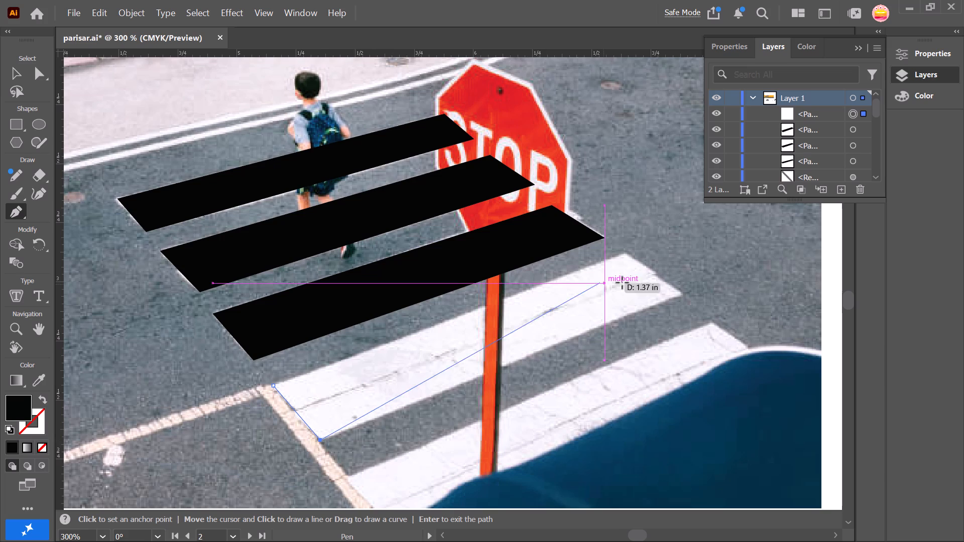
left_click(681, 295)
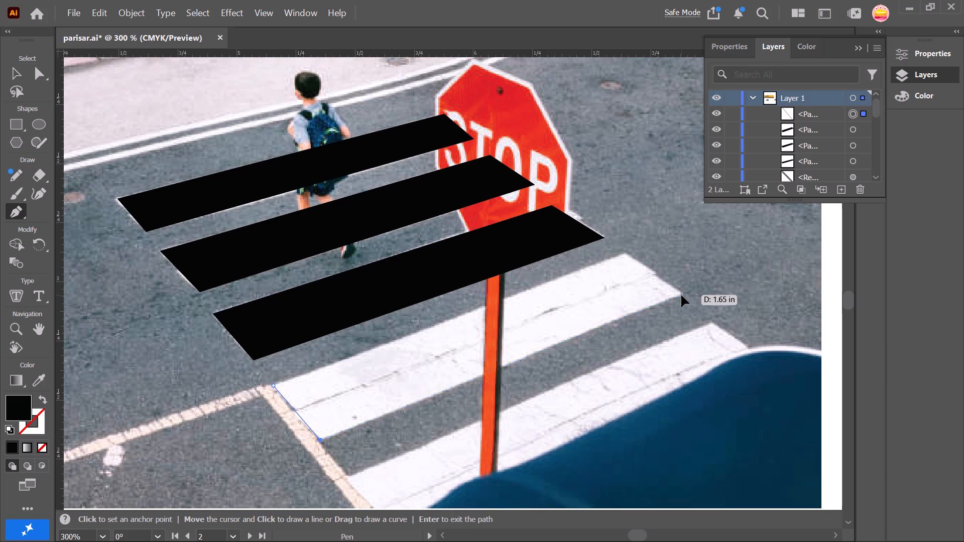
left_click(624, 255)
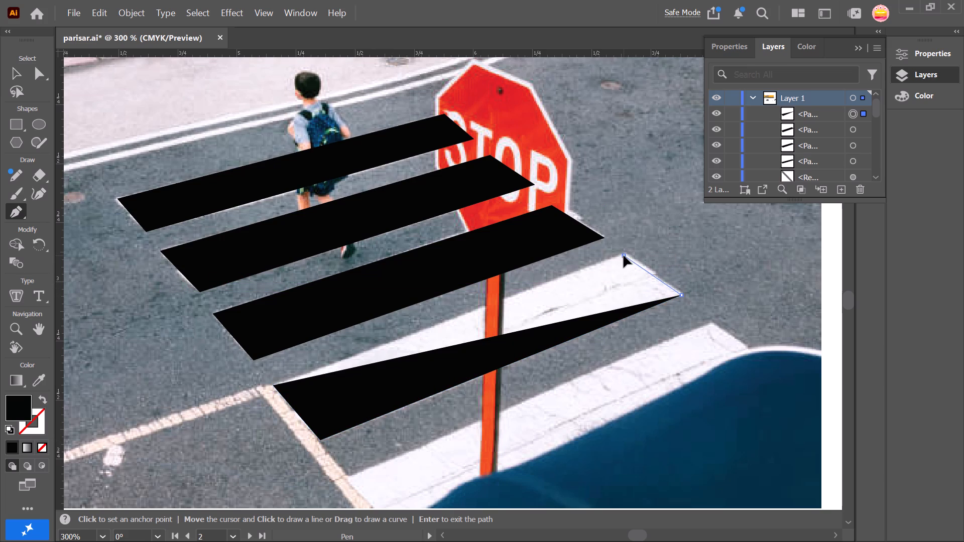
left_click(272, 384)
Trace the nearest crosswalk stripe with the Pen tool as a closed black shape about 1.7 in long, continuing over the dark blue area.
scroll(412, 462, "down", 2)
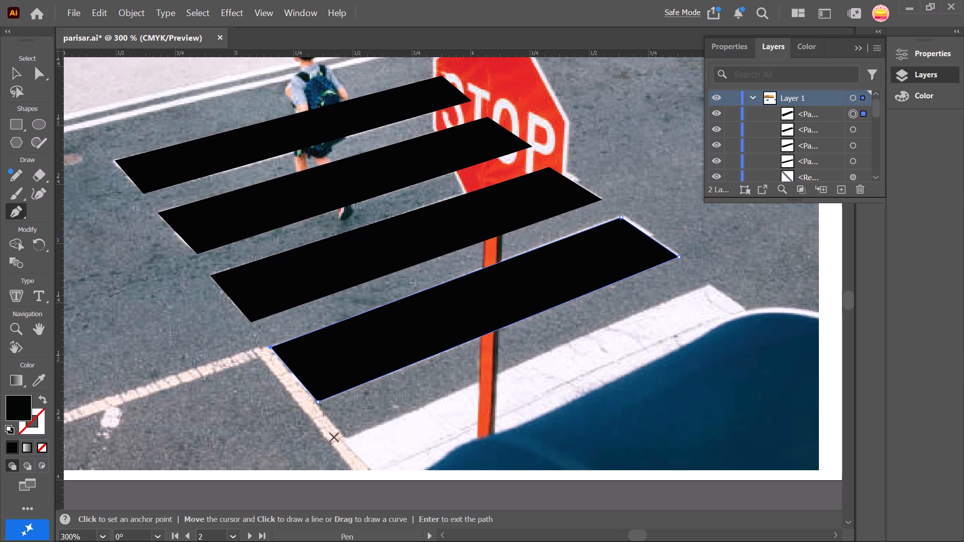
left_click(344, 438)
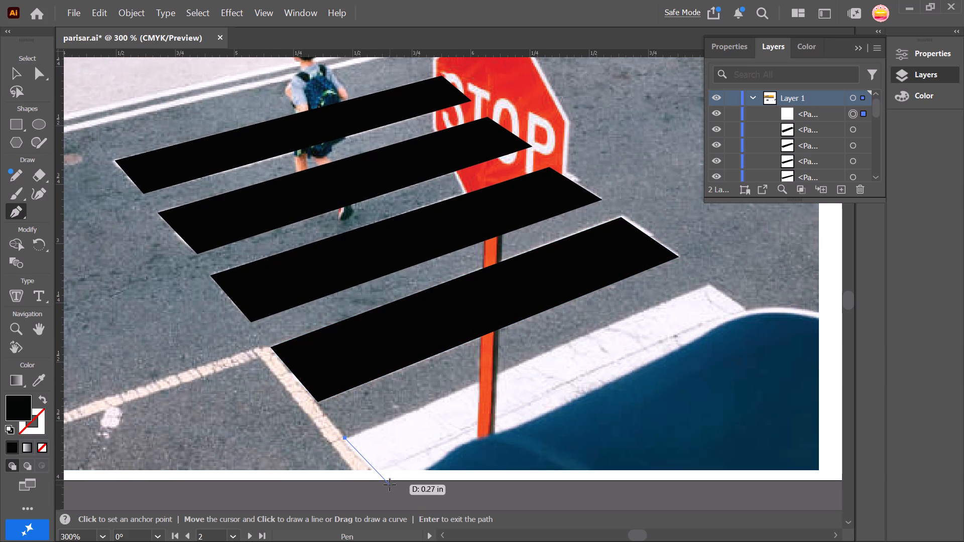
key("ctrl+z")
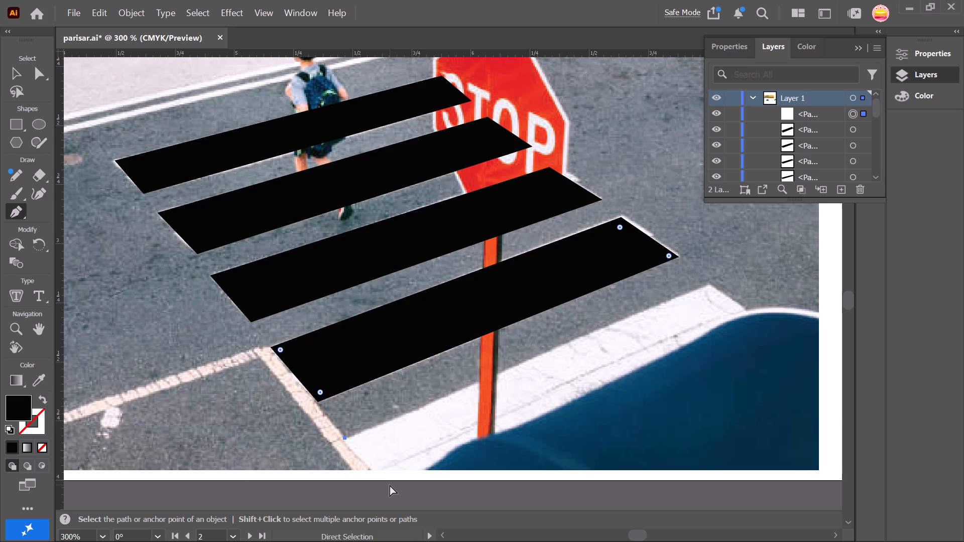
left_click(345, 439)
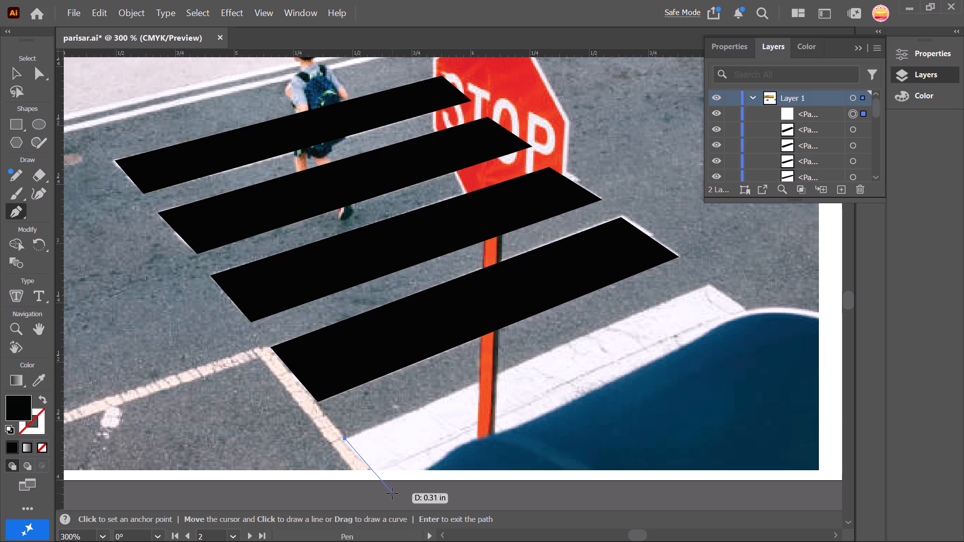
left_click(395, 493)
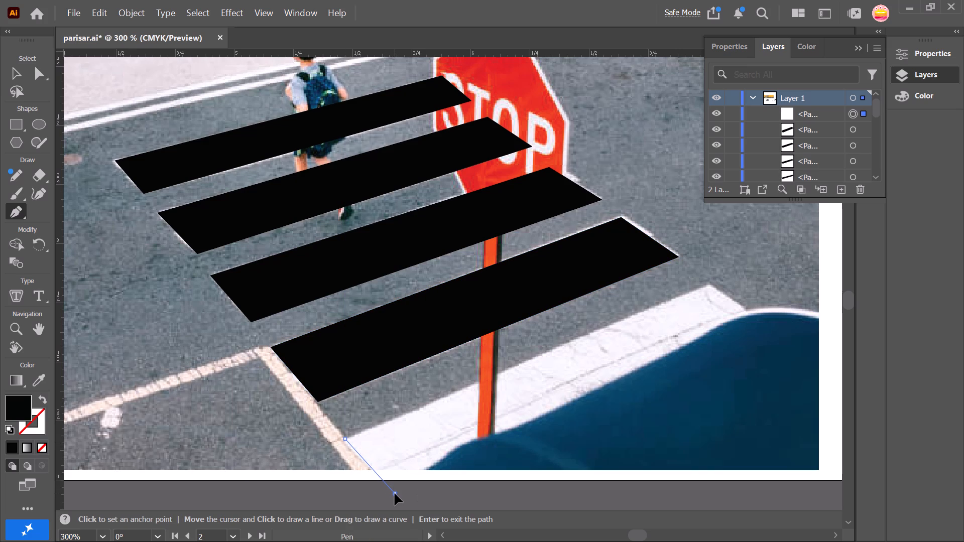
left_click(765, 325)
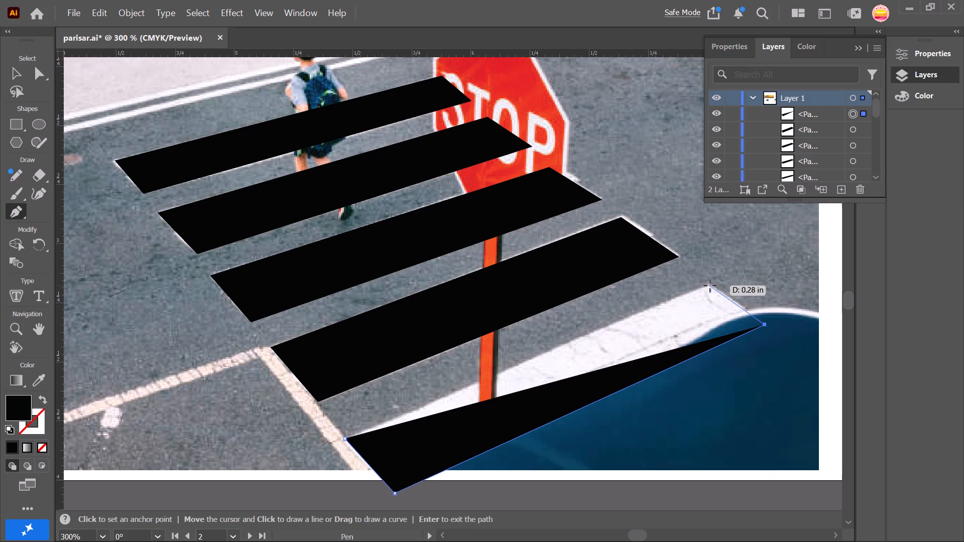
left_click(710, 286)
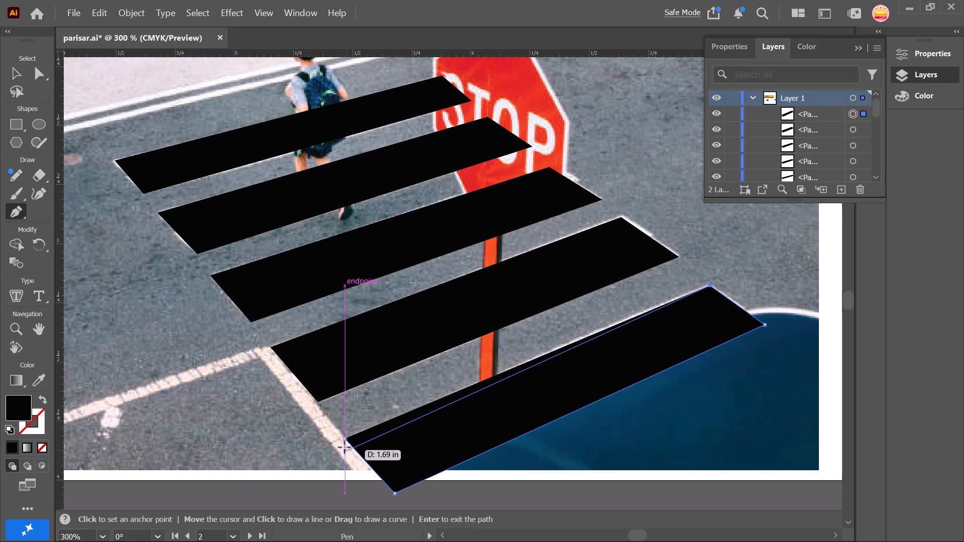
left_click(344, 440)
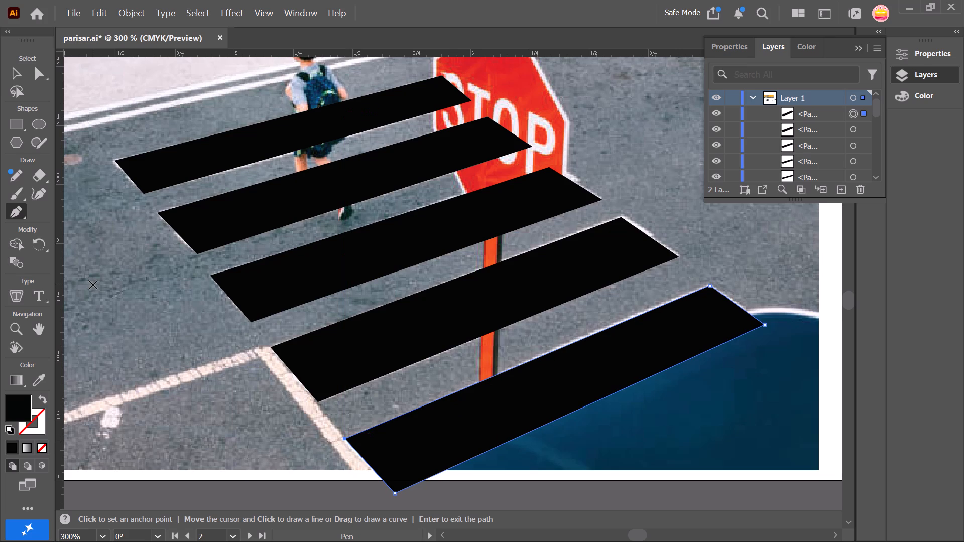
Delete the stop-sign photo from Artboard 2, keeping the five traced stripes.
left_click(11, 78)
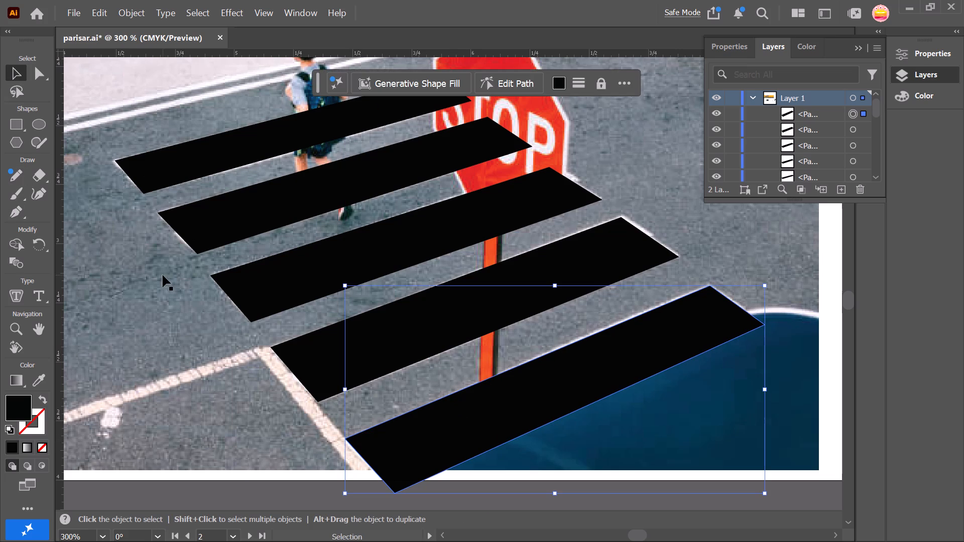
scroll(151, 327, "down", 3, "ctrl+alt")
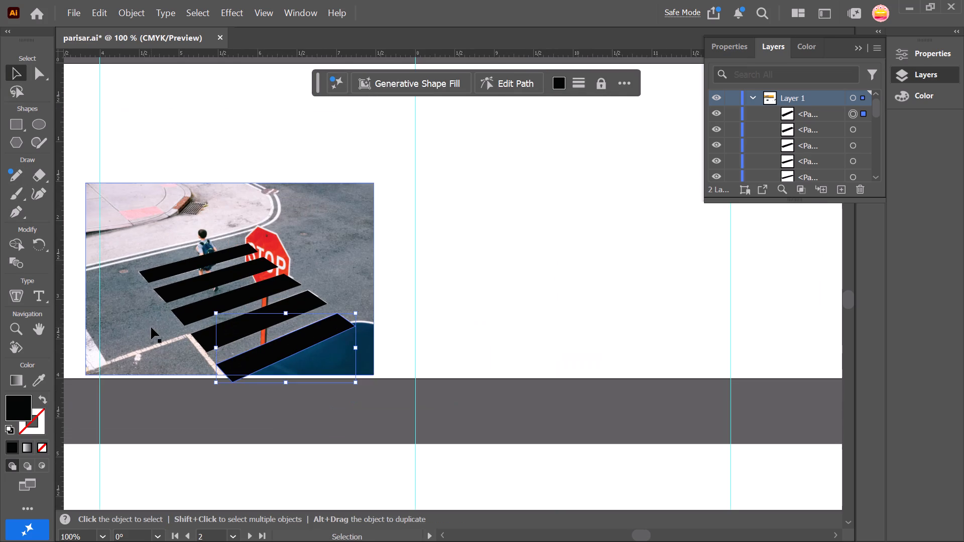
left_click(327, 228)
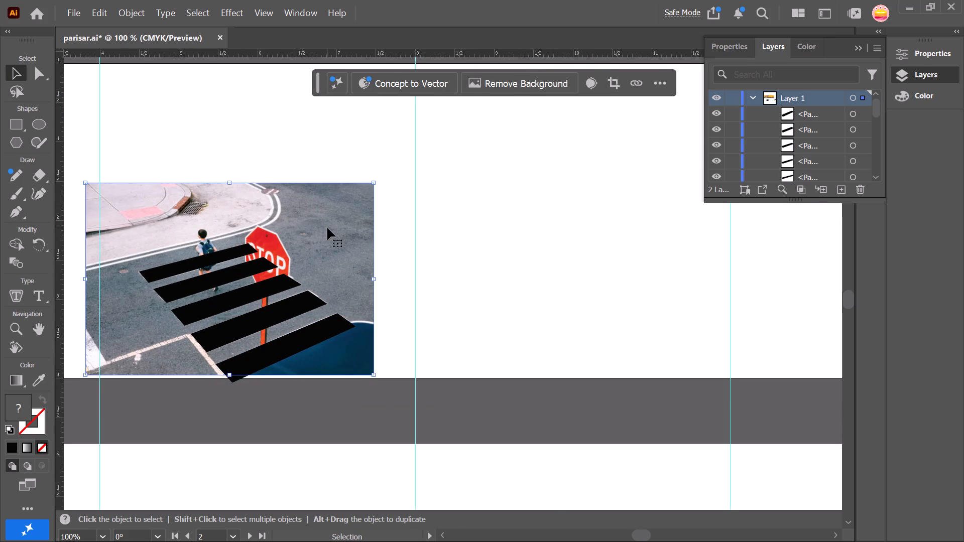
key("Delete")
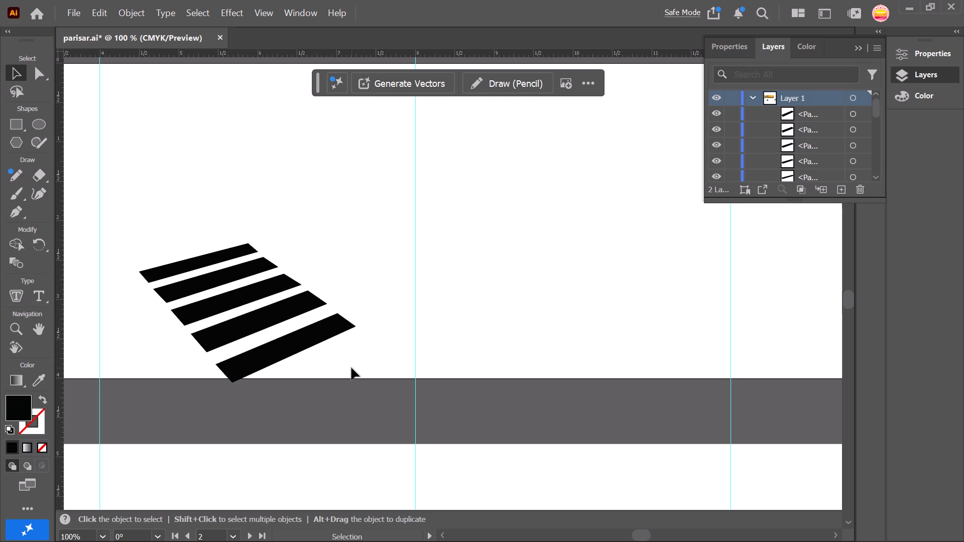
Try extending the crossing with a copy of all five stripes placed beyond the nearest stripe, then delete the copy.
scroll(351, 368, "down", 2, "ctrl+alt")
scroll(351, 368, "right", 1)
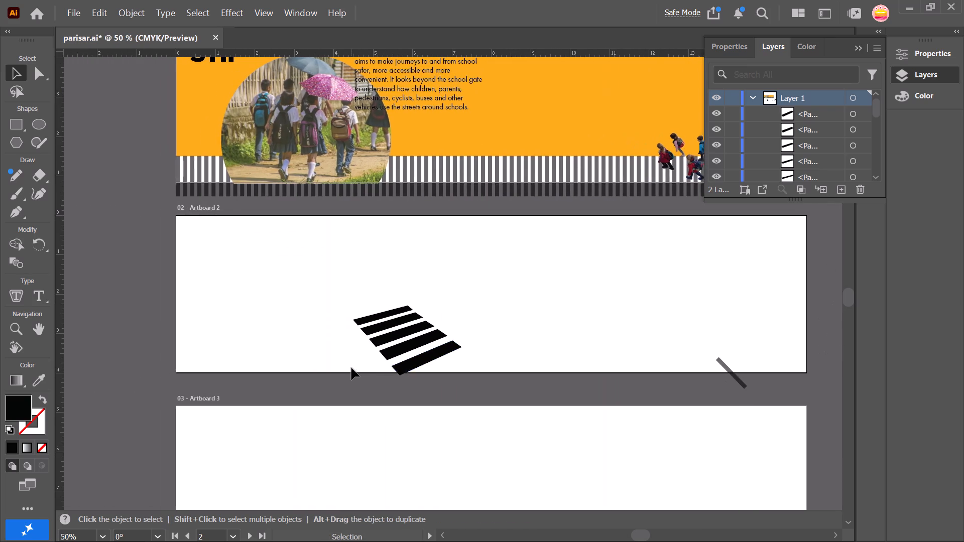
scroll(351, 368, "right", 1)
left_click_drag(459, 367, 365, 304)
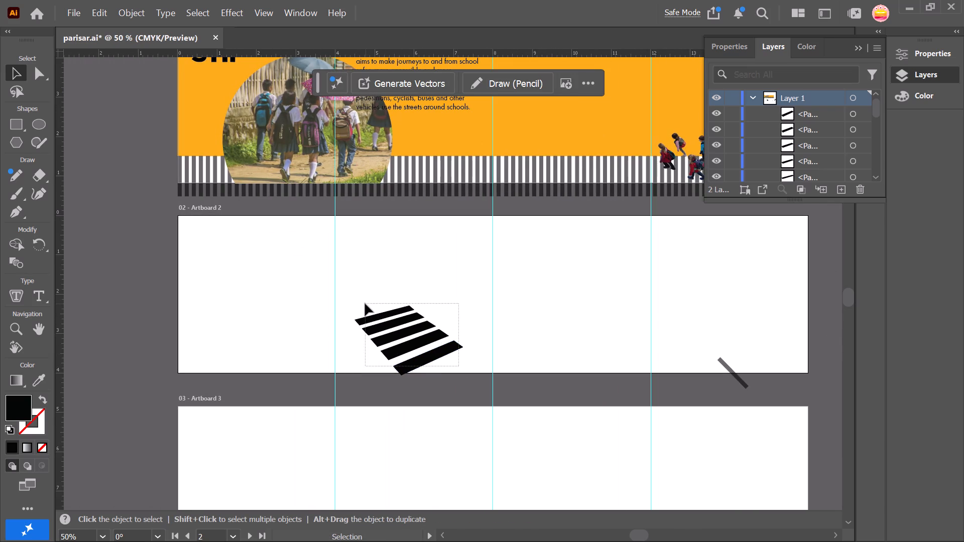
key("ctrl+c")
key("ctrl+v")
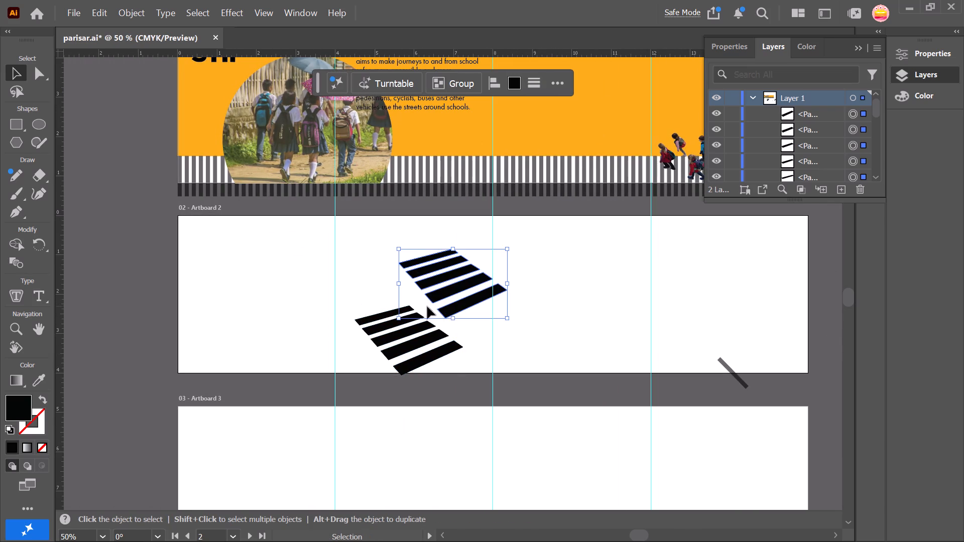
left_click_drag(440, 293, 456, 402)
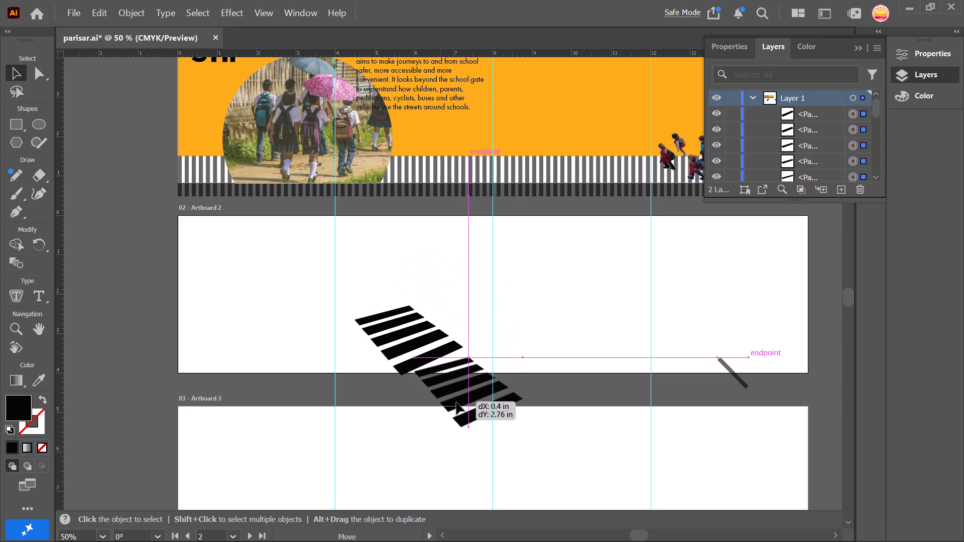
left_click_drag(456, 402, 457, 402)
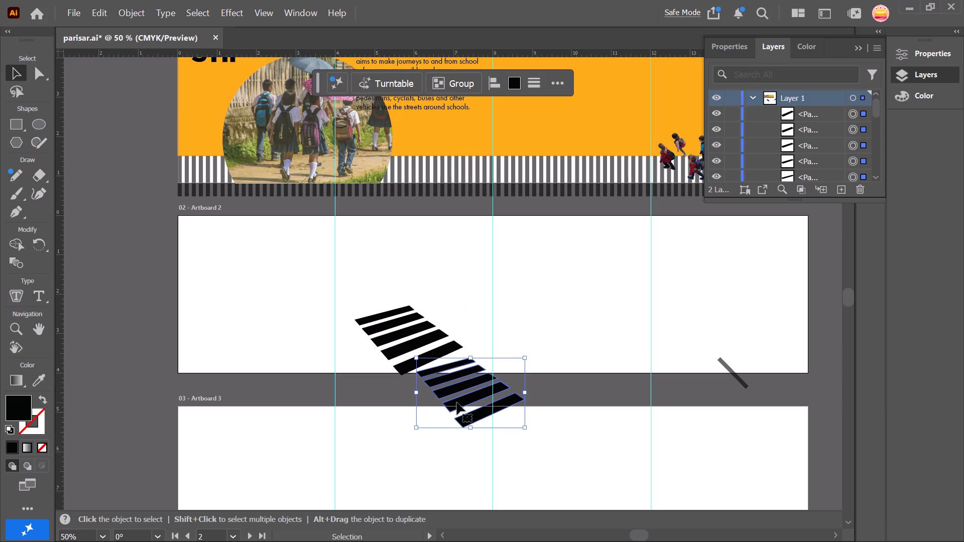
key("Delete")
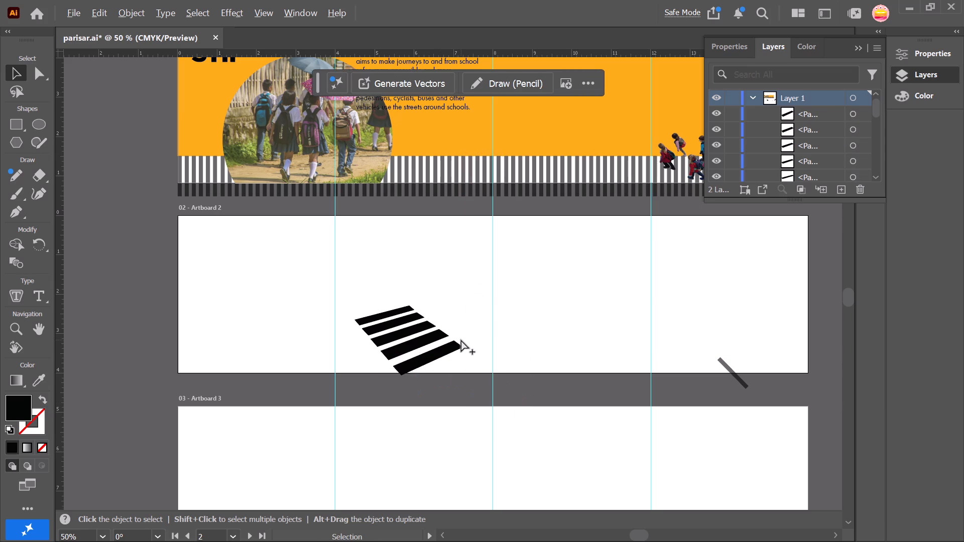
Nudge the nearest, lowest stripe slightly upward to narrow its gap to the fourth stripe.
scroll(461, 340, "up", 3, "ctrl+alt")
left_click(390, 374)
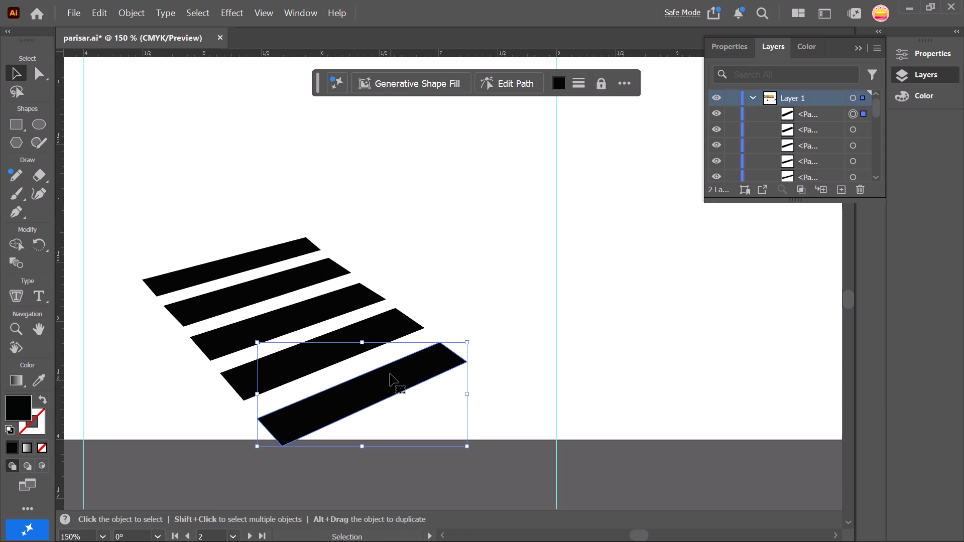
left_click(391, 376)
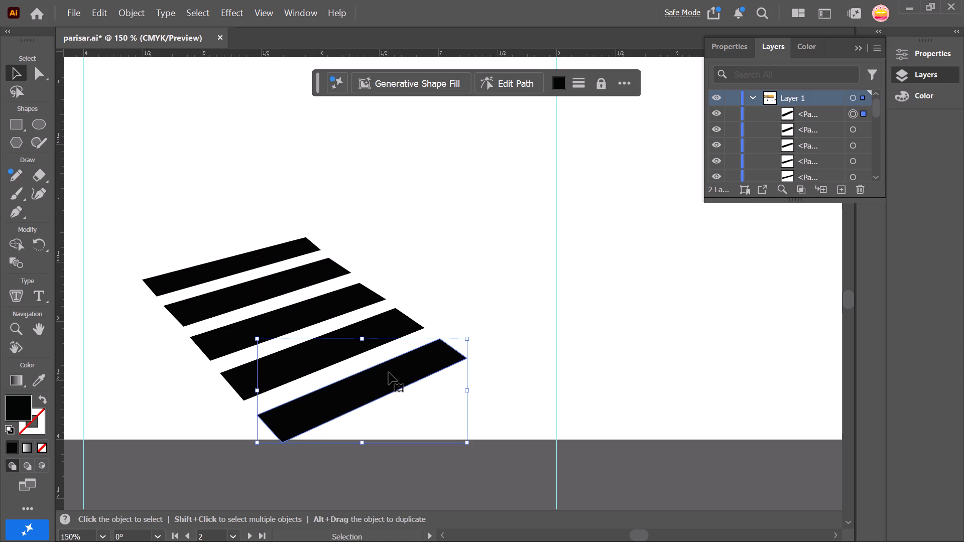
left_click(443, 284)
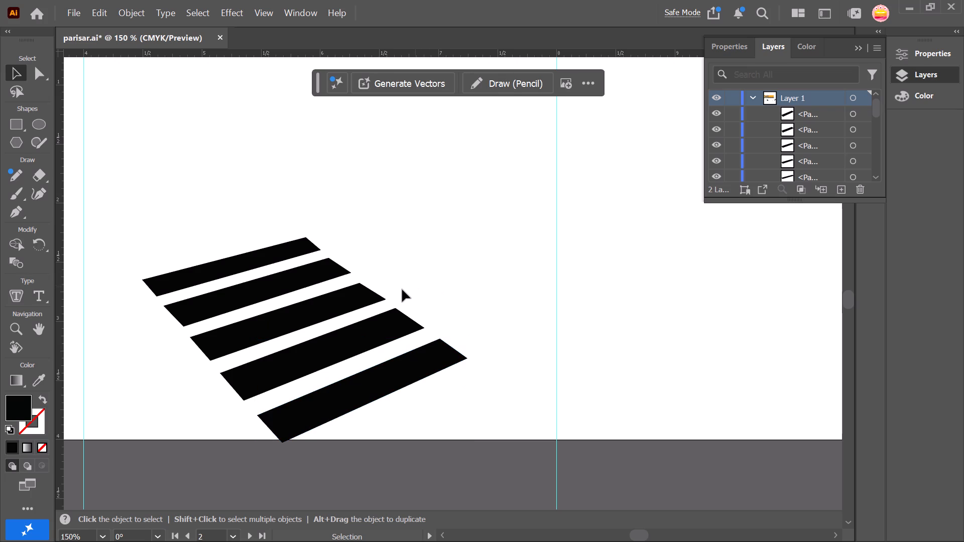
Move all five stripes about 5.1 in left and slightly up so they overlap Artboard 2's left edge.
scroll(324, 289, "down", 1, "ctrl+alt")
scroll(324, 289, "right", 1)
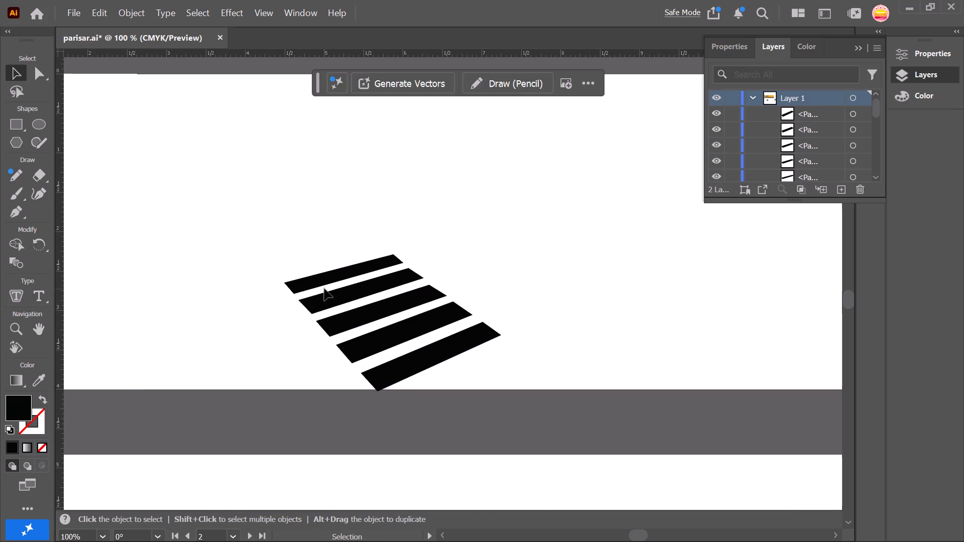
scroll(324, 289, "right", 3)
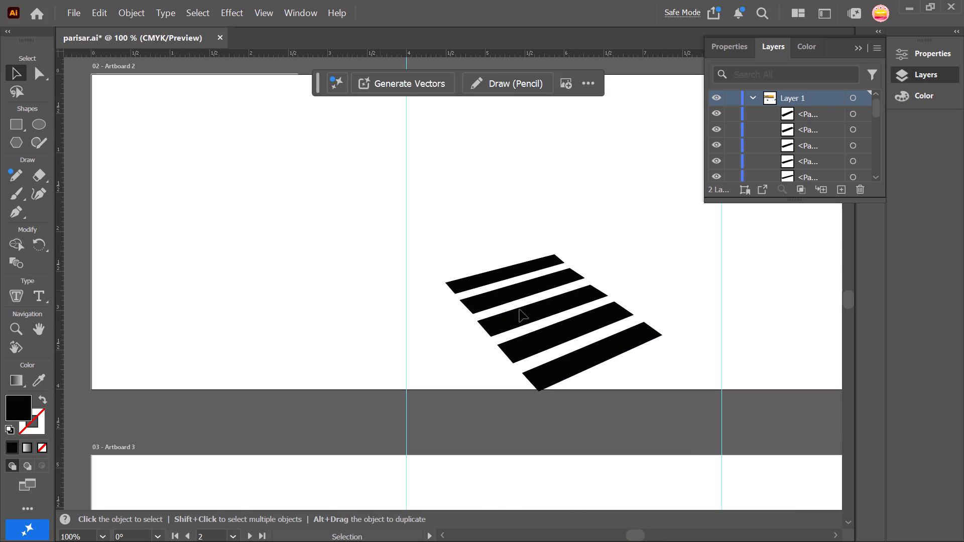
left_click_drag(638, 381, 499, 246)
left_click_drag(499, 246, 499, 245)
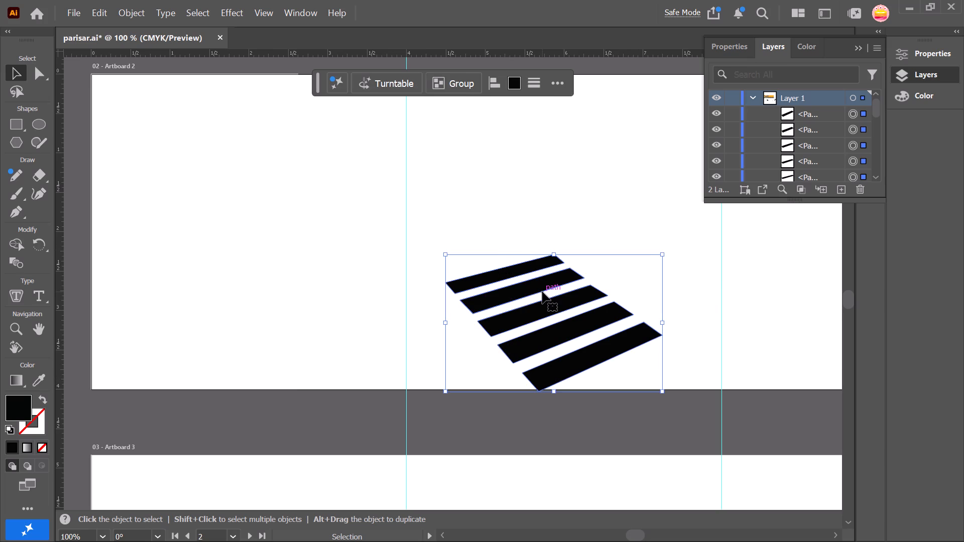
left_click_drag(538, 288, 205, 283)
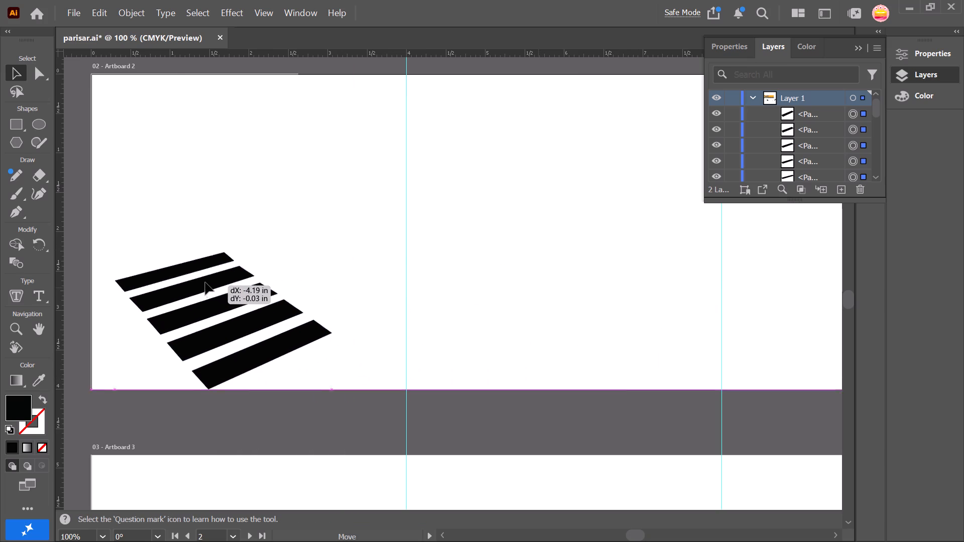
left_click_drag(205, 283, 122, 279)
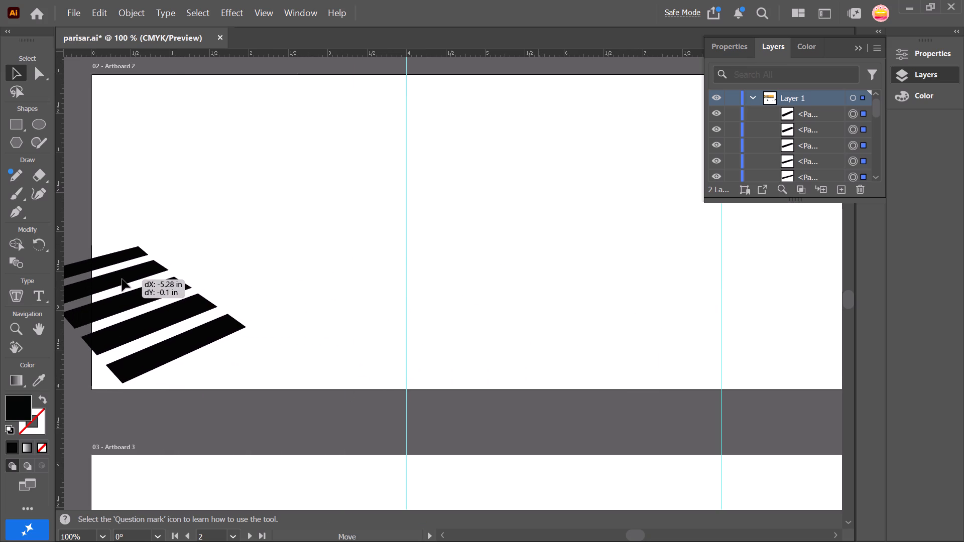
left_click_drag(122, 279, 136, 273)
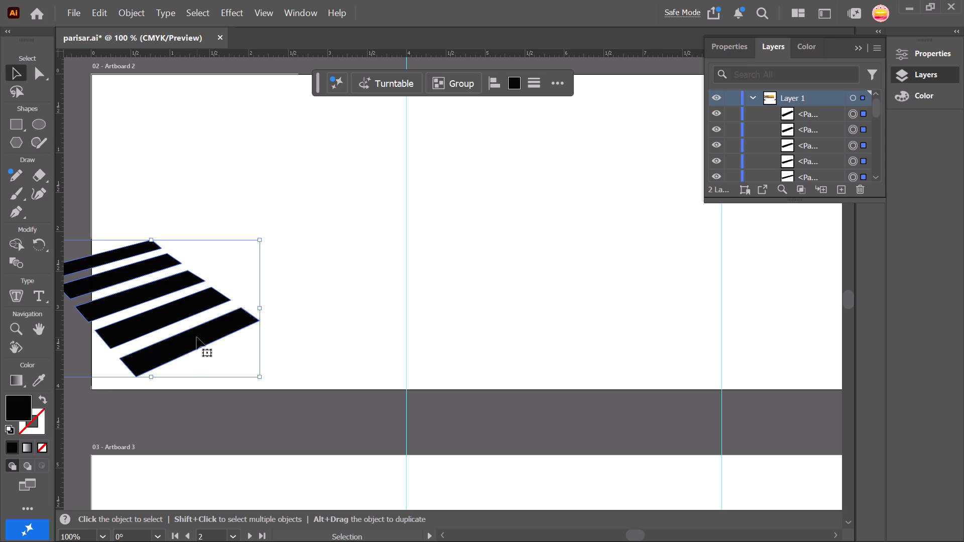
left_click(340, 280)
left_click(208, 339)
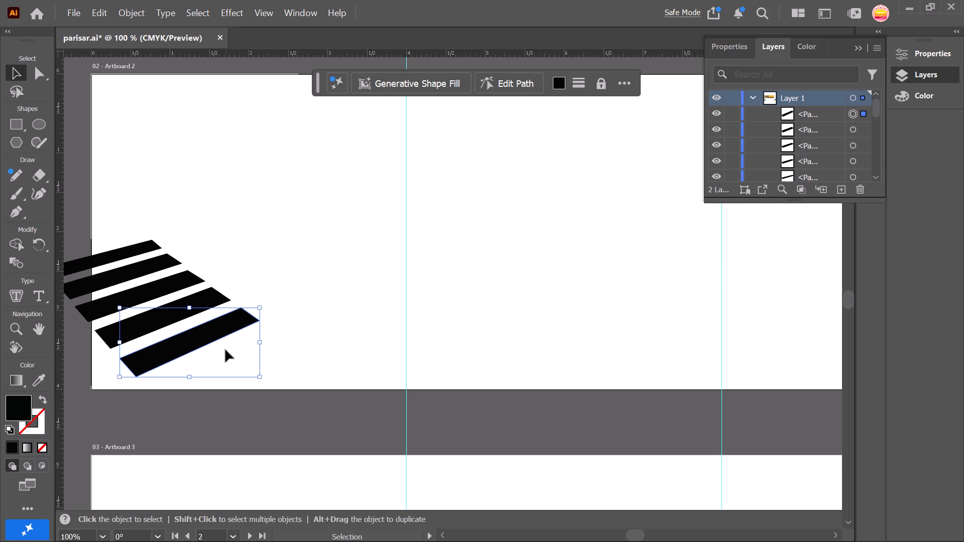
left_click(283, 244)
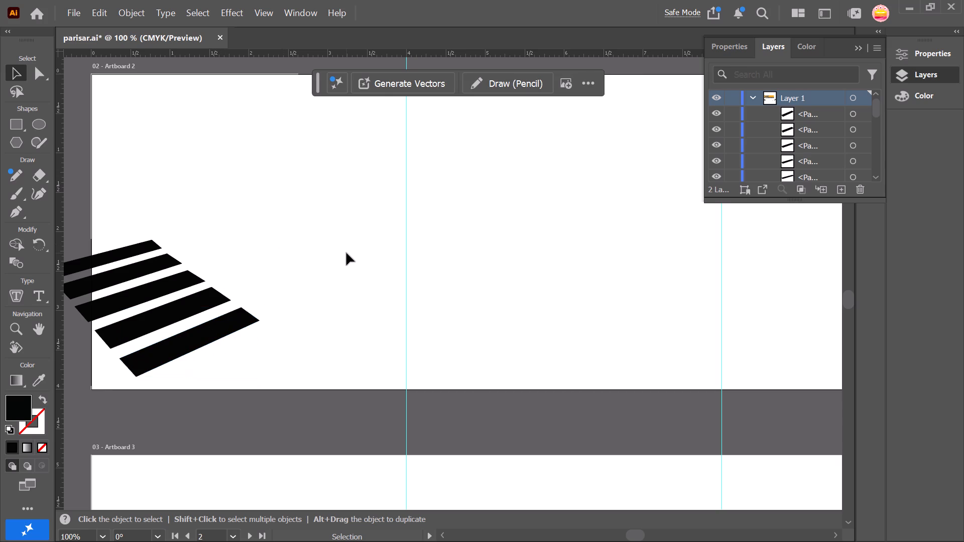
Look through the object and window commands for perspective options, checking the Perspective commands with and without a crossing stripe selected.
scroll(346, 253, "down", 3, "ctrl+alt")
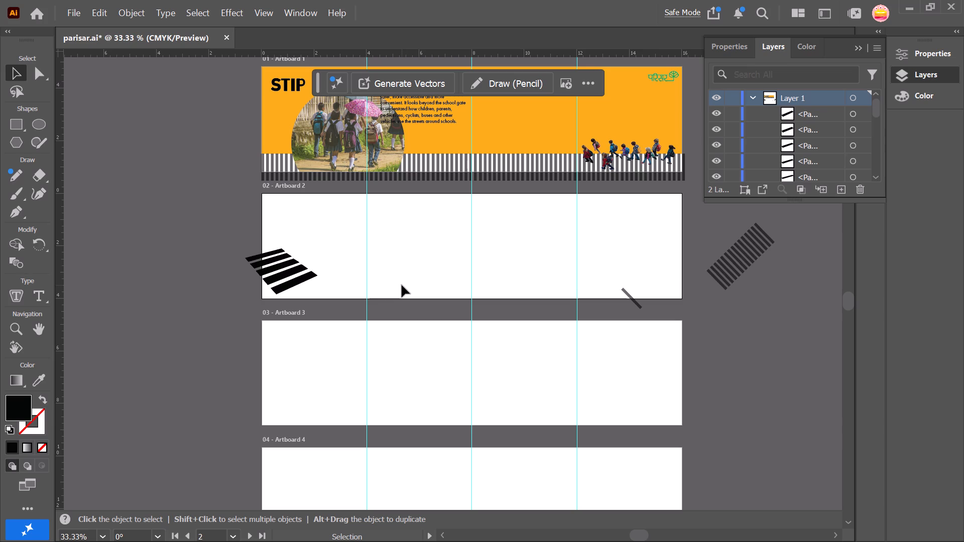
left_click(124, 10)
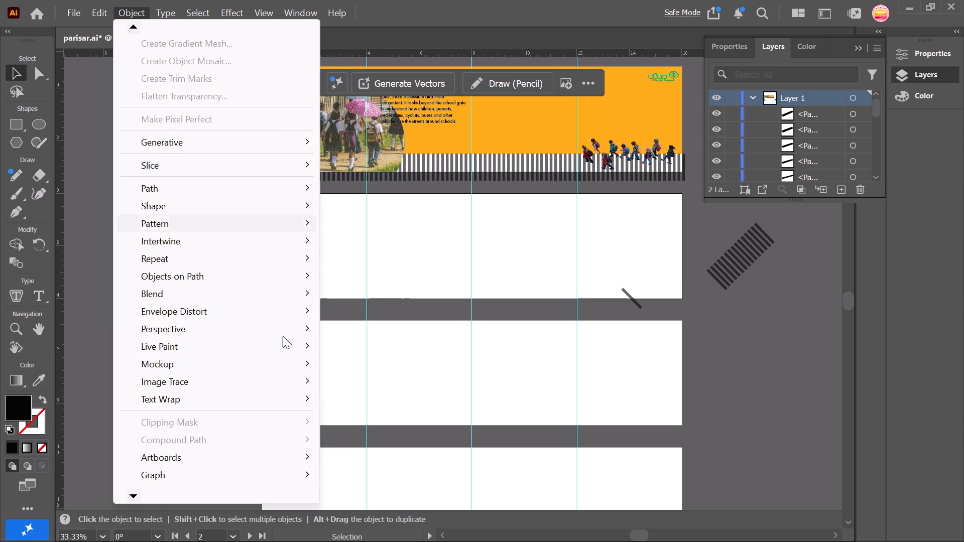
left_click(225, 326)
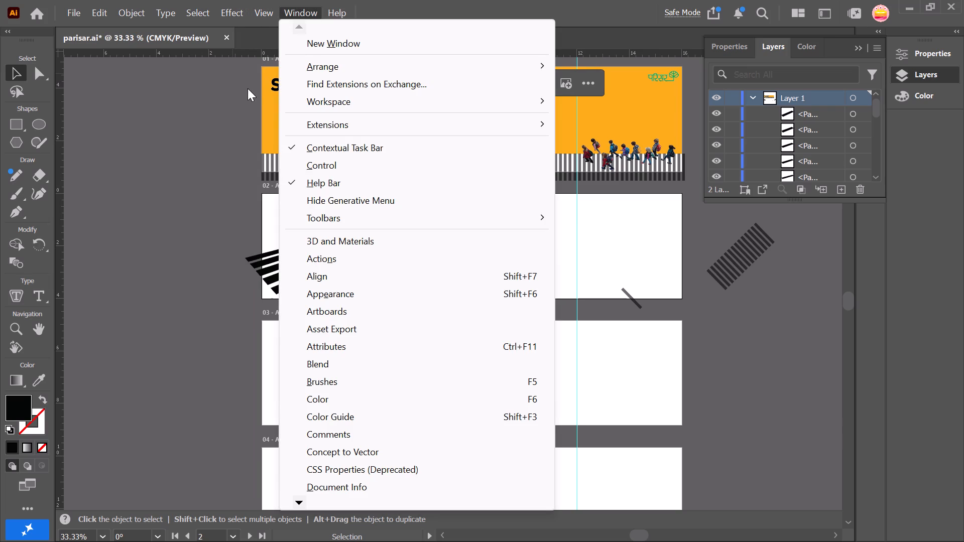
scroll(350, 325, "down", 2)
triple_click(298, 501)
triple_click(298, 501)
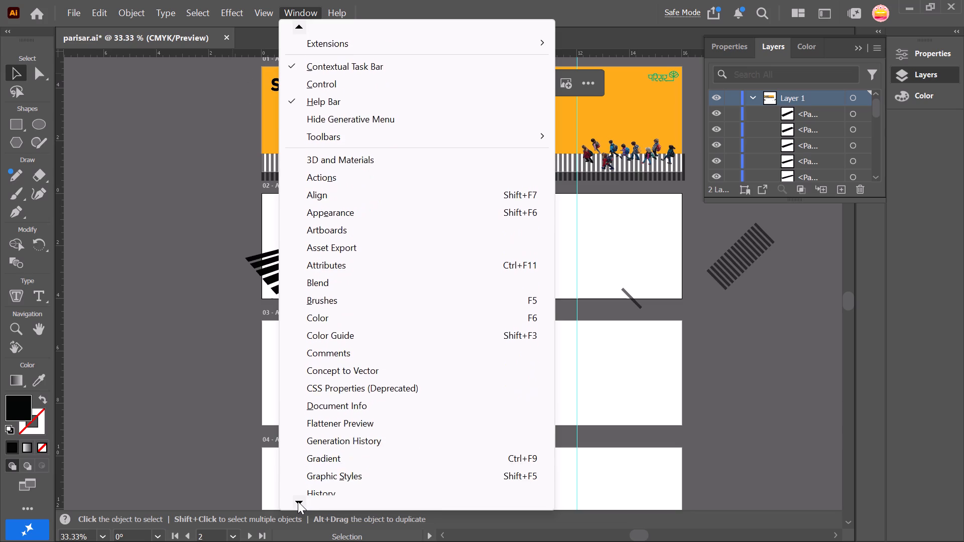
triple_click(298, 501)
triple_click(298, 501)
triple_click(298, 501)
triple_click(298, 501)
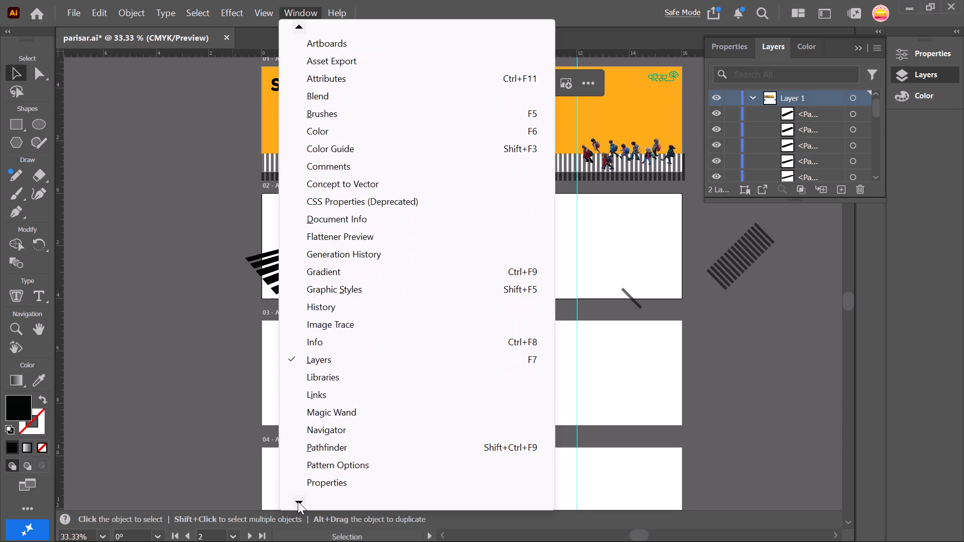
triple_click(298, 501)
triple_click(298, 501)
triple_click(298, 501)
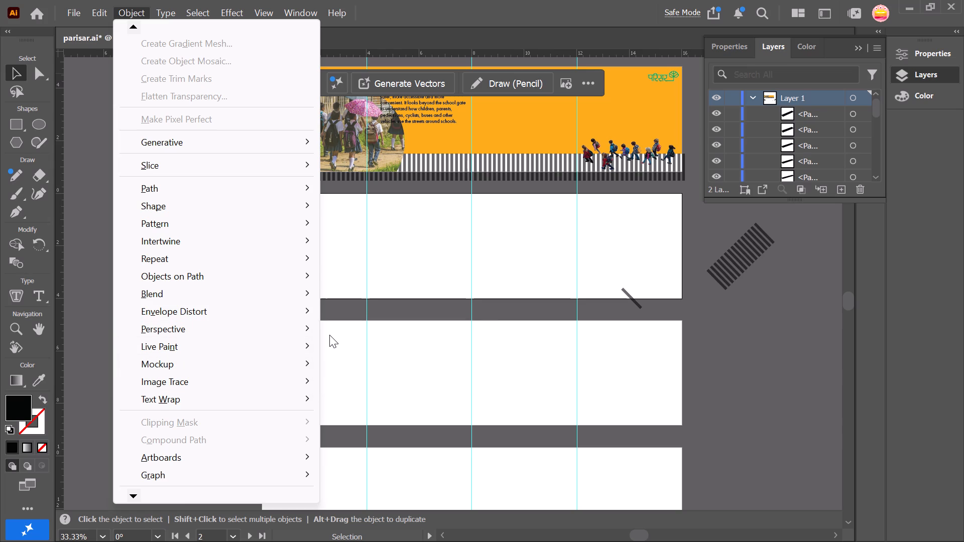
left_click(302, 331)
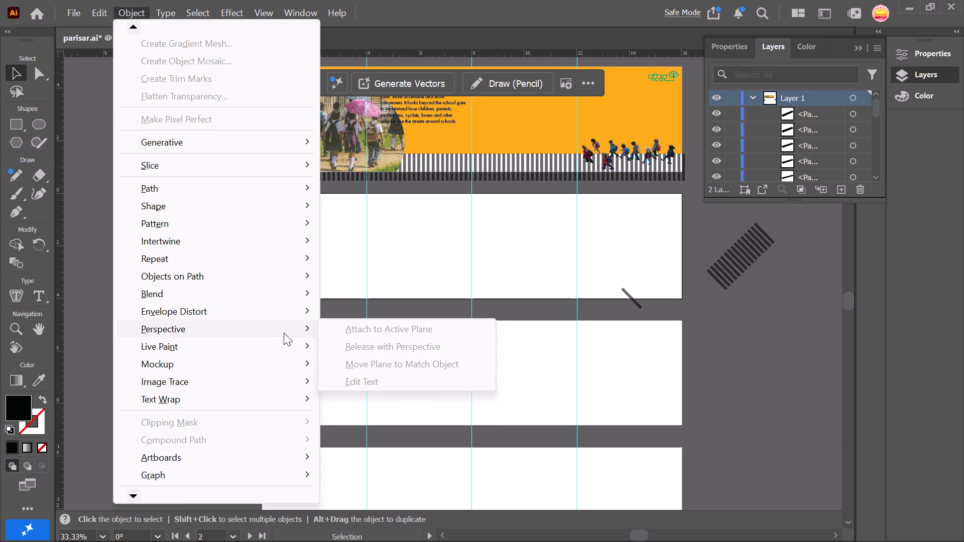
left_click(366, 278)
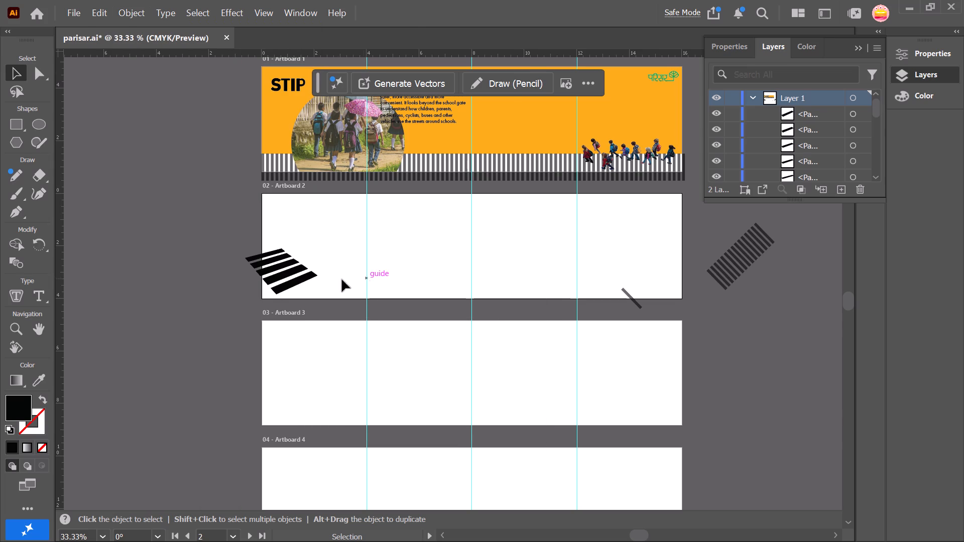
left_click(287, 263)
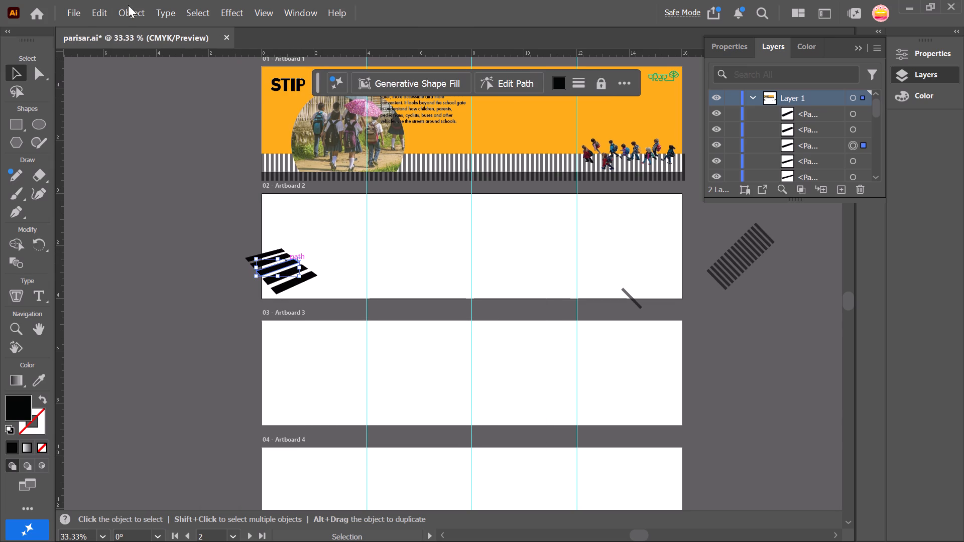
left_click(123, 14)
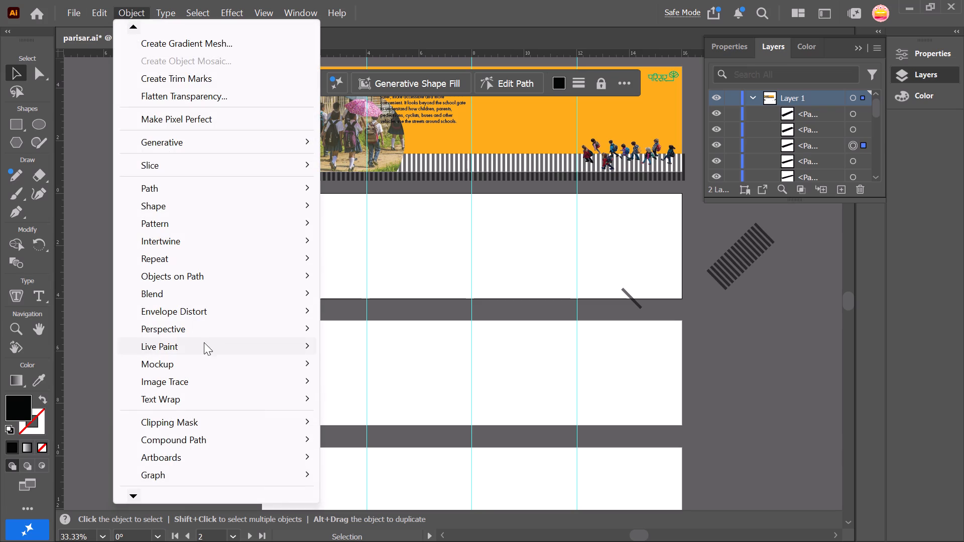
left_click(234, 333)
left_click(399, 242)
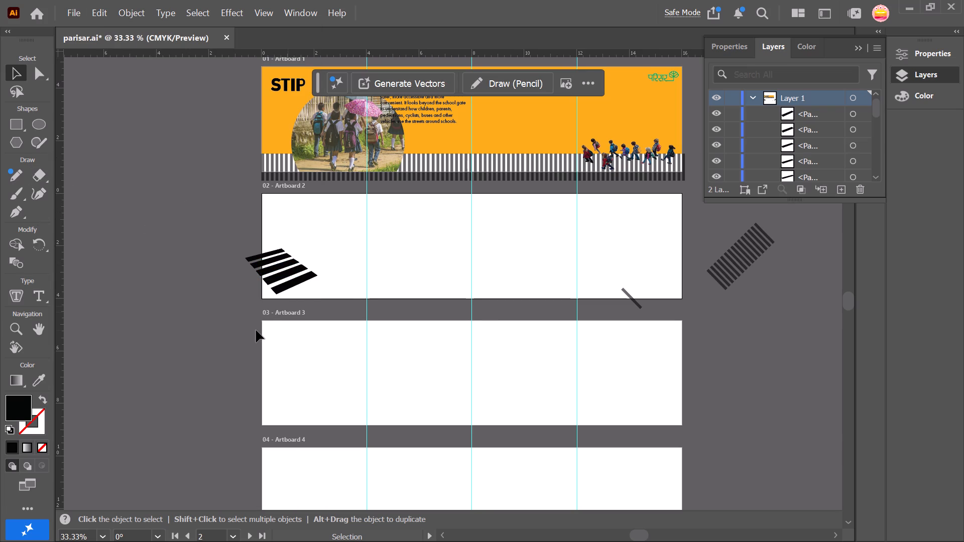
Examine the Properties options for the nearest crossing stripe, and for all five stripes together, for a perspective setting.
scroll(256, 330, "up", 2, "ctrl+alt")
scroll(365, 305, "up", 1)
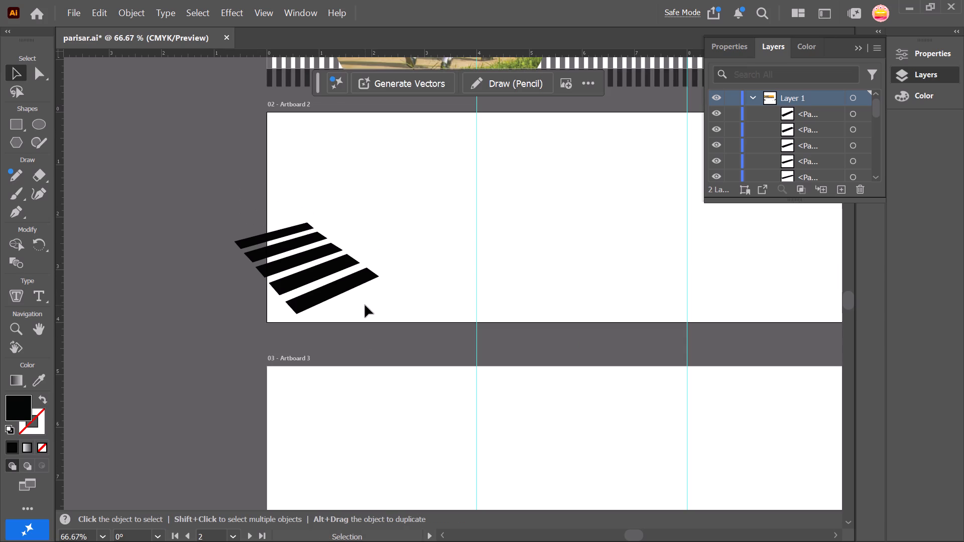
scroll(350, 298, "up", 1, "ctrl")
scroll(350, 298, "up", 2, "ctrl+alt")
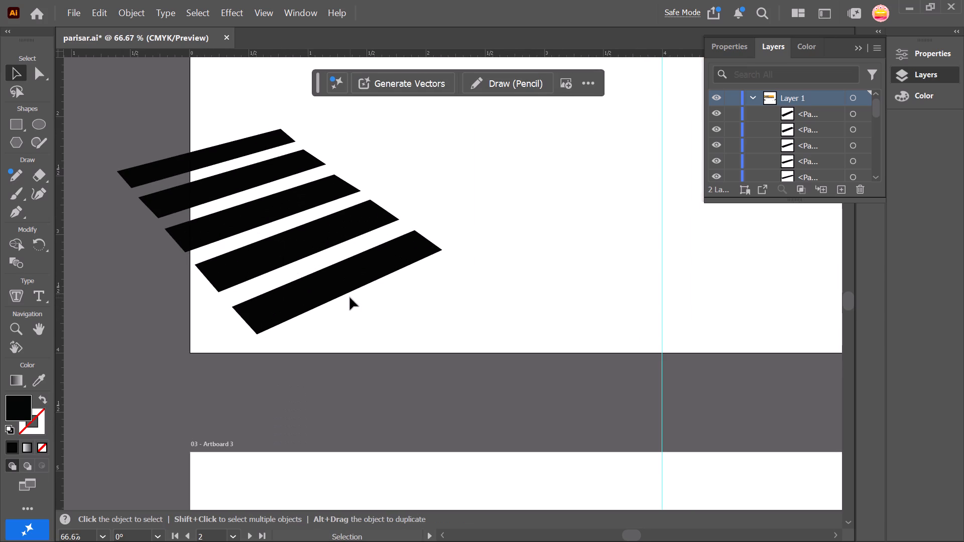
left_click(322, 292)
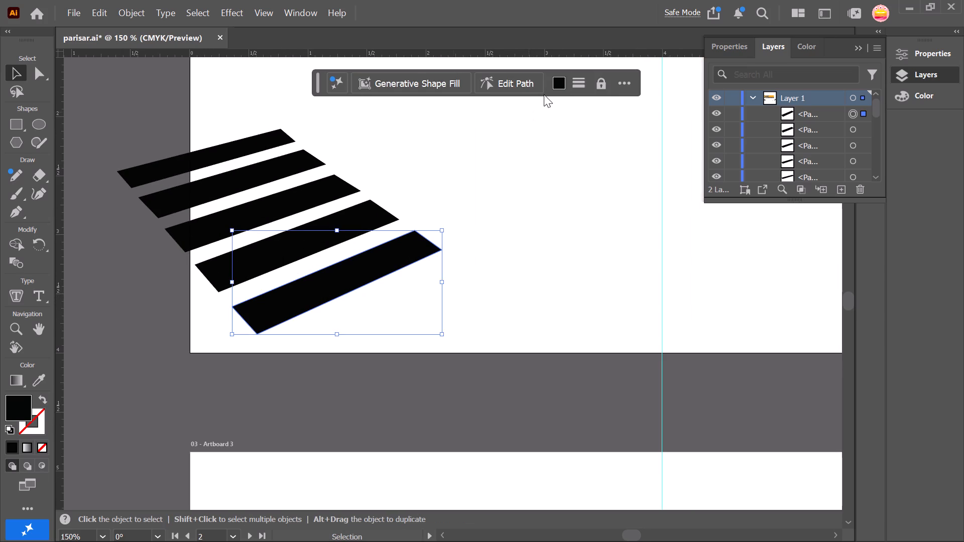
left_click(630, 78)
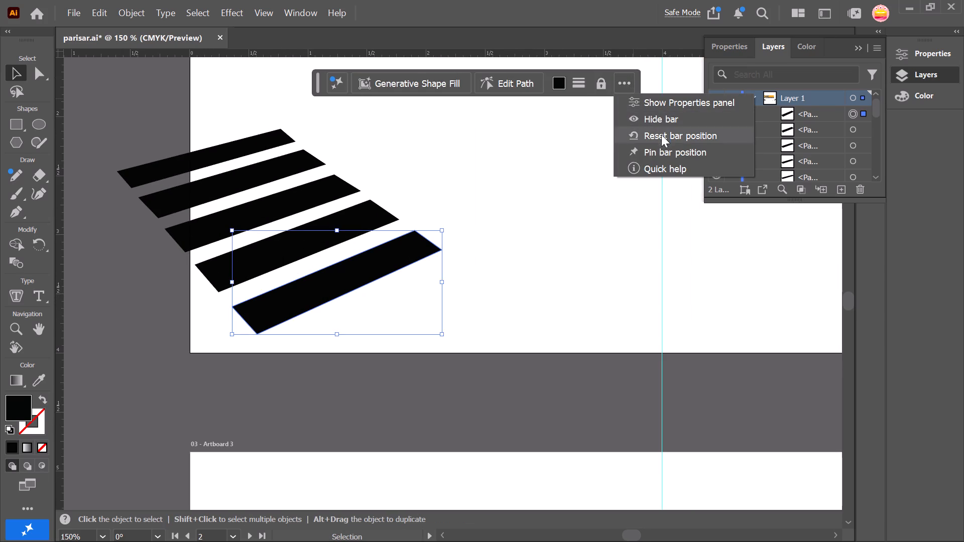
left_click(663, 103)
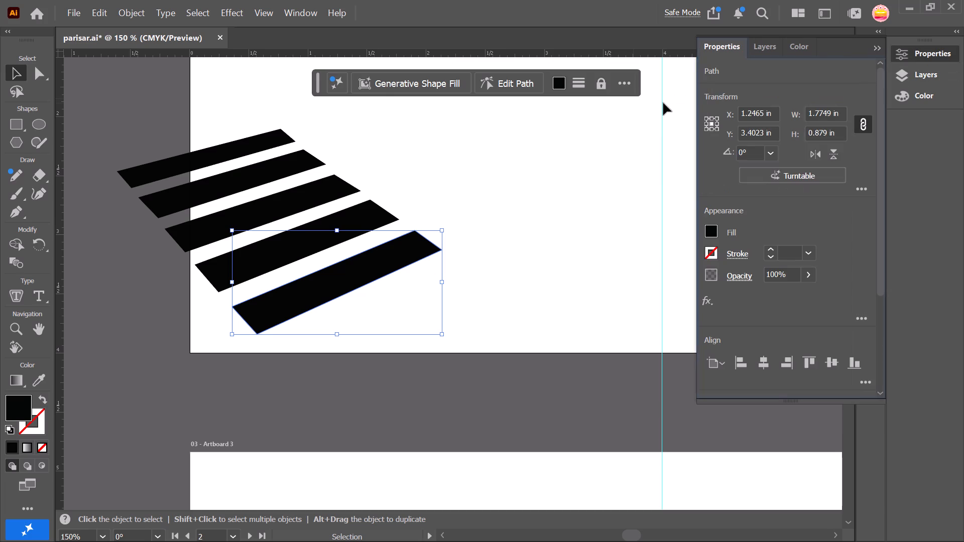
scroll(742, 298, "down", 2)
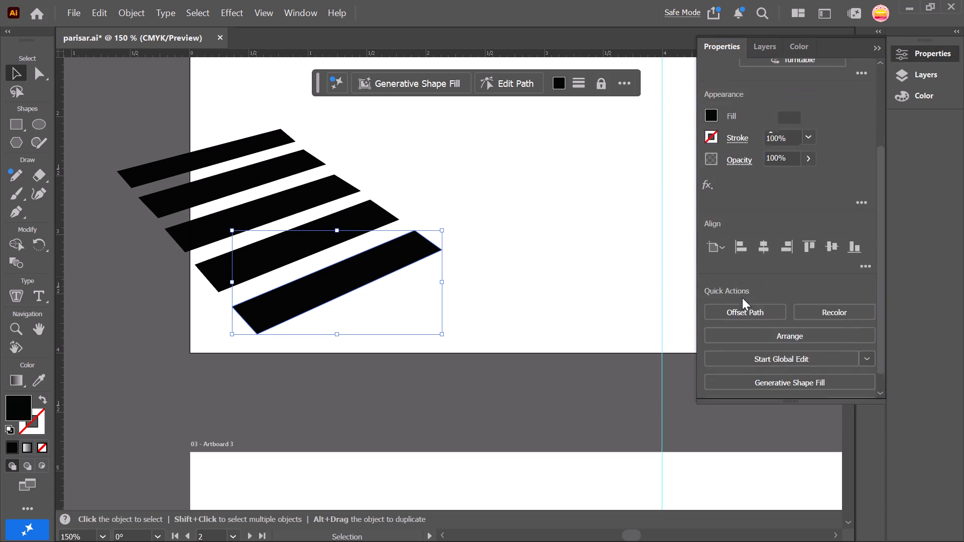
scroll(742, 298, "down", 1)
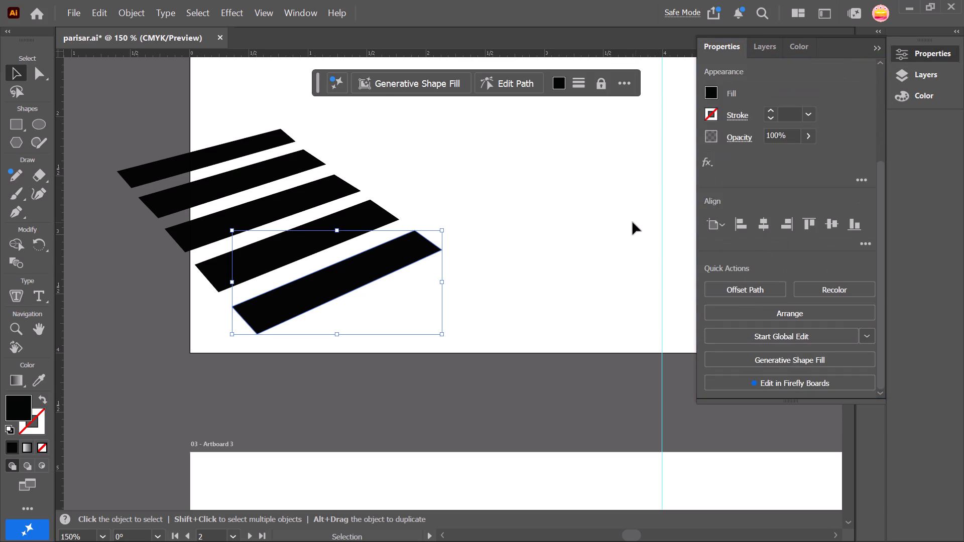
left_click(545, 215)
left_click_drag(500, 270, 149, 160)
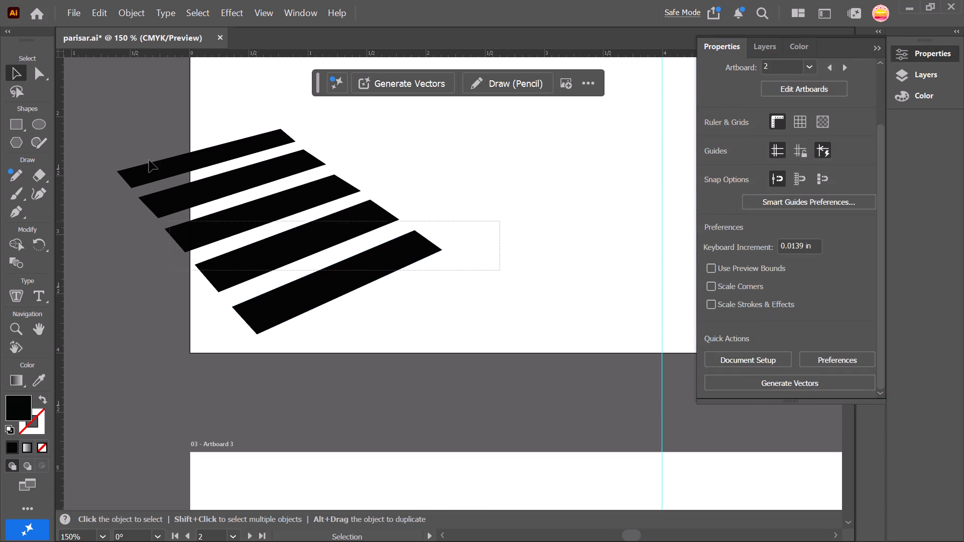
left_click_drag(149, 160, 144, 114)
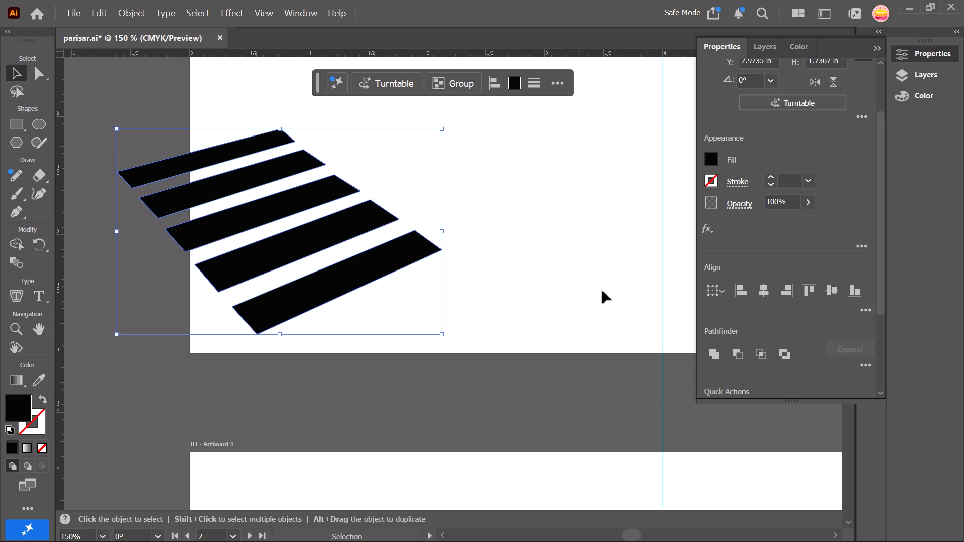
left_click(557, 278)
Check the Smart Guides preferences and close them without changing anything.
scroll(807, 322, "down", 3)
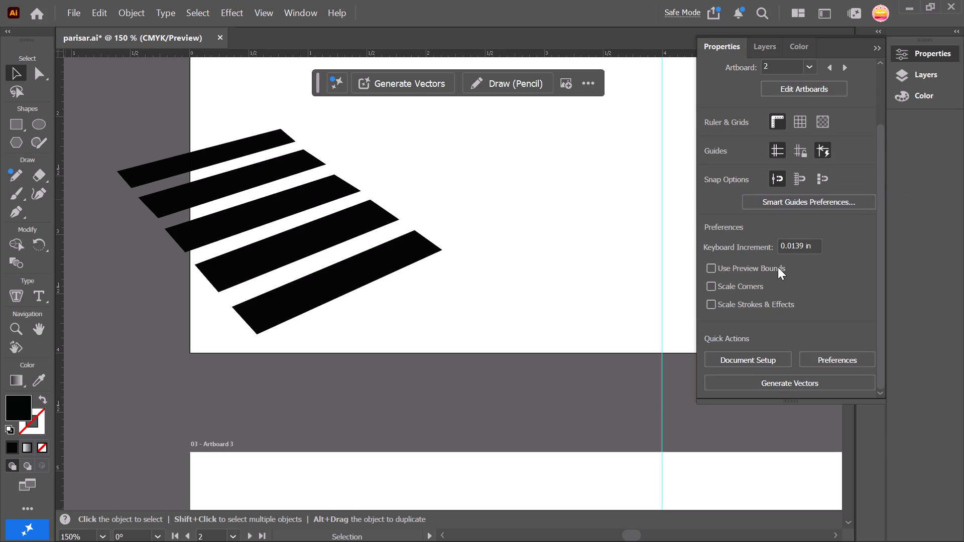
left_click(809, 204)
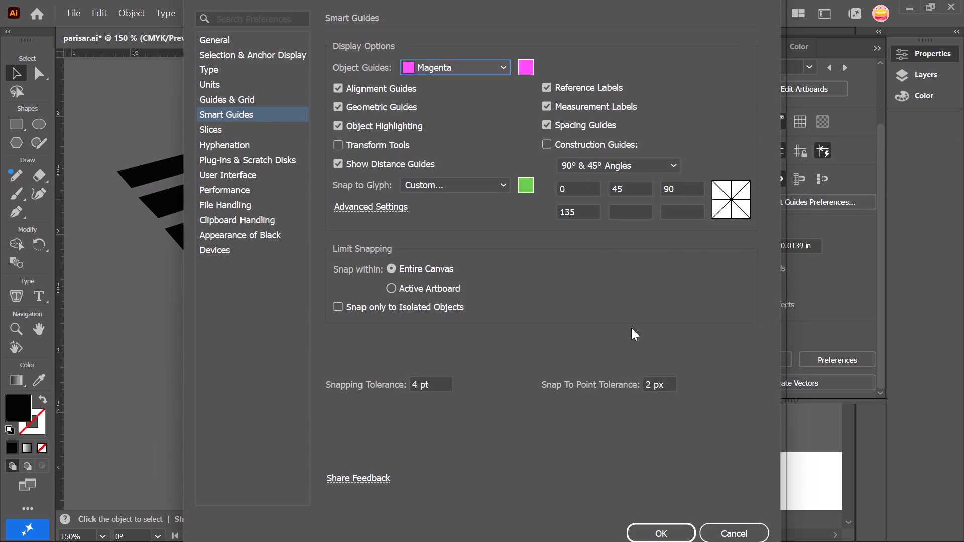
left_click(133, 111)
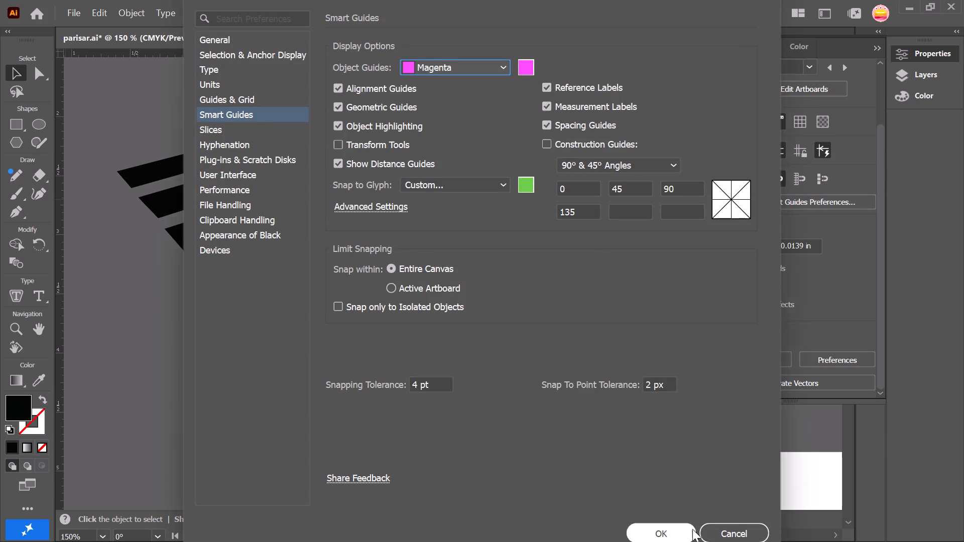
left_click(730, 539)
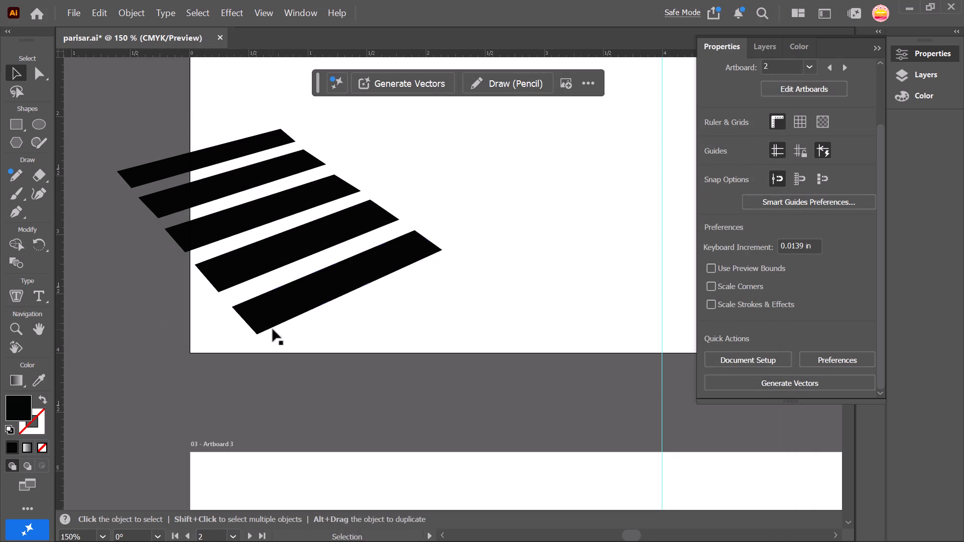
Switch to Chrome, search Google for "how to do perspective grid in illustrator", read the instructions, and return to Illustrator.
scroll(243, 274, "down", 1, "ctrl+alt")
left_click(369, 349)
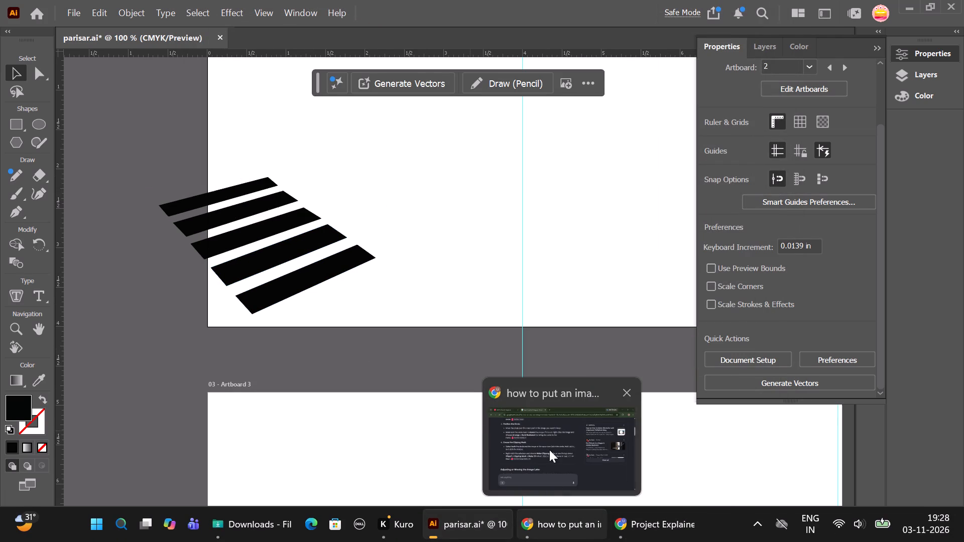
left_click(549, 450)
left_click(397, 14)
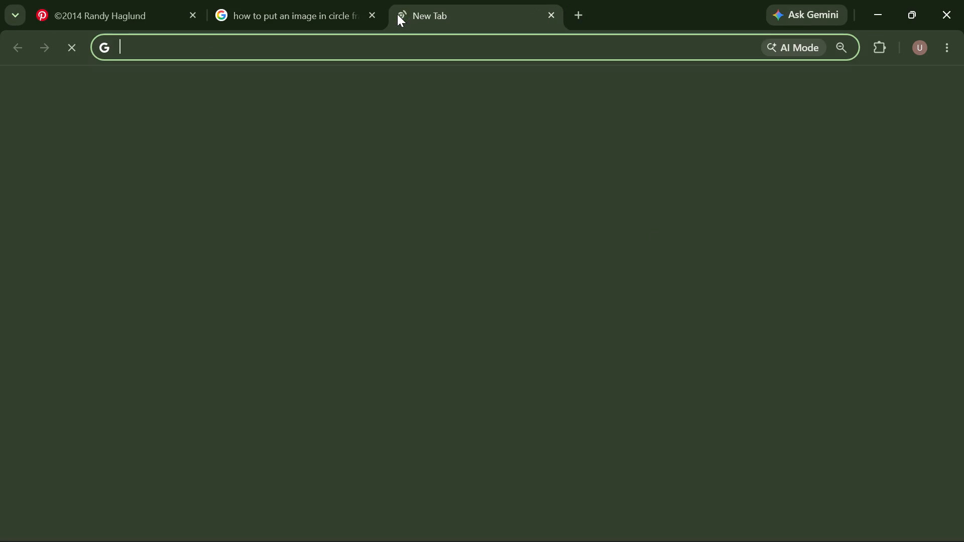
type("HOW")
key("space")
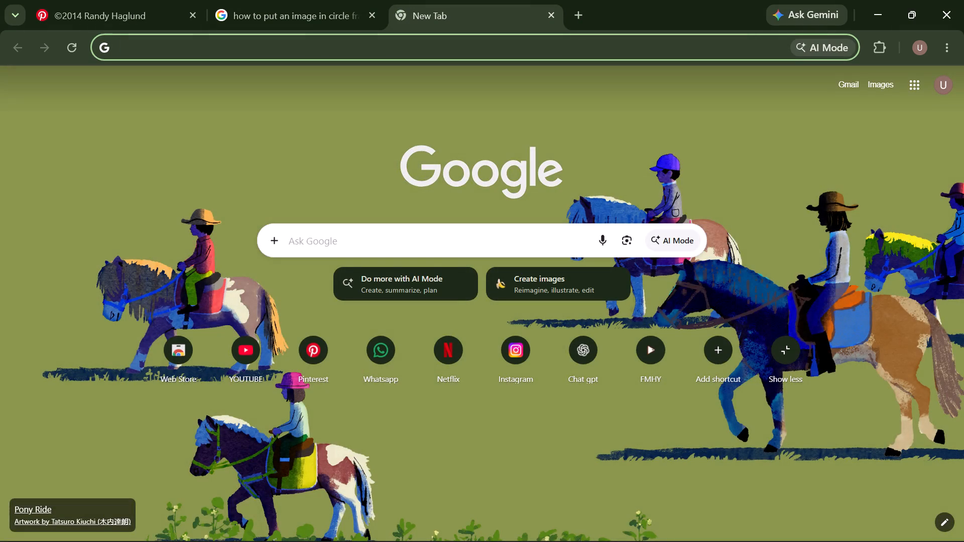
key("w")
key("BackSpace")
key("BackSpace")
key("BackSpace")
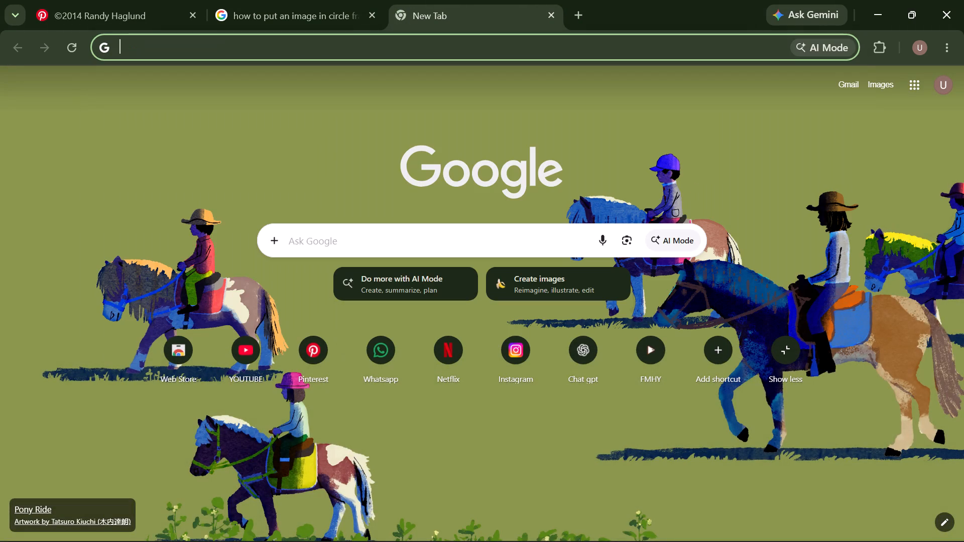
key("BackSpace")
type("how to do perspective grid")
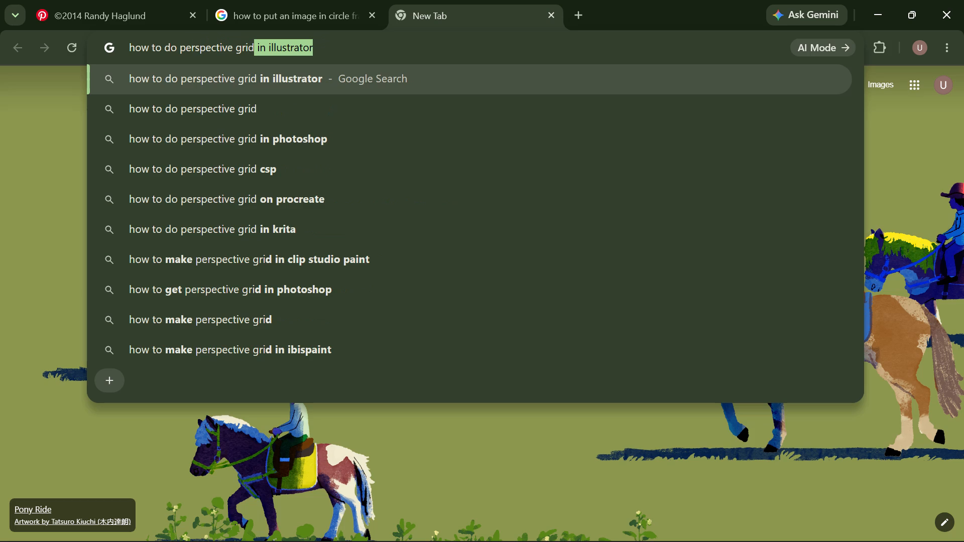
left_click(294, 83)
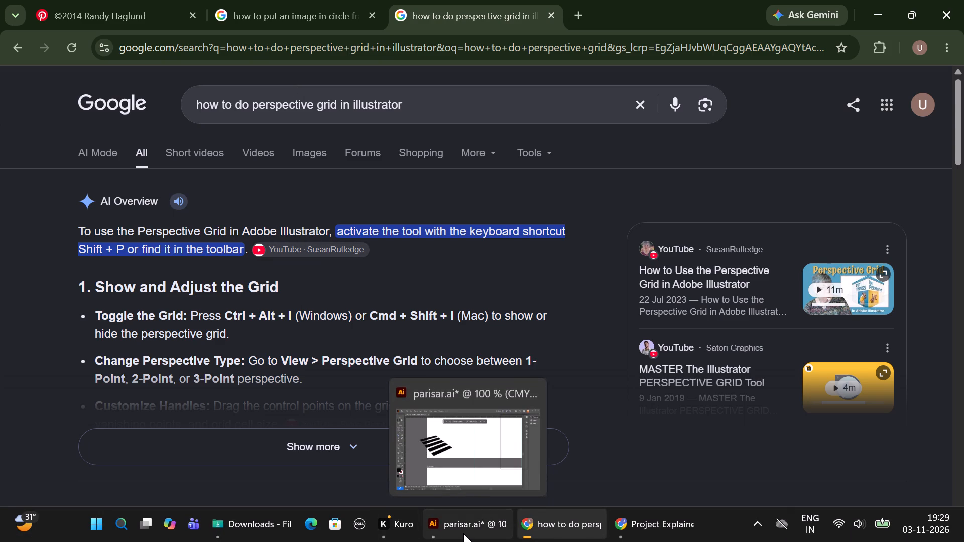
left_click(476, 421)
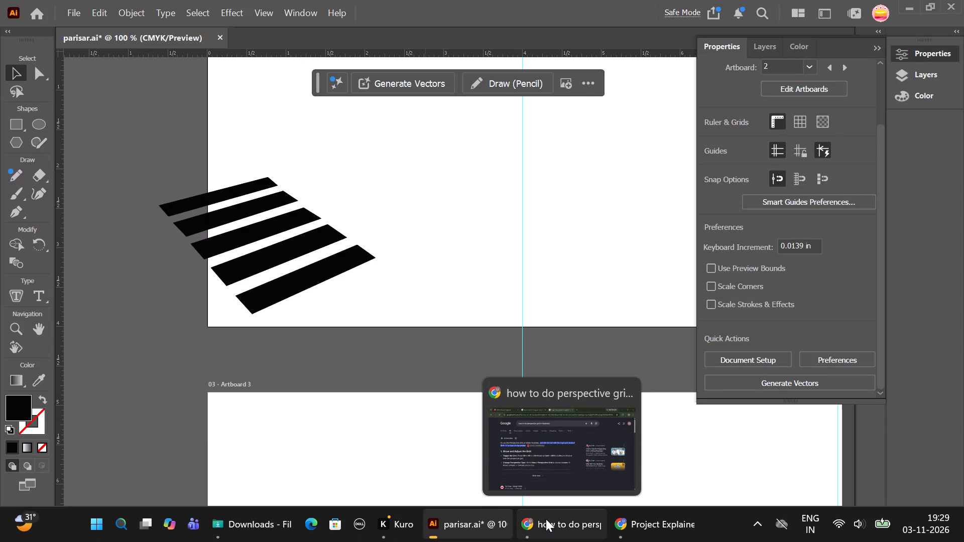
left_click(546, 519)
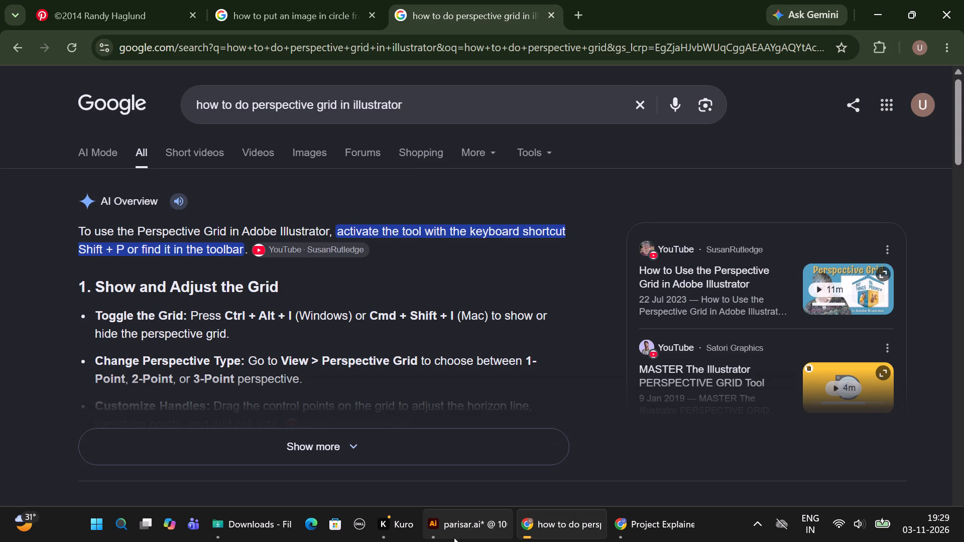
left_click(444, 493)
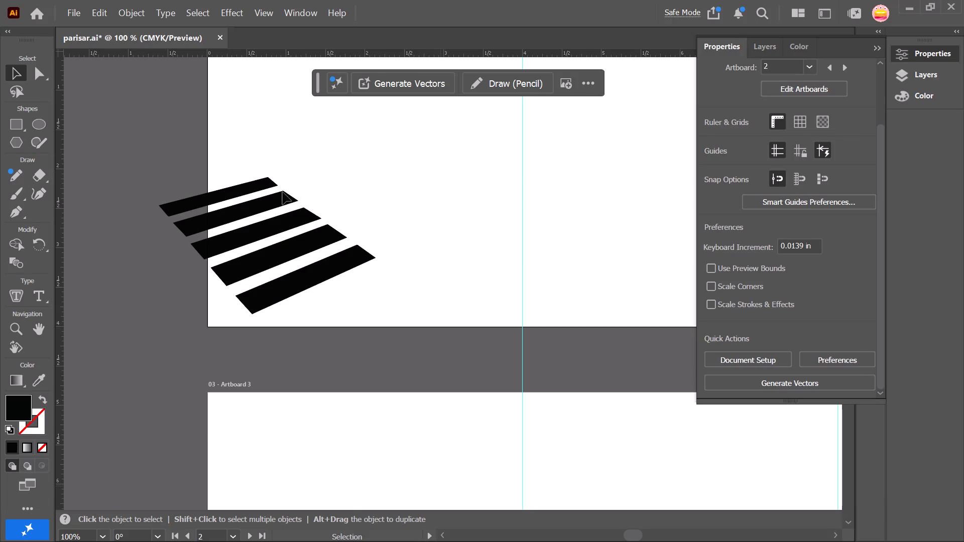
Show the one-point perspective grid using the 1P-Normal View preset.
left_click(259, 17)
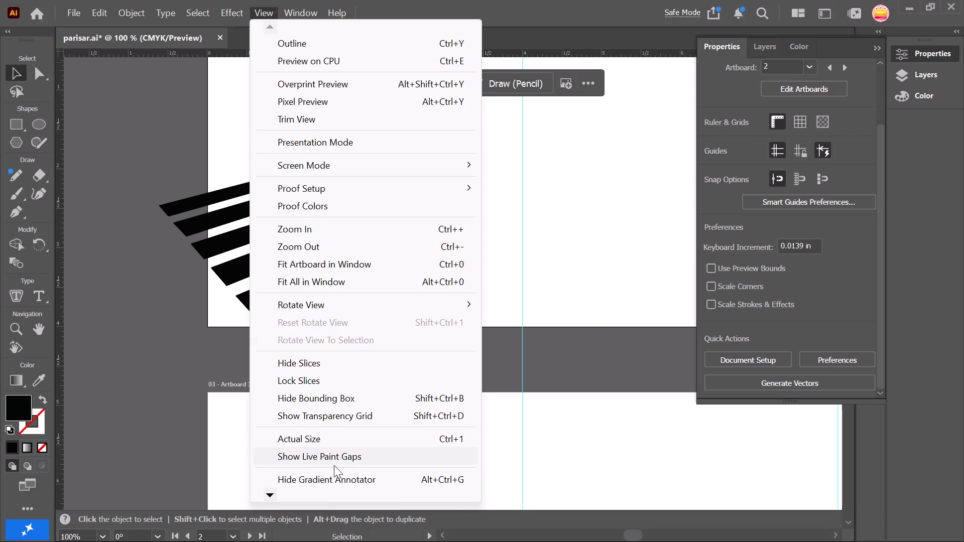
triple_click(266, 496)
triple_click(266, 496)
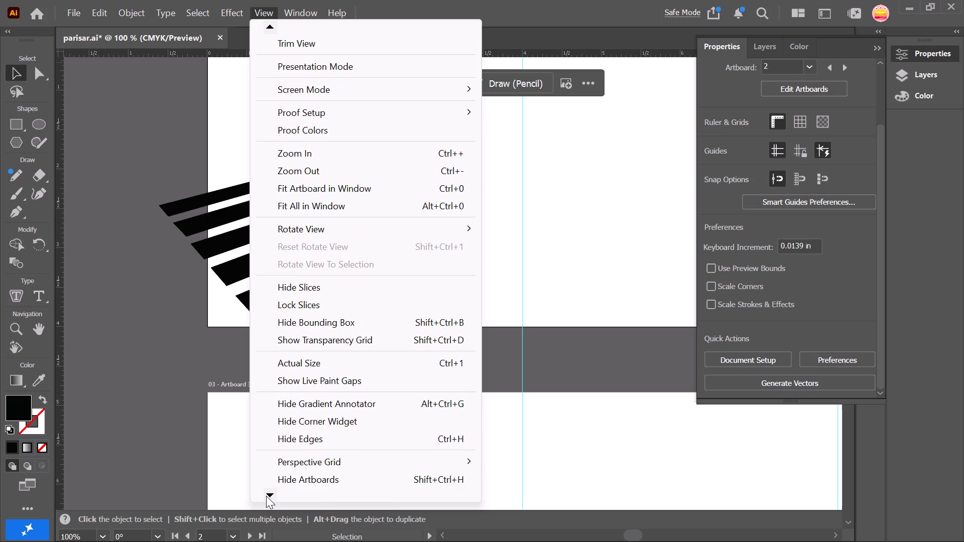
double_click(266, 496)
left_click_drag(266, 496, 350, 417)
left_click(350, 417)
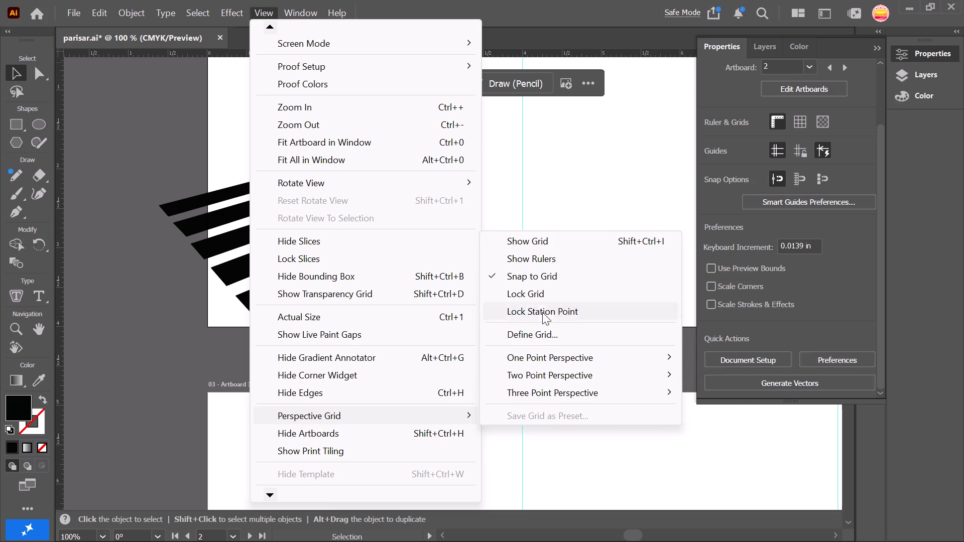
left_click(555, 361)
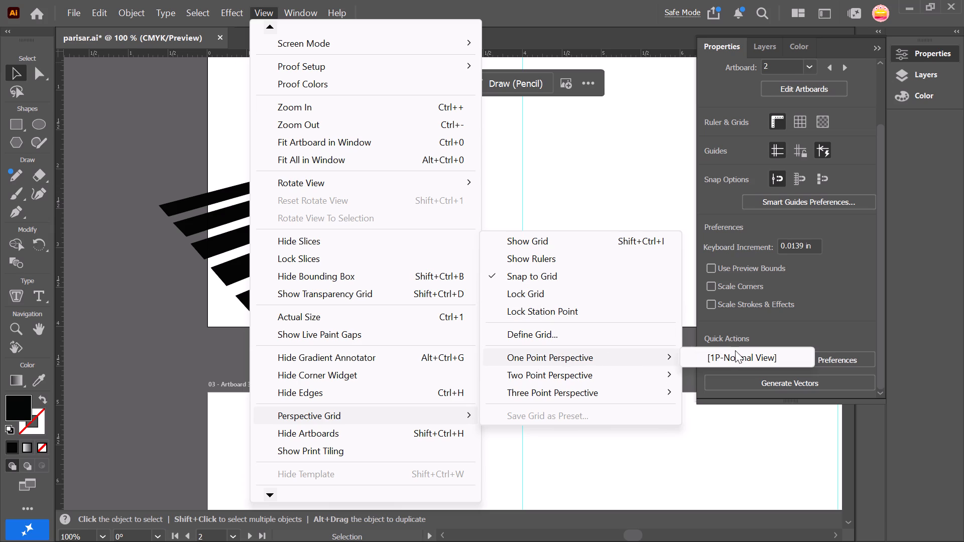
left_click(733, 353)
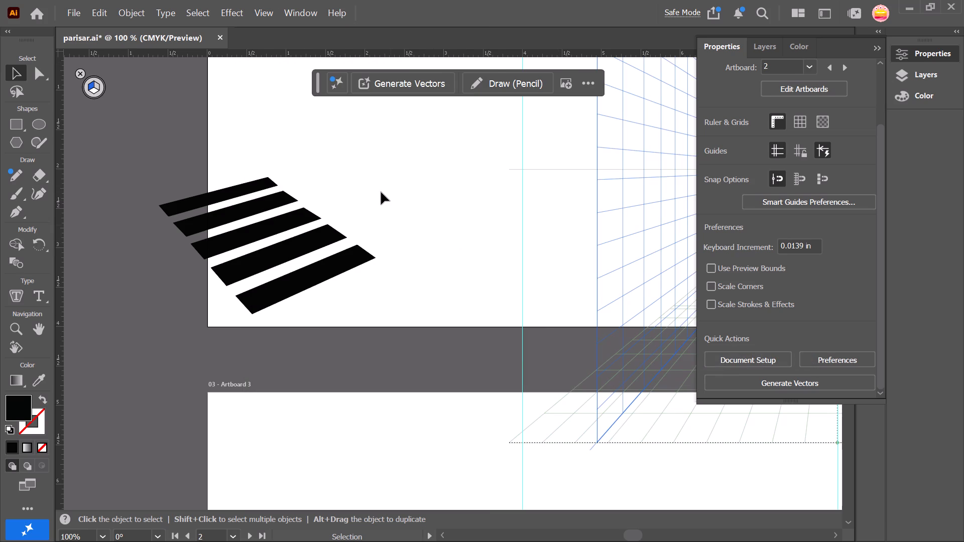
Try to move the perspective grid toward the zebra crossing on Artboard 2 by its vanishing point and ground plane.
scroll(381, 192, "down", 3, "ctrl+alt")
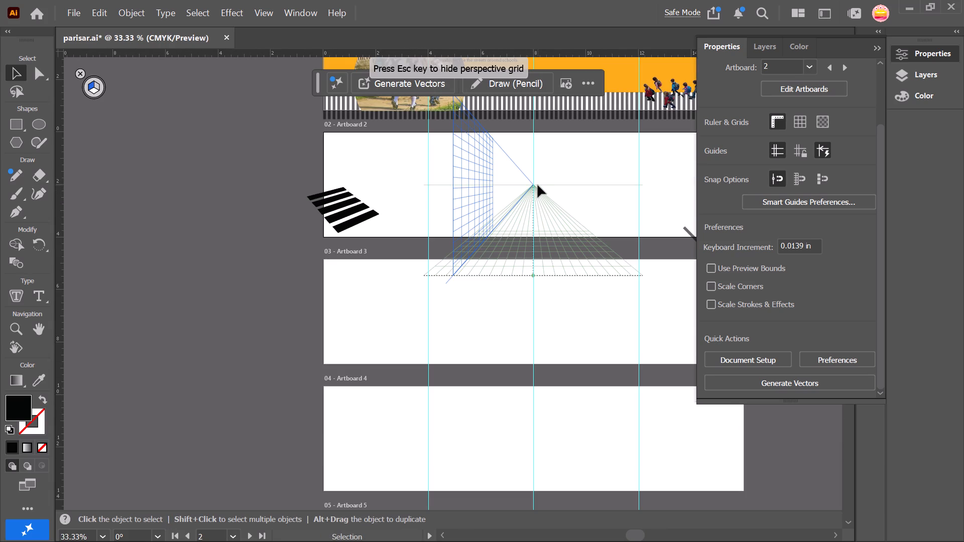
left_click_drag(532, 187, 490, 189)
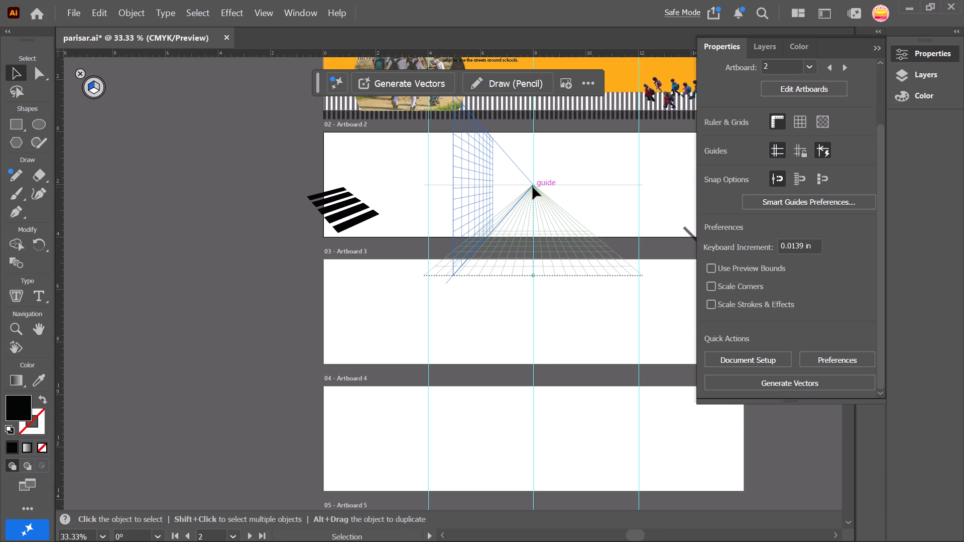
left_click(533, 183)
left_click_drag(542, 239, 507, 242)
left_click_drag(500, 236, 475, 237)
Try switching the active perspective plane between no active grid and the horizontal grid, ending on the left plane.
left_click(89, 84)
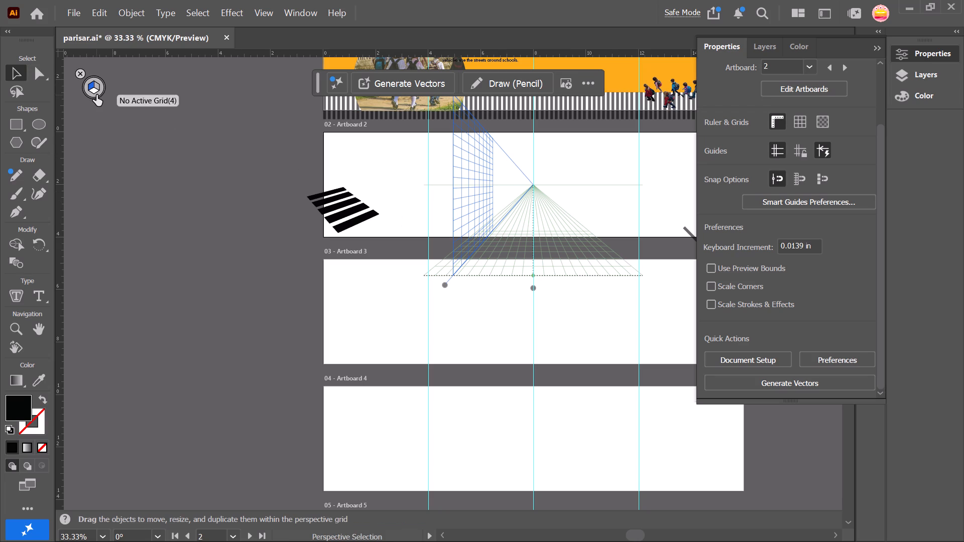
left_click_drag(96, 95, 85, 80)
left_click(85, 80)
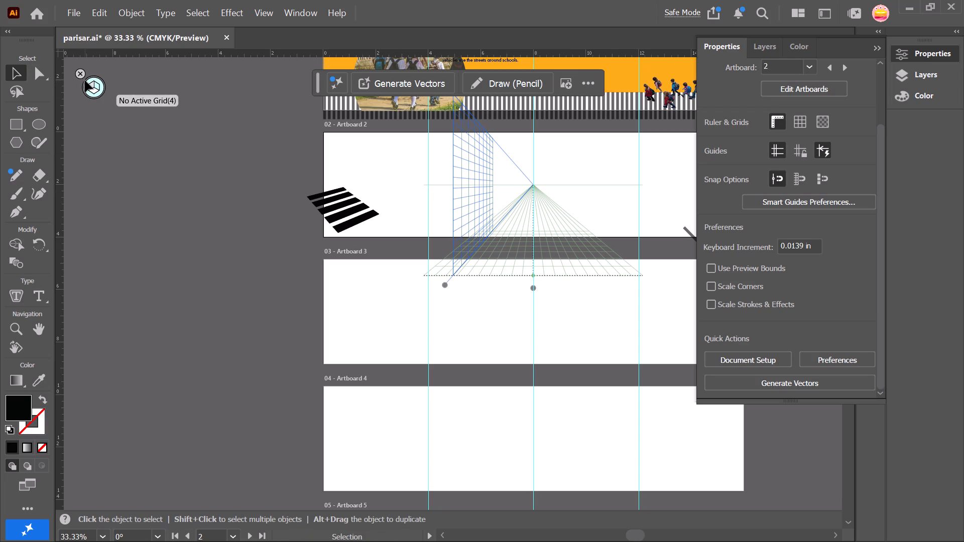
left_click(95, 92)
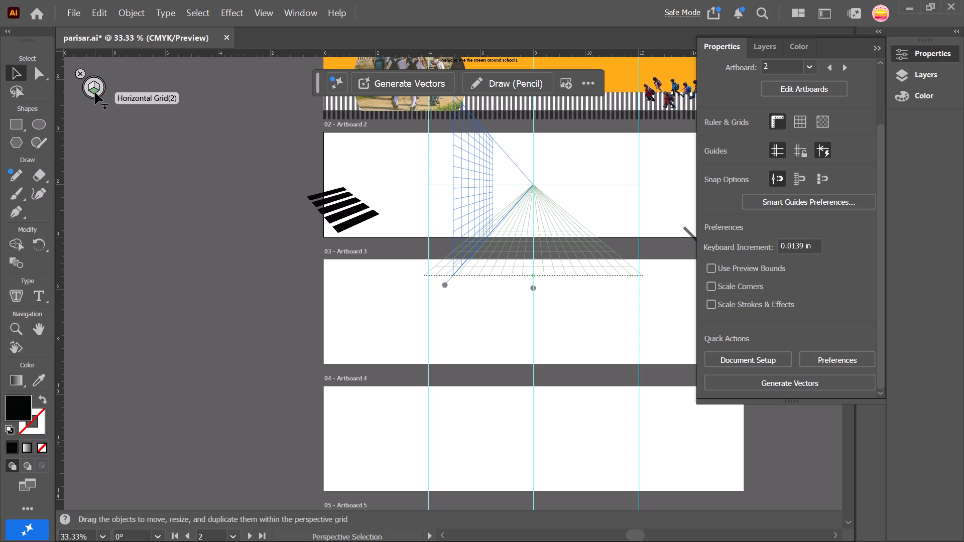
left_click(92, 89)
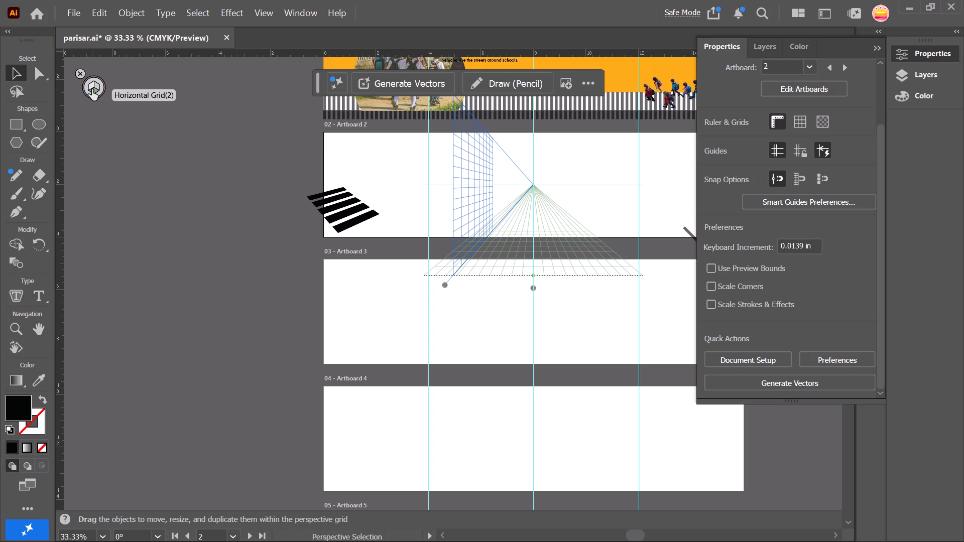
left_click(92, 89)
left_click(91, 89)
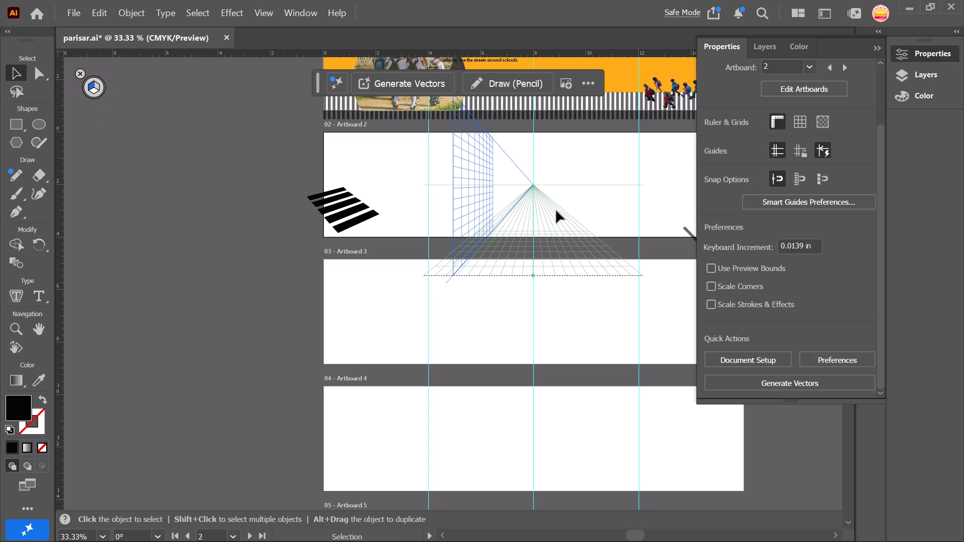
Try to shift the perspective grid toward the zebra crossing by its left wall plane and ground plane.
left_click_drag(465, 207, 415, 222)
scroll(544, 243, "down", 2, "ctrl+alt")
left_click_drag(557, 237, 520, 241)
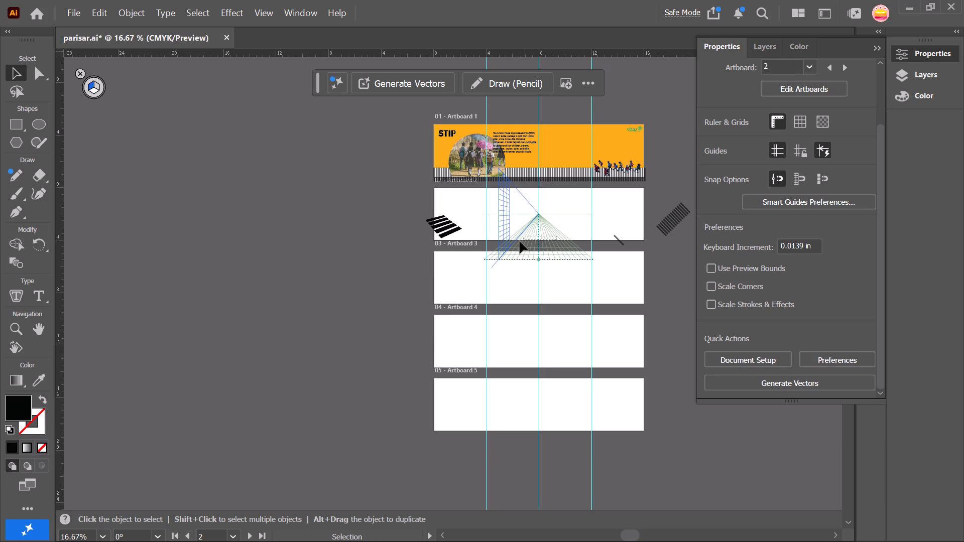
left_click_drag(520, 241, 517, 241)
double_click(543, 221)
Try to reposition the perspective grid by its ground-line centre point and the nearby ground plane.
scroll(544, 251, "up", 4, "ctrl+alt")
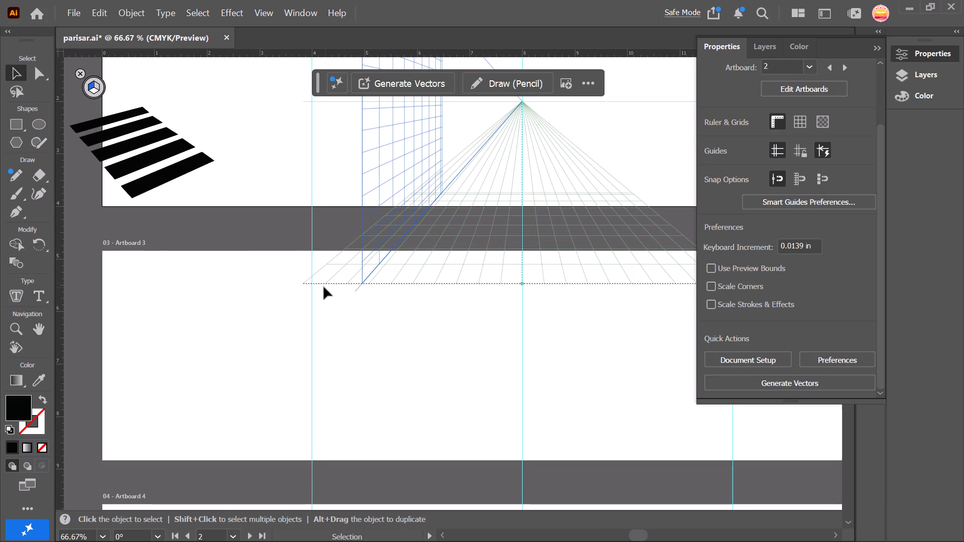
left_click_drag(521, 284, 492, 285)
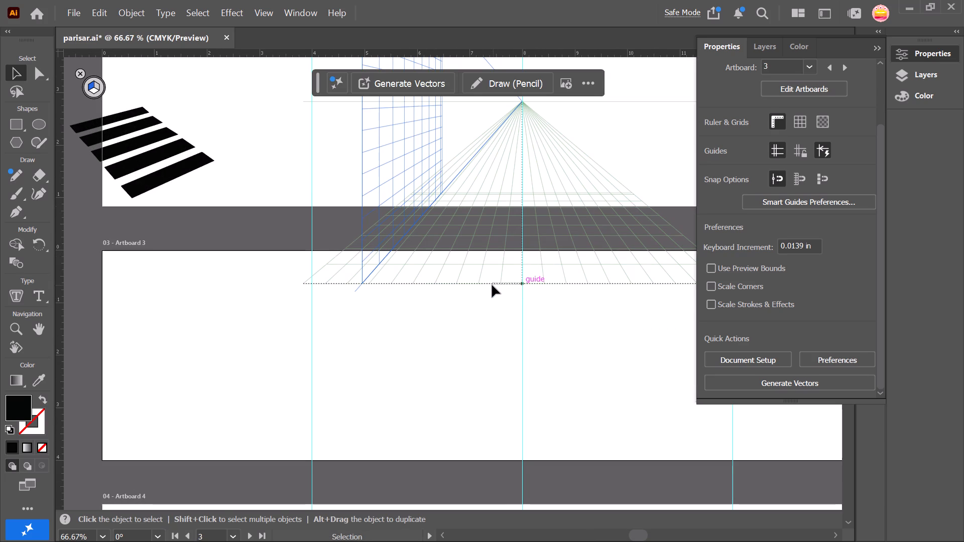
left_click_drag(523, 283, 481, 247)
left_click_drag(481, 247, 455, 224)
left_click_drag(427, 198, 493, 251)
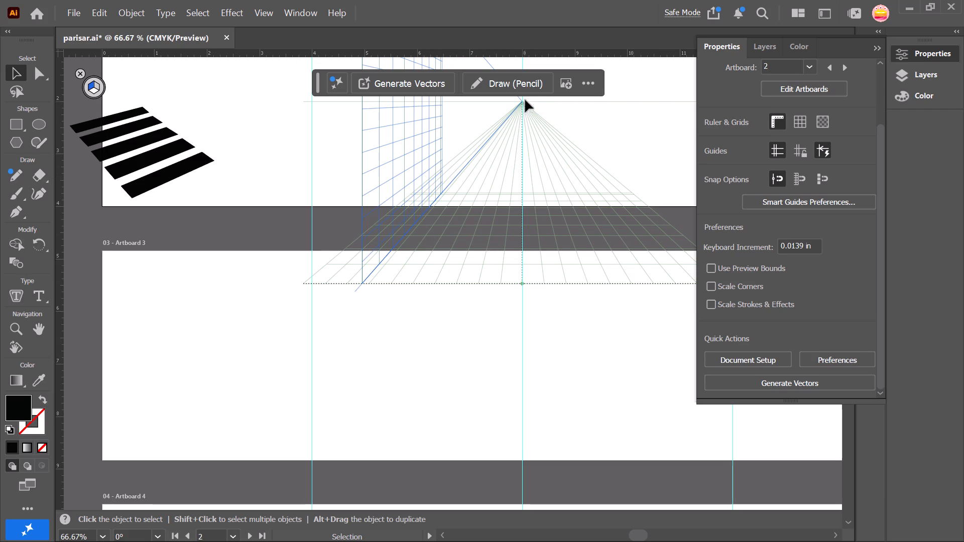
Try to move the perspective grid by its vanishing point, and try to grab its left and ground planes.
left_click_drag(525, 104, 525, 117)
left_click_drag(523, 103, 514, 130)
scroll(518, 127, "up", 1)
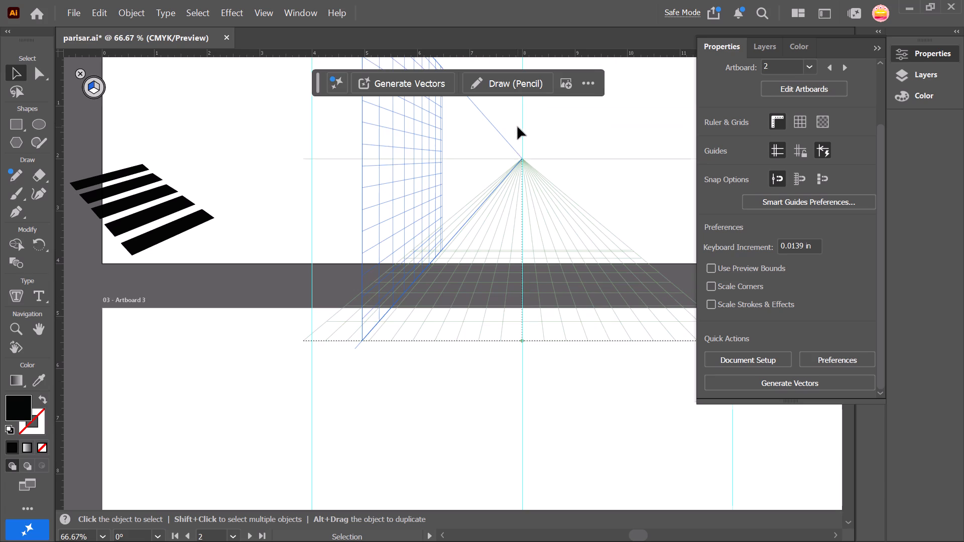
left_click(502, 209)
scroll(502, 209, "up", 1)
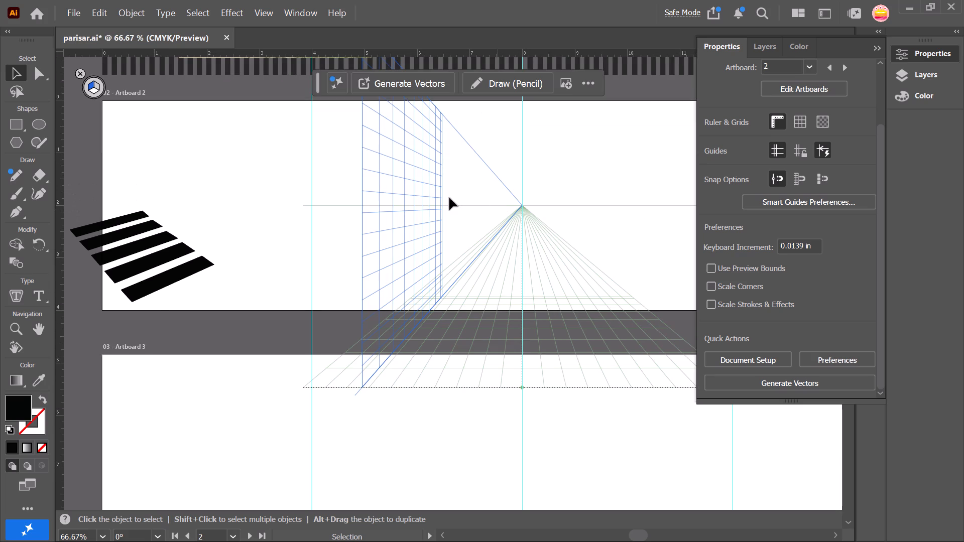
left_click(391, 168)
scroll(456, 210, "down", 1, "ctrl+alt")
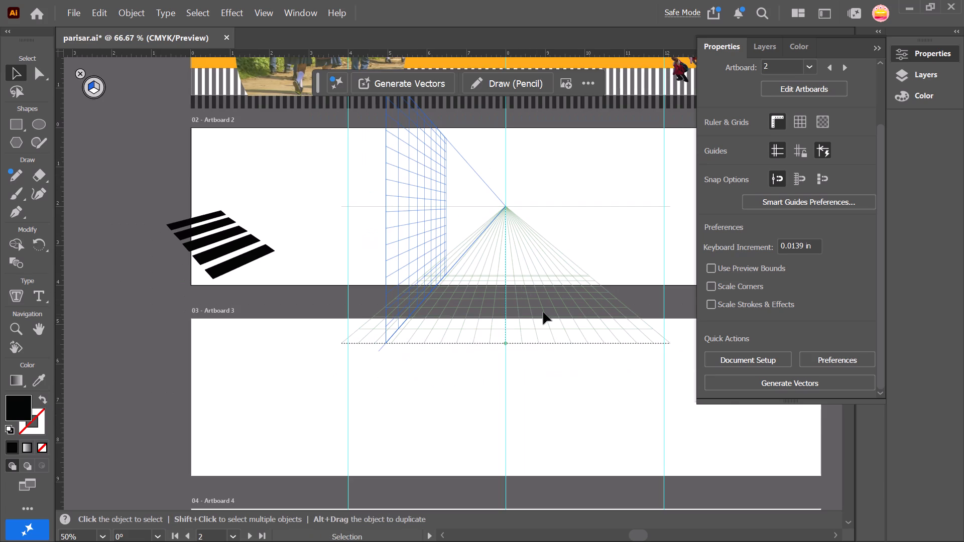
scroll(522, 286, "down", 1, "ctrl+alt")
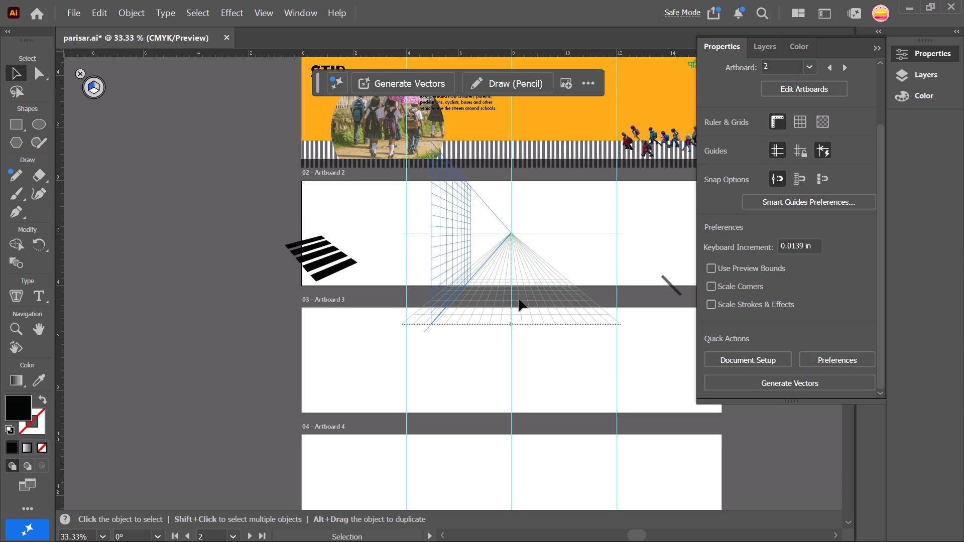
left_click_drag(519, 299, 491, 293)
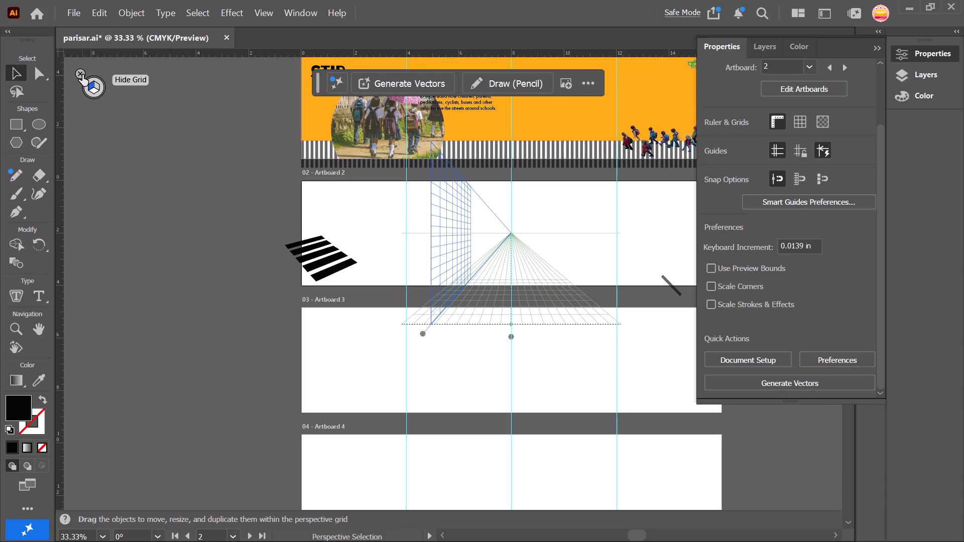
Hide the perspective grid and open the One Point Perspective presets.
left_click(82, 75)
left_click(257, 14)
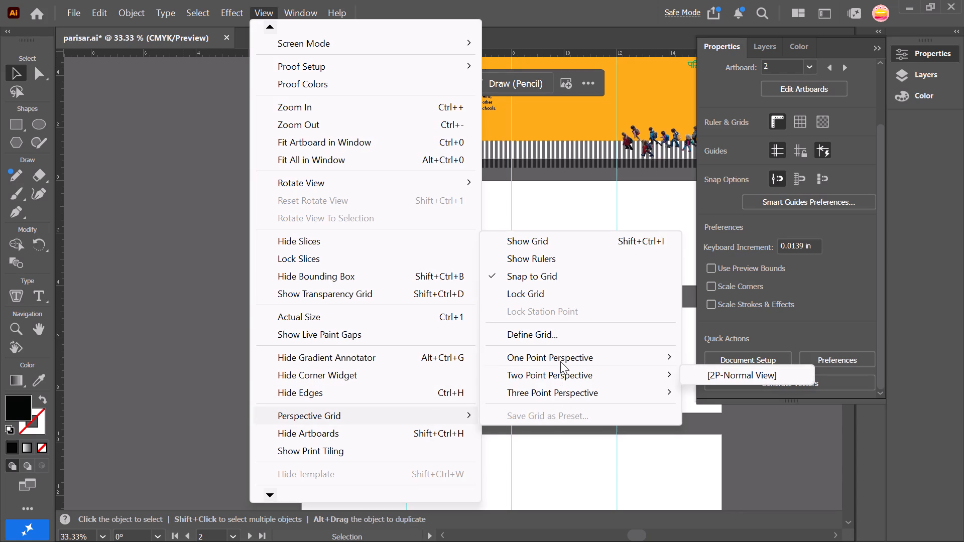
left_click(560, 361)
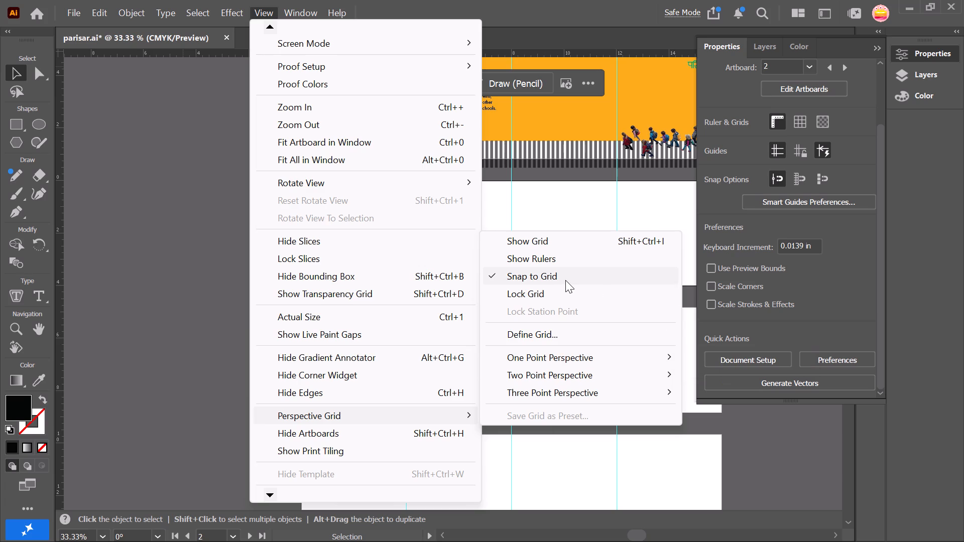
Collapse Layer 1 in the layer list and hide the locked Layer 2.
left_click(926, 57)
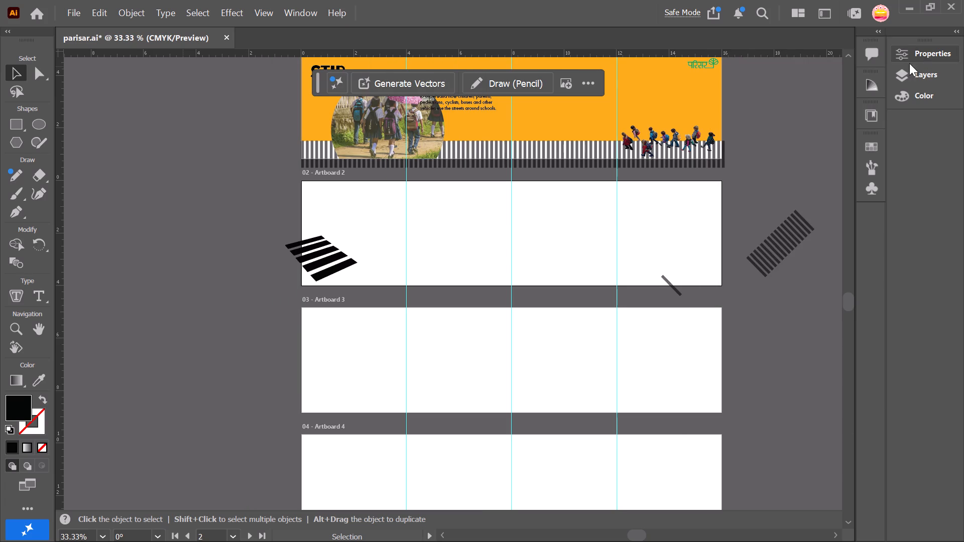
left_click(935, 81)
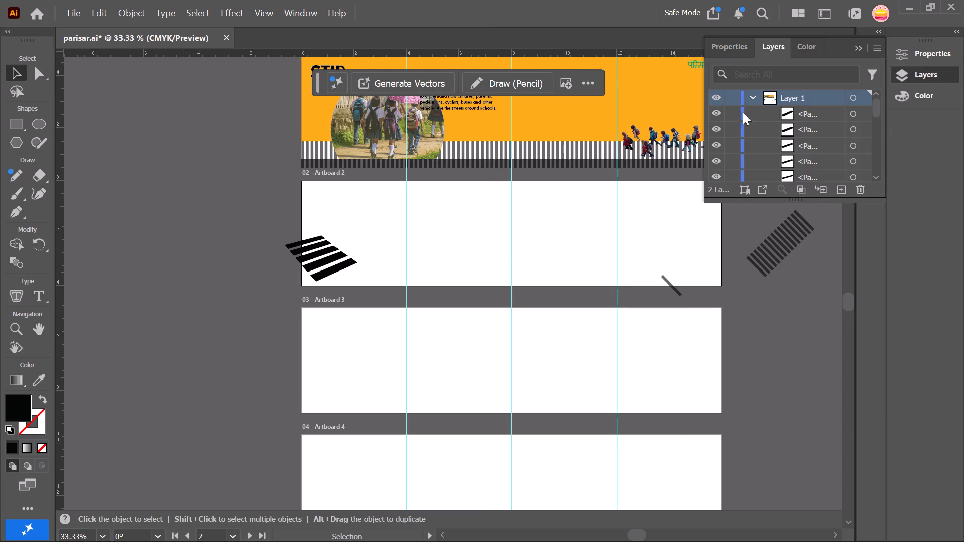
left_click(751, 98)
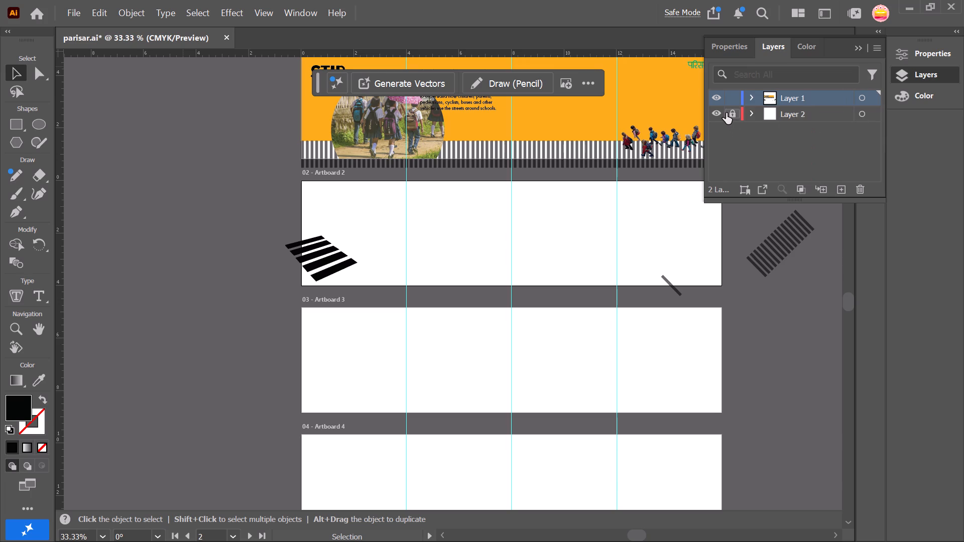
left_click(717, 112)
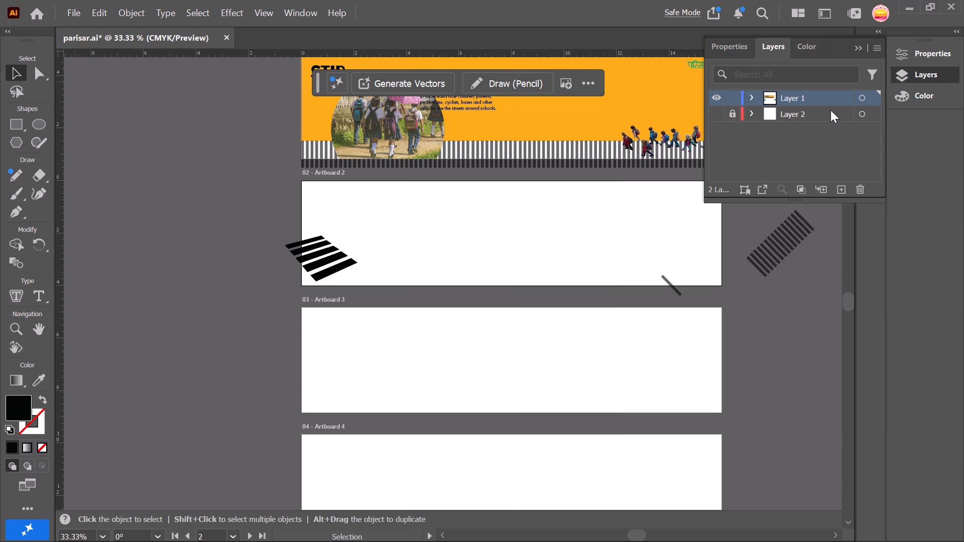
Show the one-point perspective grid again with the 1P-Normal View preset.
left_click(270, 2)
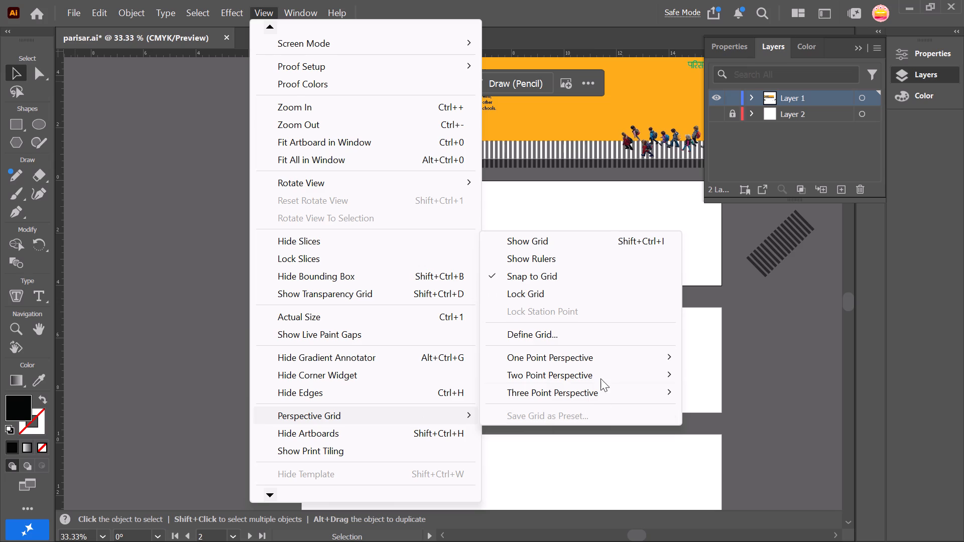
left_click(613, 353)
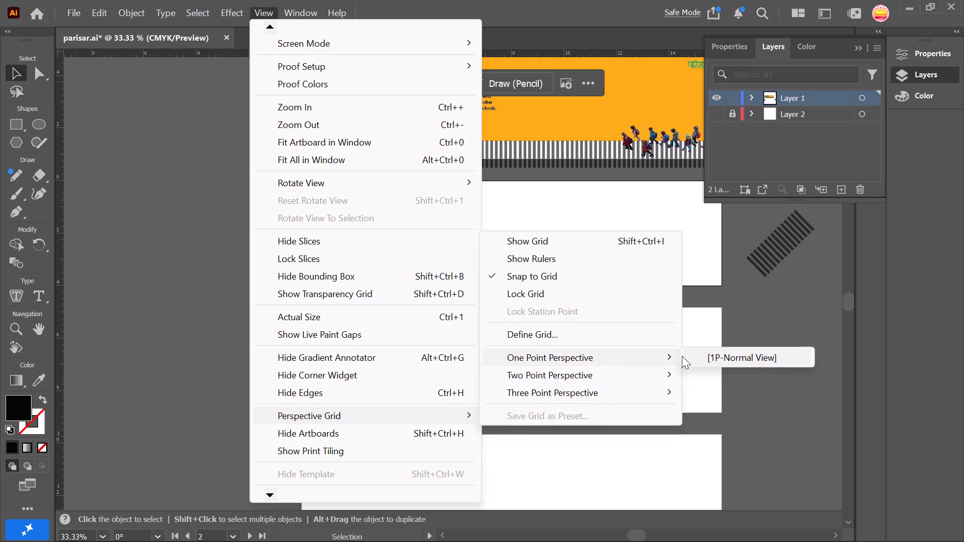
left_click(701, 360)
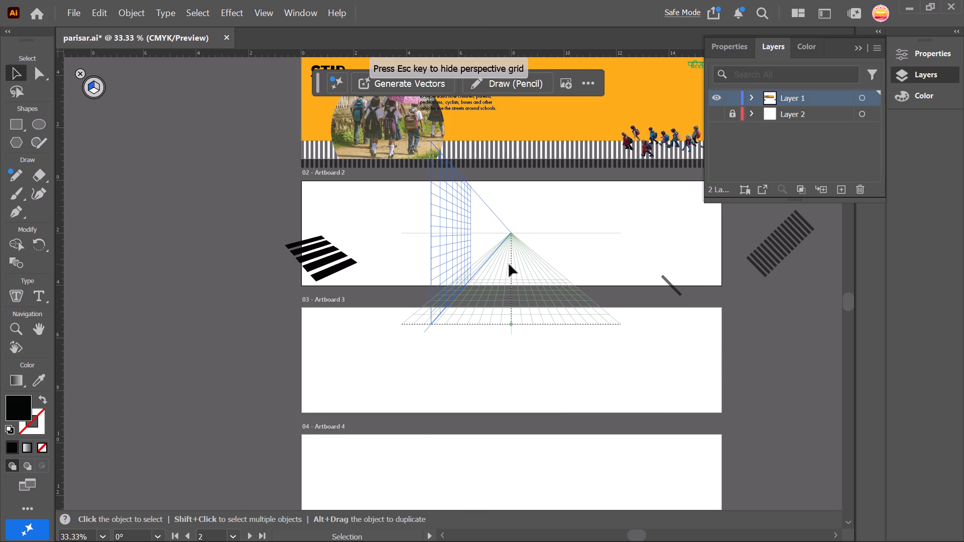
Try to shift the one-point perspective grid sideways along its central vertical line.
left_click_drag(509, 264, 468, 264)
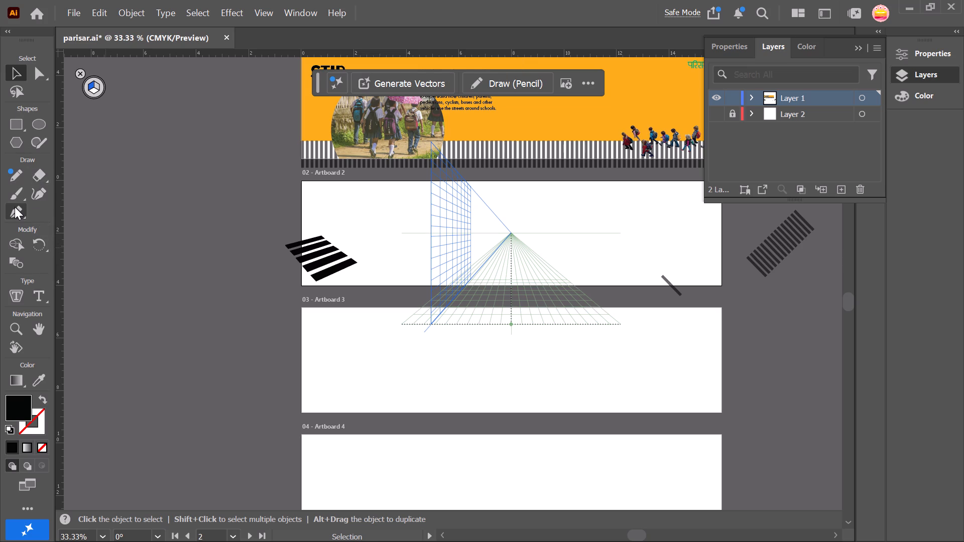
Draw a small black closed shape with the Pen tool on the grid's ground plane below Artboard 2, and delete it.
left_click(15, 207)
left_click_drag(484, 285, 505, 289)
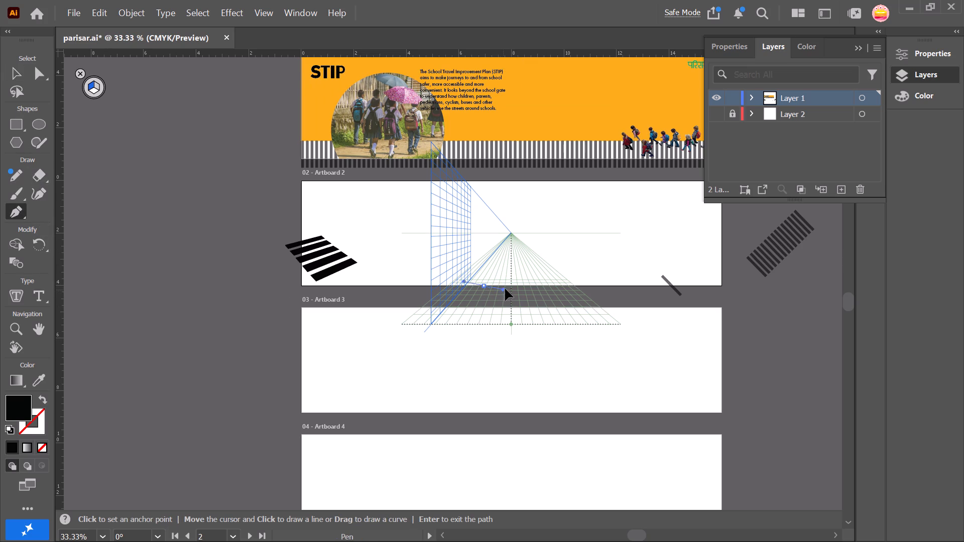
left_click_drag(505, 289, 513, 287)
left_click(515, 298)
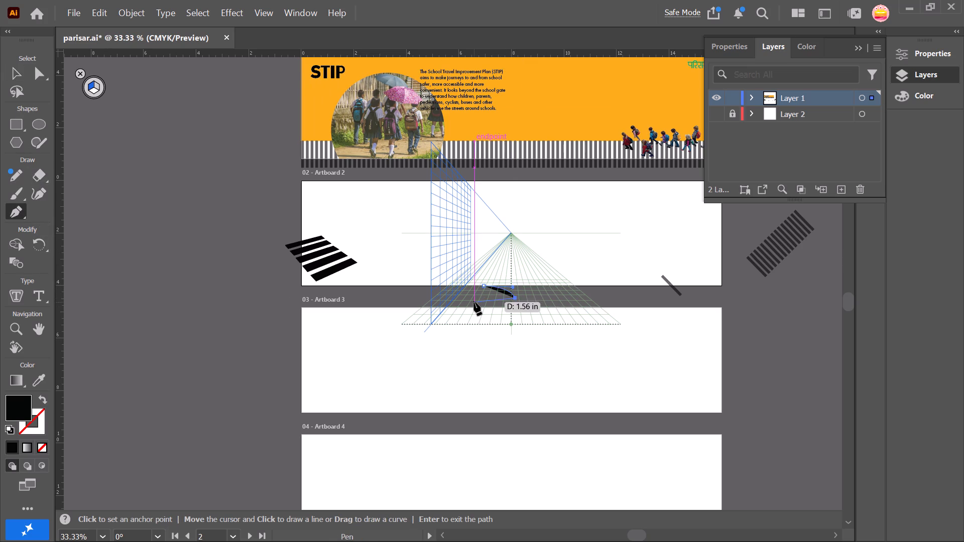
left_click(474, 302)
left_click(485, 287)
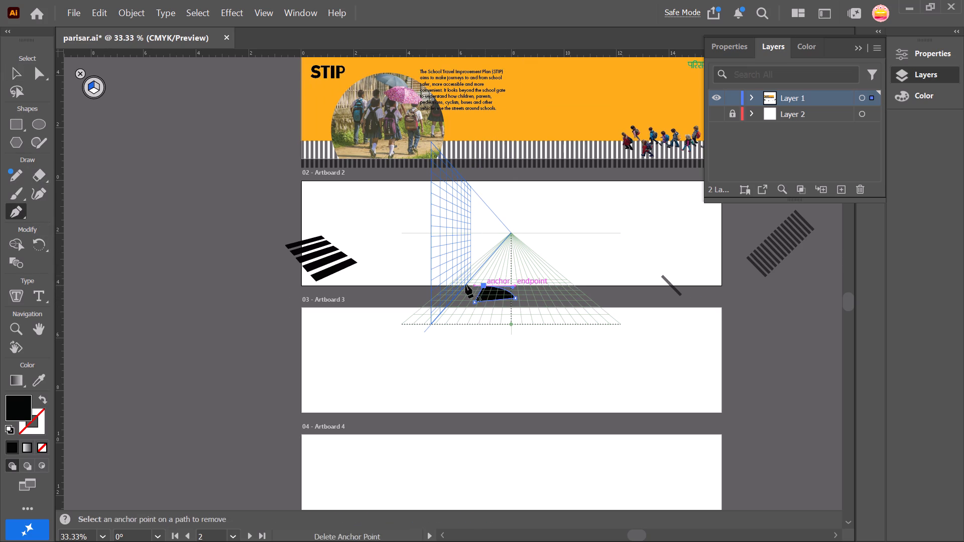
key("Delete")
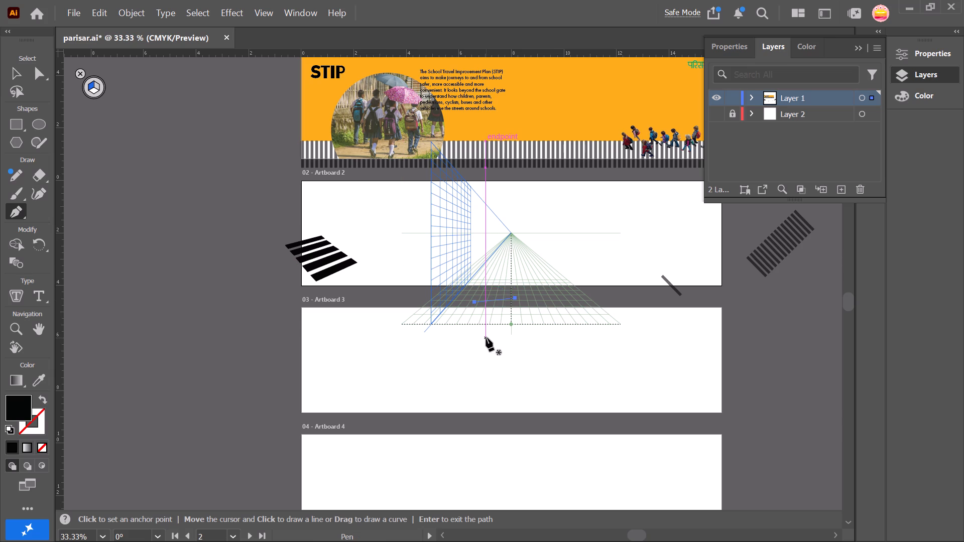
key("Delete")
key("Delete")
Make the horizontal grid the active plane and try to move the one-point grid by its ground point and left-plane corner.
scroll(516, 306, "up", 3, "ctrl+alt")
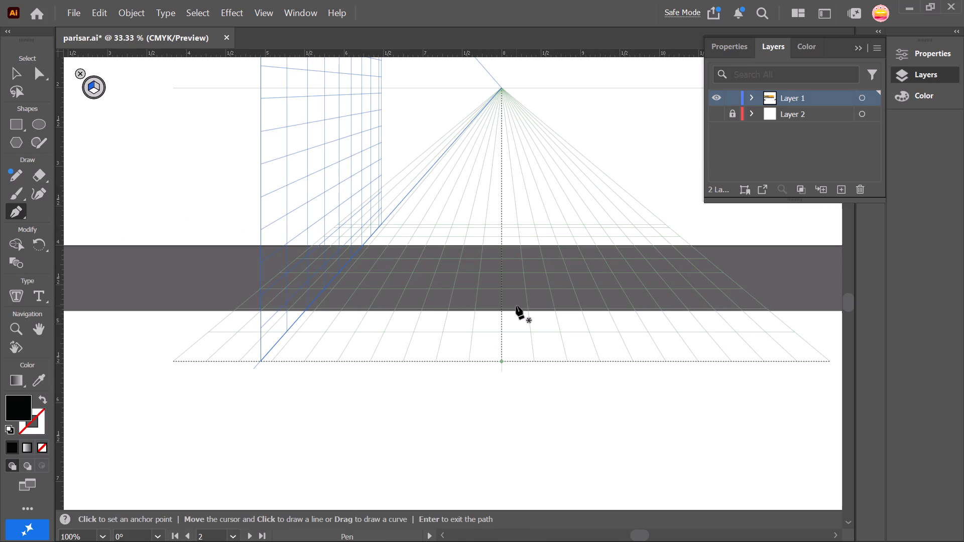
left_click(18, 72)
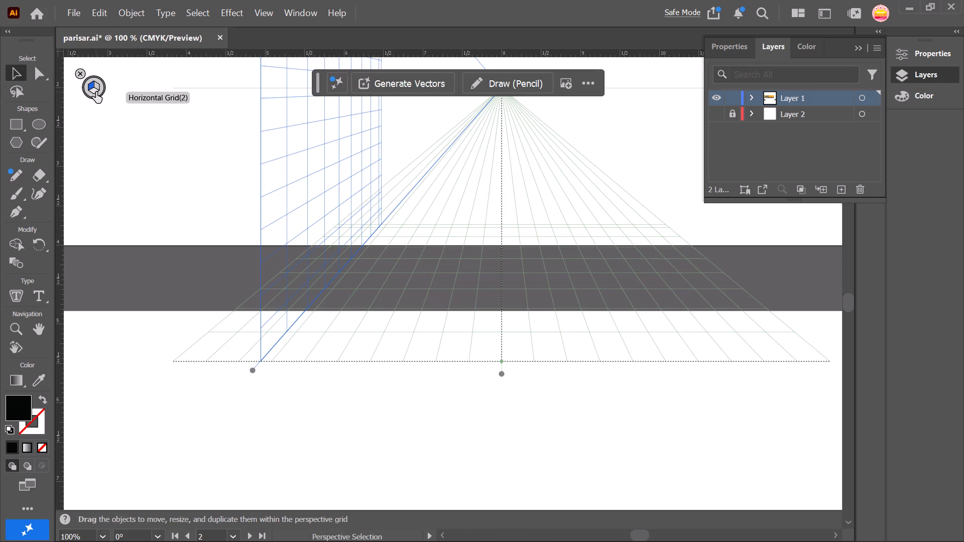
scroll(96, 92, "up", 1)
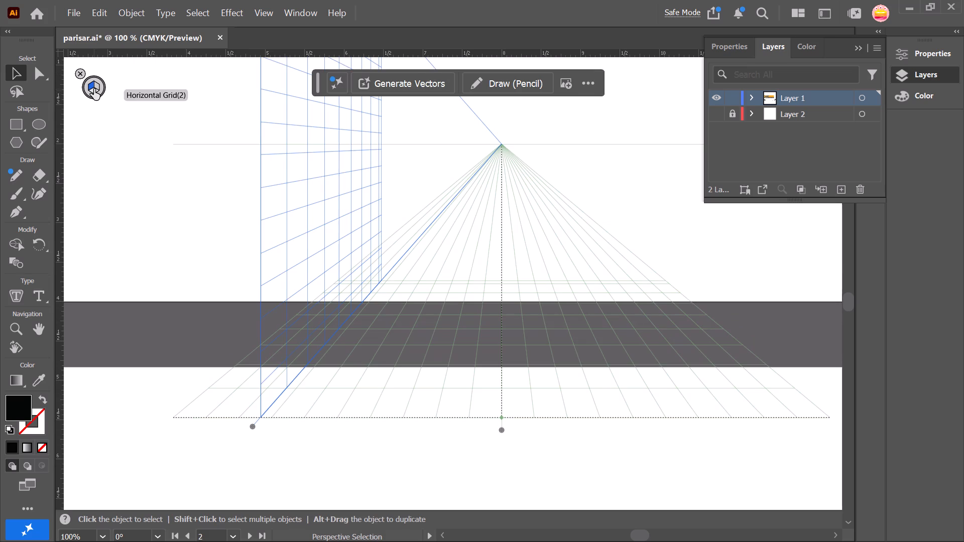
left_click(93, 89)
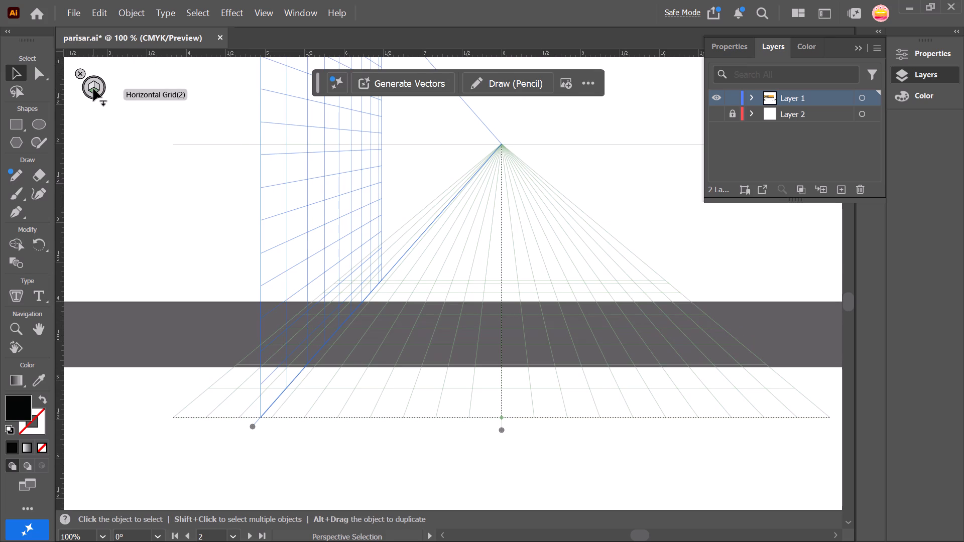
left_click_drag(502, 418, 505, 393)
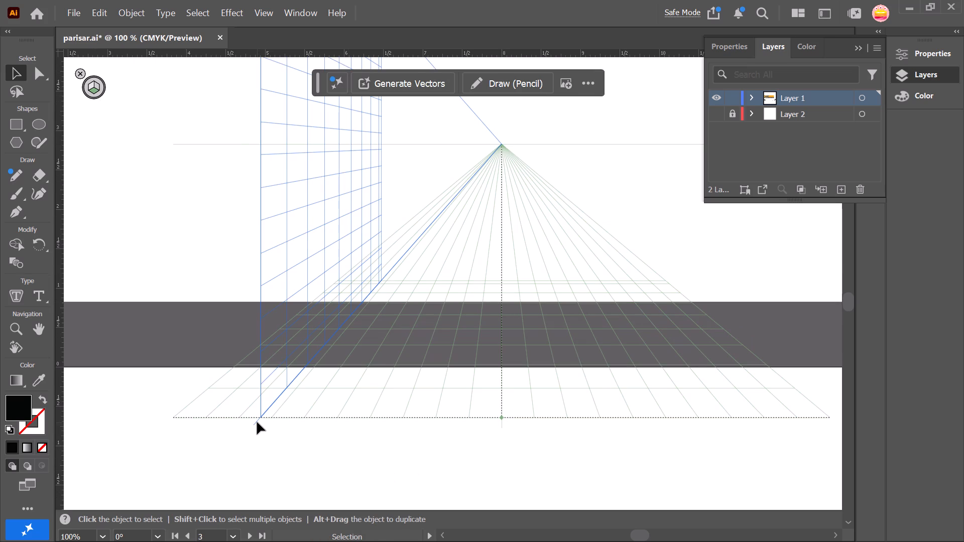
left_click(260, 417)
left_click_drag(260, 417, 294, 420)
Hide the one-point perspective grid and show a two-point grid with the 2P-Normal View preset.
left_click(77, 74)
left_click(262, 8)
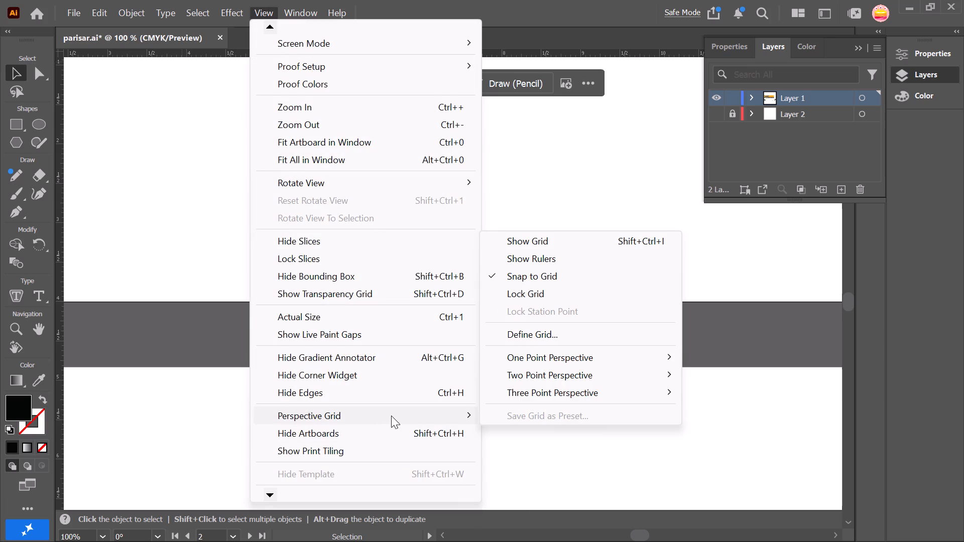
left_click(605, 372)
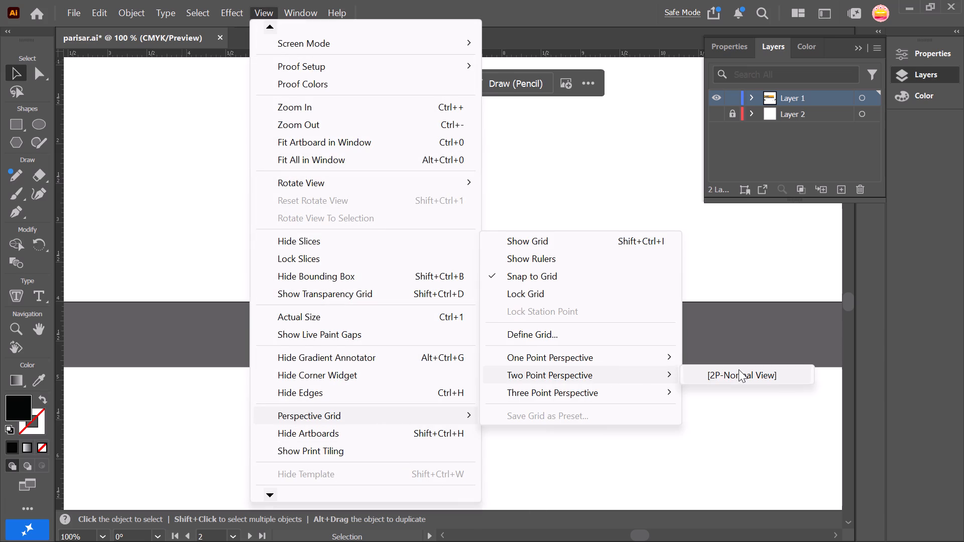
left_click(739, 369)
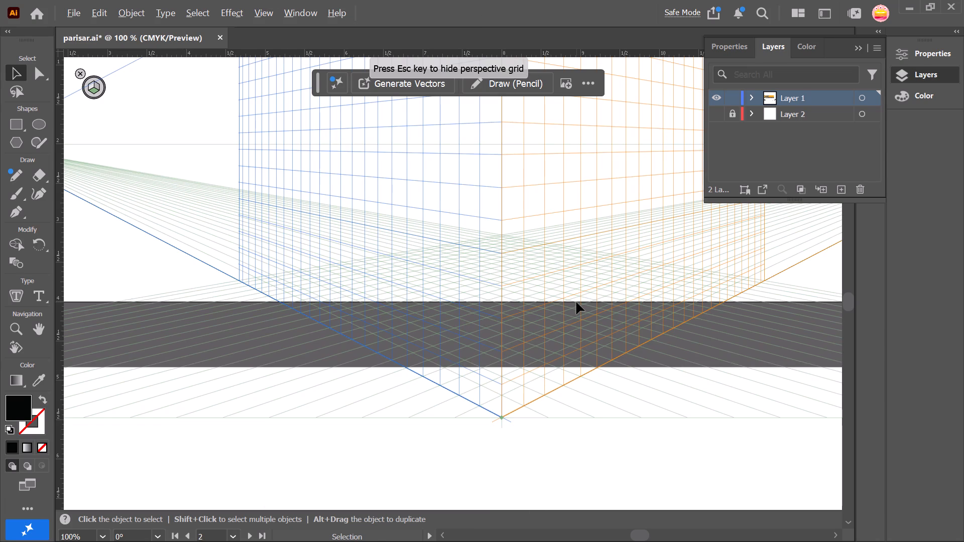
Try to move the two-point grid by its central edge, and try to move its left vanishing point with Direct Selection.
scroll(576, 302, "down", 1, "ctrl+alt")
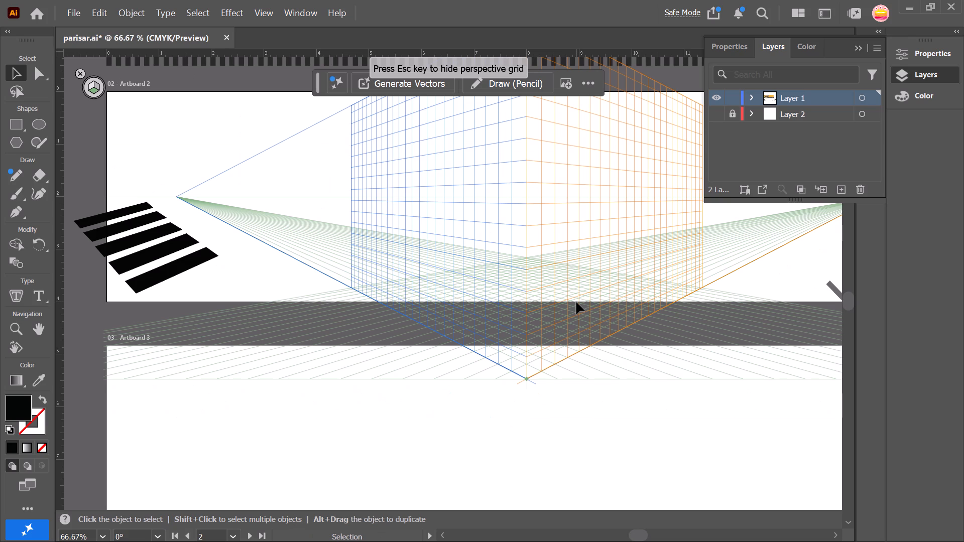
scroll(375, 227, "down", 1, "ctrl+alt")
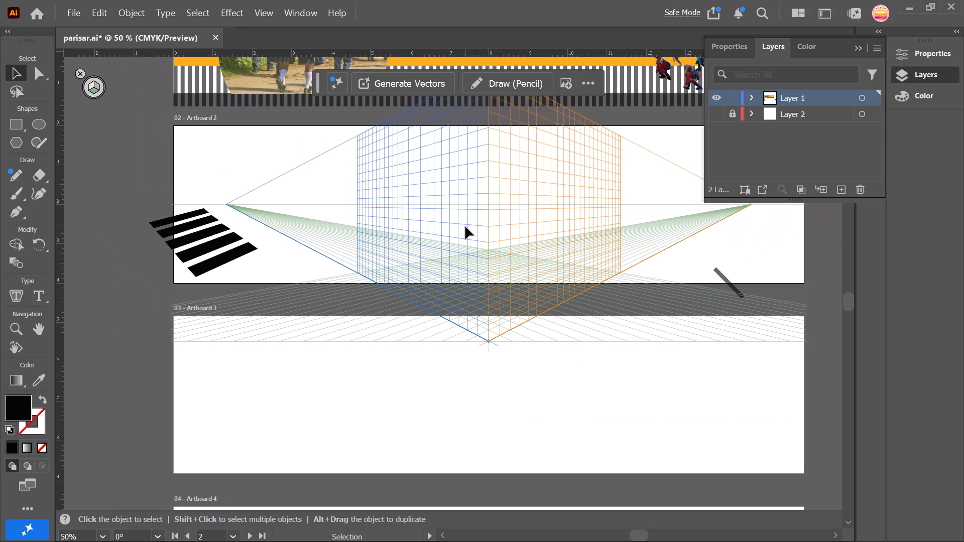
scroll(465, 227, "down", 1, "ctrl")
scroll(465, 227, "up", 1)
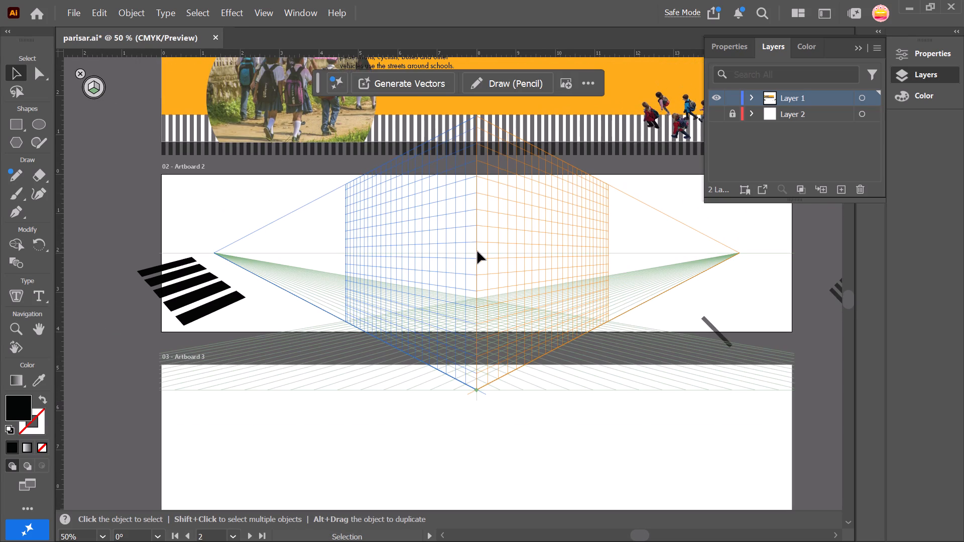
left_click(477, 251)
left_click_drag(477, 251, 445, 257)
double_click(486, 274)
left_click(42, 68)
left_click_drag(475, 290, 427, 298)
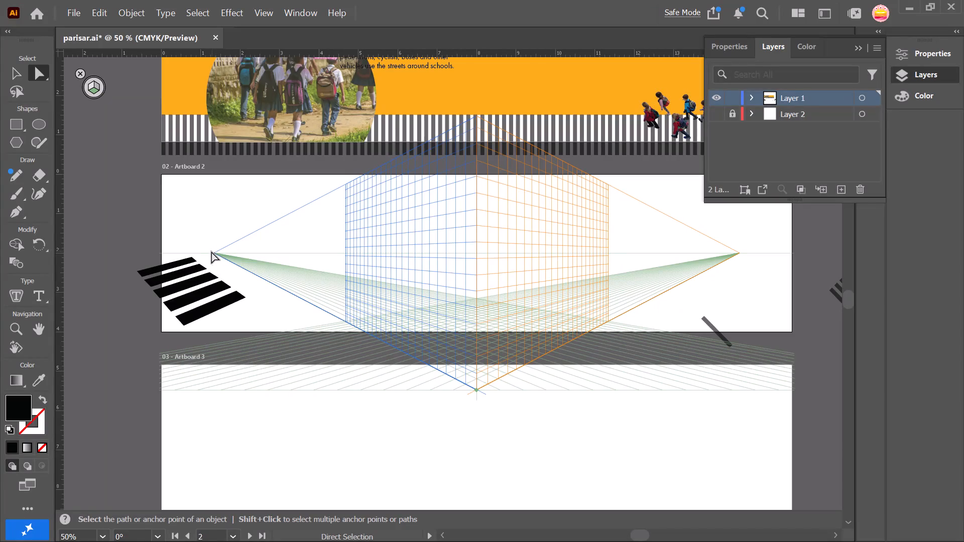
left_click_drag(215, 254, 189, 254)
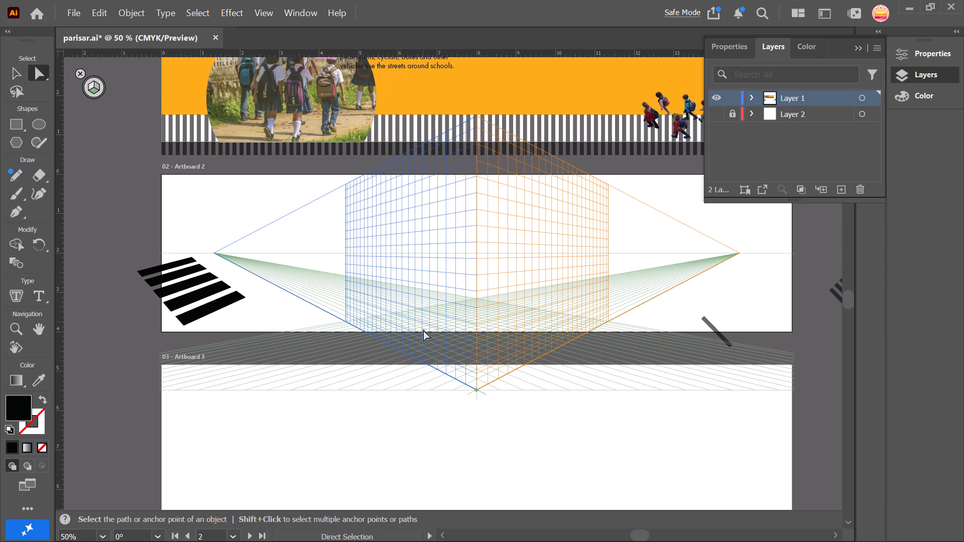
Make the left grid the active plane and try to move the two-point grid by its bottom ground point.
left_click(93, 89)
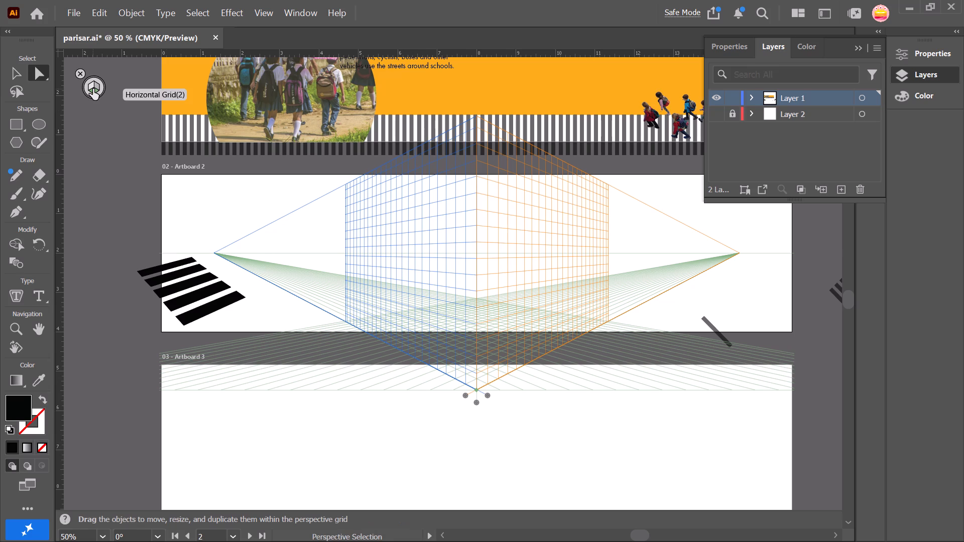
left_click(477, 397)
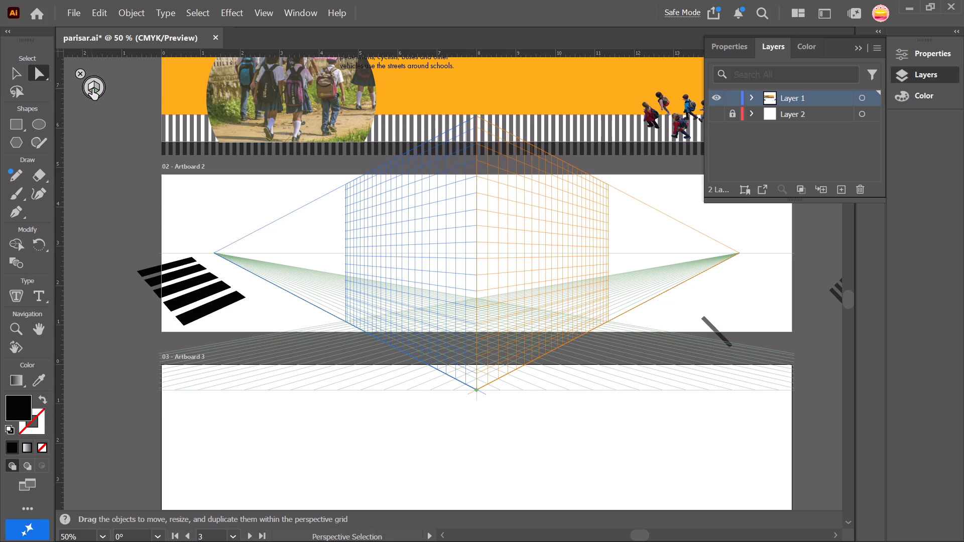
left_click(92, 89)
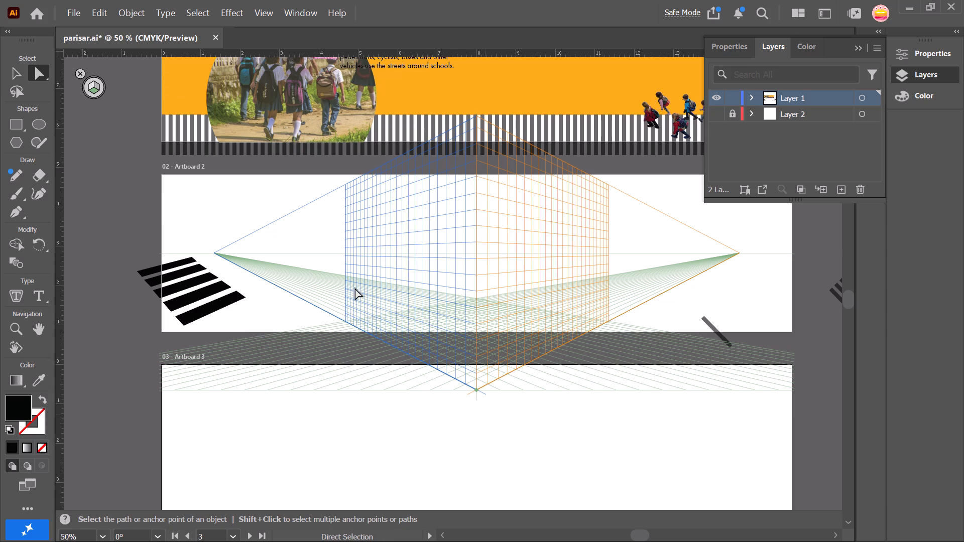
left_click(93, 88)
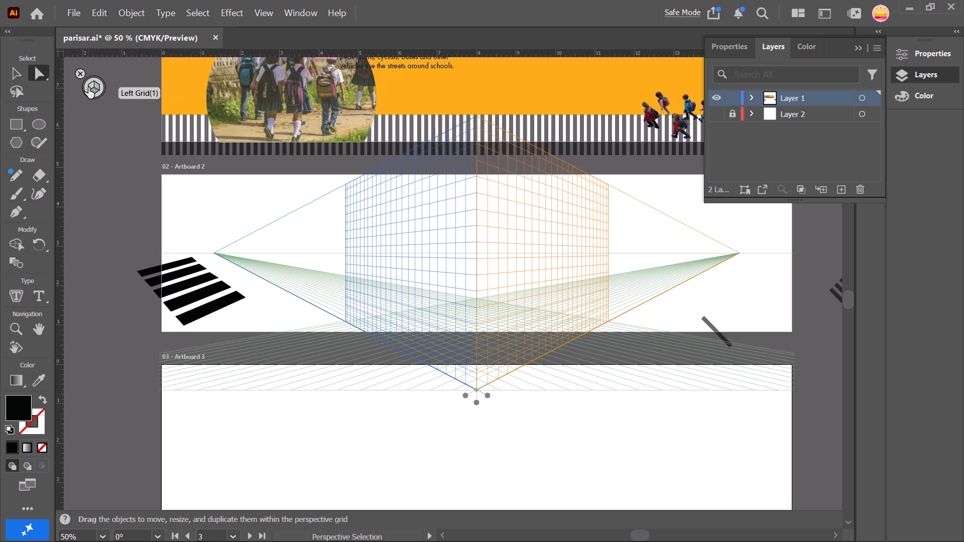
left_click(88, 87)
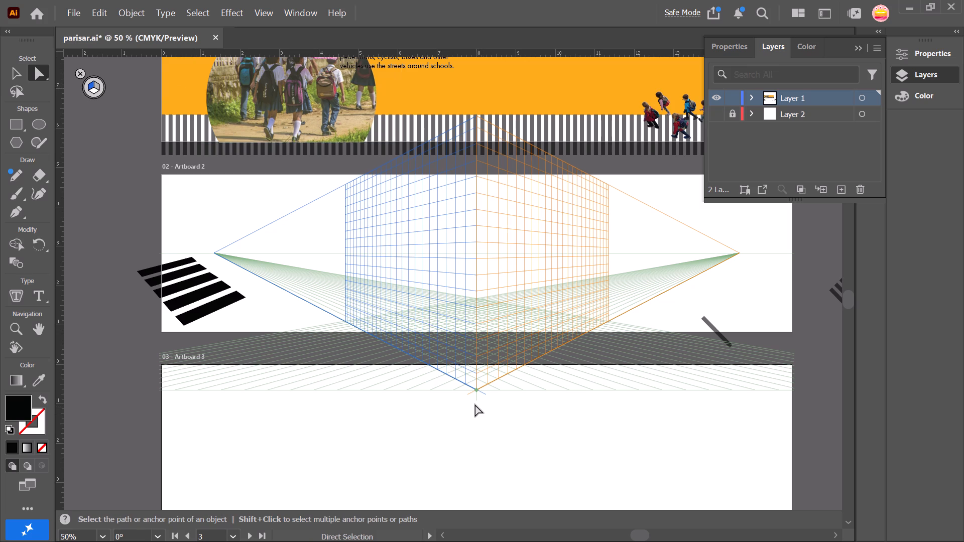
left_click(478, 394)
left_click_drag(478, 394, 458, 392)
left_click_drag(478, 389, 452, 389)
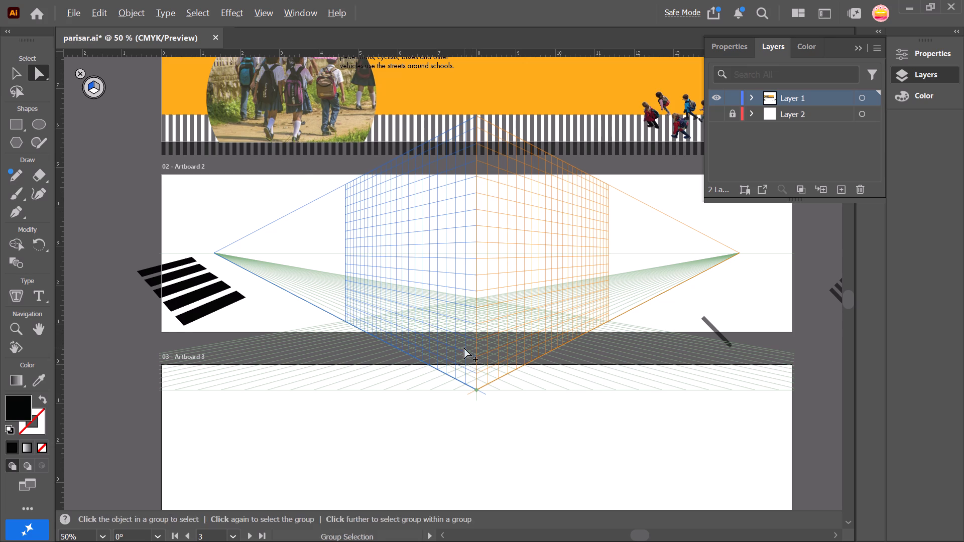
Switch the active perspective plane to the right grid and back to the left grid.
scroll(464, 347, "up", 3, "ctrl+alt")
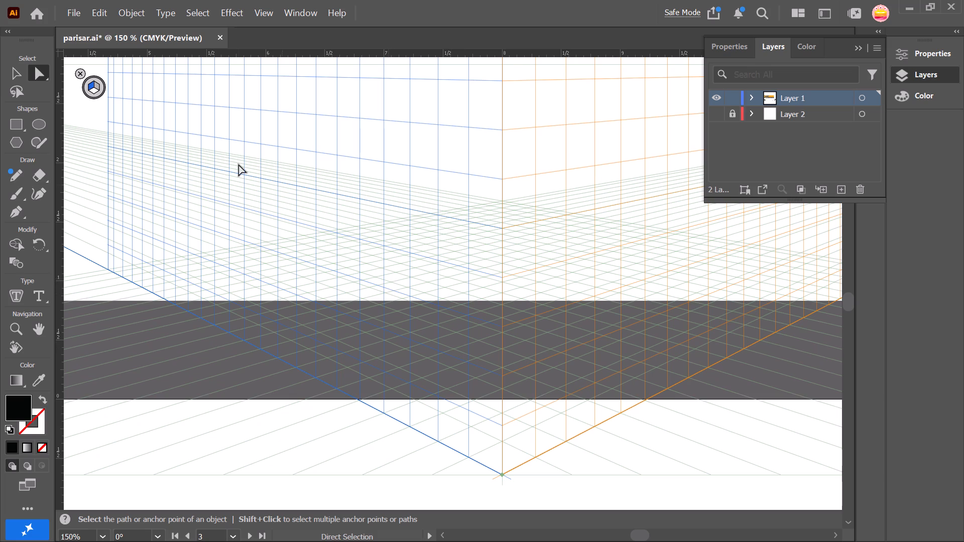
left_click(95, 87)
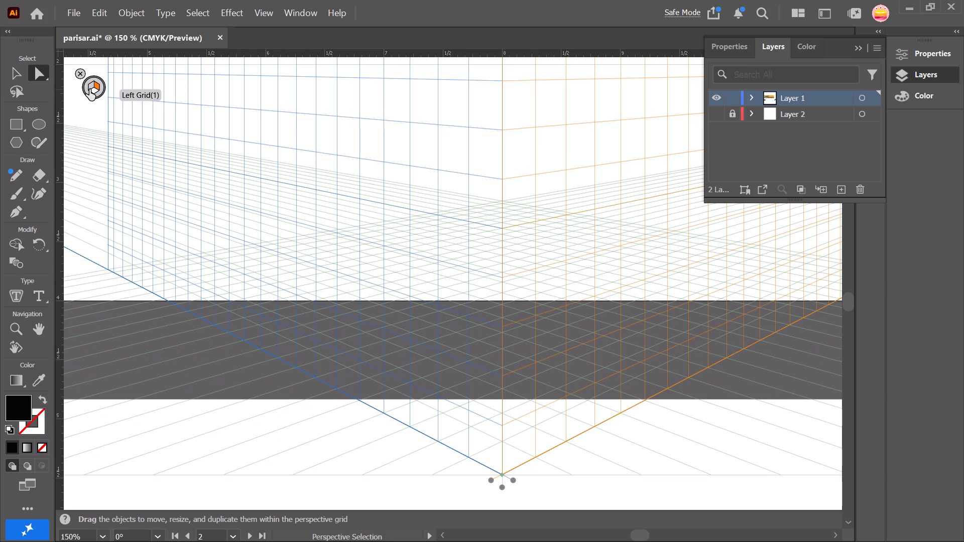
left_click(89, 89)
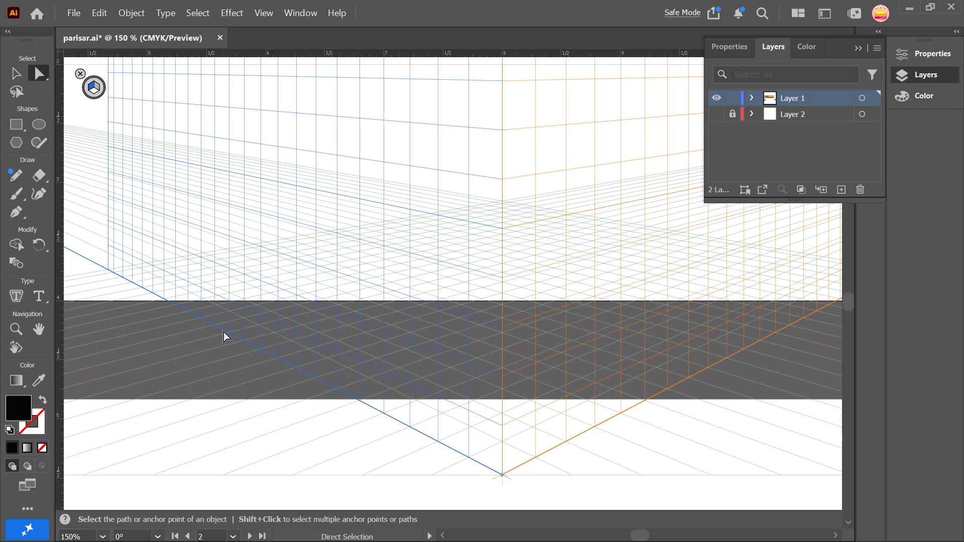
Replace the two-point grid with a three-point perspective grid using the 3P-Normal View preset.
scroll(223, 331, "right", 1)
scroll(223, 331, "down", 2, "ctrl+alt")
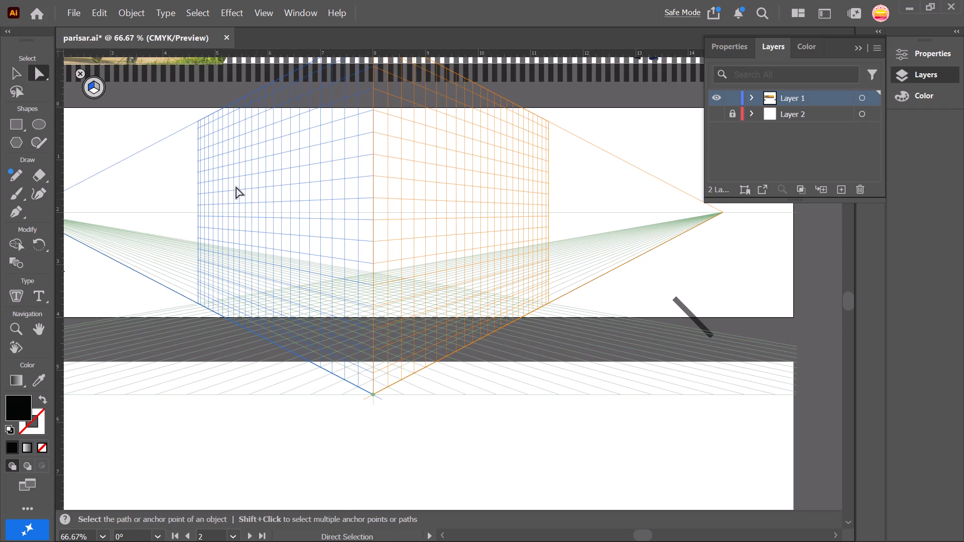
scroll(216, 184, "right", 3)
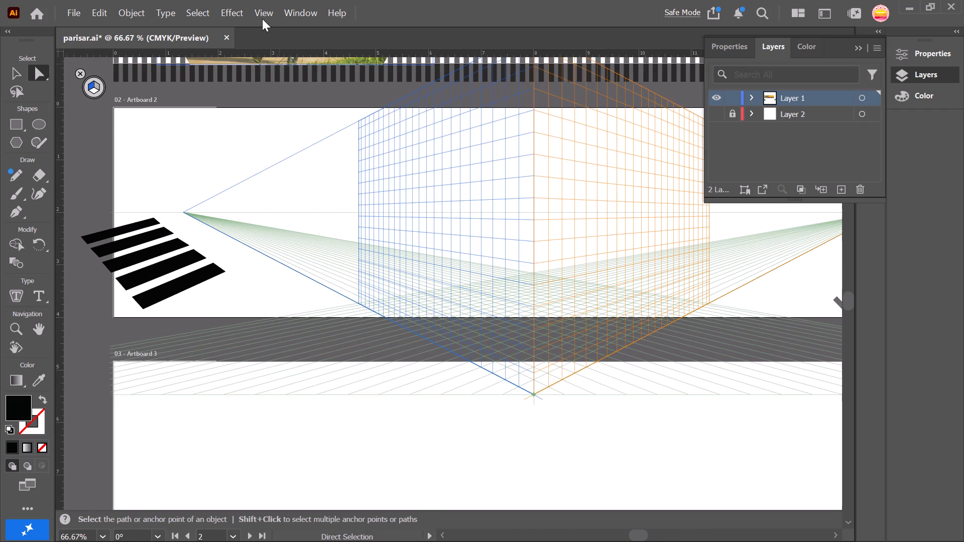
left_click(259, 13)
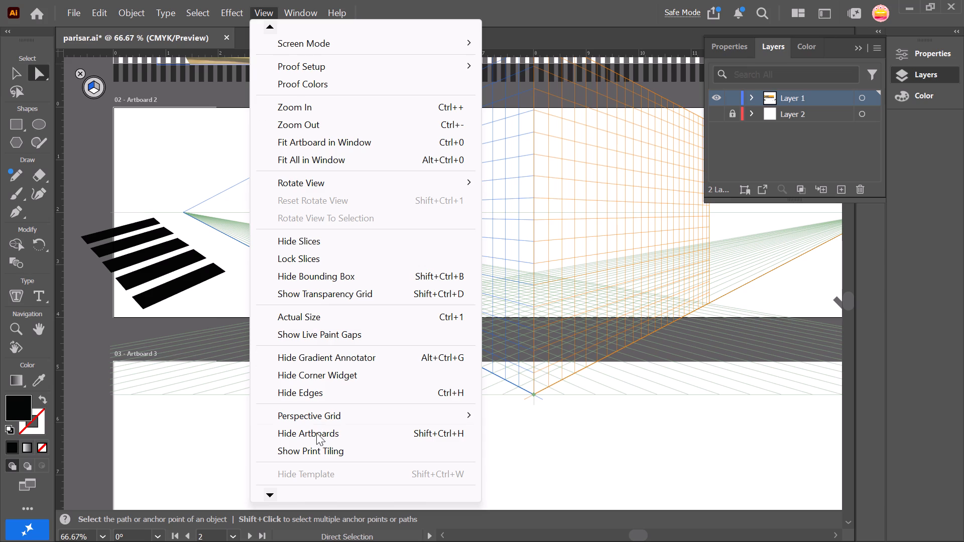
left_click(652, 397)
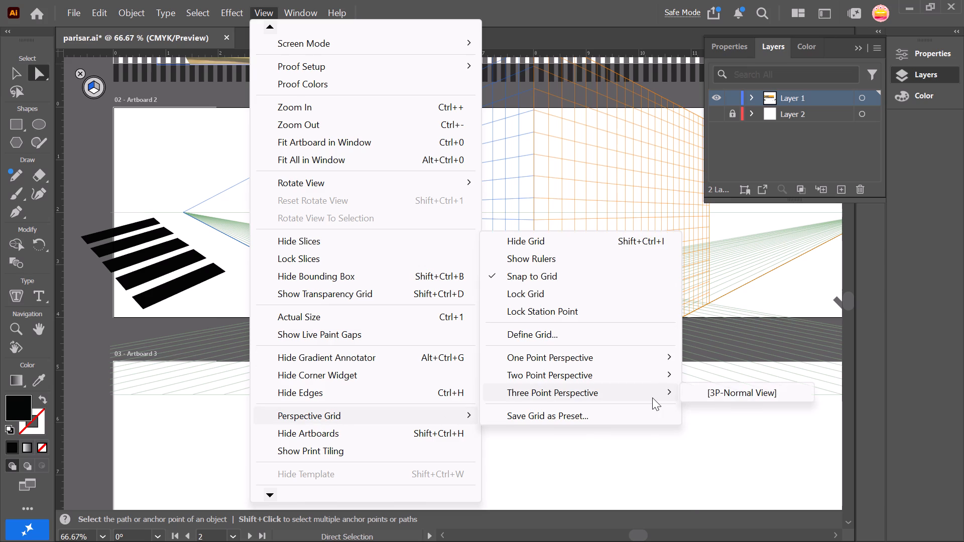
left_click(708, 392)
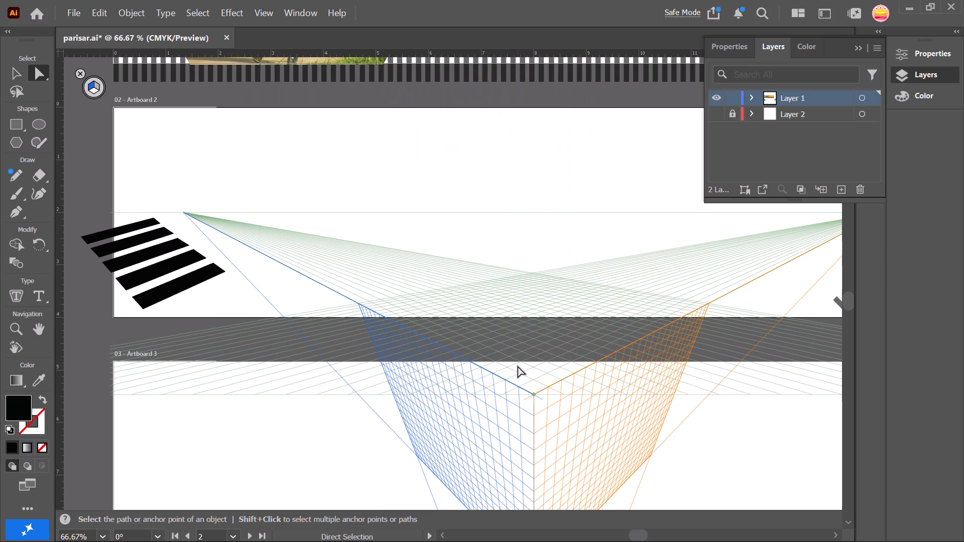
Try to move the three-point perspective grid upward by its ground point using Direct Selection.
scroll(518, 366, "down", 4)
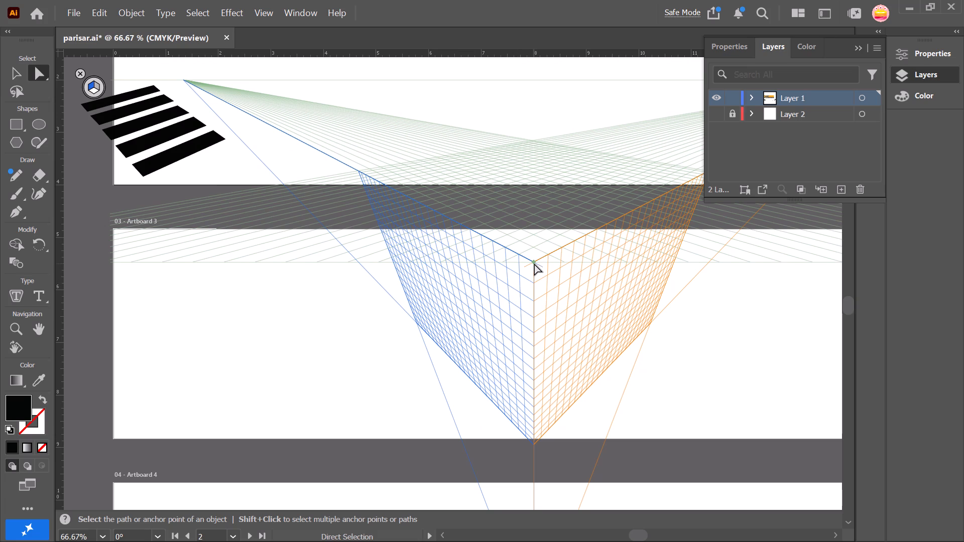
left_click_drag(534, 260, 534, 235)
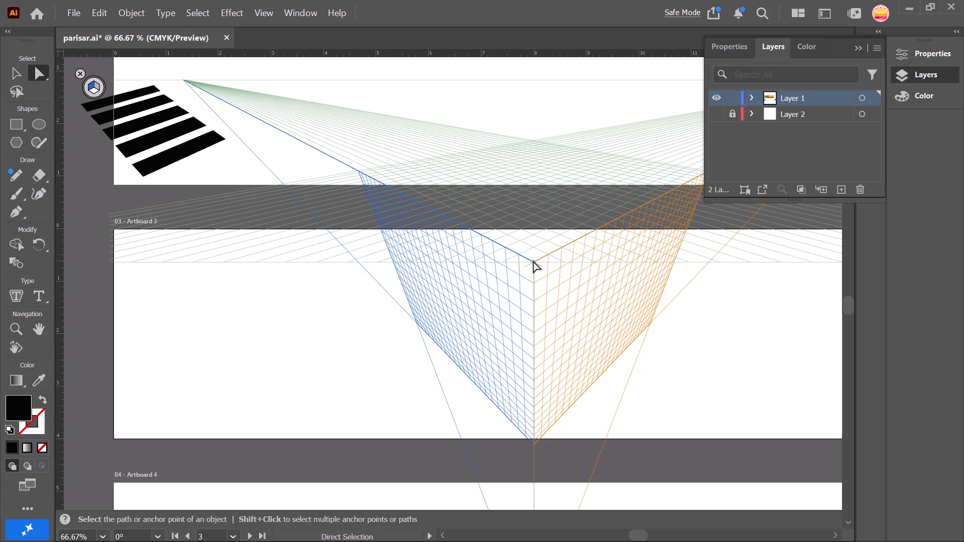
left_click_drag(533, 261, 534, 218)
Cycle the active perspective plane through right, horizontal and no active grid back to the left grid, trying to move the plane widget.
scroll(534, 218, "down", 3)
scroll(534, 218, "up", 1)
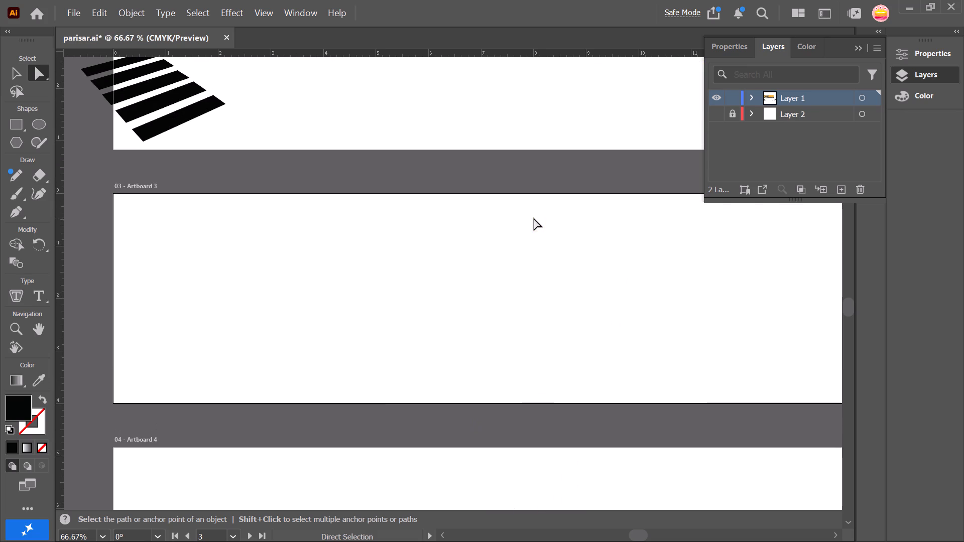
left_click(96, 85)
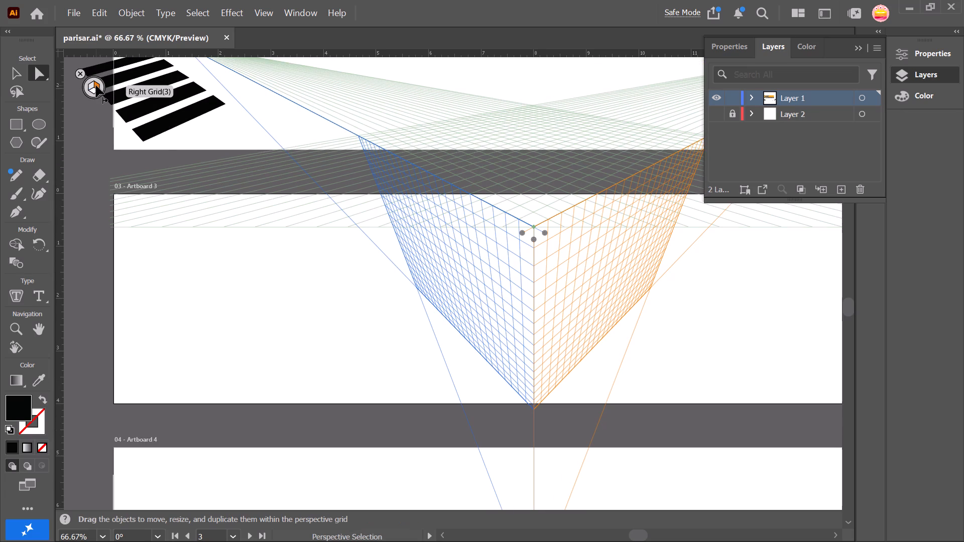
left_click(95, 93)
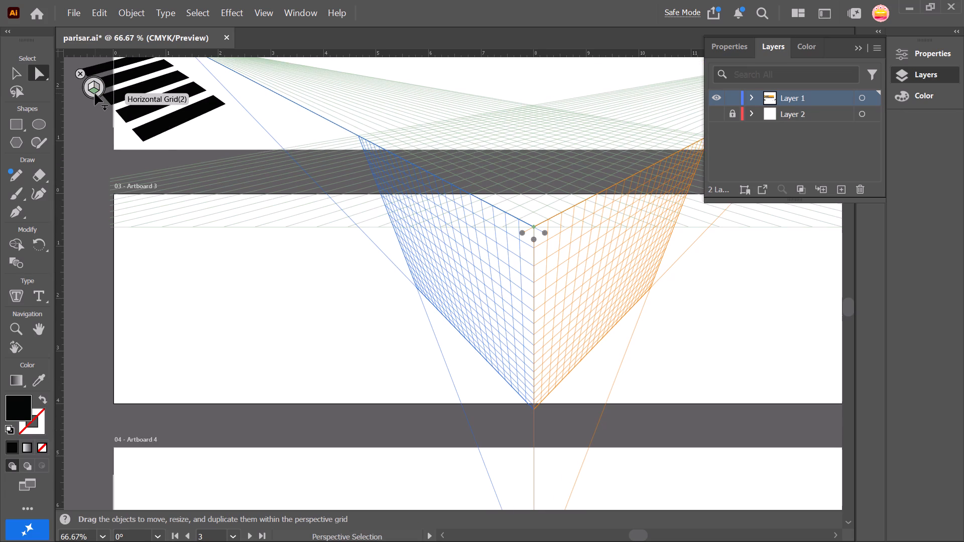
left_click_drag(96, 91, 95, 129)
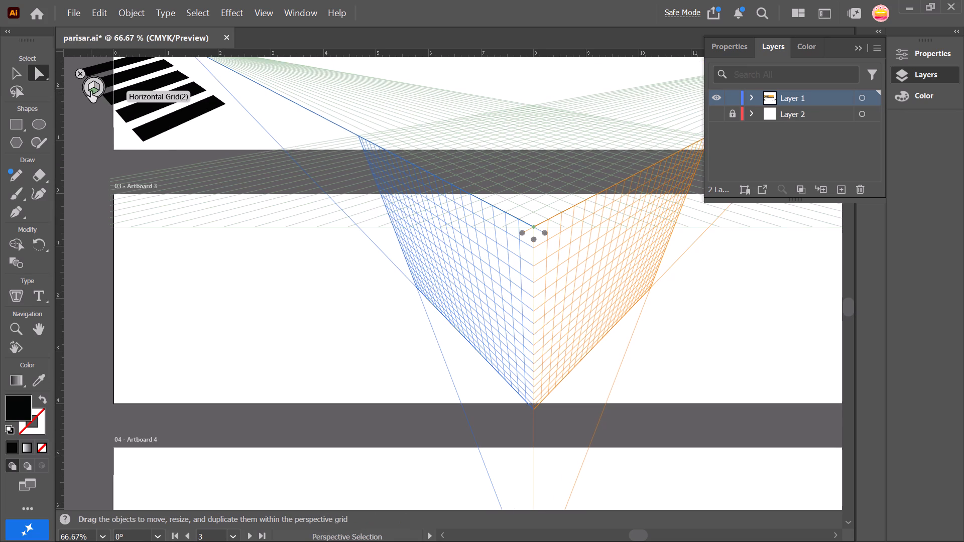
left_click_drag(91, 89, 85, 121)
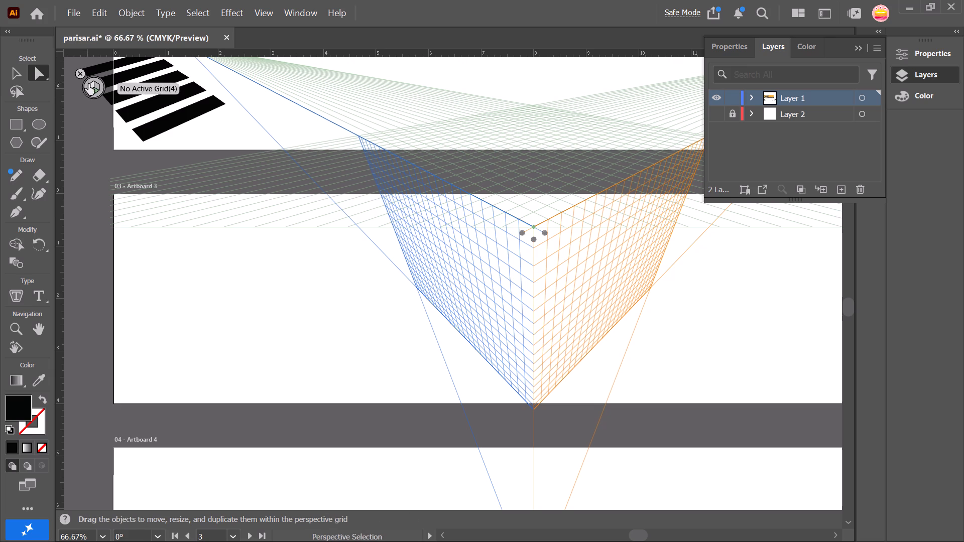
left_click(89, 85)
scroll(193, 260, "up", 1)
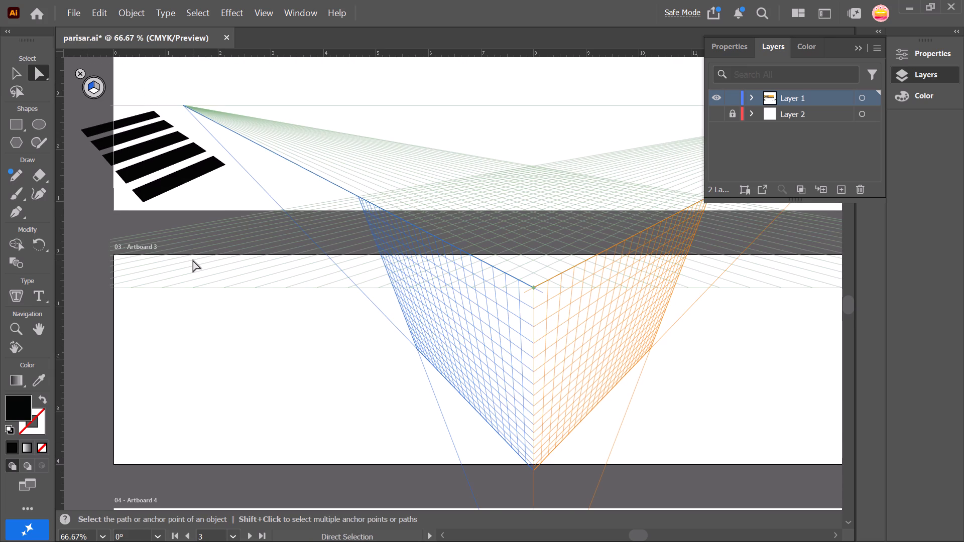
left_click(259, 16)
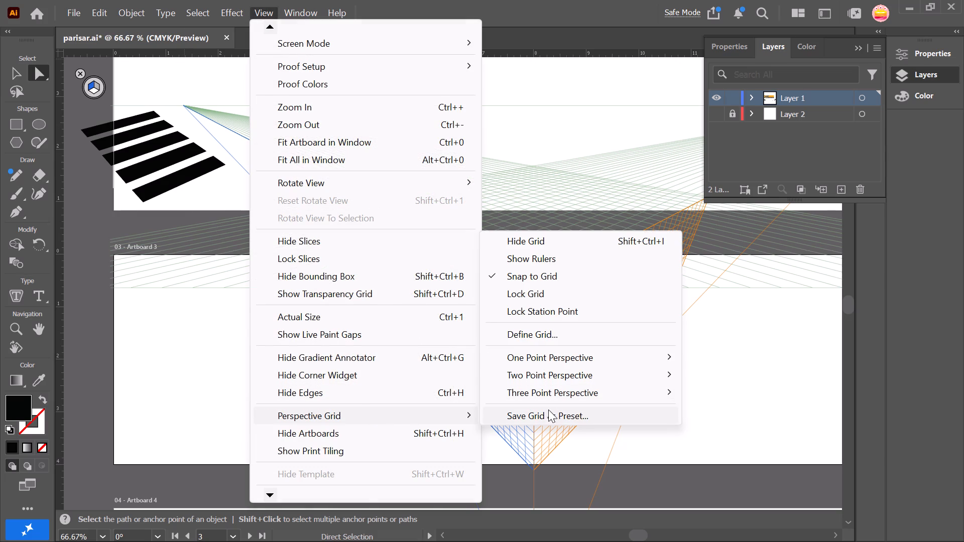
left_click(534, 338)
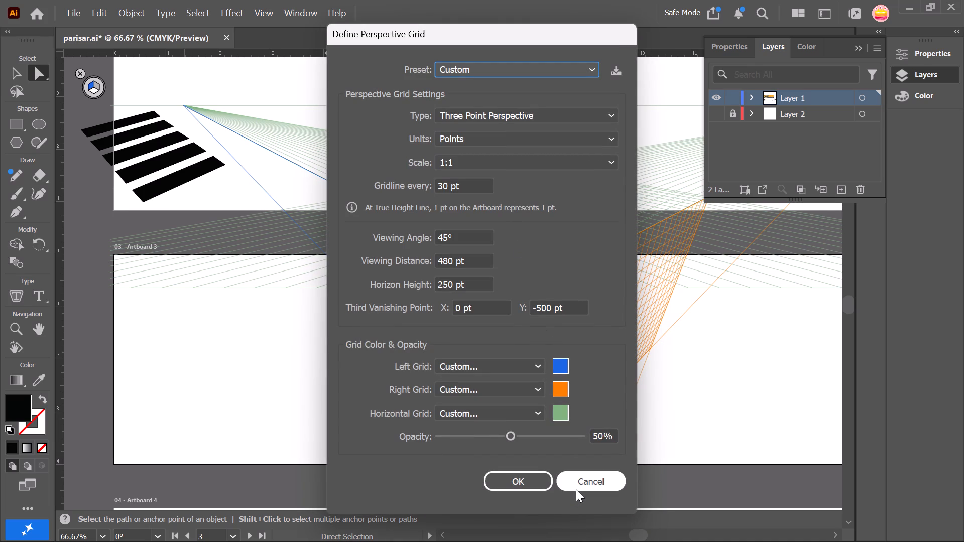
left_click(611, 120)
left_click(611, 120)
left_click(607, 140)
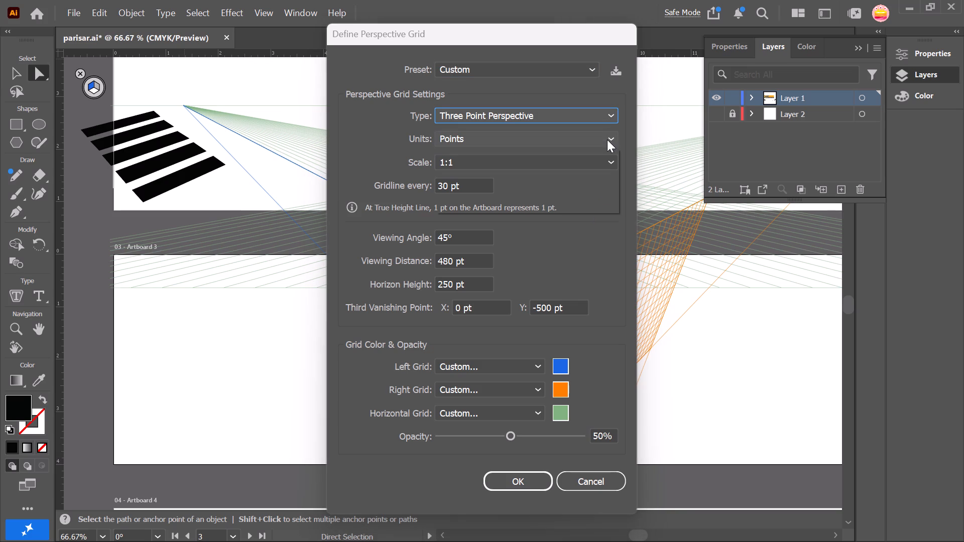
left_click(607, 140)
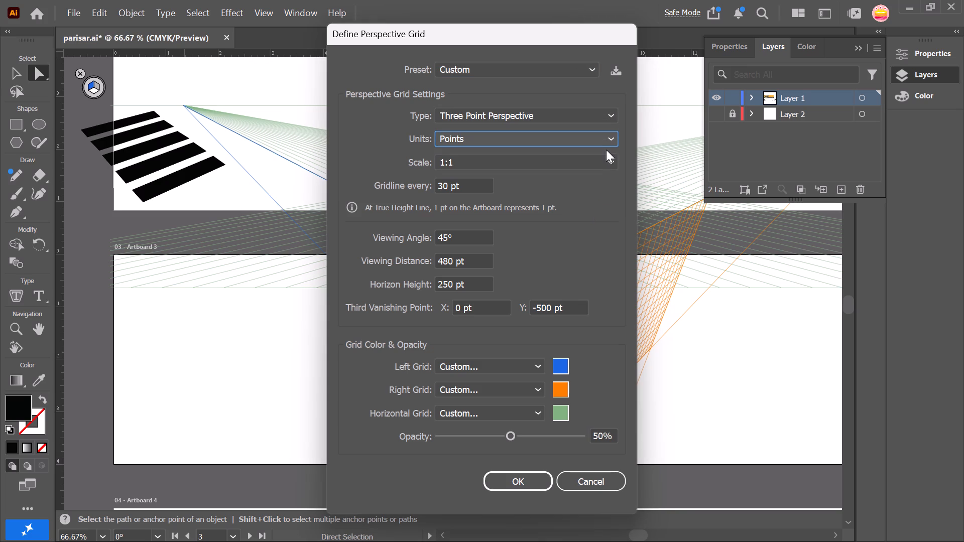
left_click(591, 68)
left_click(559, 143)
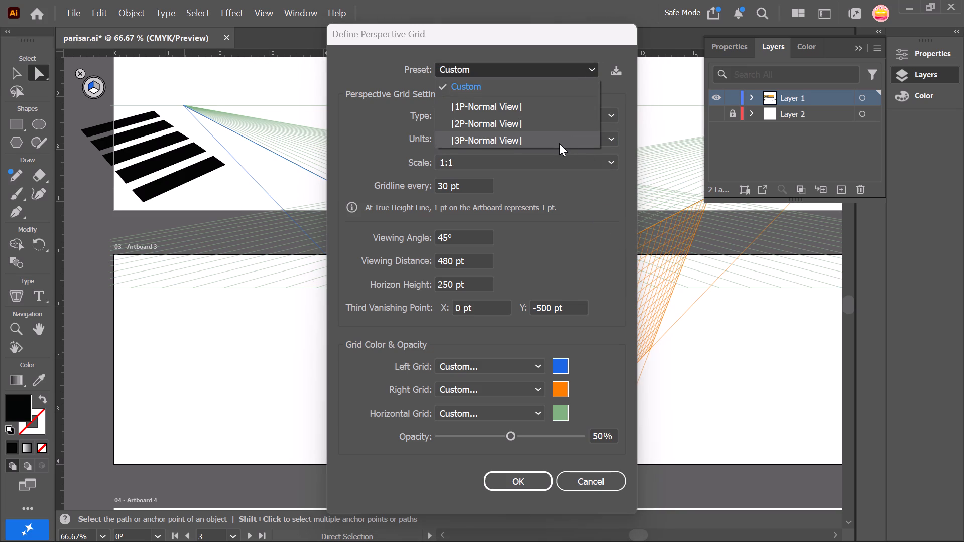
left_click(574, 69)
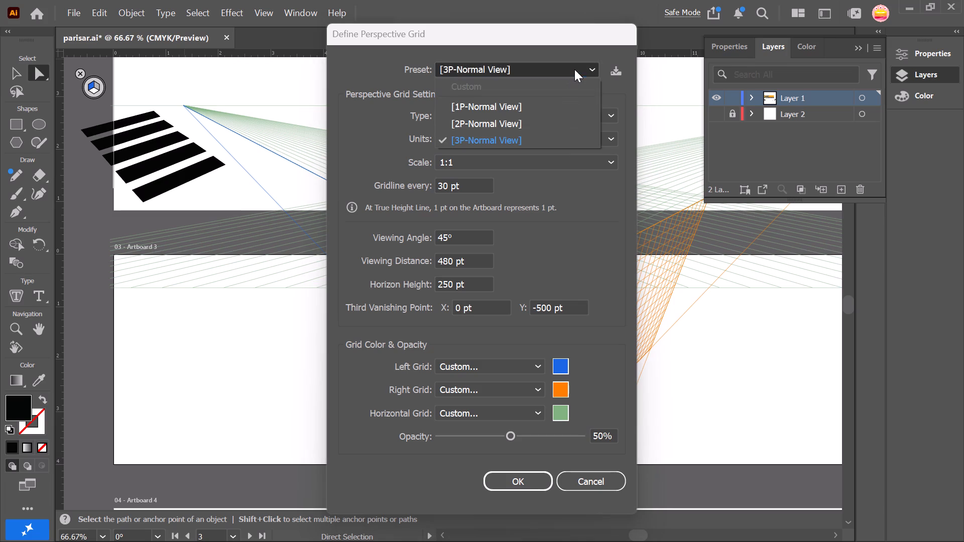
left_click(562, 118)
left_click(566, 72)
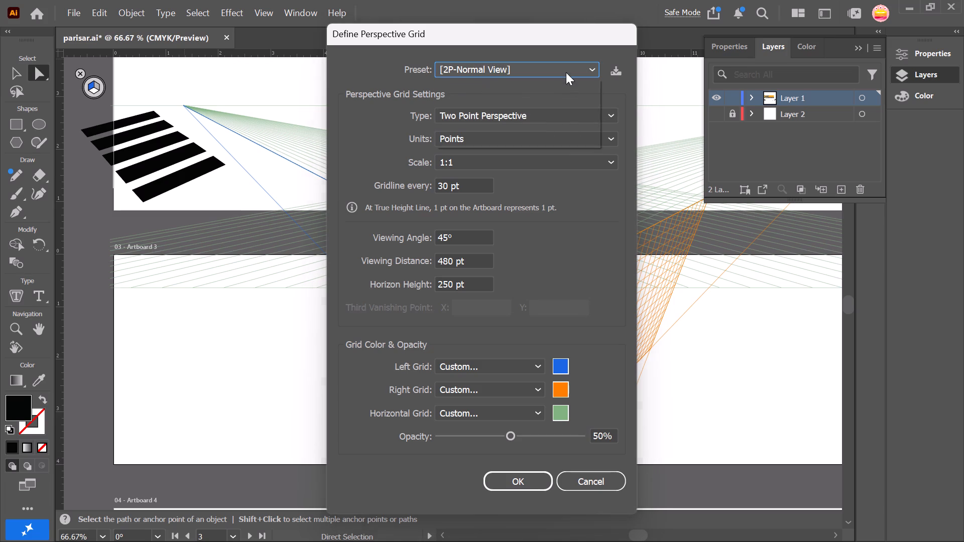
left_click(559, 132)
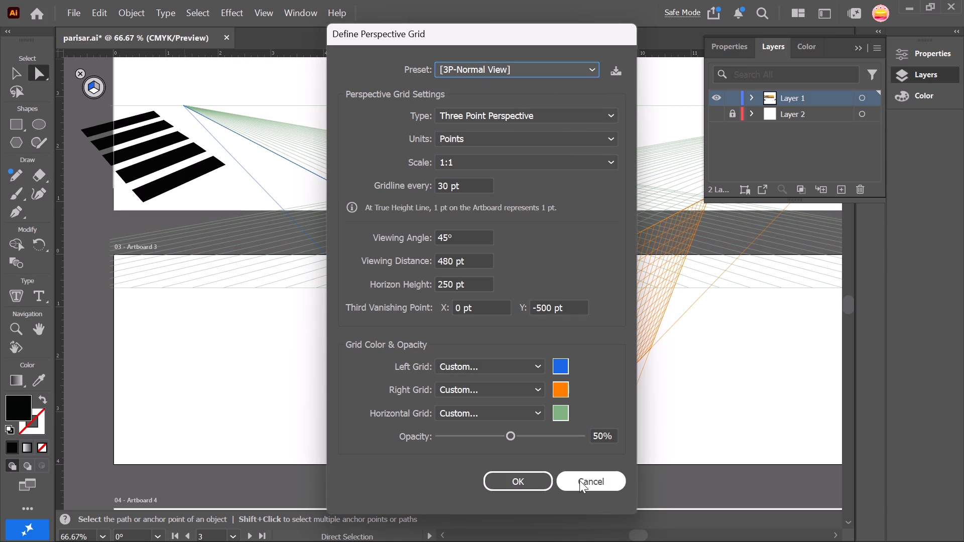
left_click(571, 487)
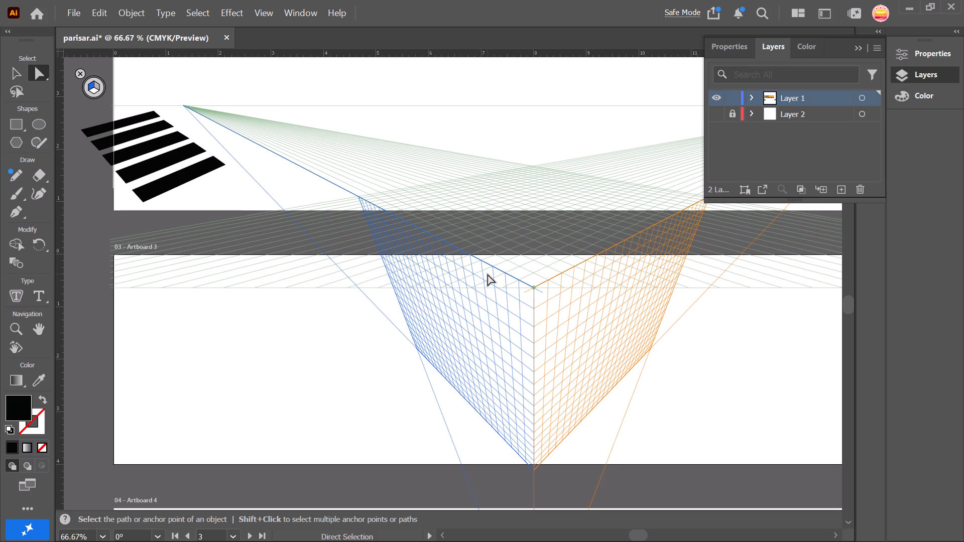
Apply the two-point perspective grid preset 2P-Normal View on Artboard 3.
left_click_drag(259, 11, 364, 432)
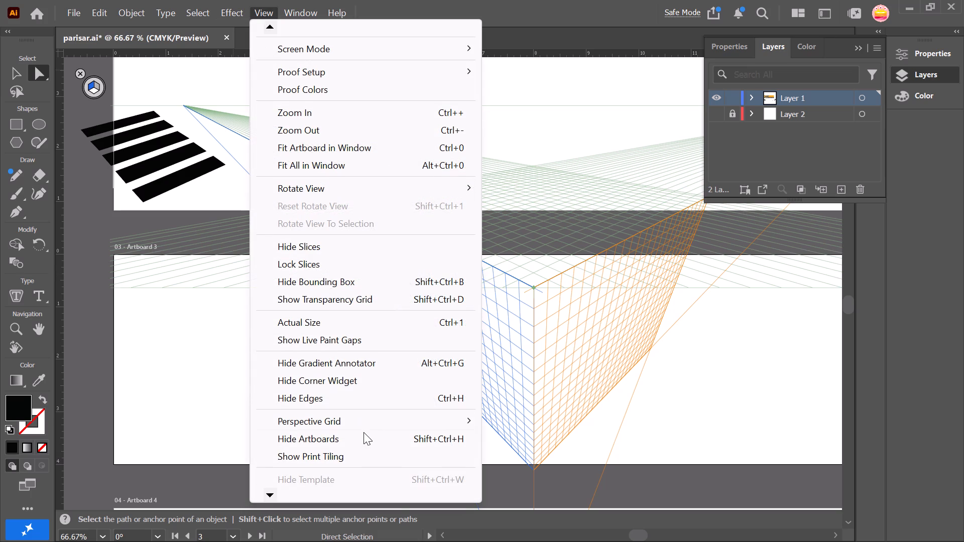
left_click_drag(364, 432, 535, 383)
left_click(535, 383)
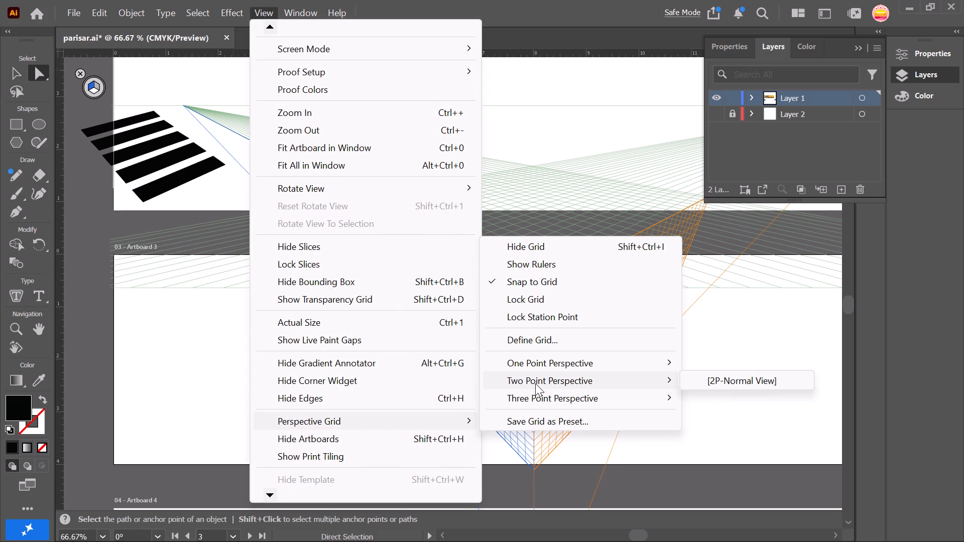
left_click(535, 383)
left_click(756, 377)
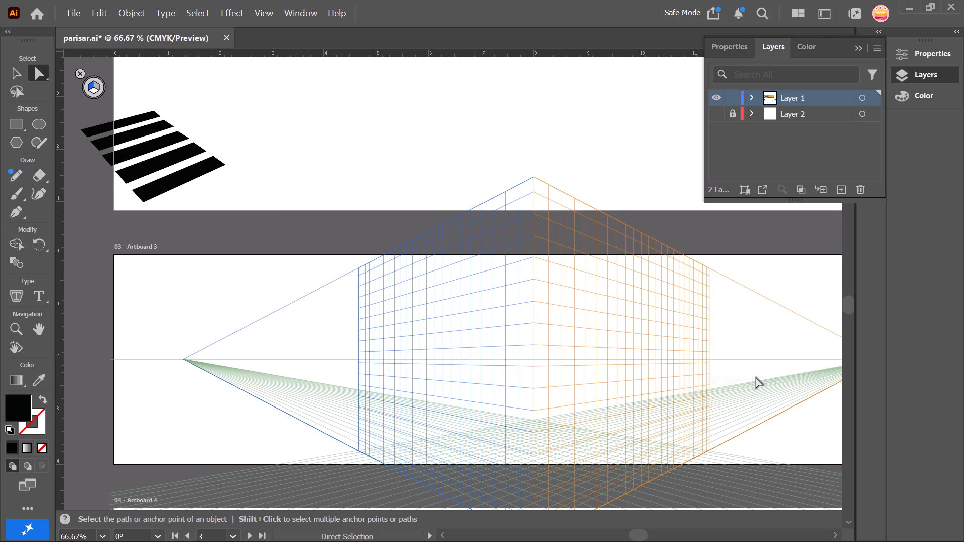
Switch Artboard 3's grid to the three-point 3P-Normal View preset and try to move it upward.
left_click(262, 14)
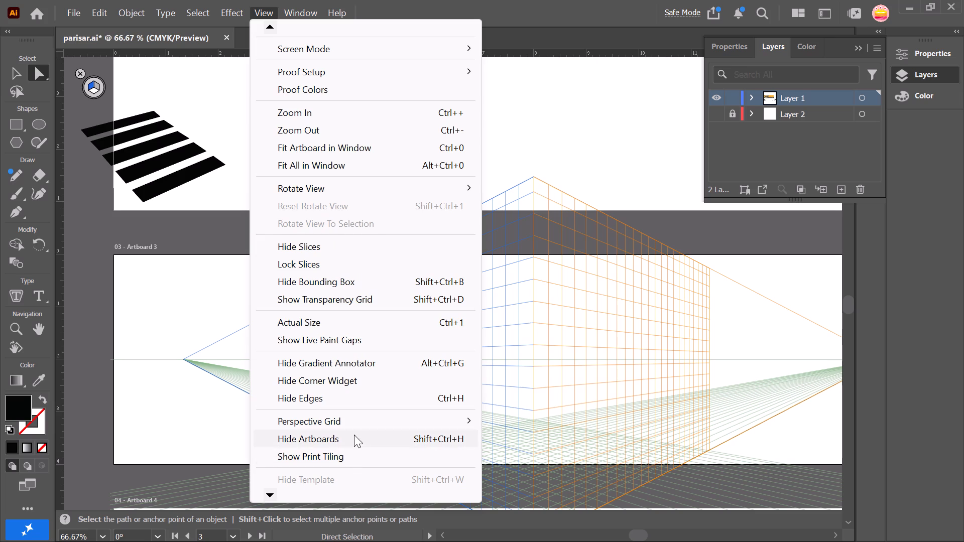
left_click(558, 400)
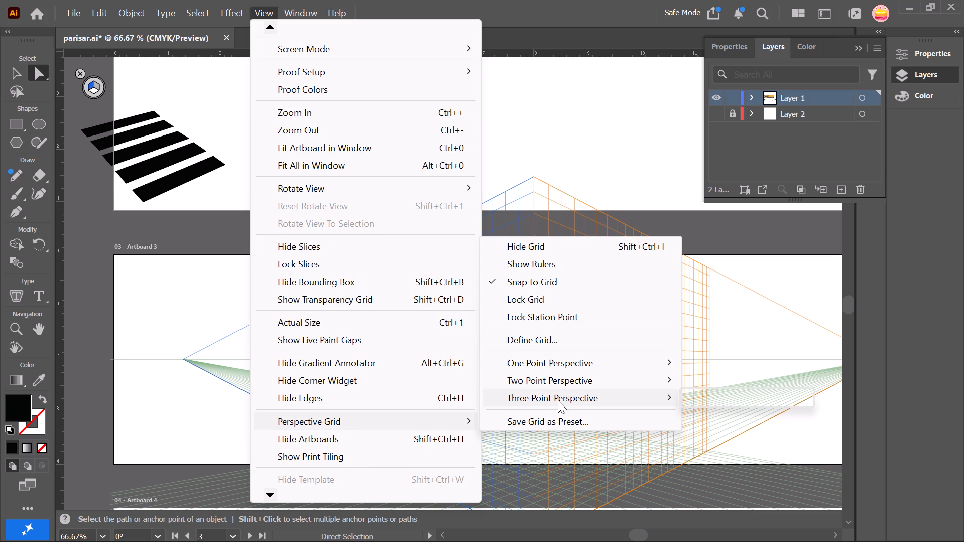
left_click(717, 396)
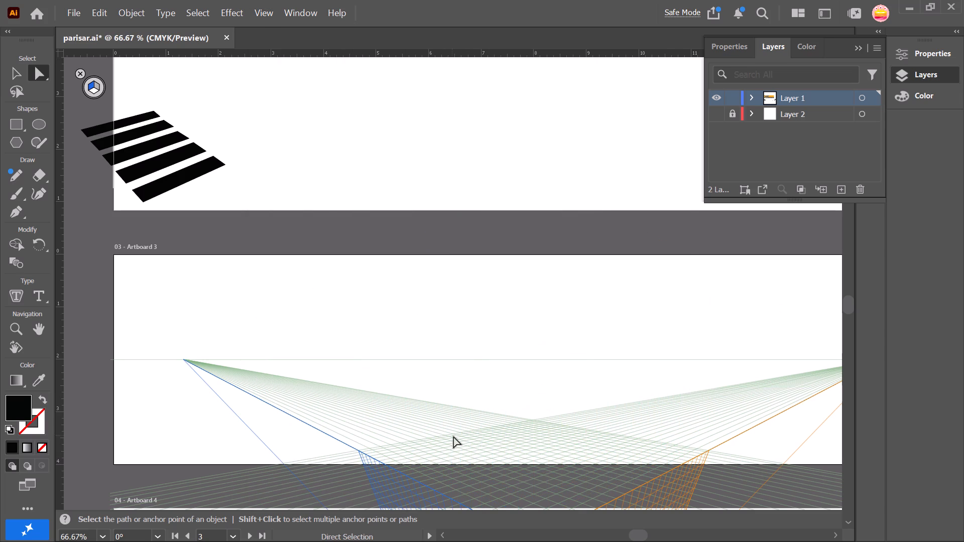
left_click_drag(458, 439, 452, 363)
Make Artboard 2 active and apply the three-point 3P-Normal View perspective grid to it.
left_click(355, 111)
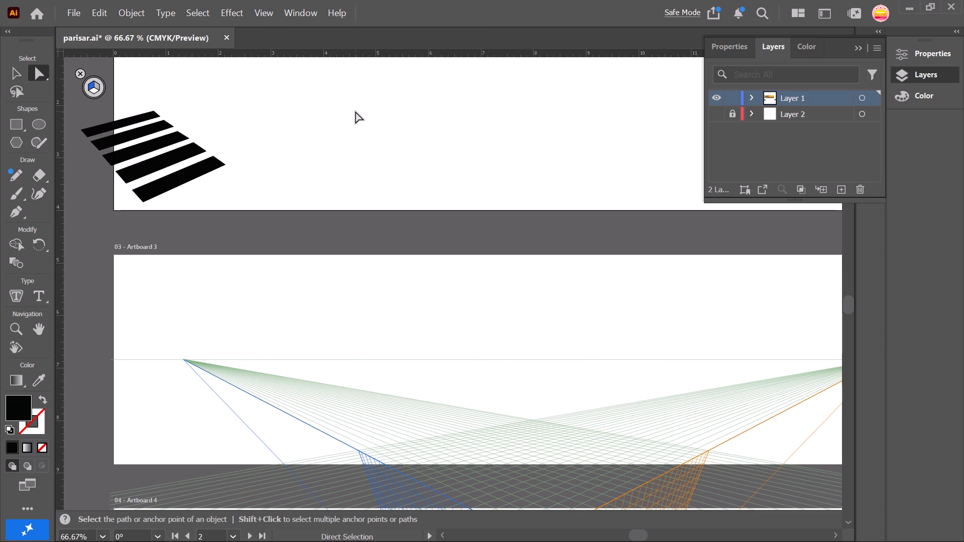
left_click(264, 14)
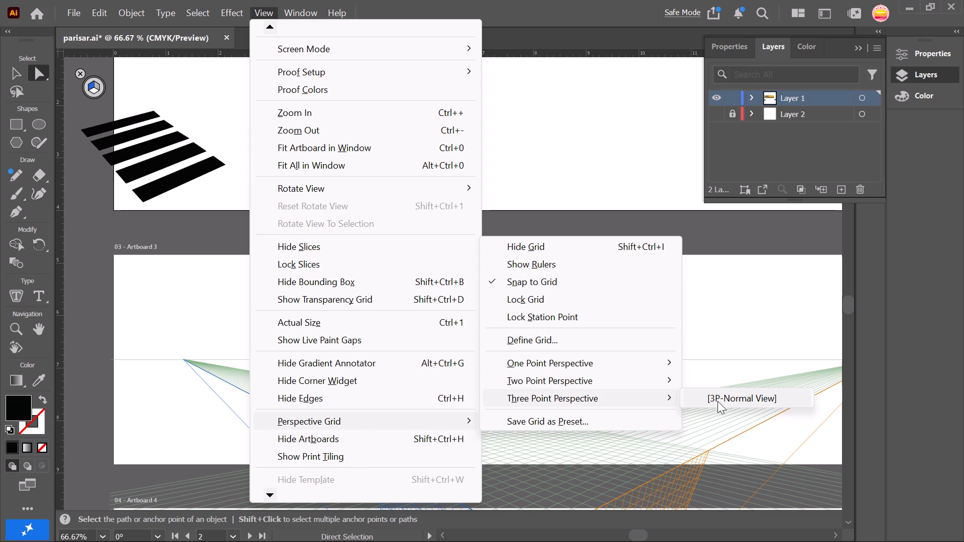
left_click(733, 396)
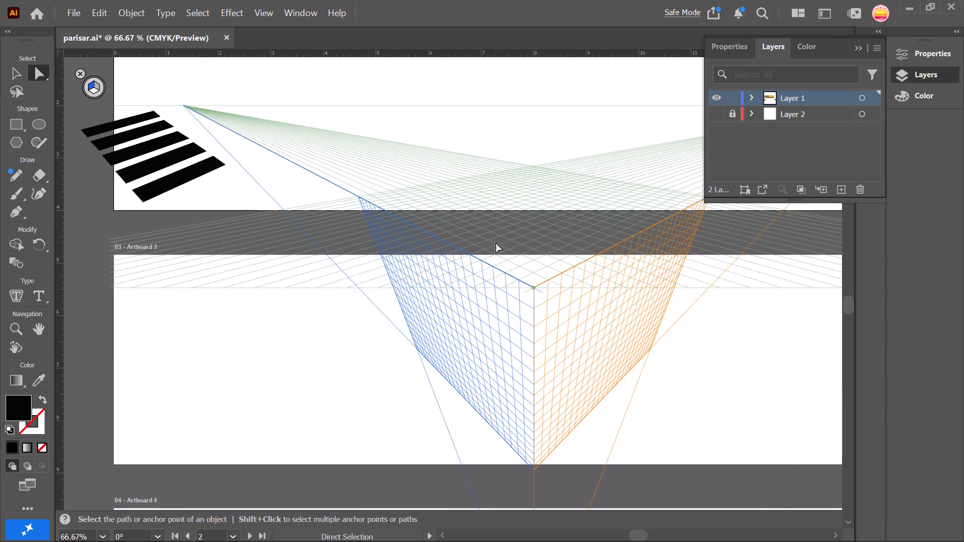
Draw a black four-sided stripe with the Pen tool from the grid's front corner, two grid cells wide and about 2.3 in long.
scroll(496, 242, "up", 3)
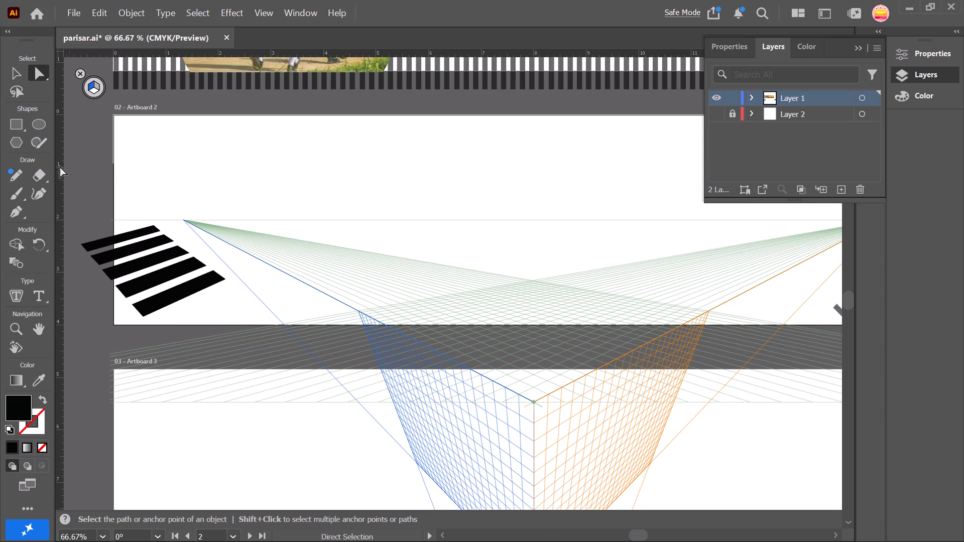
left_click(17, 212)
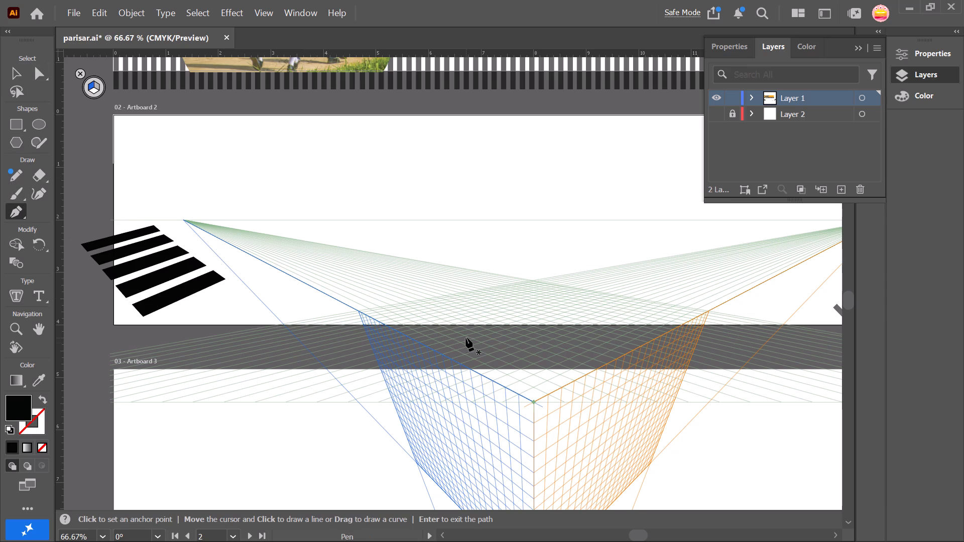
scroll(544, 367, "up", 2, "ctrl+alt")
scroll(544, 367, "left", 1)
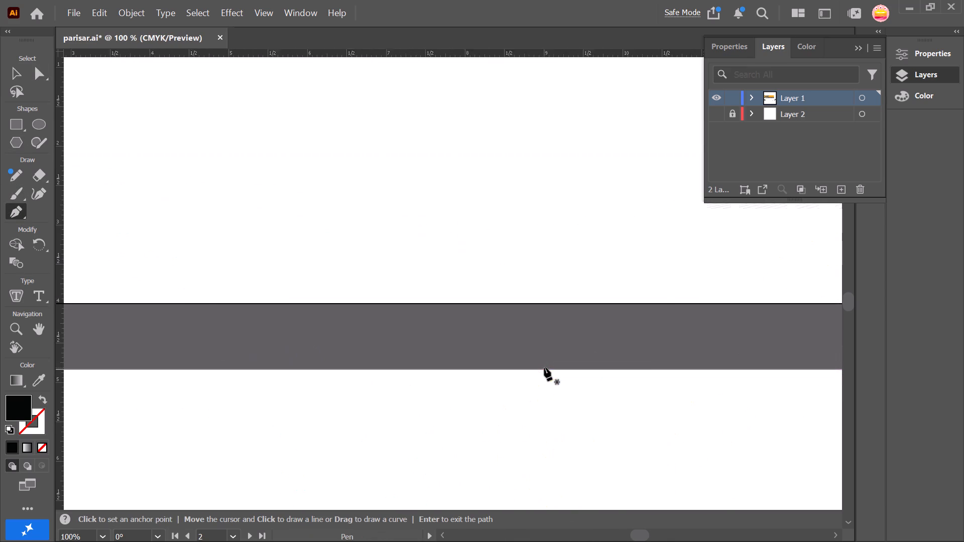
scroll(544, 367, "left", 1)
scroll(457, 399, "up", 2, "ctrl+alt")
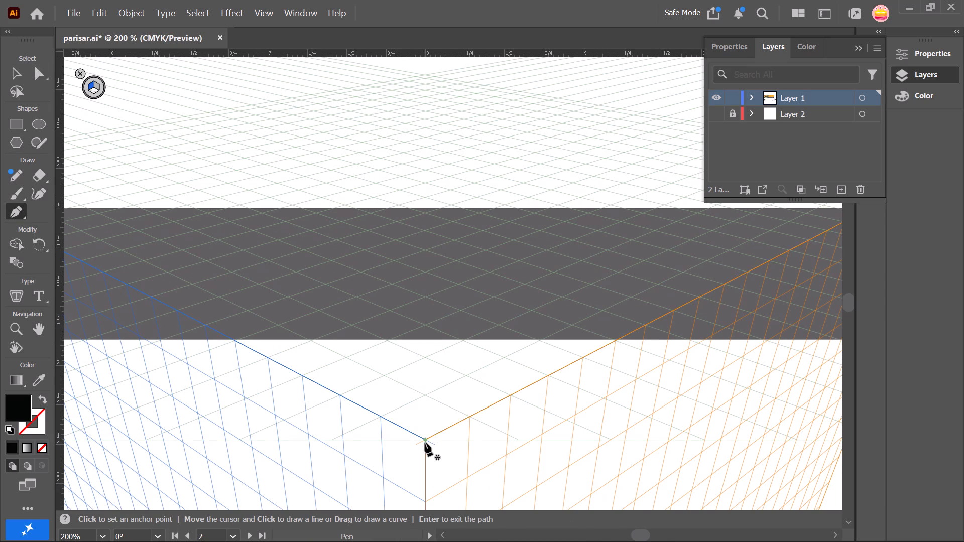
left_click(425, 440)
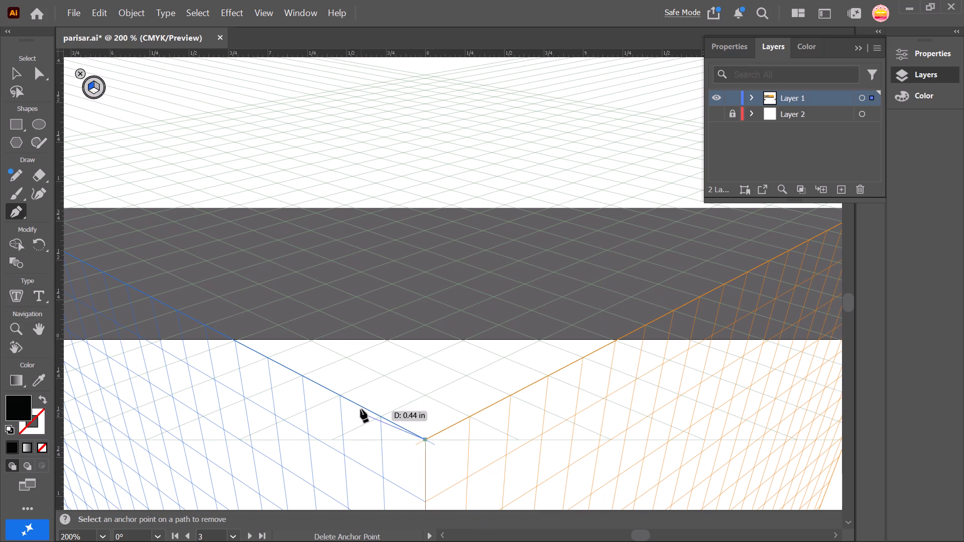
left_click(338, 395)
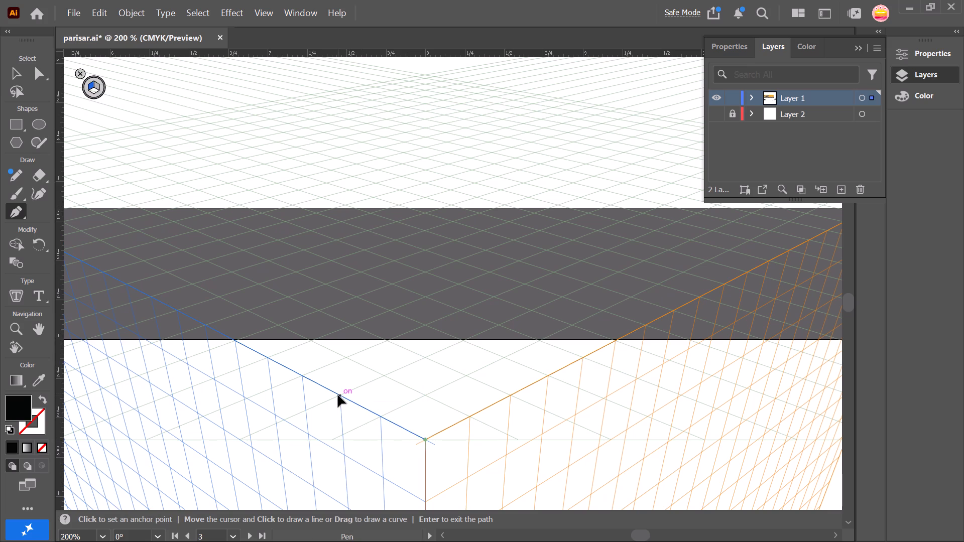
left_click(666, 250)
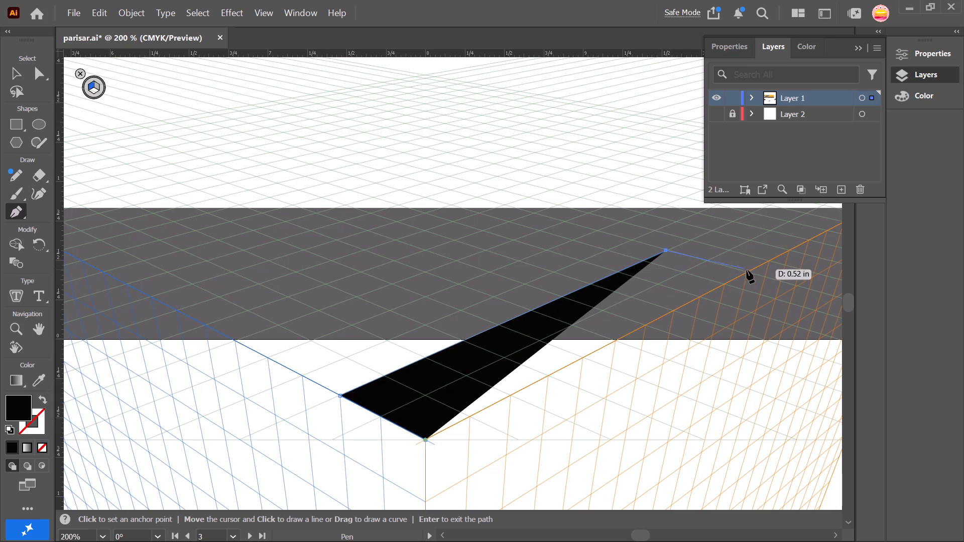
left_click(750, 272)
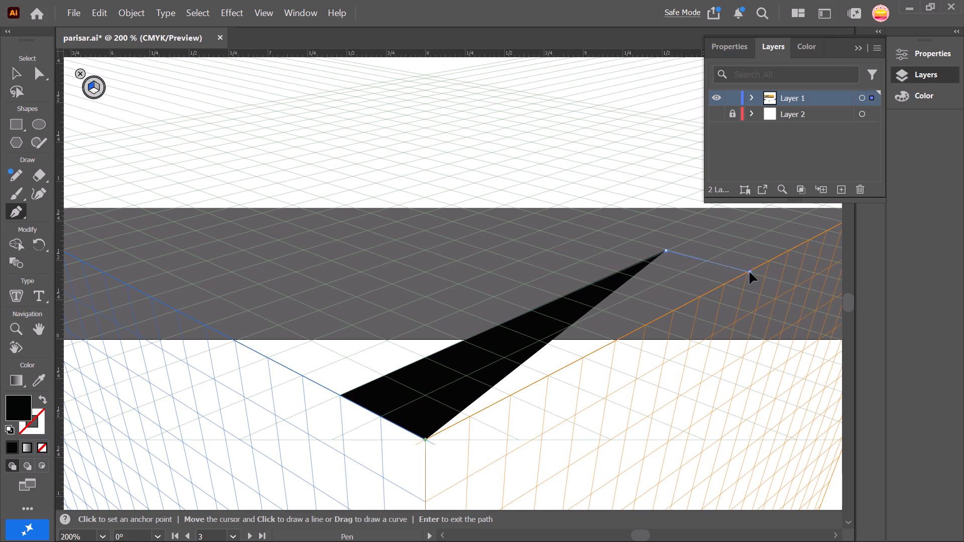
left_click(425, 440)
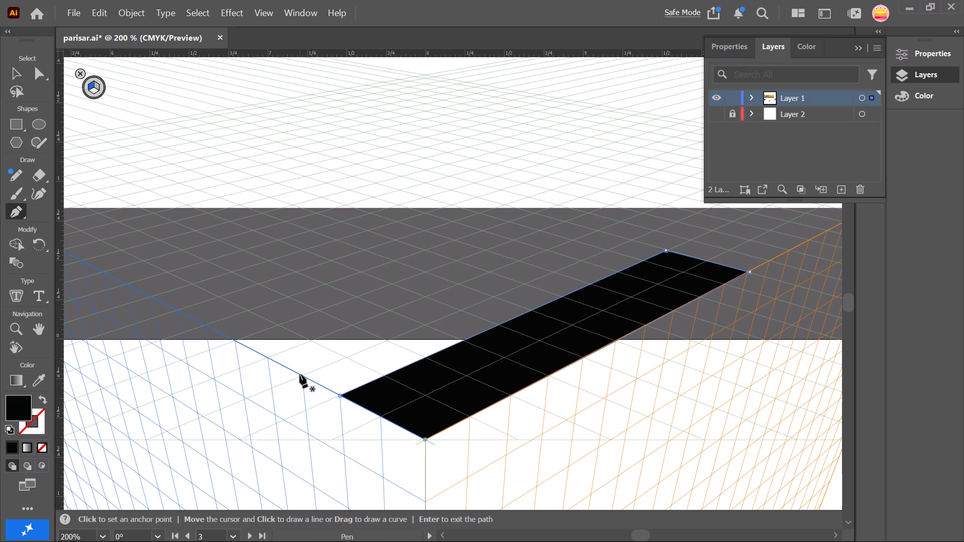
Draw a second black stripe parallel to the first, leaving a one-cell gap, two grid cells wide and about 2.26 in long.
scroll(300, 374, "right", 3)
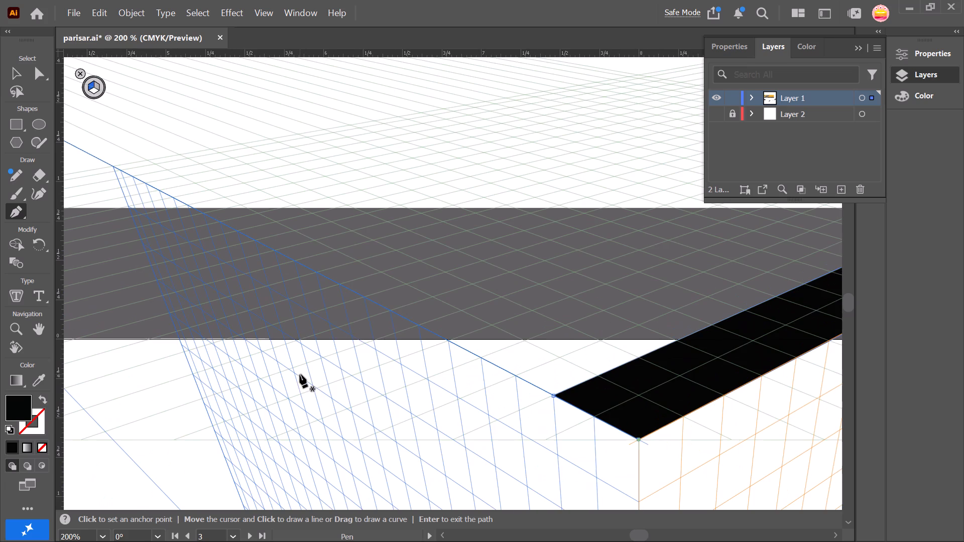
scroll(505, 384, "down", 3, "ctrl+alt")
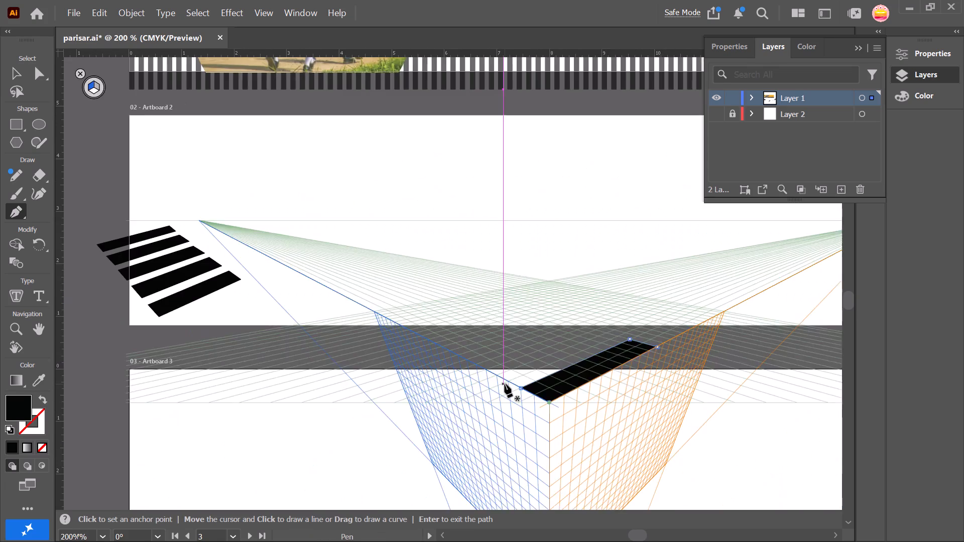
scroll(505, 384, "left", 1)
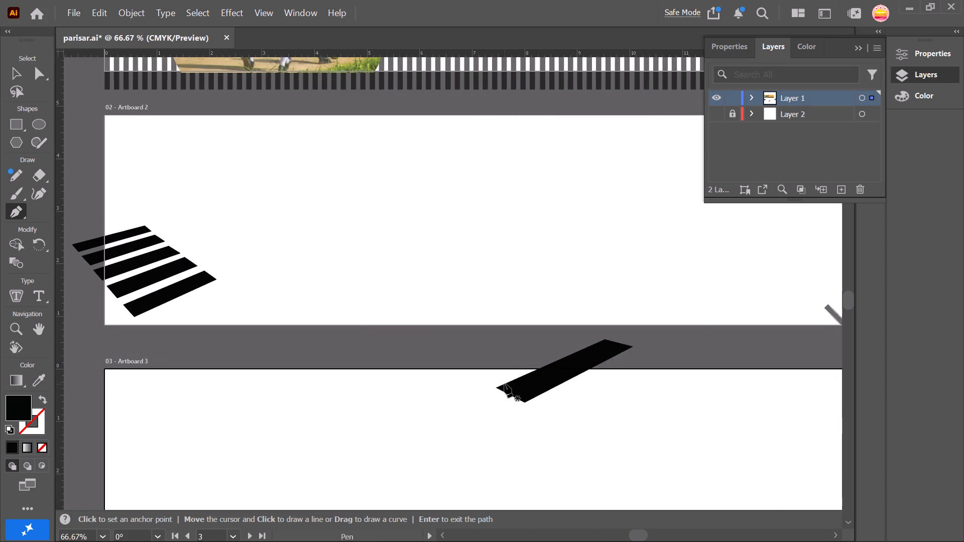
scroll(505, 384, "left", 1)
scroll(505, 384, "up", 3, "ctrl+alt")
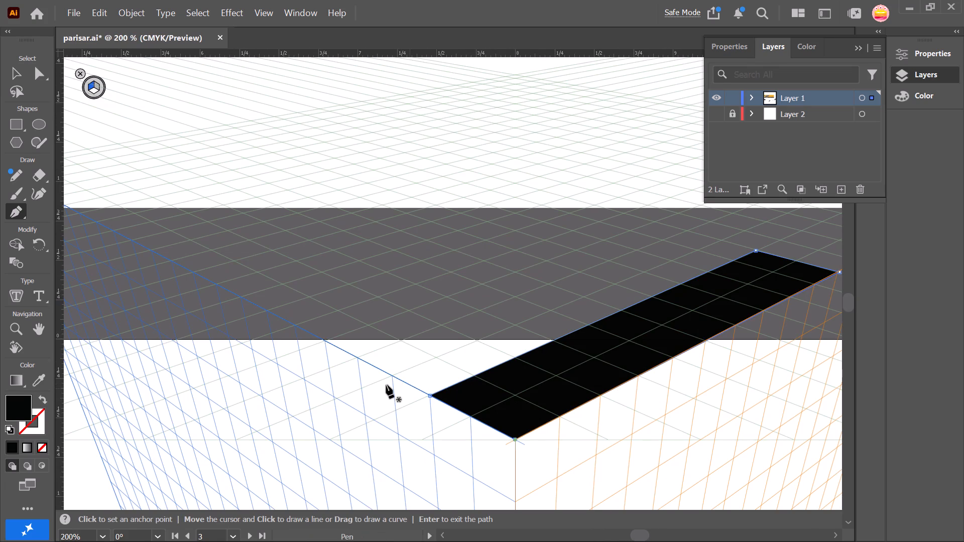
left_click(393, 375)
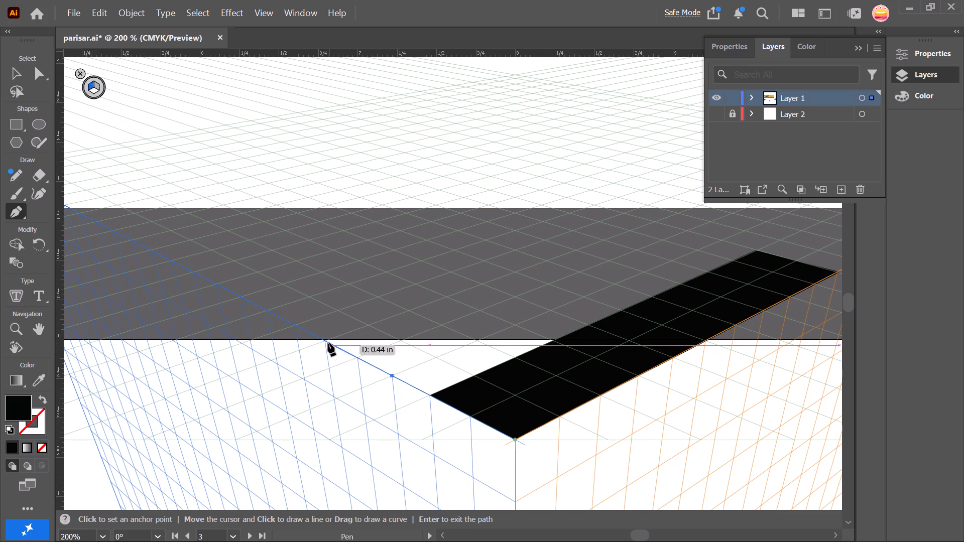
scroll(323, 338, "up", 2, "ctrl+alt")
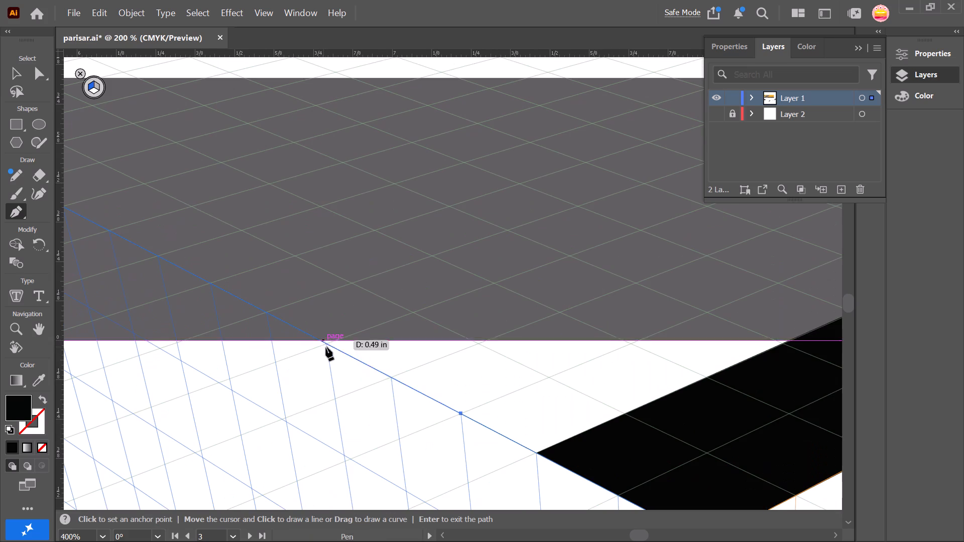
left_click(326, 344)
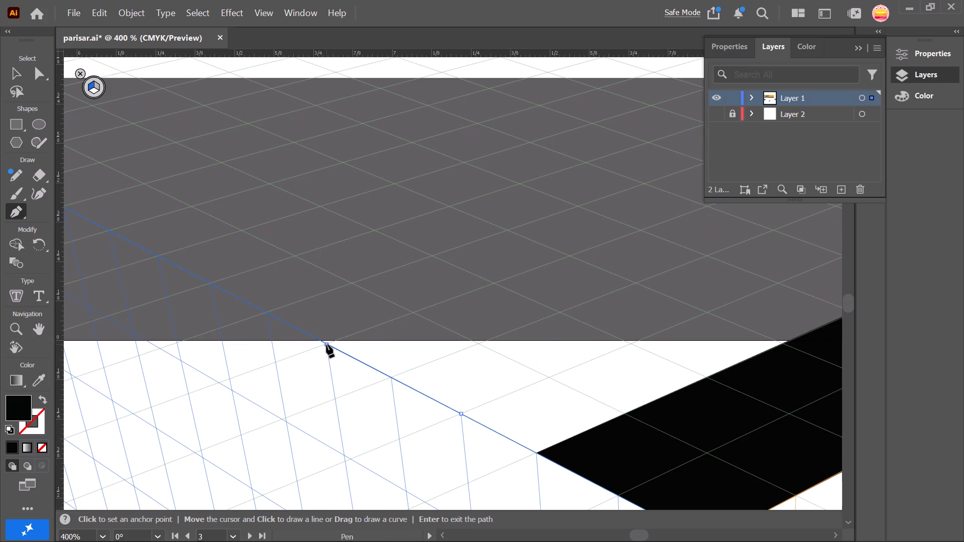
scroll(326, 344, "down", 2, "ctrl+alt")
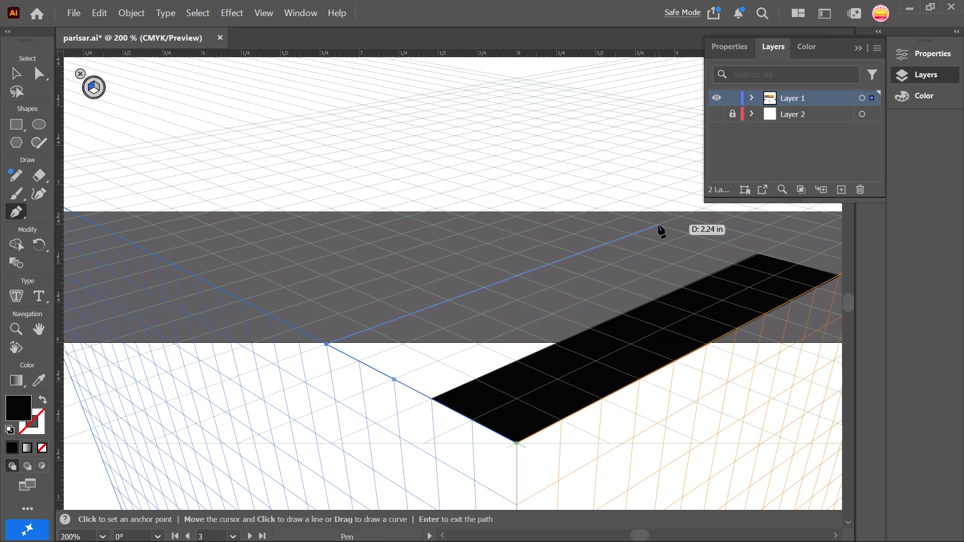
left_click(657, 225)
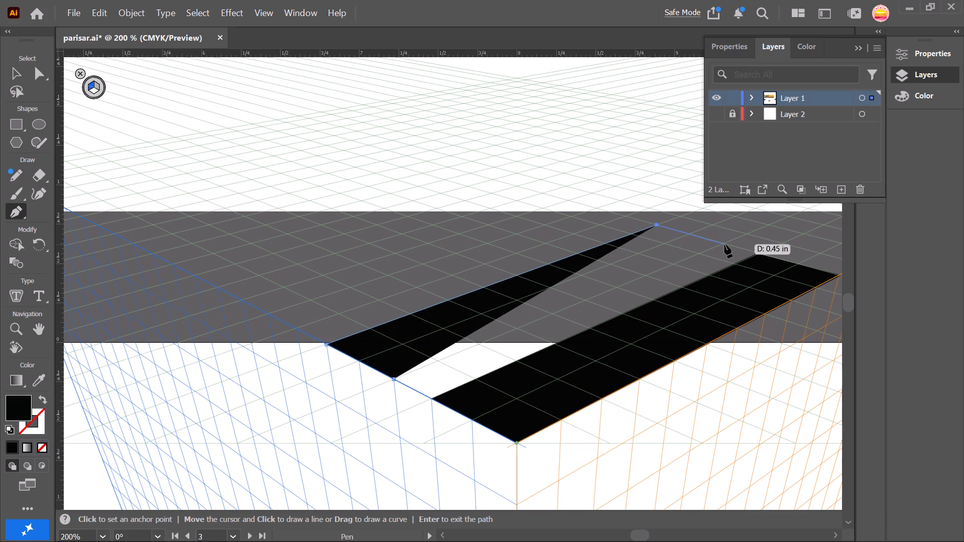
scroll(725, 244, "up", 1, "ctrl+alt")
scroll(725, 244, "left", 1)
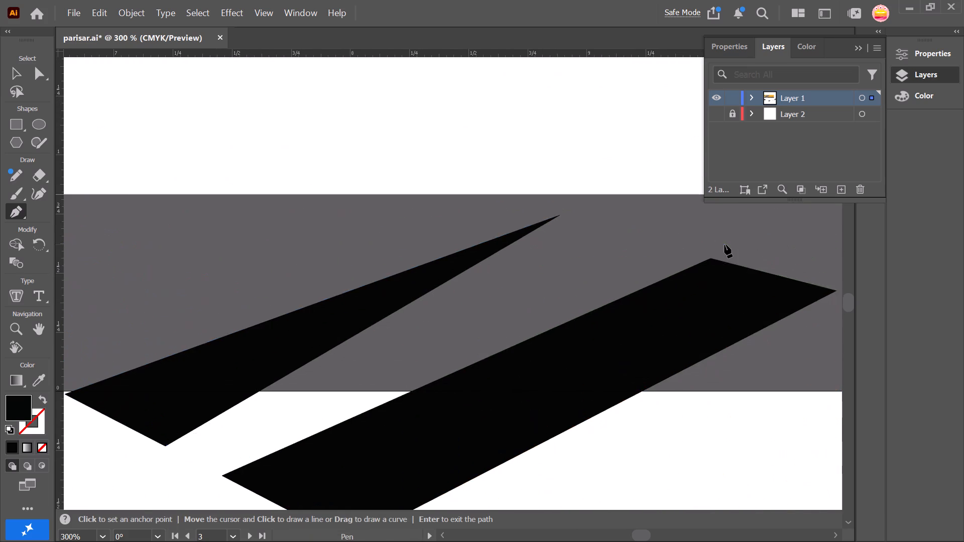
scroll(725, 244, "left", 1)
scroll(725, 244, "up", 4, "ctrl+alt")
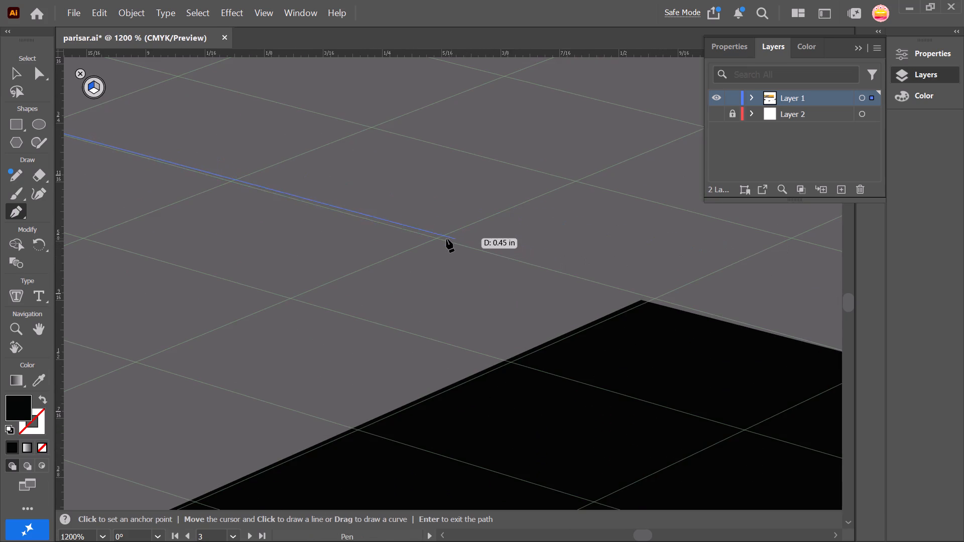
left_click(437, 238)
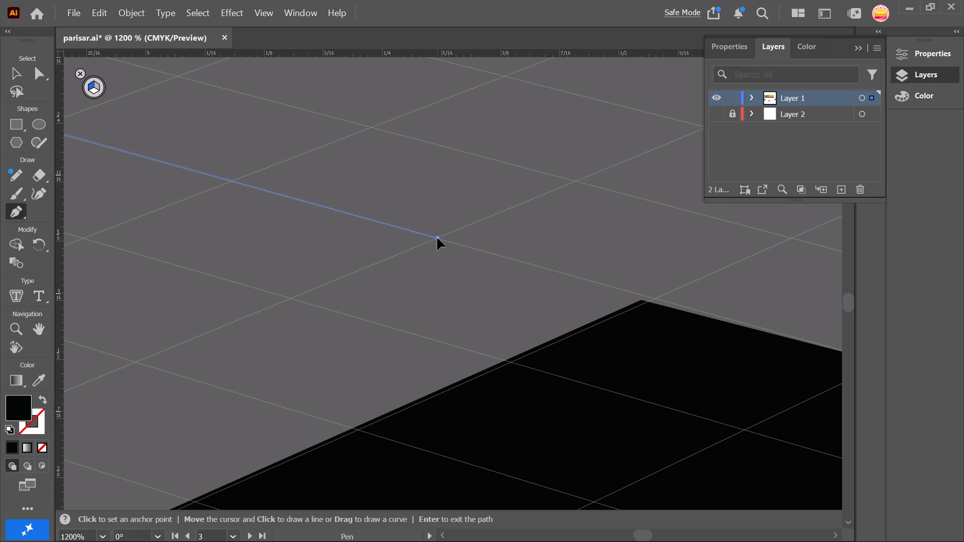
scroll(437, 238, "down", 3, "ctrl+alt")
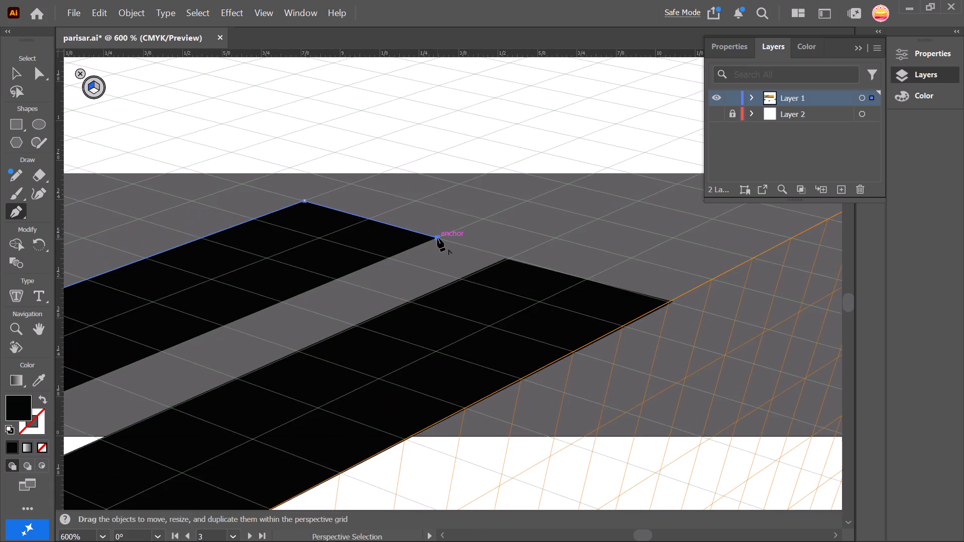
scroll(437, 238, "right", 8)
scroll(437, 238, "down", 3, "ctrl+alt")
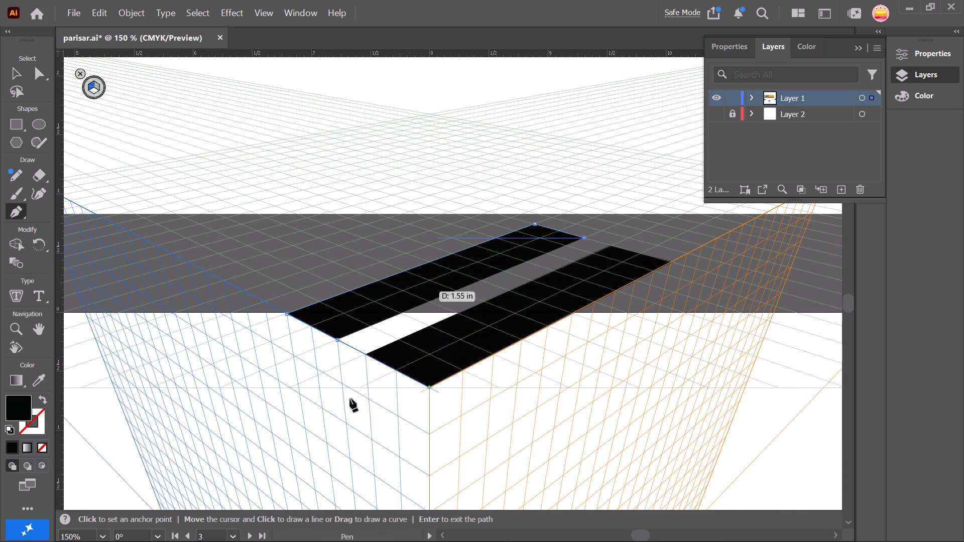
left_click(338, 341)
Draw a third black stripe one cell behind the second along the ground grid, two cells wide and about 2.2 in long.
scroll(296, 295, "right", 1)
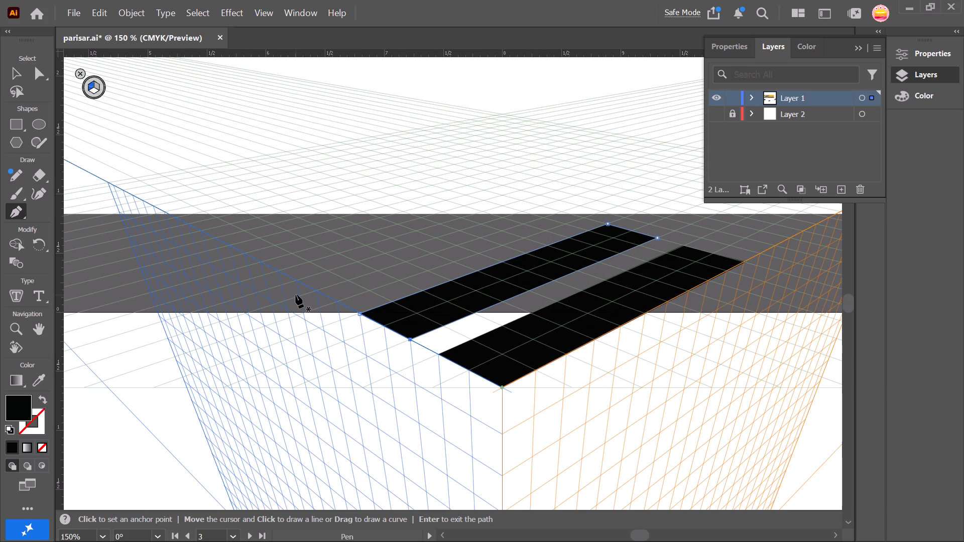
scroll(341, 302, "up", 3, "ctrl+alt")
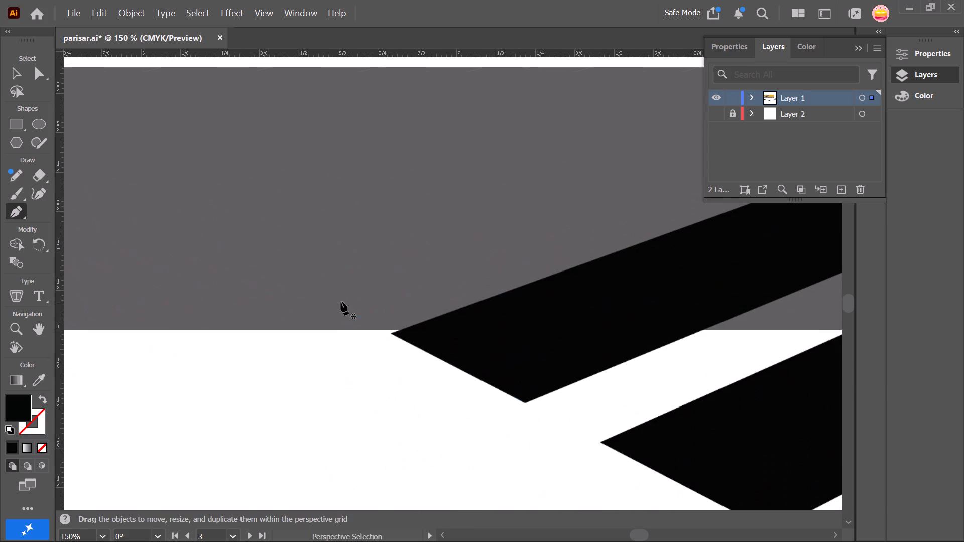
left_click(331, 303)
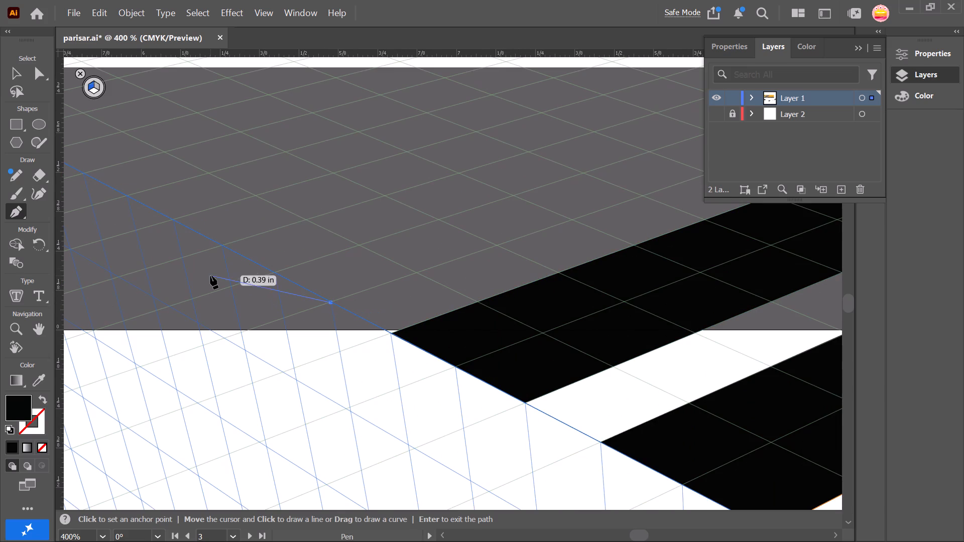
left_click(224, 246)
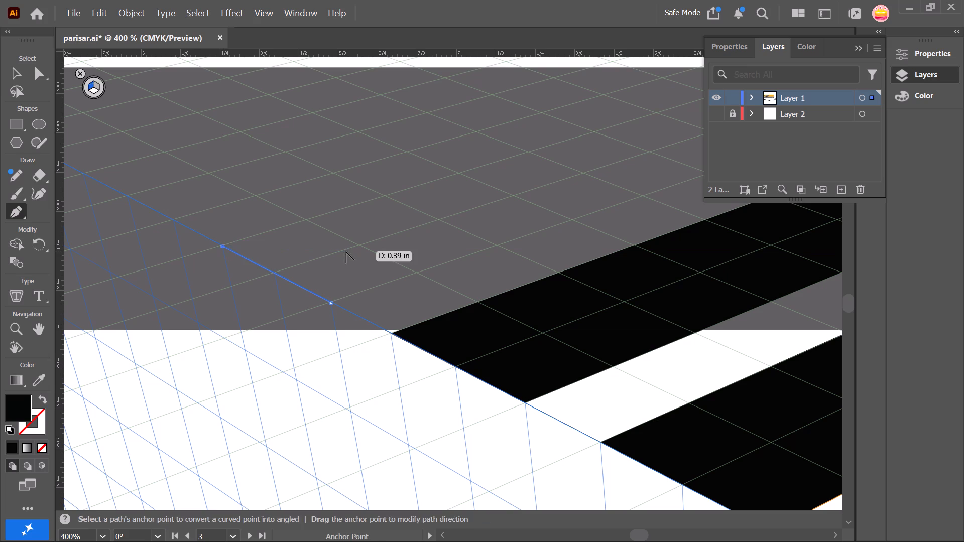
scroll(346, 251, "down", 3, "ctrl+alt")
scroll(346, 251, "left", 1)
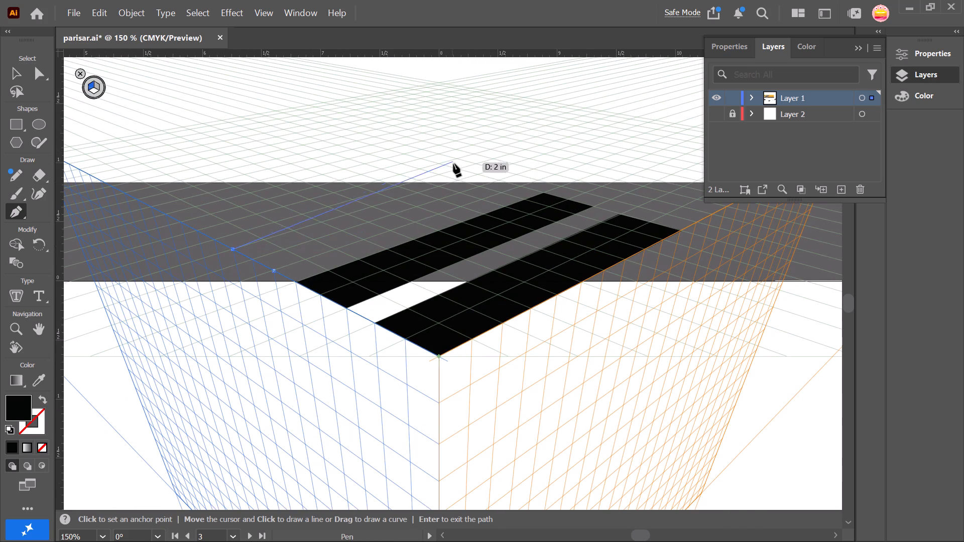
left_click(479, 174)
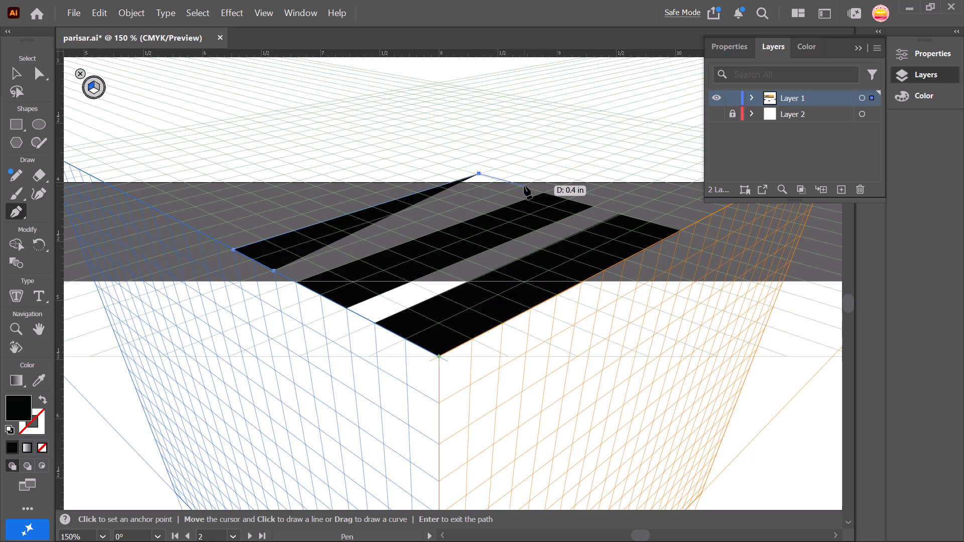
left_click(521, 187)
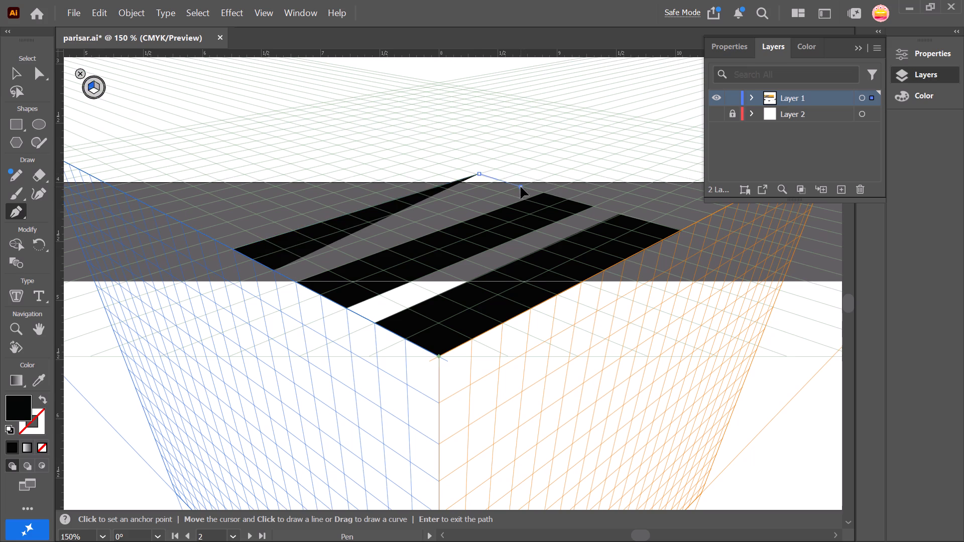
left_click(274, 272)
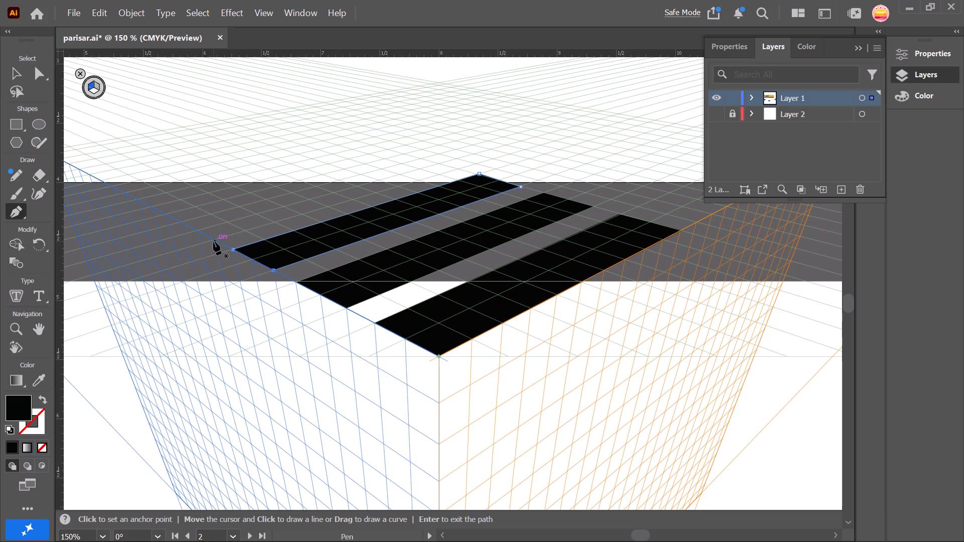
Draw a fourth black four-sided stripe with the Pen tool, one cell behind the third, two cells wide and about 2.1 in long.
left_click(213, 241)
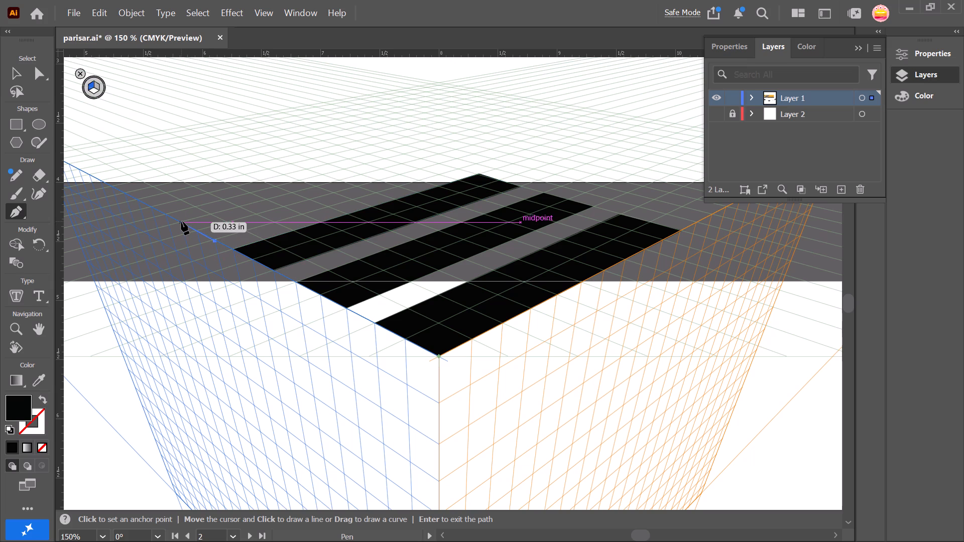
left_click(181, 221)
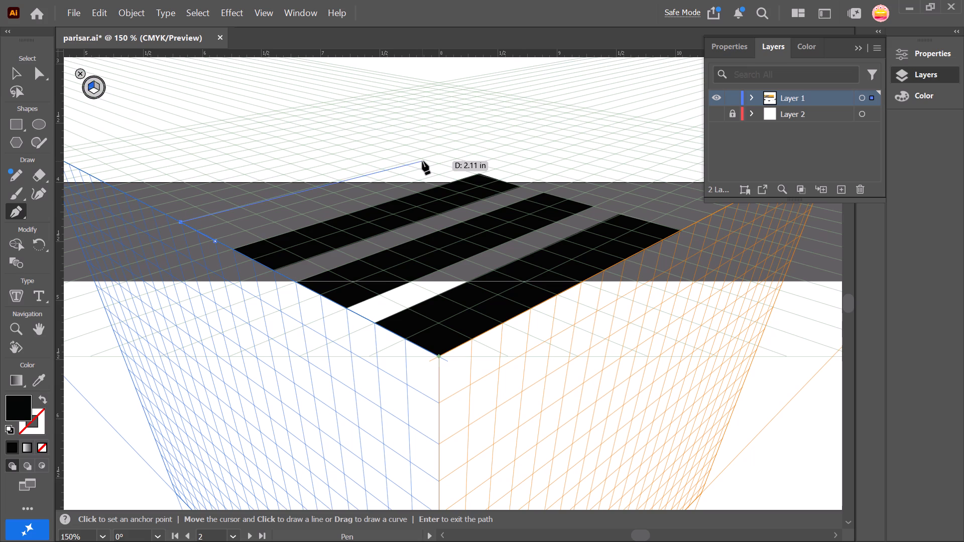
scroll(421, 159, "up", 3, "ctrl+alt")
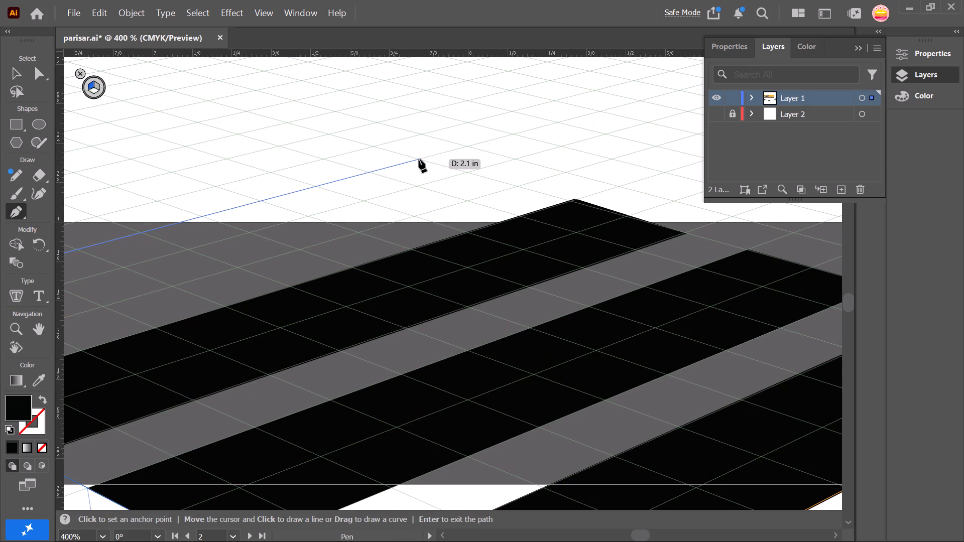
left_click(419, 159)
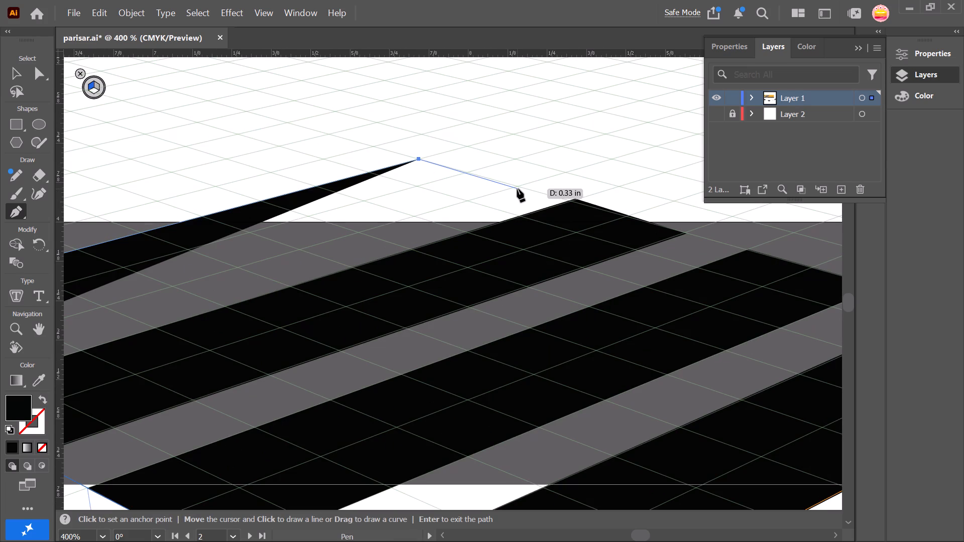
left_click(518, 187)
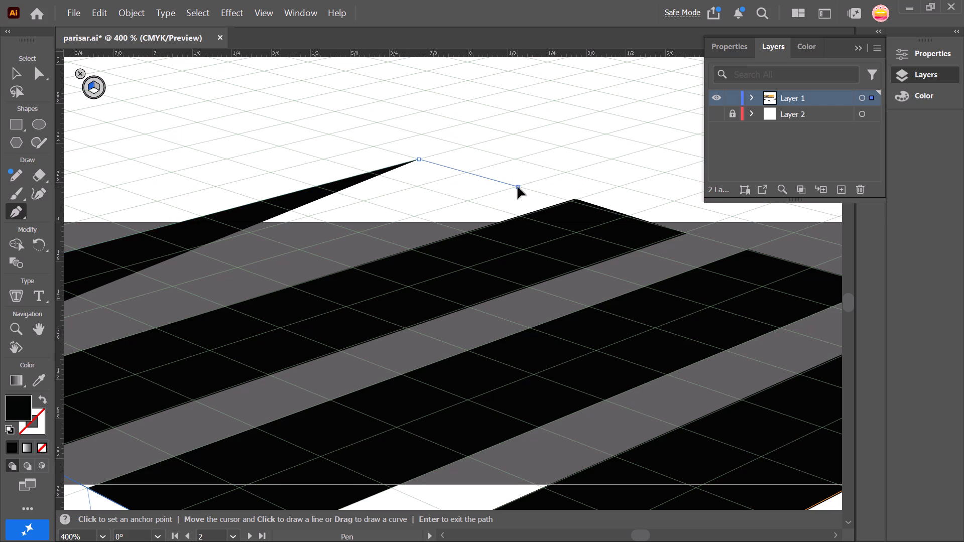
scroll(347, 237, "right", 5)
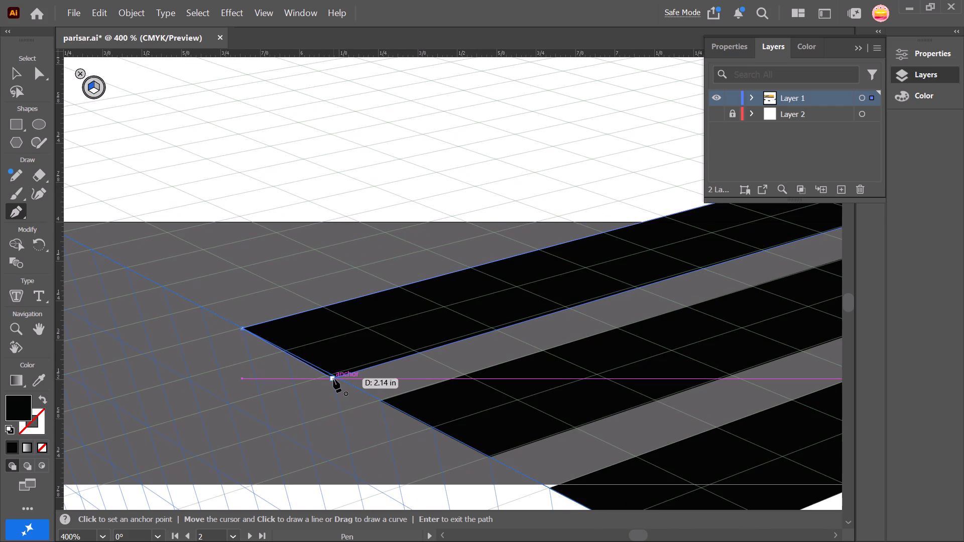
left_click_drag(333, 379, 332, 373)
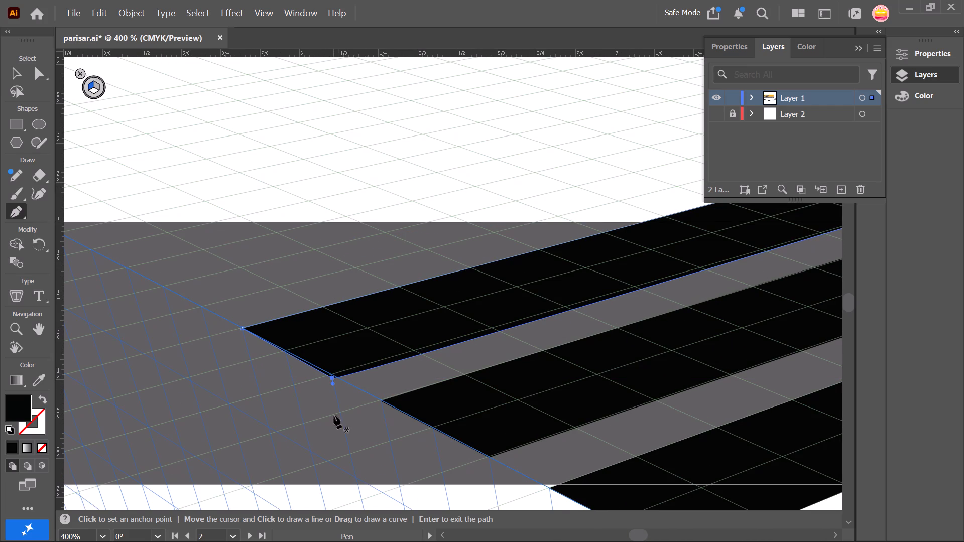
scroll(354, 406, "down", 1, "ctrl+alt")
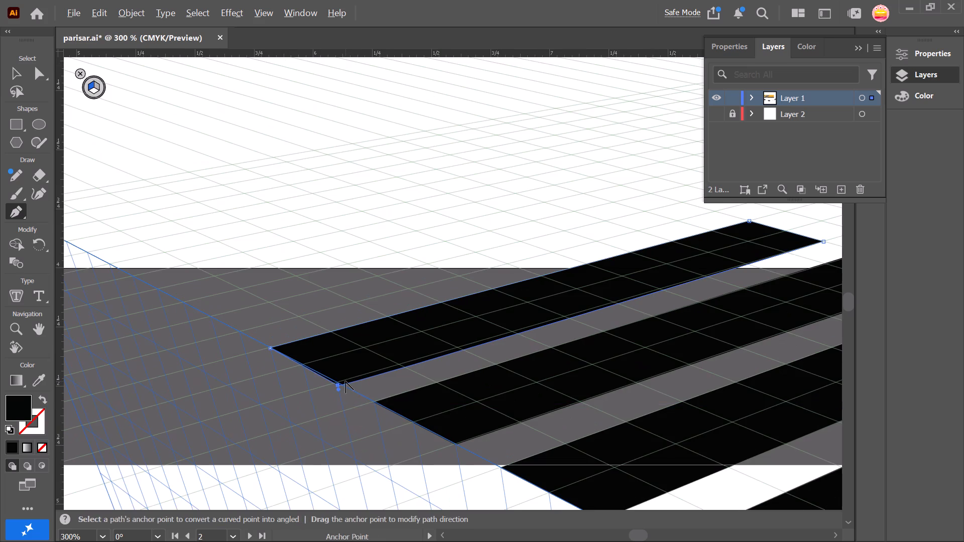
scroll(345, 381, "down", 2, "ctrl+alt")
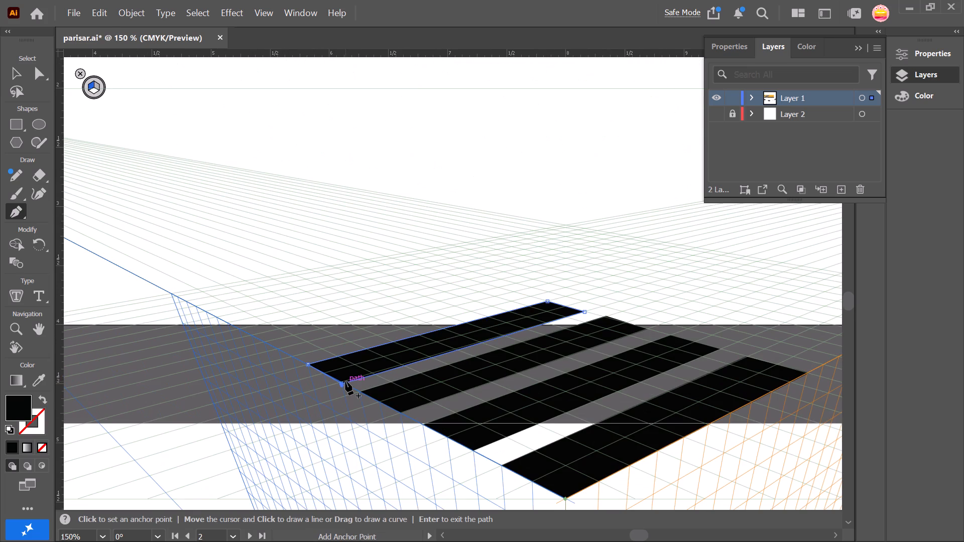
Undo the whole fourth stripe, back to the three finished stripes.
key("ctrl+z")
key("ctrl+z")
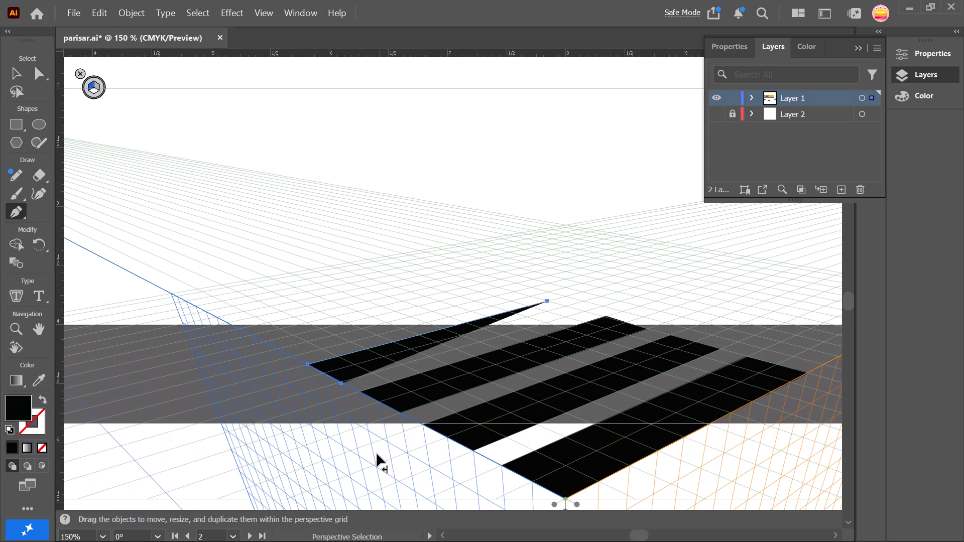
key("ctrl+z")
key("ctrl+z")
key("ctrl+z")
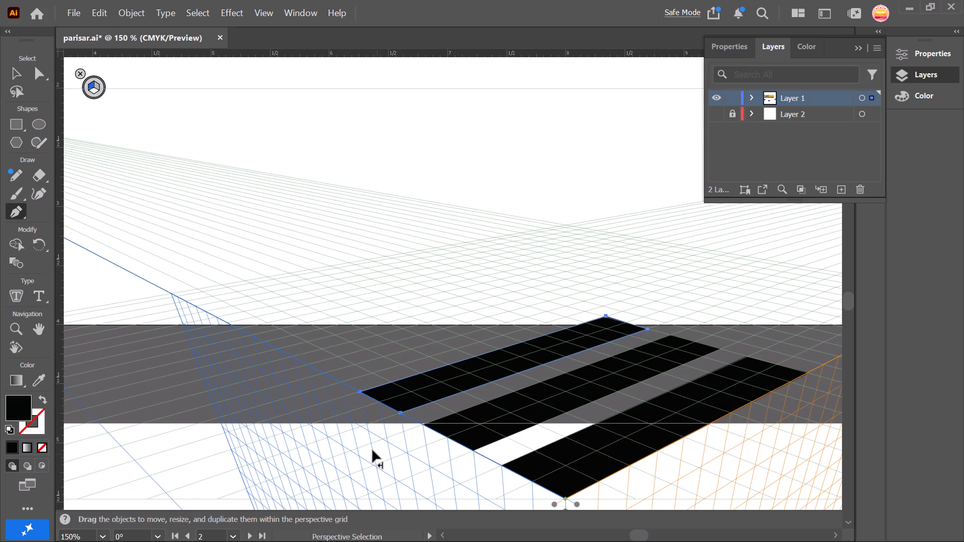
Redraw the fourth black stripe one grid cell behind the third, two cells wide and about 2.1 in long, with straight corners.
scroll(326, 389, "up", 4, "ctrl+alt")
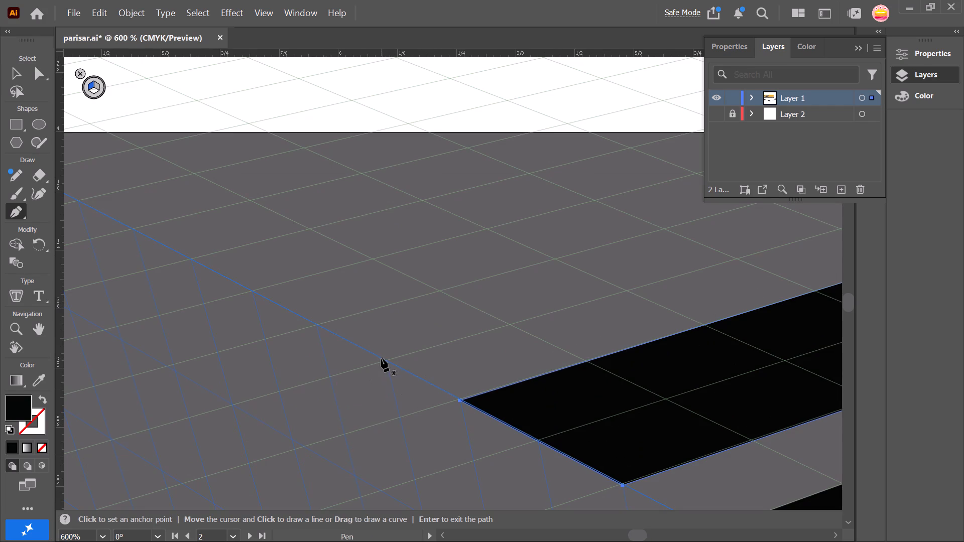
scroll(387, 360, "up", 2, "ctrl+alt")
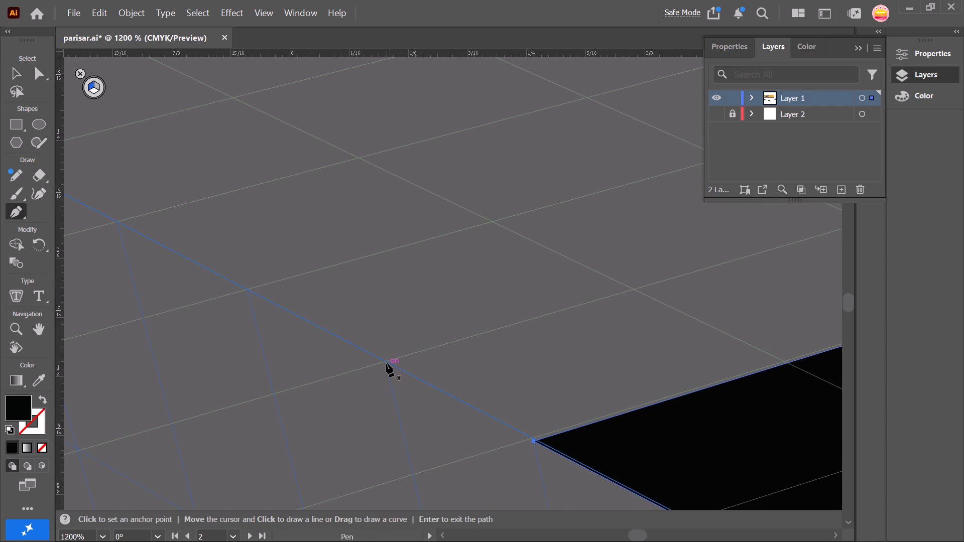
left_click(386, 362)
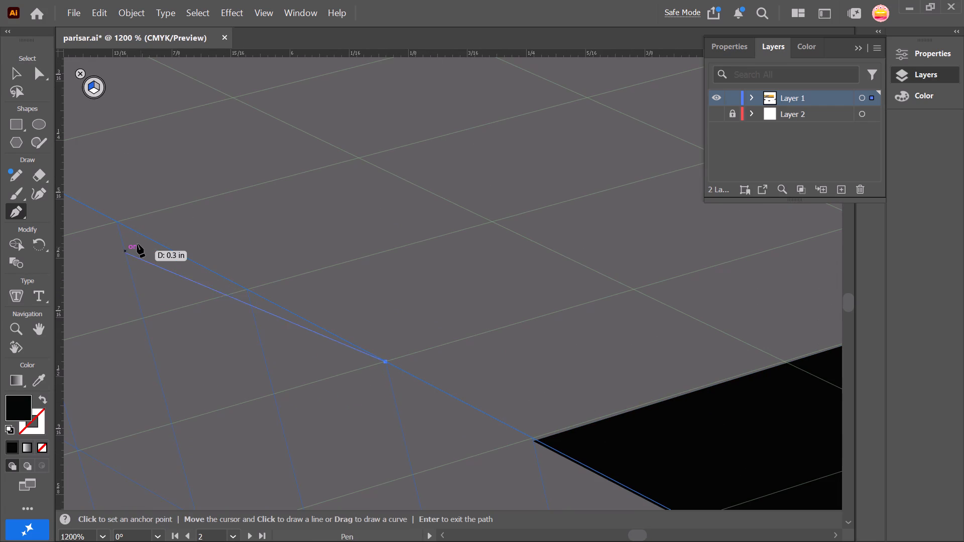
left_click(116, 220)
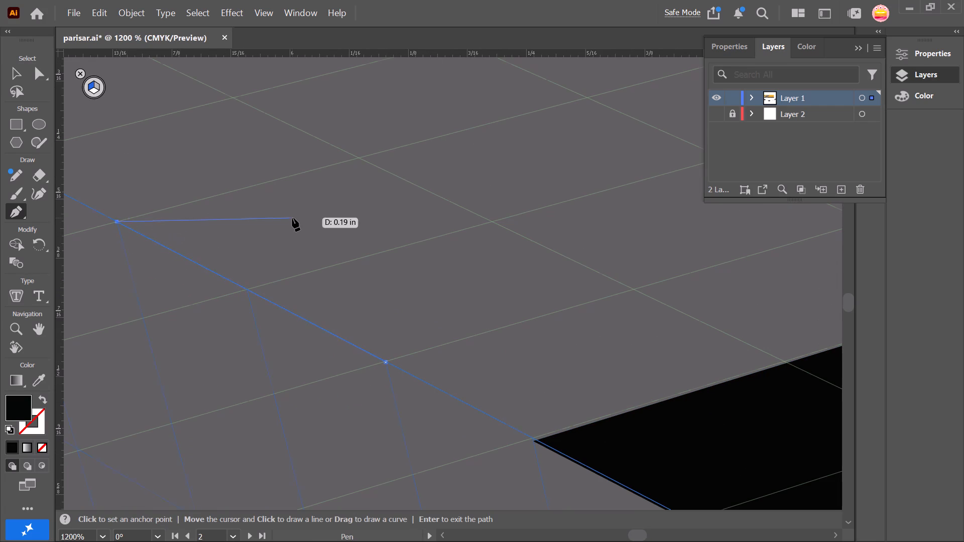
scroll(292, 218, "left", 3)
scroll(292, 218, "down", 3, "ctrl+alt")
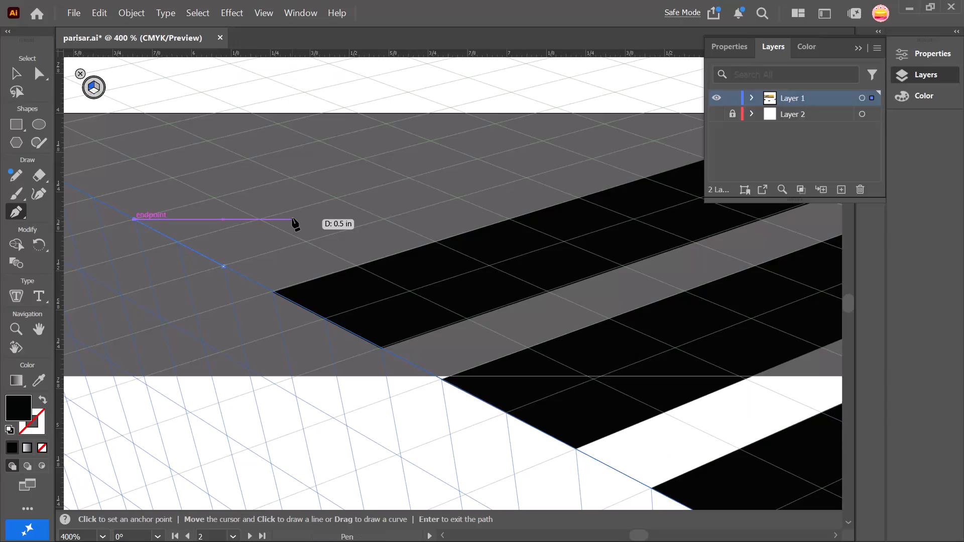
scroll(394, 195, "up", 1)
scroll(394, 195, "down", 2, "ctrl+alt")
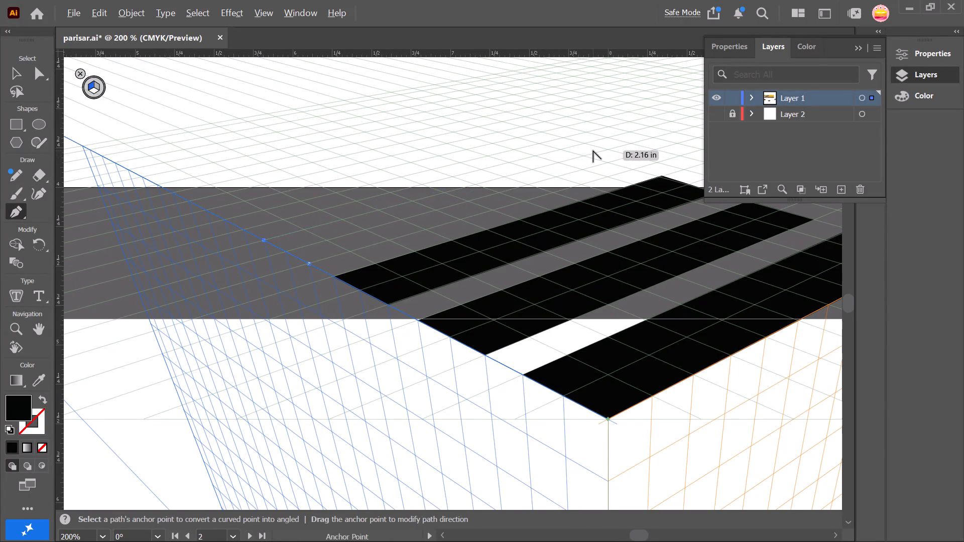
scroll(593, 151, "up", 5, "ctrl+alt")
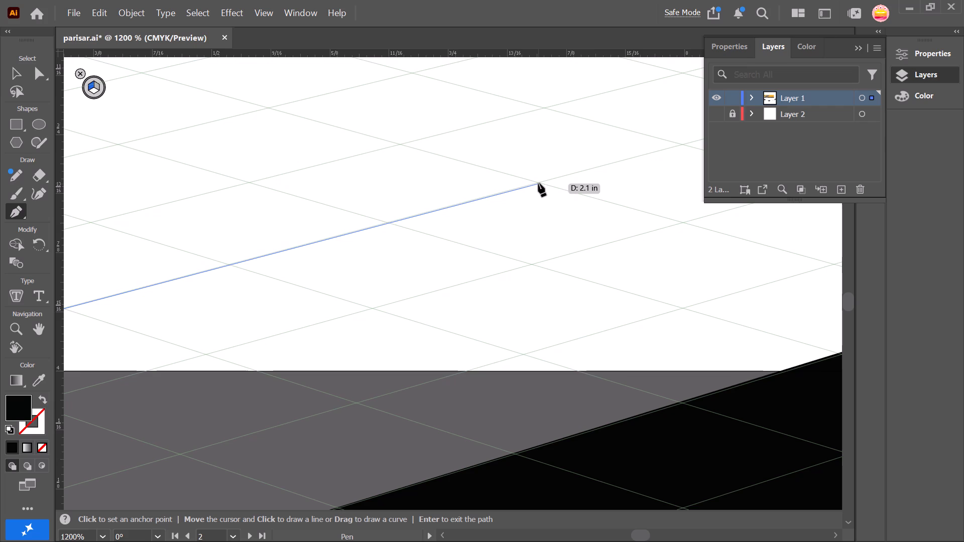
left_click(538, 182)
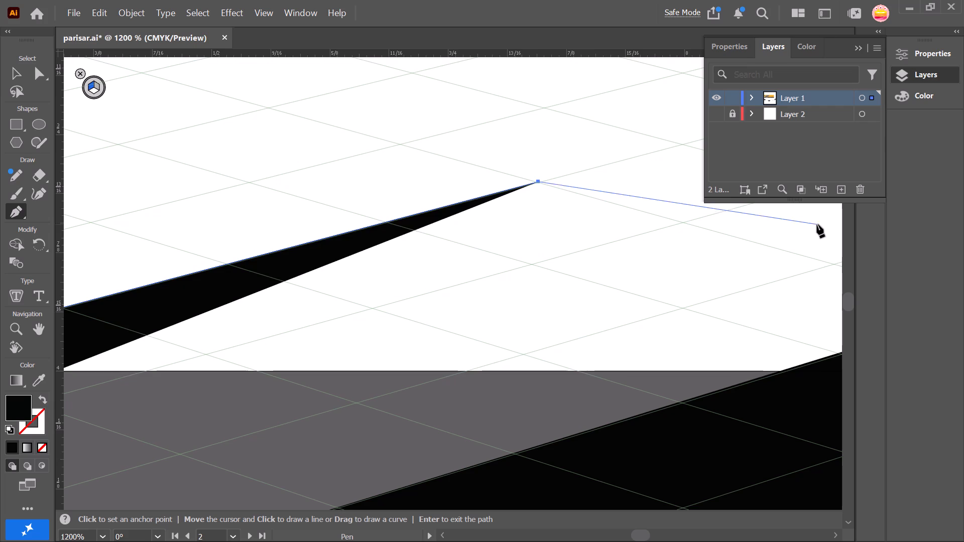
left_click(834, 264)
scroll(719, 274, "down", 5, "ctrl+alt")
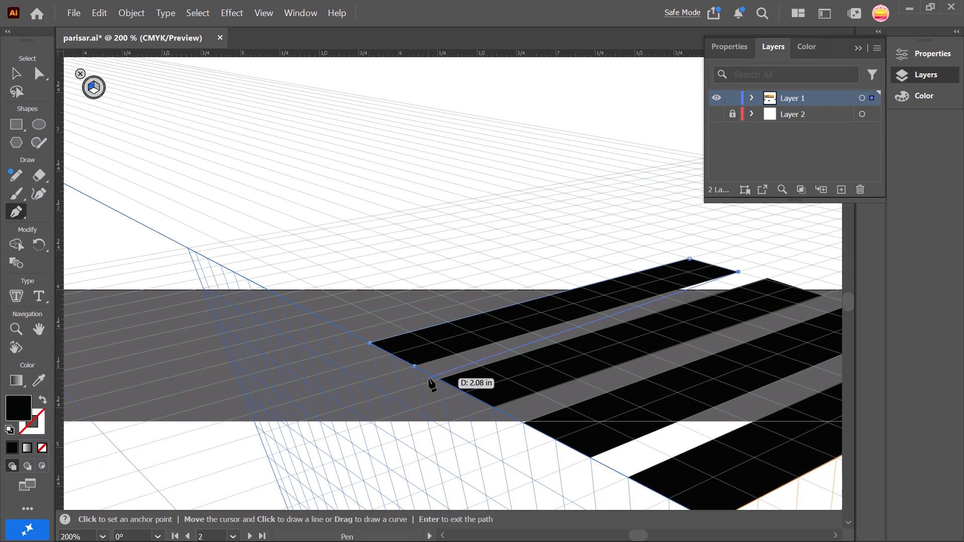
left_click(415, 366)
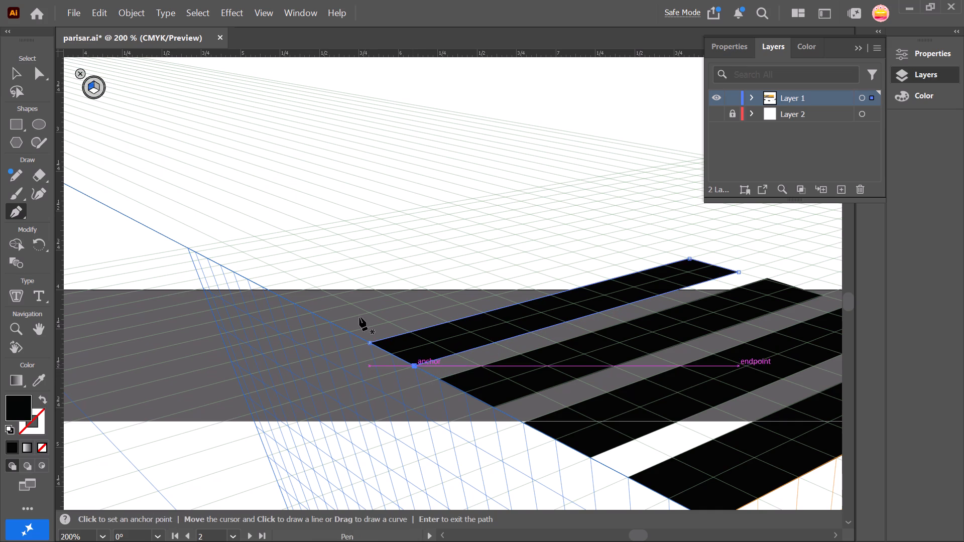
Draw a fifth black stripe one cell behind the fourth along the ground grid, two cells wide and about 2.03 in long.
scroll(359, 317, "up", 4, "ctrl+alt")
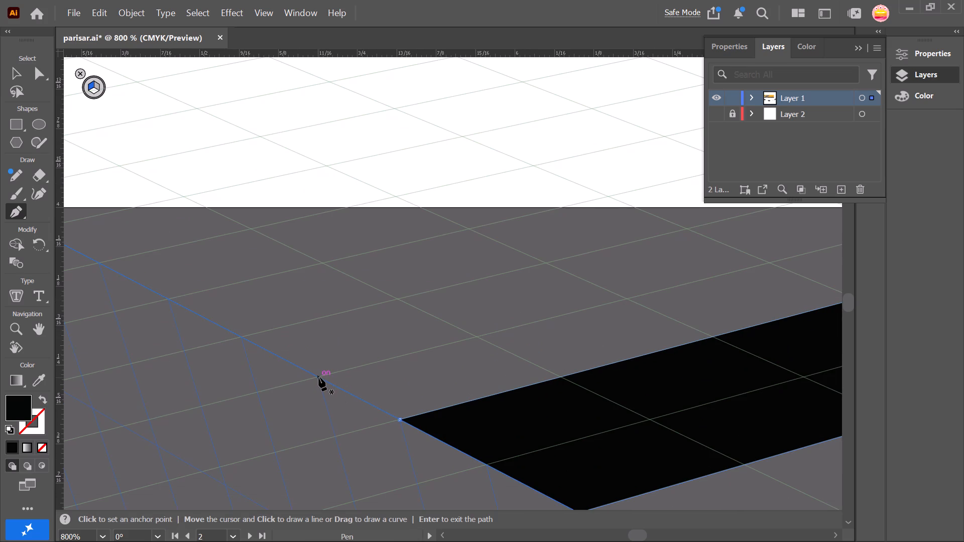
left_click(318, 377)
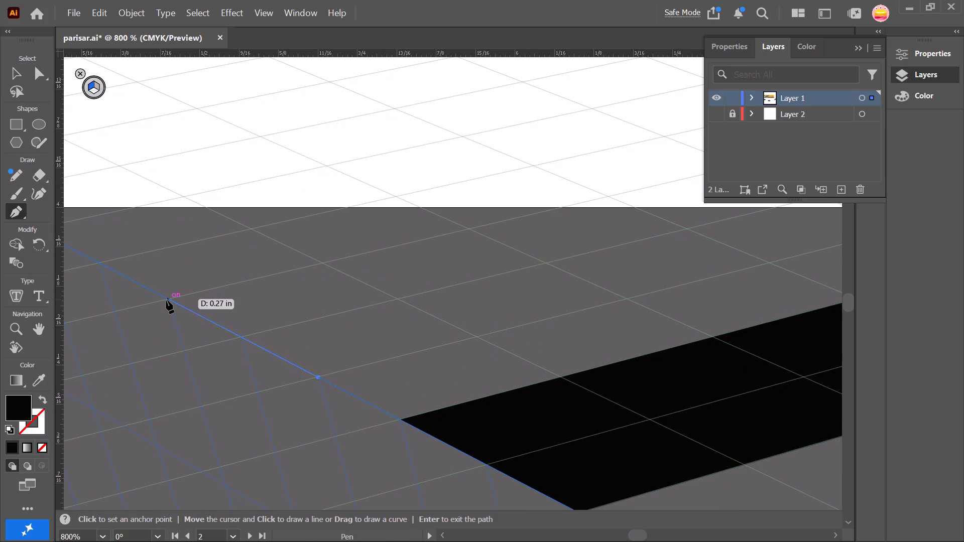
left_click(166, 300)
scroll(390, 320, "left", 3)
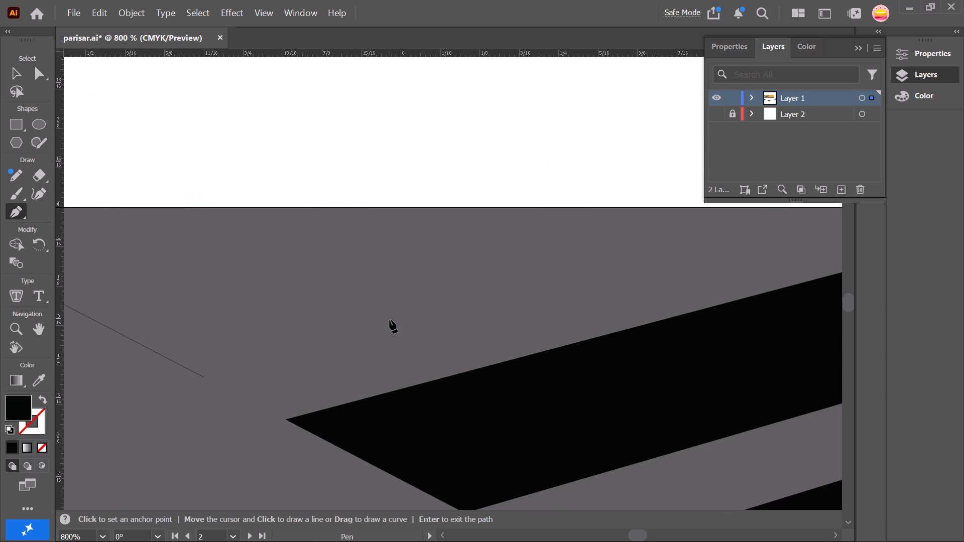
scroll(390, 320, "down", 4, "ctrl+alt")
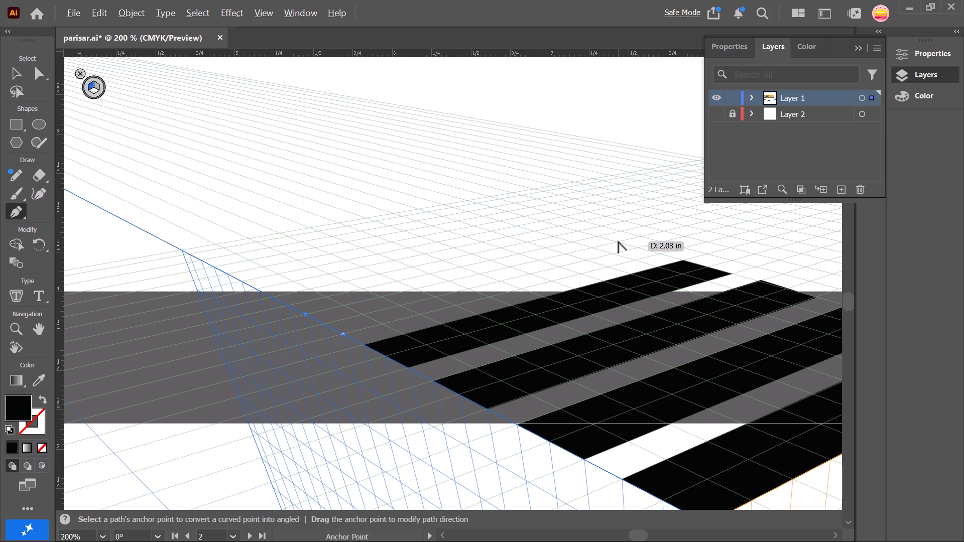
scroll(618, 241, "up", 4, "ctrl+alt")
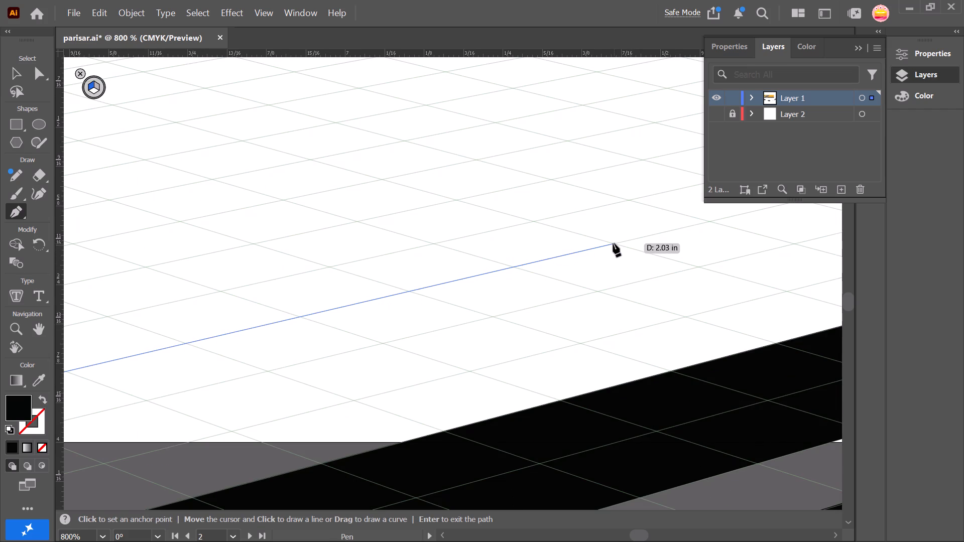
left_click(614, 243)
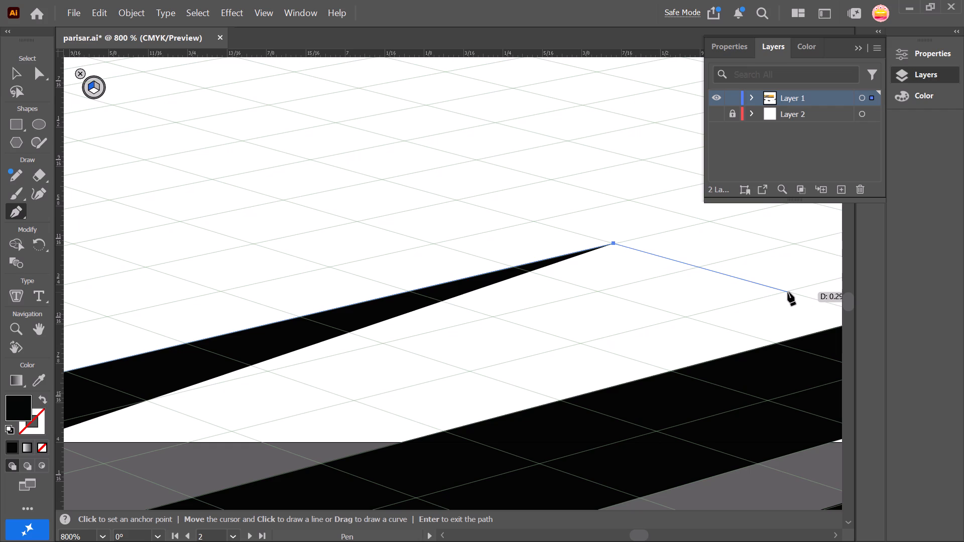
left_click(787, 291)
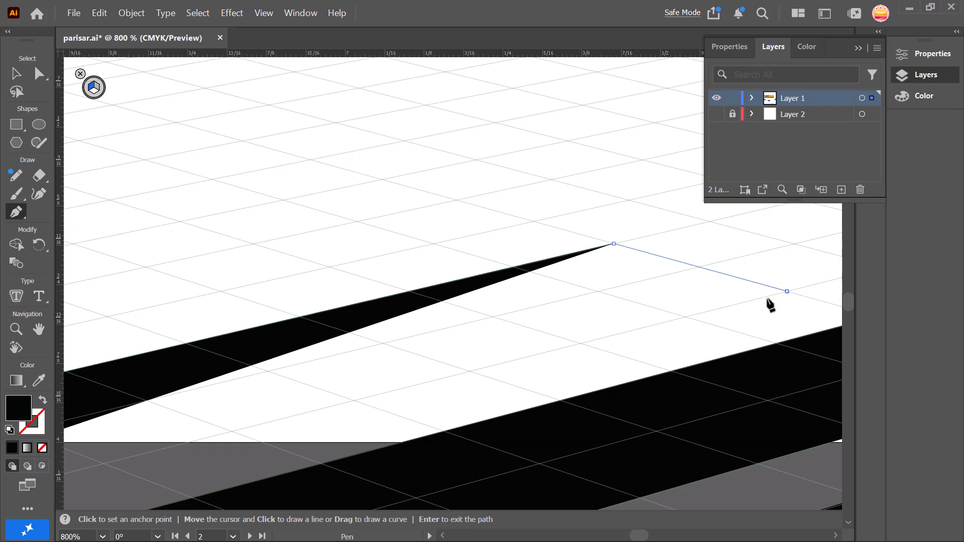
scroll(566, 338, "down", 1, "ctrl+alt")
scroll(289, 434, "down", 3, "ctrl+alt")
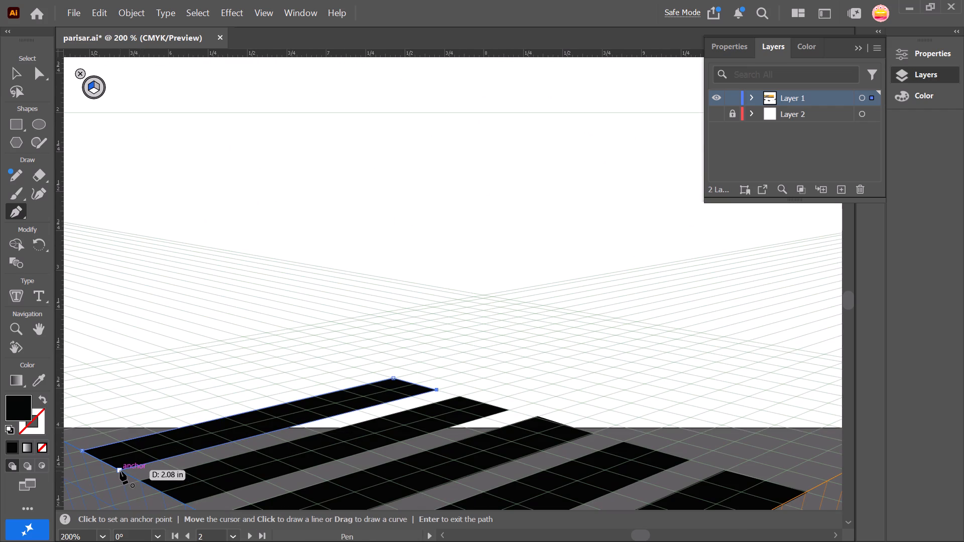
left_click(120, 471)
With the right grid plane active, draw a sixth black stripe one cell behind the fifth, two cells wide and about 2 in long.
scroll(120, 471, "right", 5)
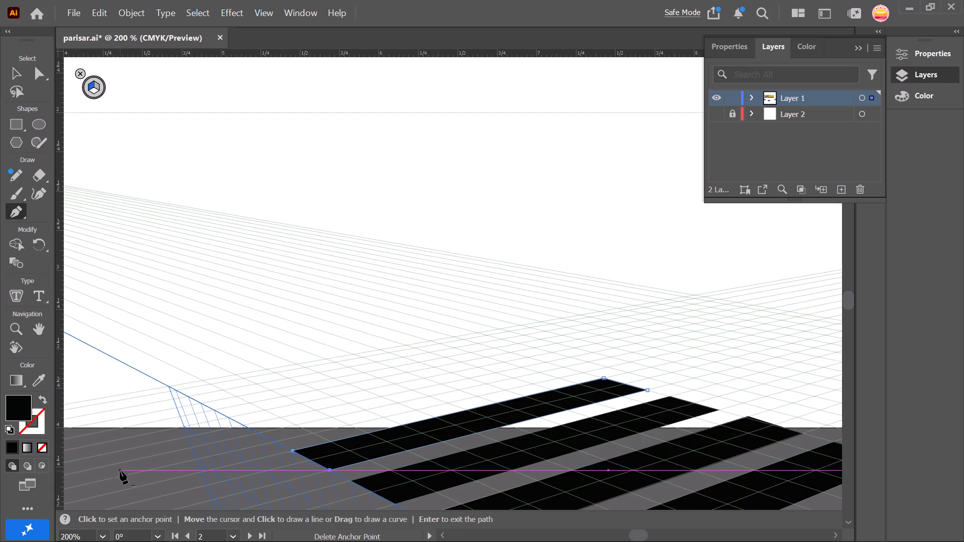
scroll(264, 408, "up", 3, "ctrl+alt")
scroll(264, 408, "down", 1)
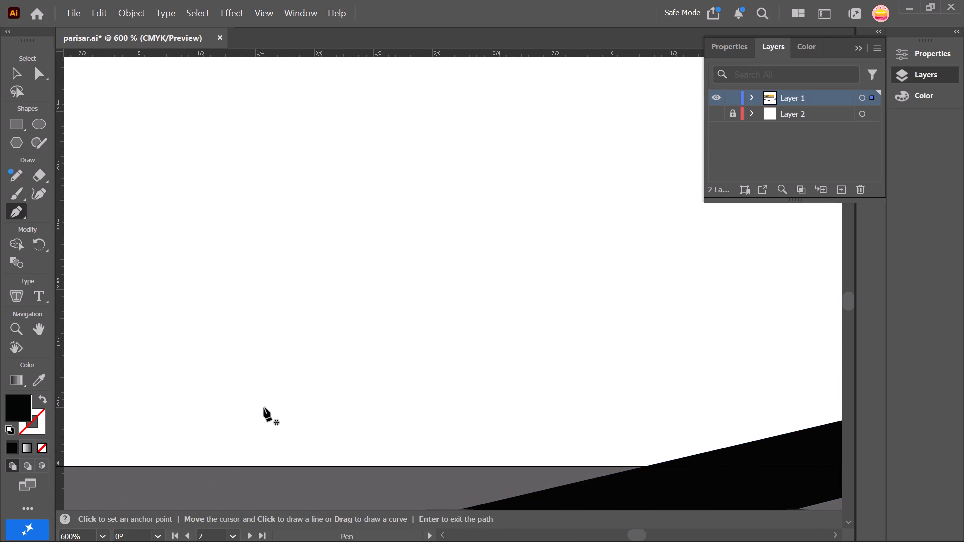
scroll(264, 408, "down", 2)
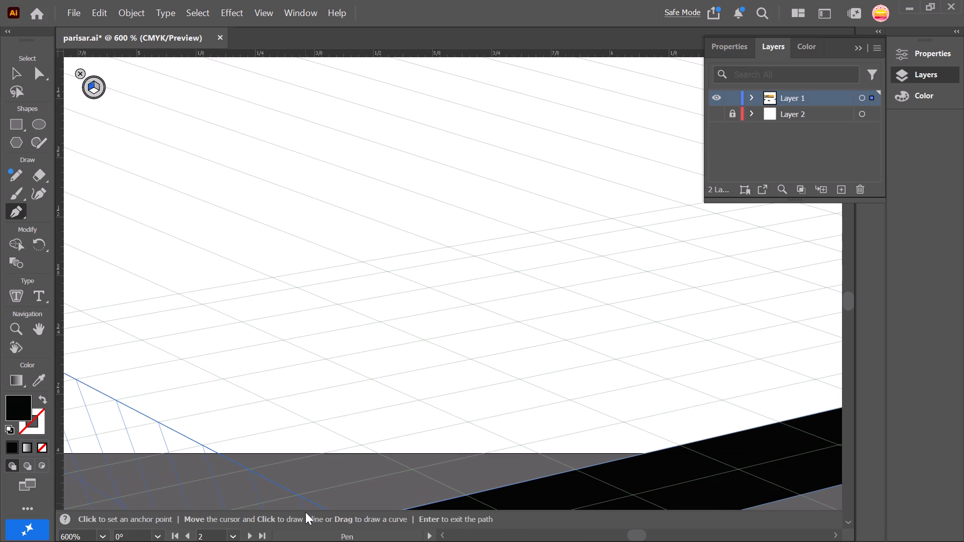
scroll(303, 492, "down", 1)
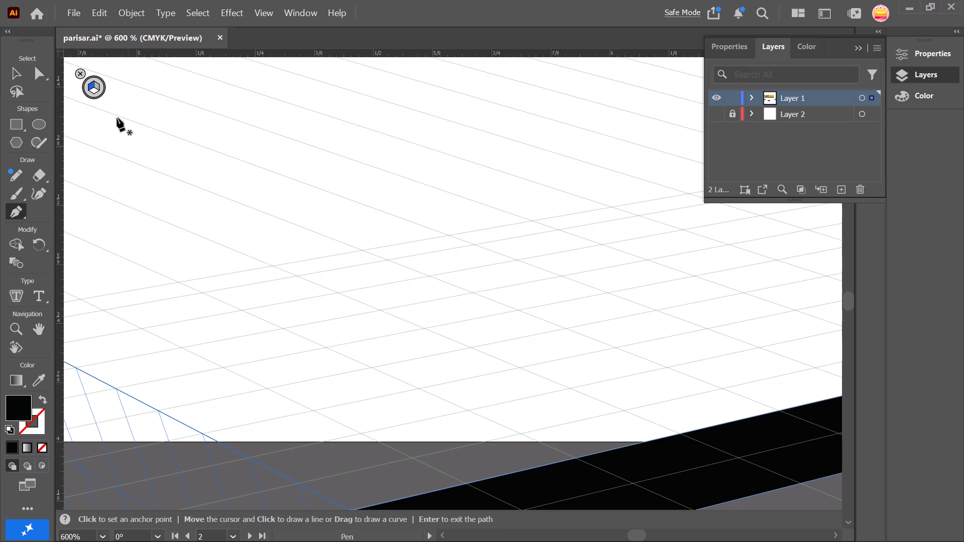
left_click(96, 86)
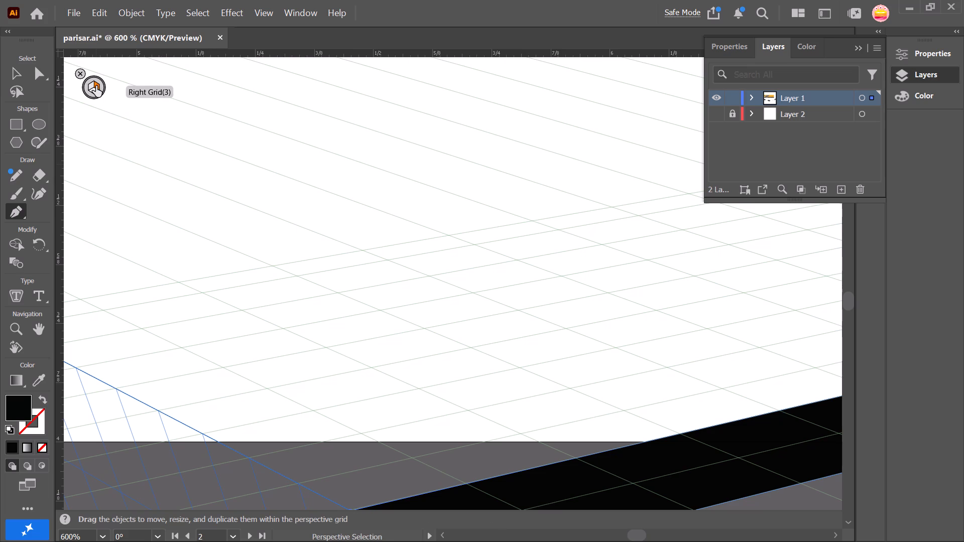
left_click(298, 483)
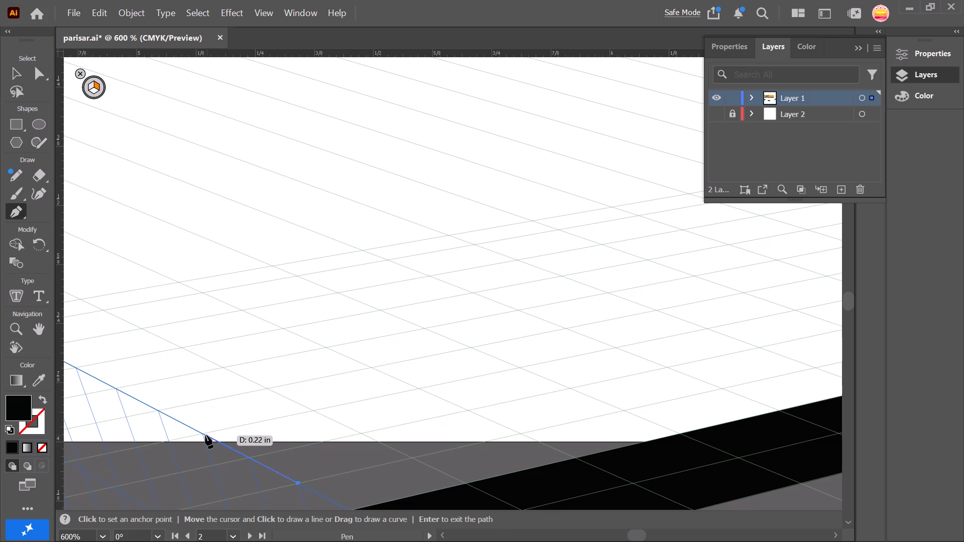
left_click(201, 433)
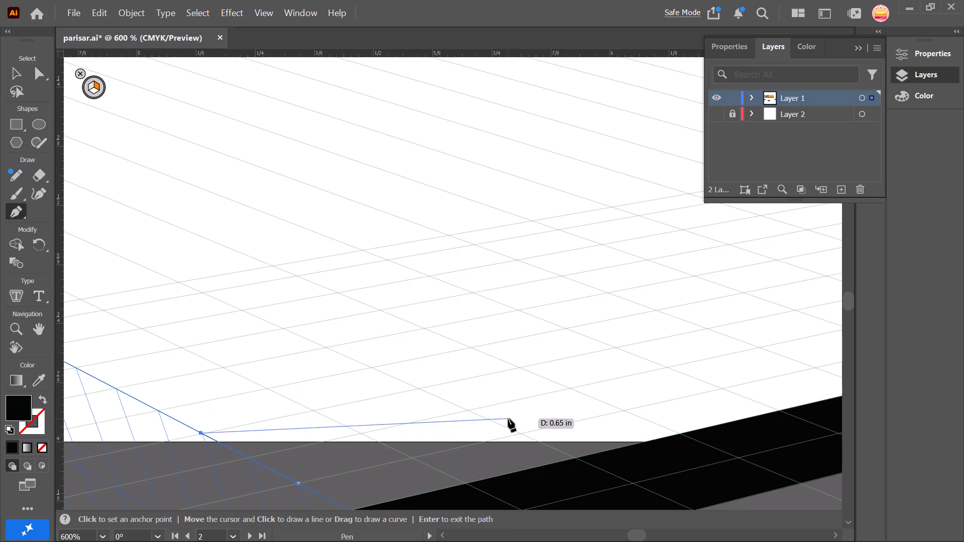
scroll(773, 315, "left", 5)
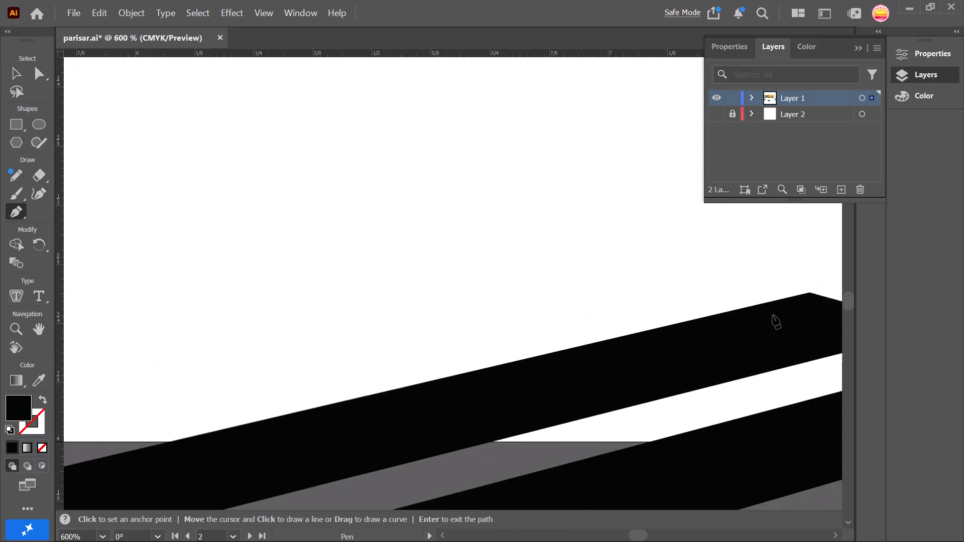
scroll(773, 315, "left", 4)
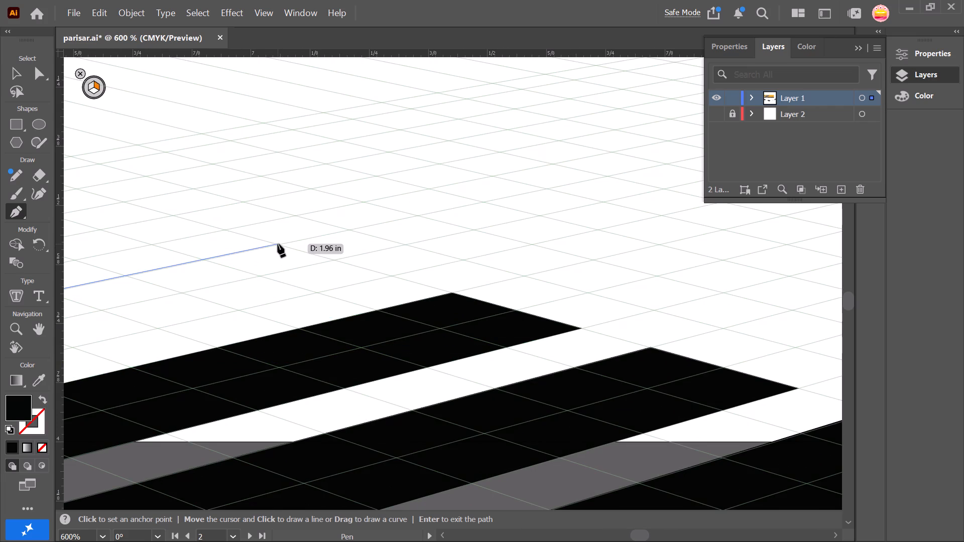
left_click(279, 245)
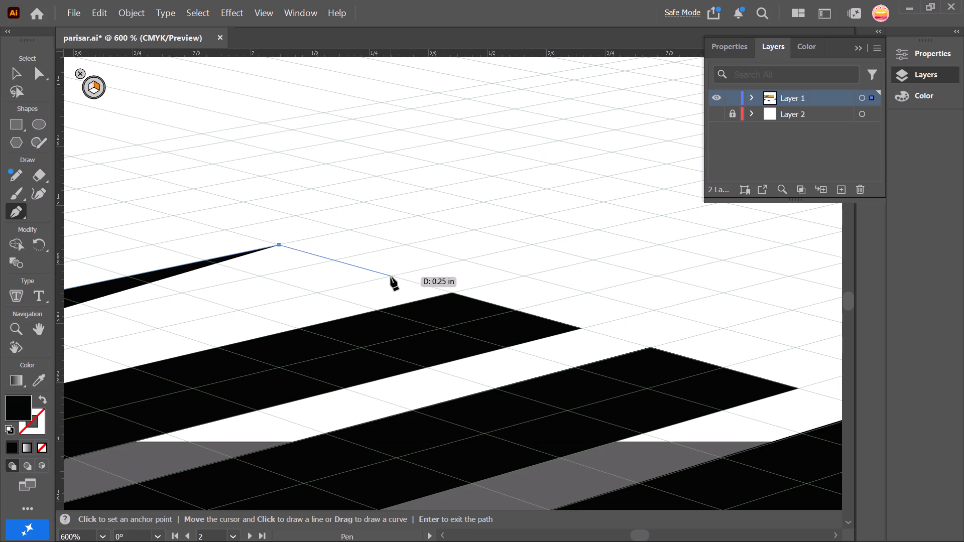
left_click(392, 276)
scroll(392, 276, "right", 2)
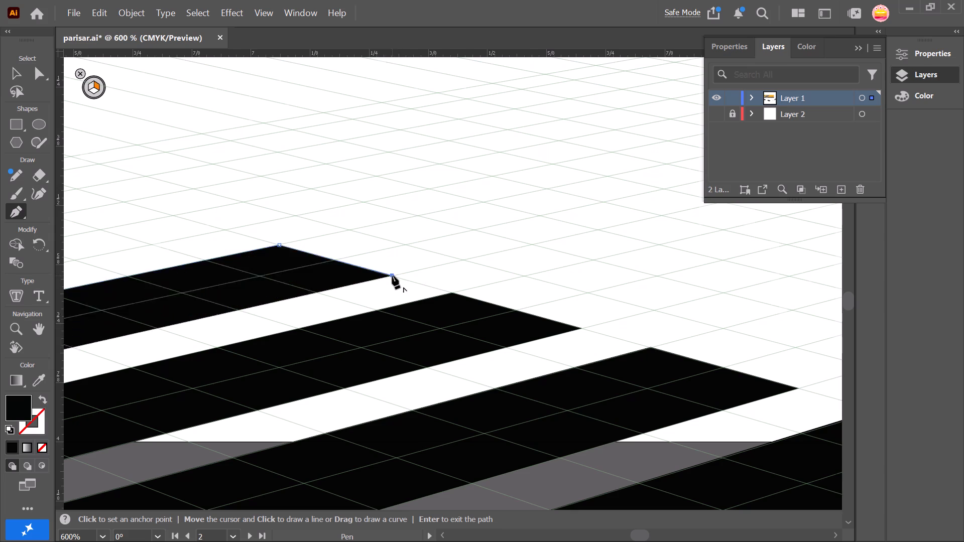
scroll(392, 276, "right", 9)
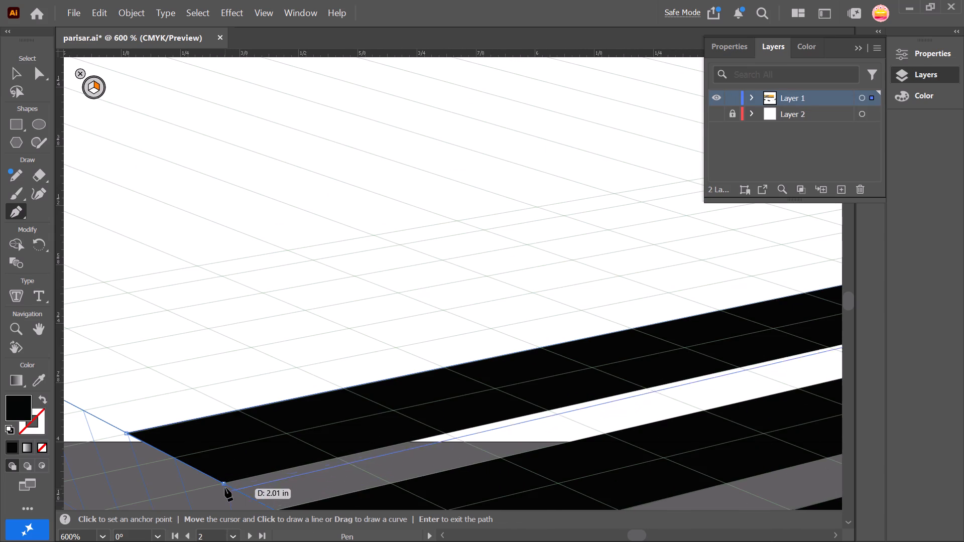
left_click(224, 484)
Examine the six crossing stripes against the perspective grid and the surrounding artboards.
scroll(229, 426, "down", 3, "ctrl+alt")
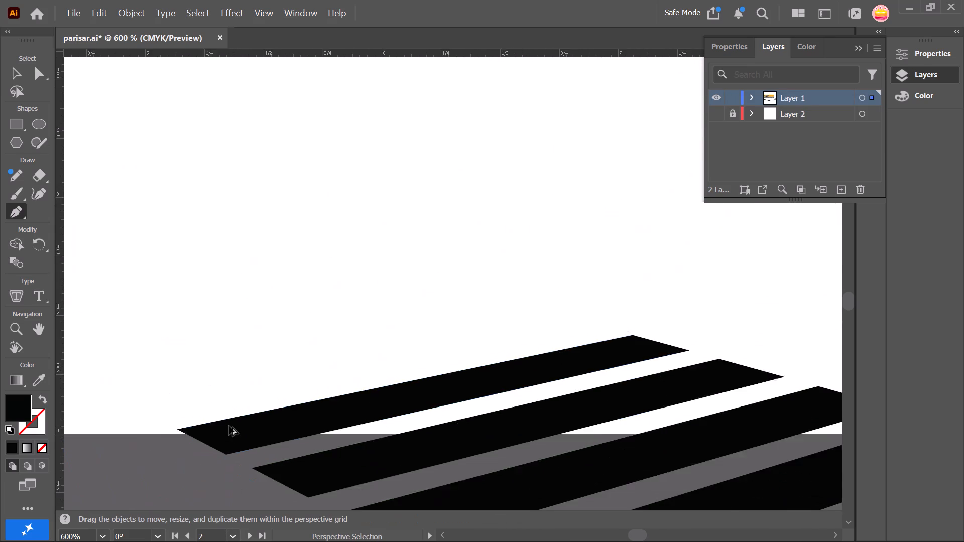
scroll(229, 426, "down", 5, "ctrl+alt")
scroll(229, 426, "right", 1)
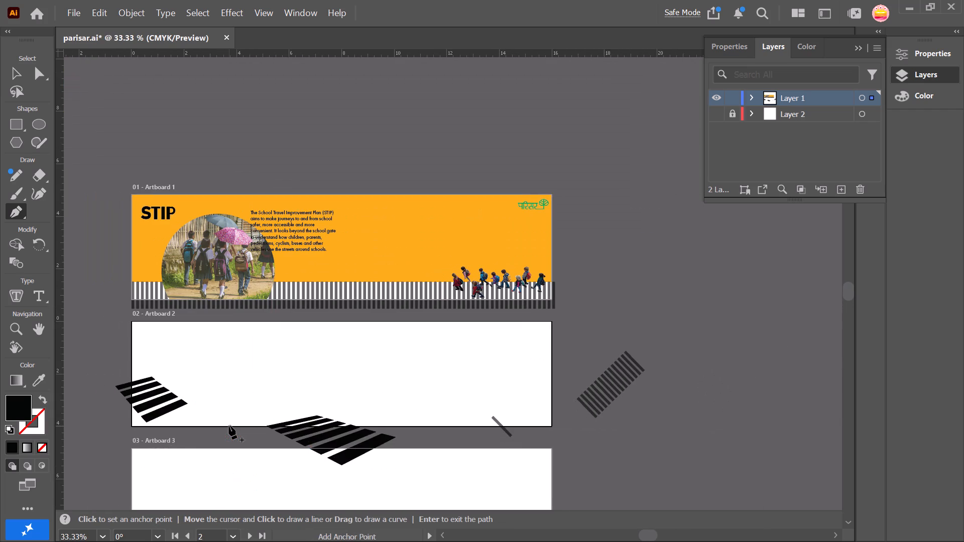
scroll(229, 426, "right", 3)
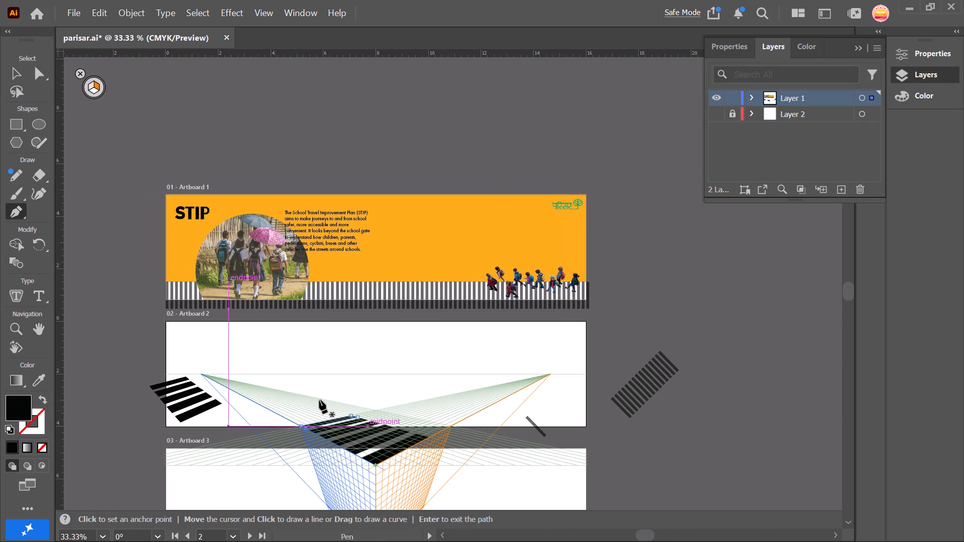
scroll(311, 412, "up", 5, "ctrl+alt")
scroll(311, 412, "down", 1)
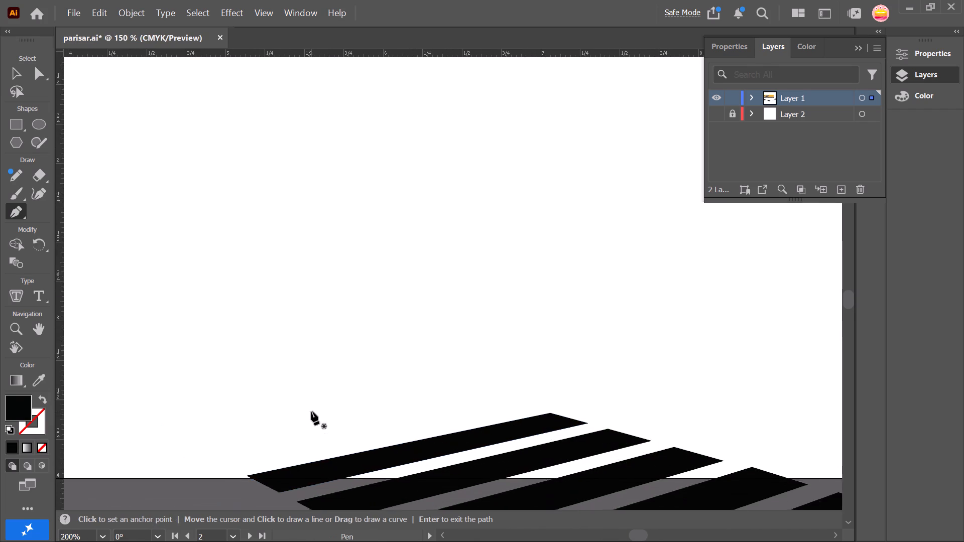
scroll(311, 412, "down", 4)
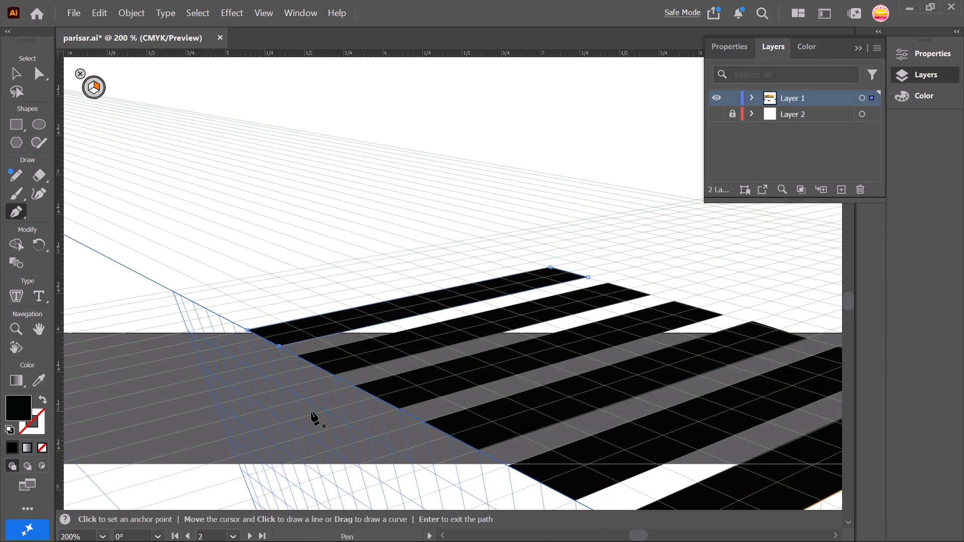
scroll(311, 412, "down", 2)
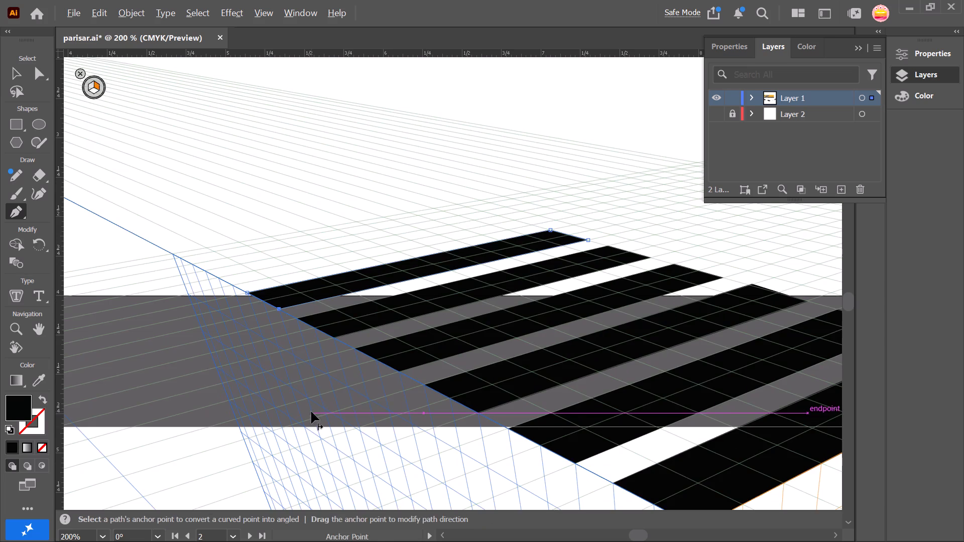
scroll(311, 412, "down", 3, "ctrl+alt")
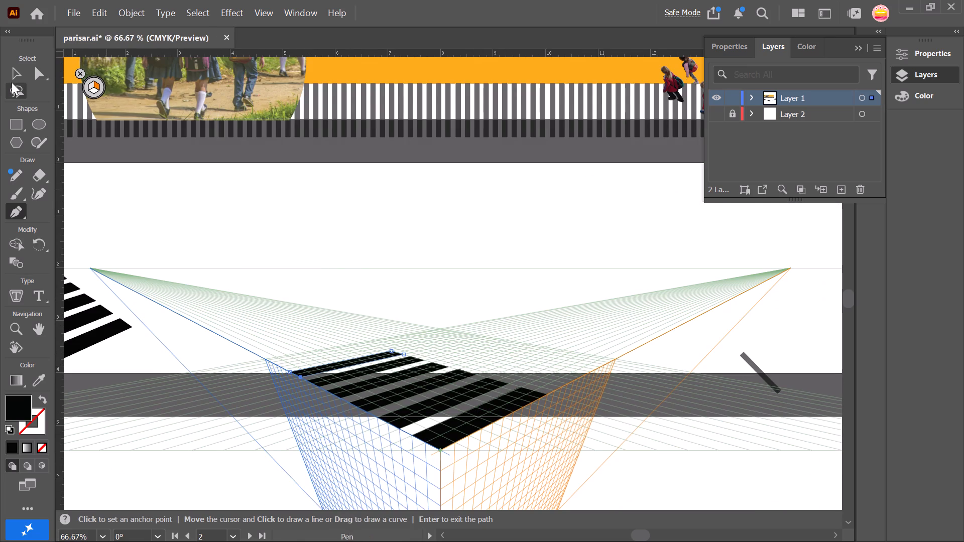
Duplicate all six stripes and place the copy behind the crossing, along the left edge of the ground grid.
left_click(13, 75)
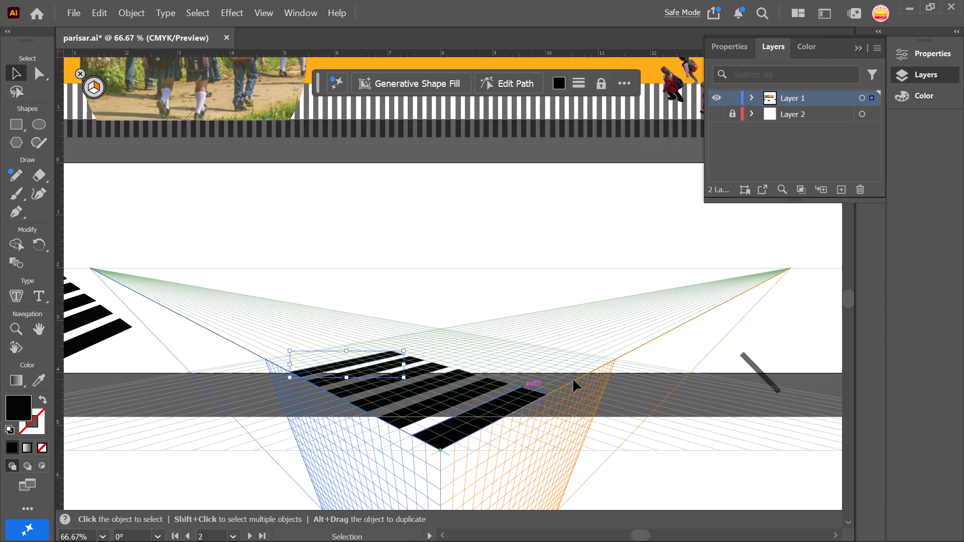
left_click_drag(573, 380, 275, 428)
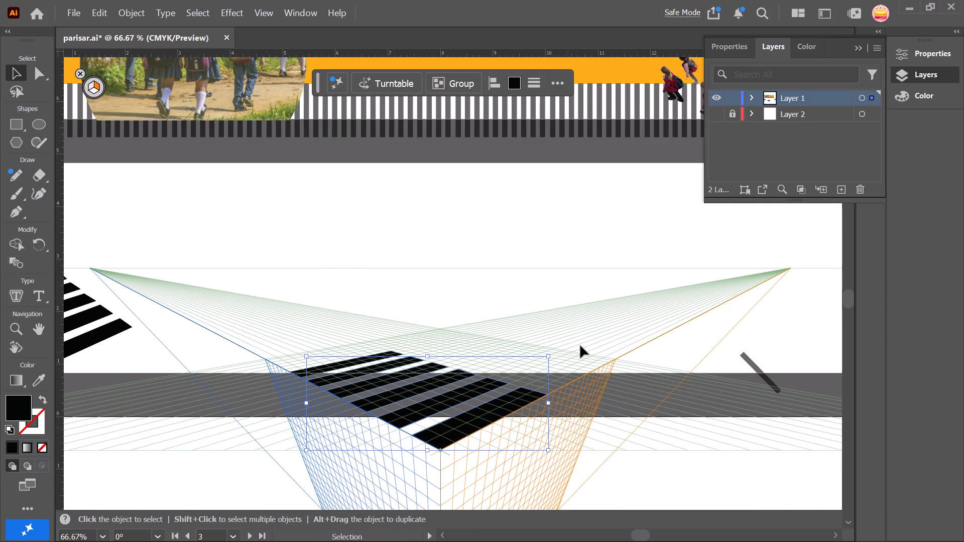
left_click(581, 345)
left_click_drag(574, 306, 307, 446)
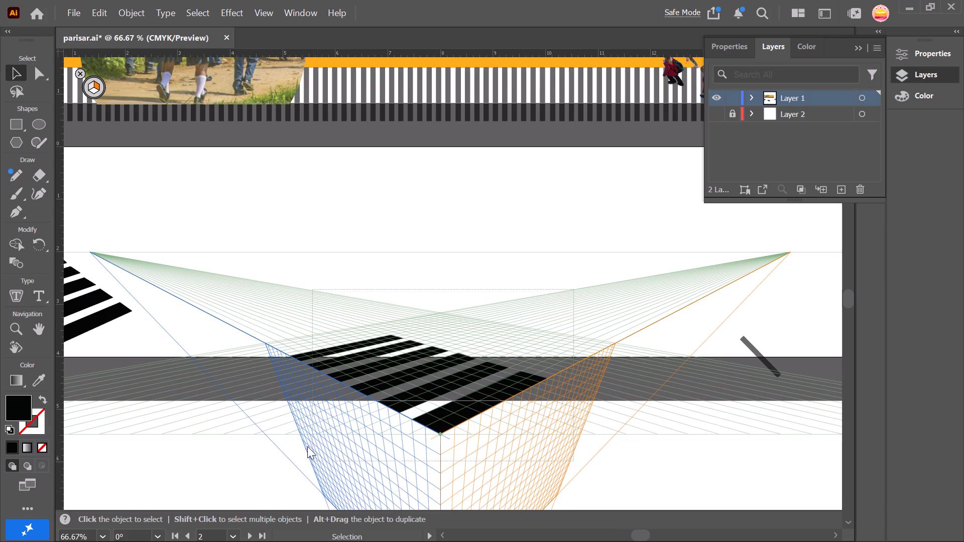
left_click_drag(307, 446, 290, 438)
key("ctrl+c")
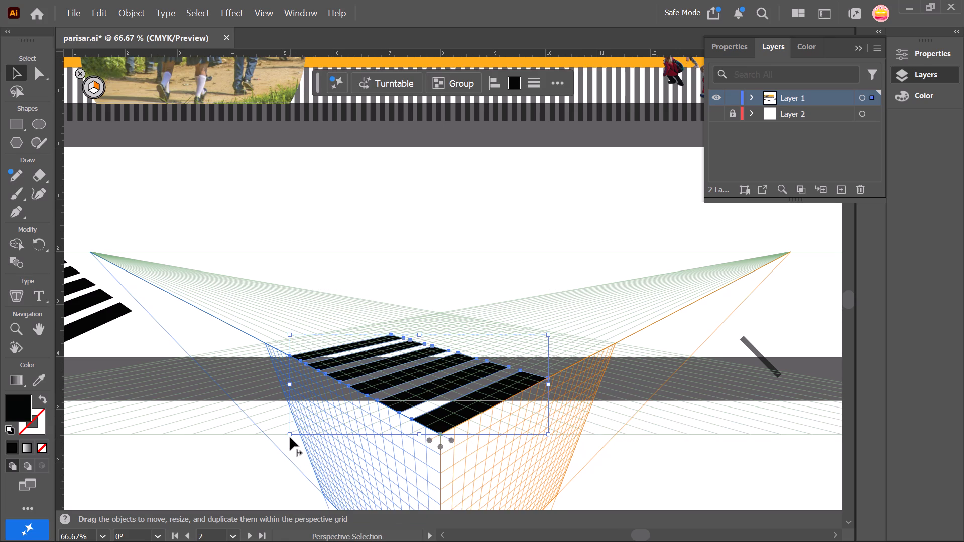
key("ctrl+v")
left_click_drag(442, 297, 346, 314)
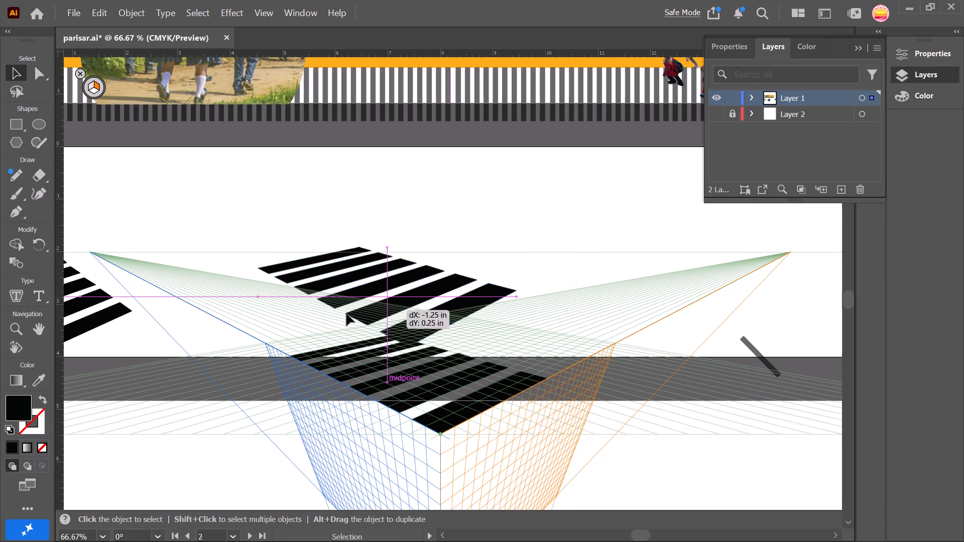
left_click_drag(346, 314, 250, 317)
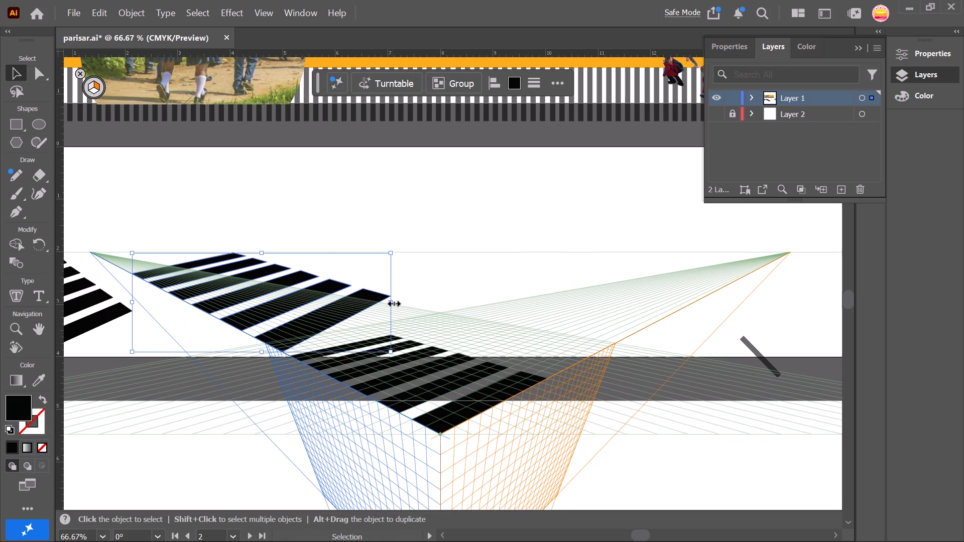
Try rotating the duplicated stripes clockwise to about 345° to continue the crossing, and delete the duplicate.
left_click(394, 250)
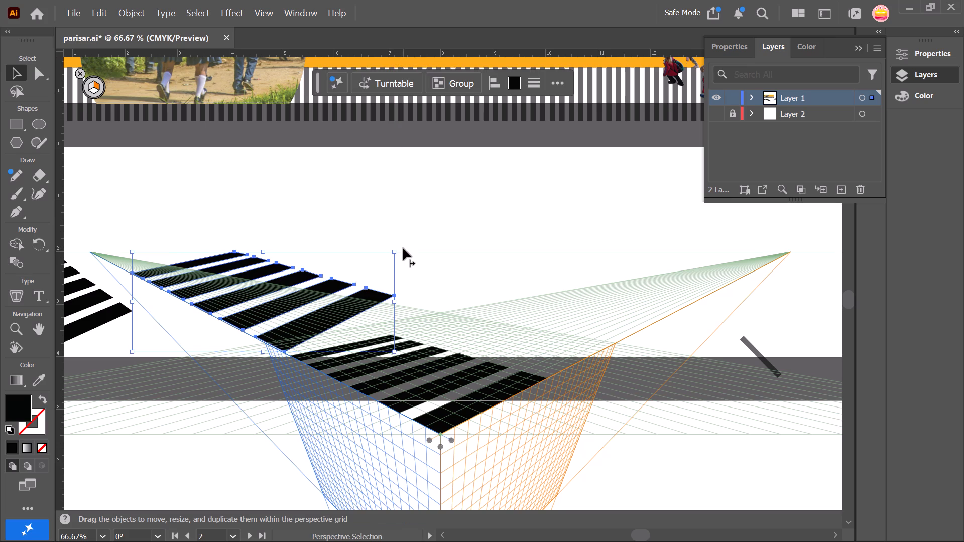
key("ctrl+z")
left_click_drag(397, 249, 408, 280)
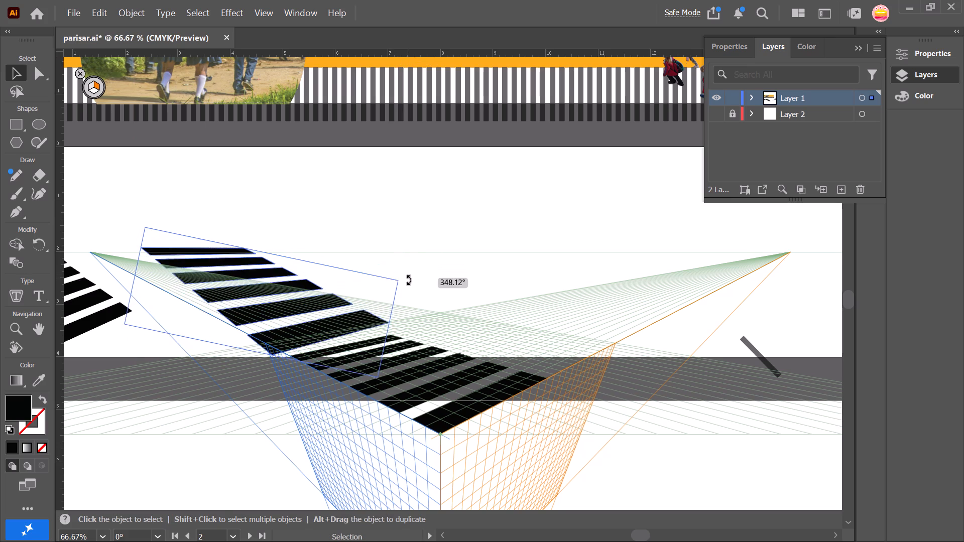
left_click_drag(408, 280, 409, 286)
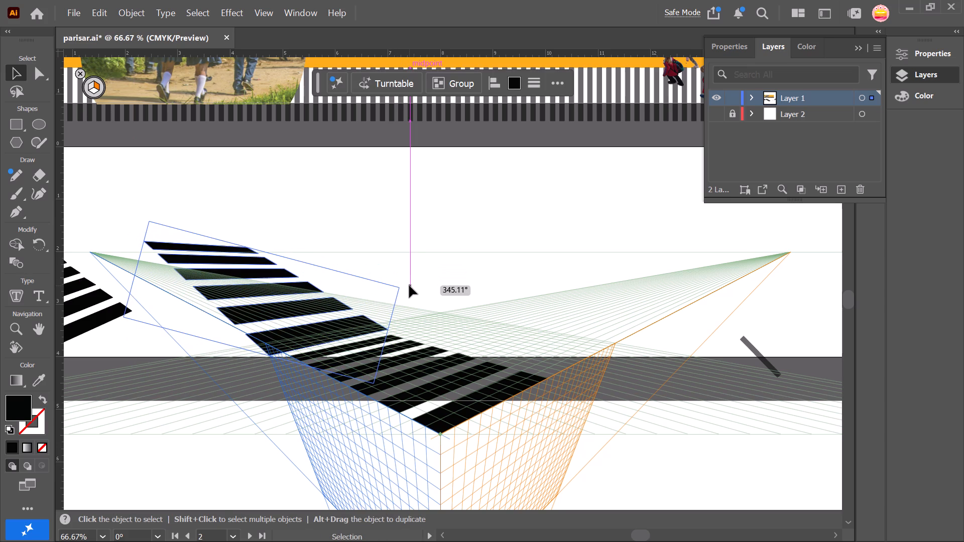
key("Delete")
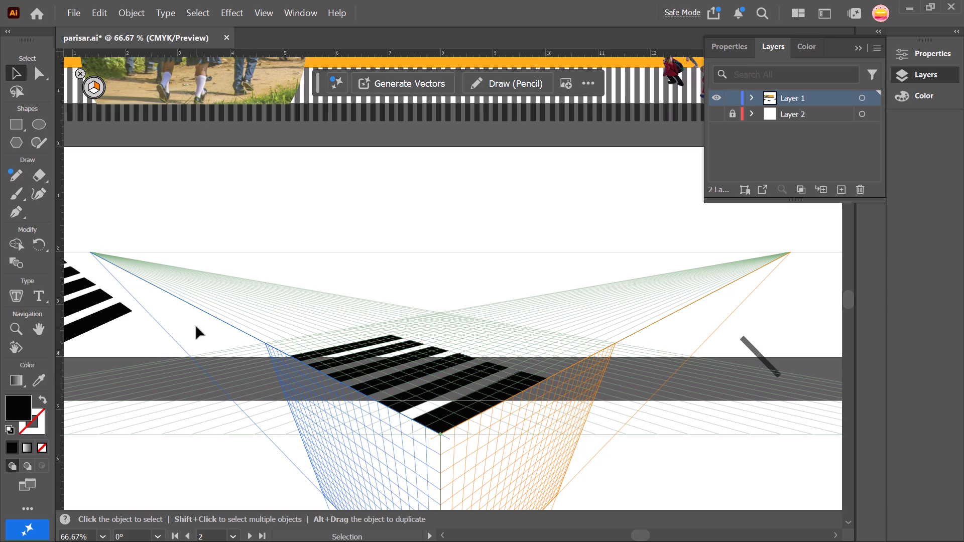
With the Pen tool, draw a seventh black stripe along the ground grid behind the sixth, two cells wide with a back edge about 1.9 in long.
scroll(220, 355, "right", 1)
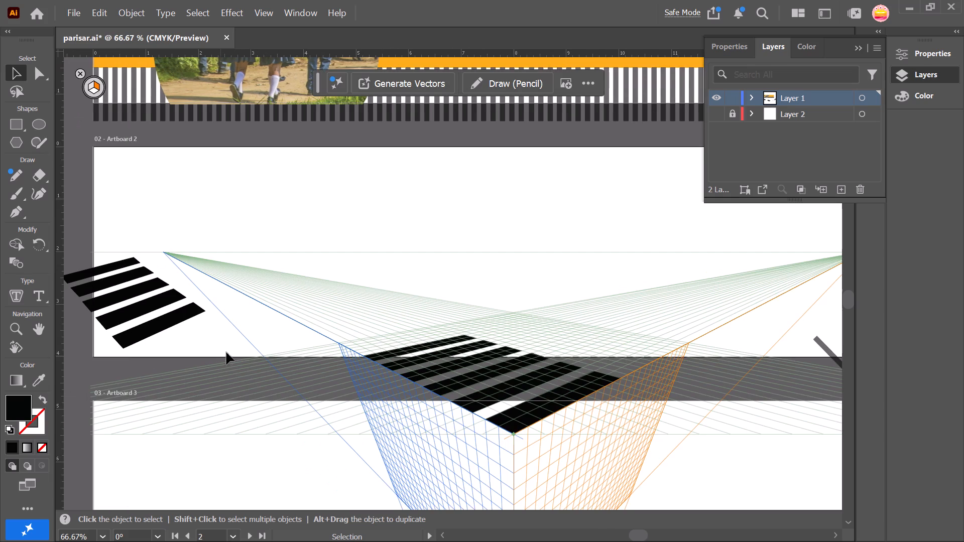
scroll(361, 327, "up", 1, "ctrl+alt")
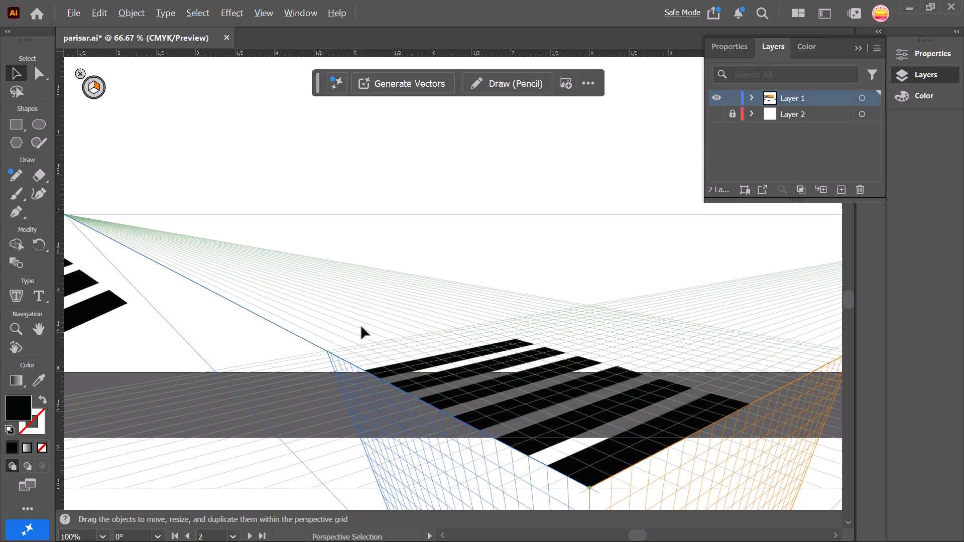
scroll(361, 327, "up", 2, "ctrl+alt")
scroll(361, 327, "left", 1)
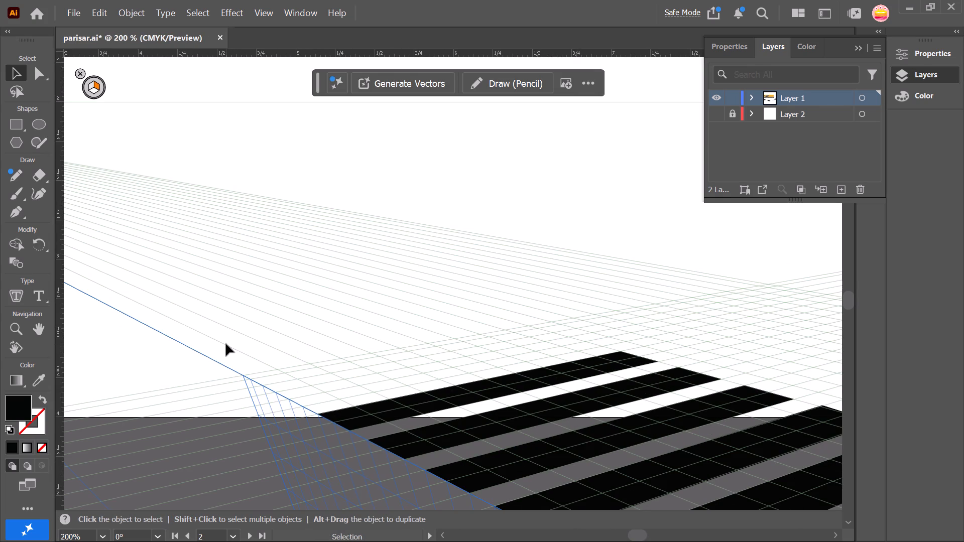
left_click(16, 211)
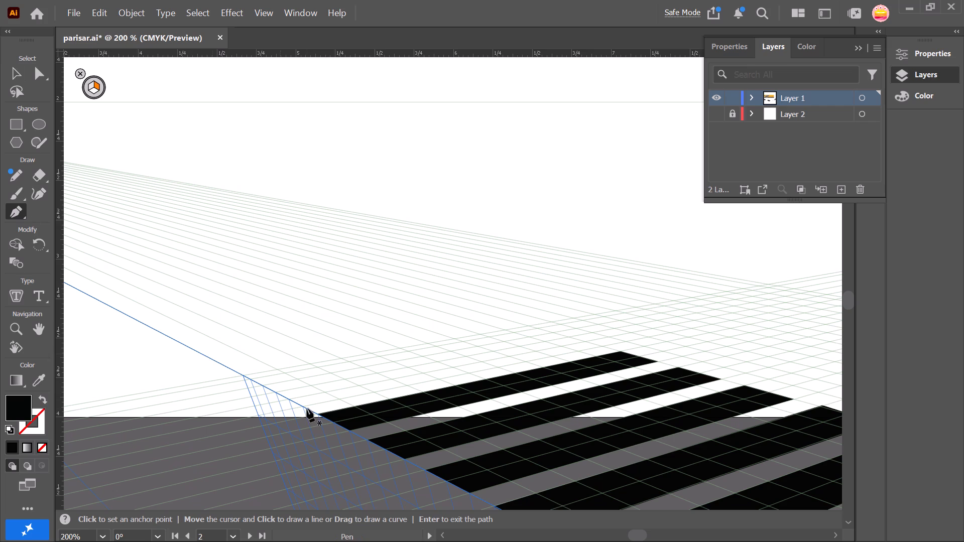
scroll(307, 409, "up", 2, "ctrl+alt")
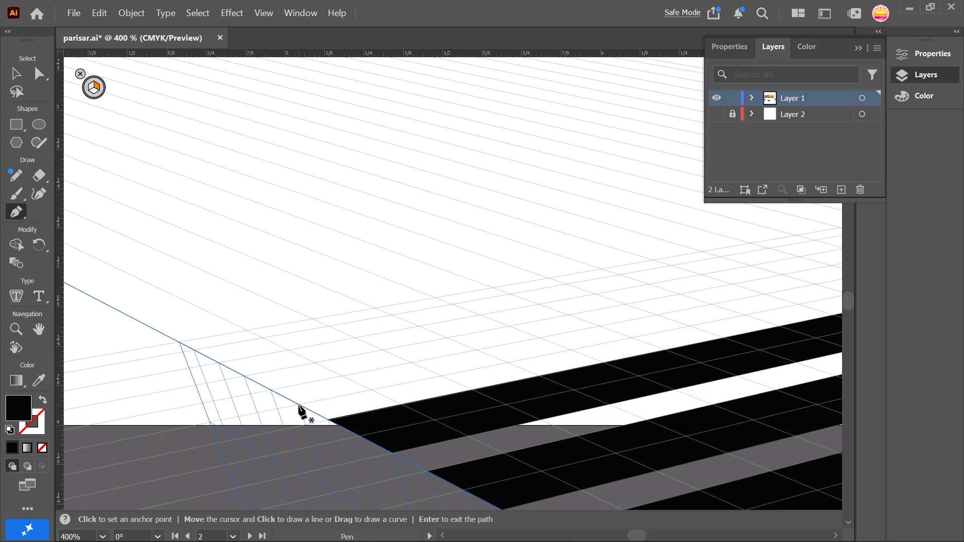
left_click(299, 405)
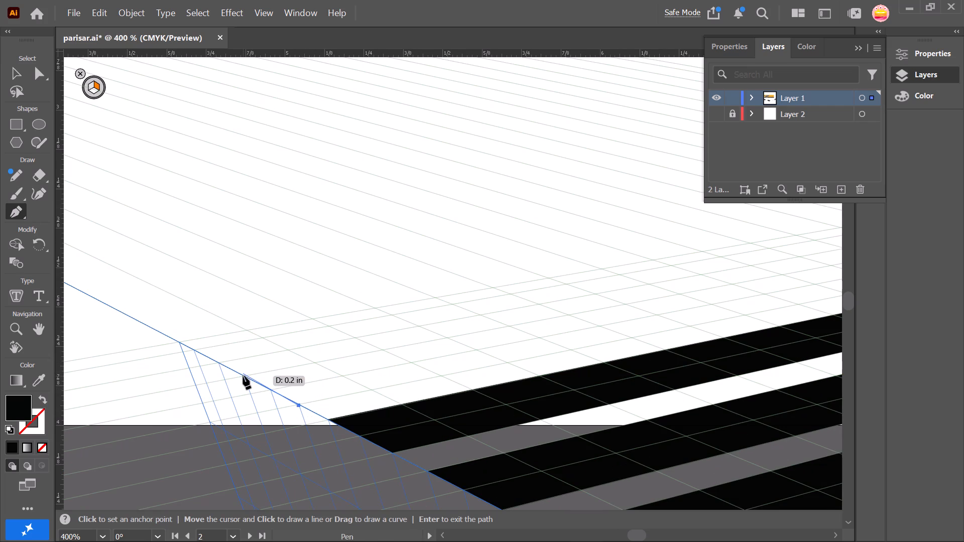
left_click(243, 376)
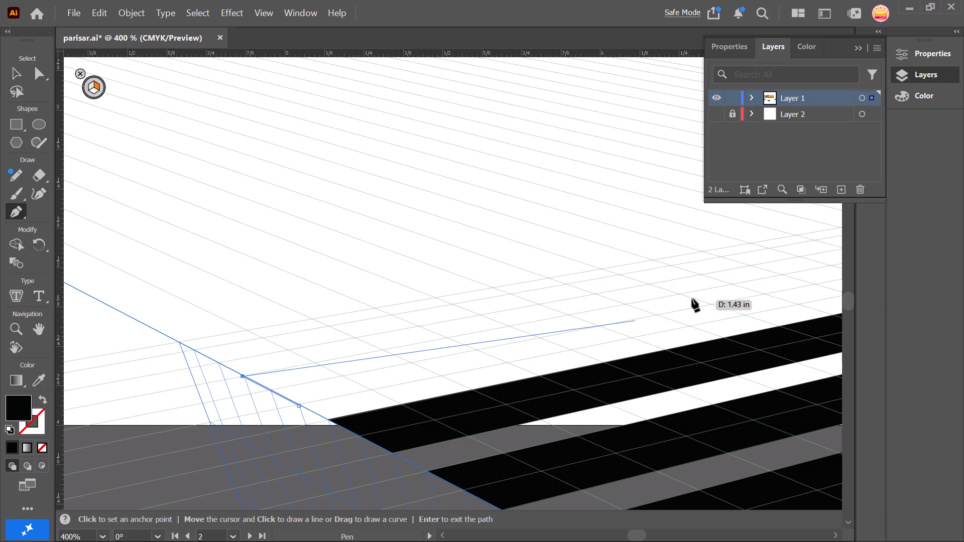
scroll(692, 299, "left", 3)
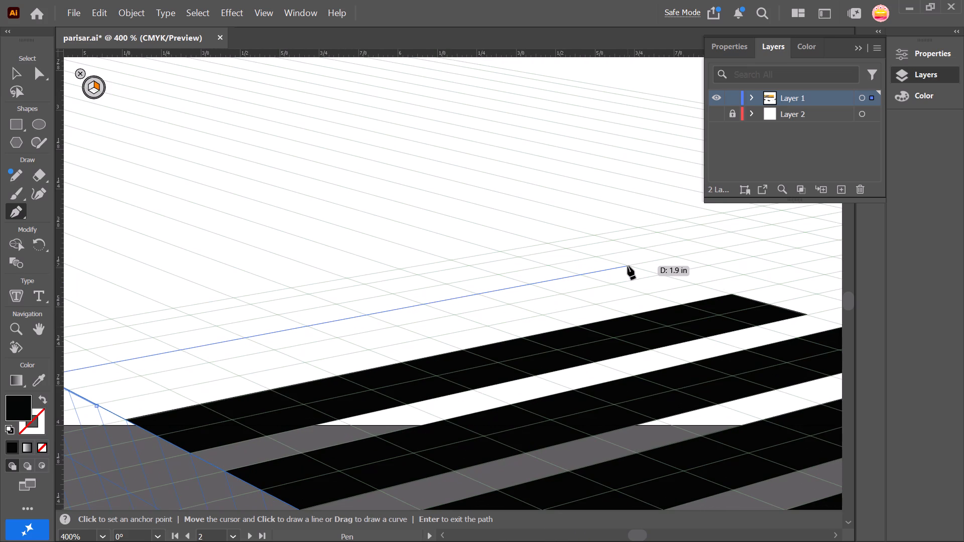
left_click(628, 266)
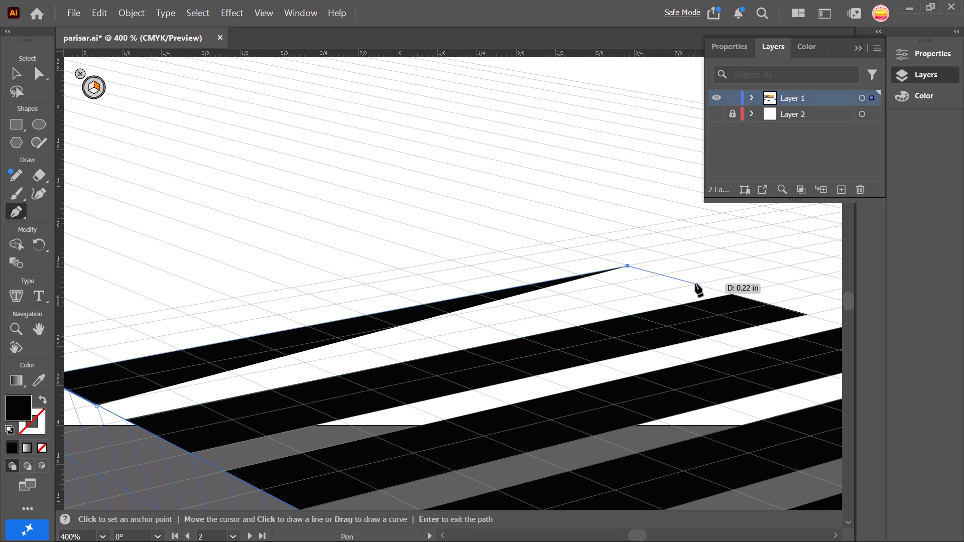
left_click(696, 285)
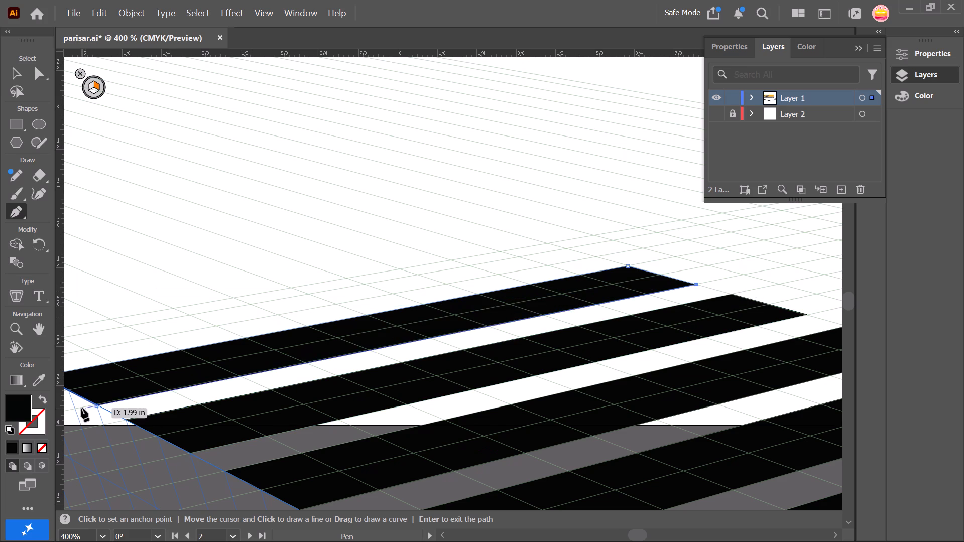
left_click(97, 407)
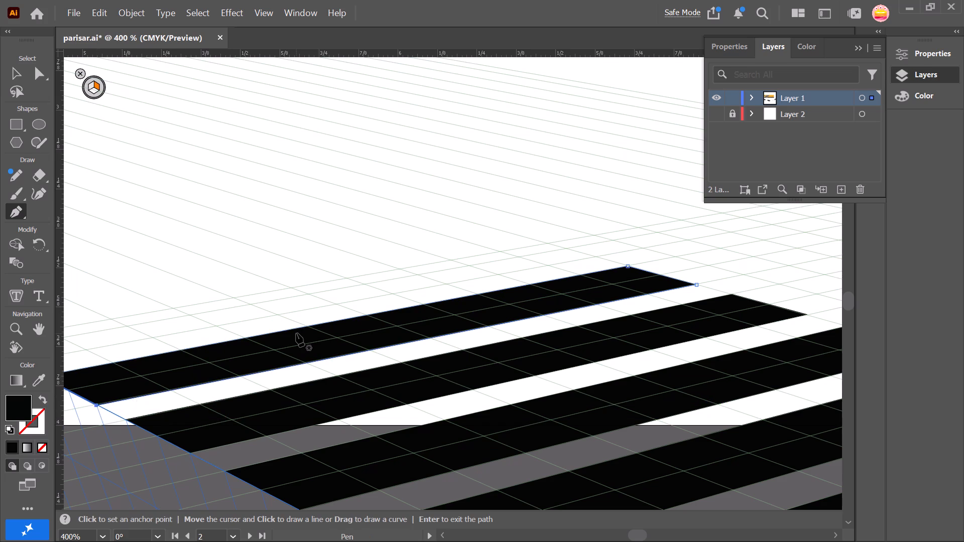
Draw an eighth black stripe one cell behind the seventh, two cells wide with a back edge about 1.8 in long.
scroll(296, 333, "right", 3)
left_click(207, 362)
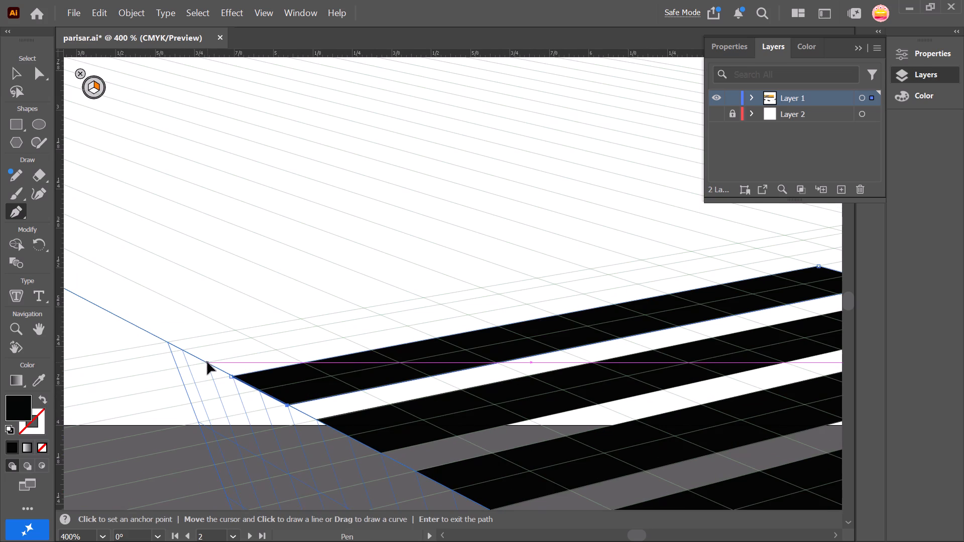
left_click(167, 341)
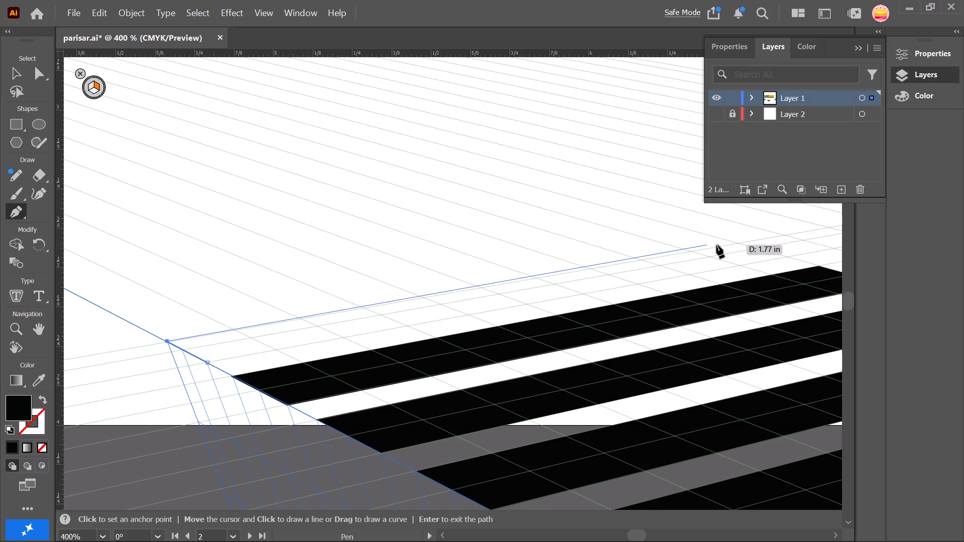
scroll(716, 245, "left", 2)
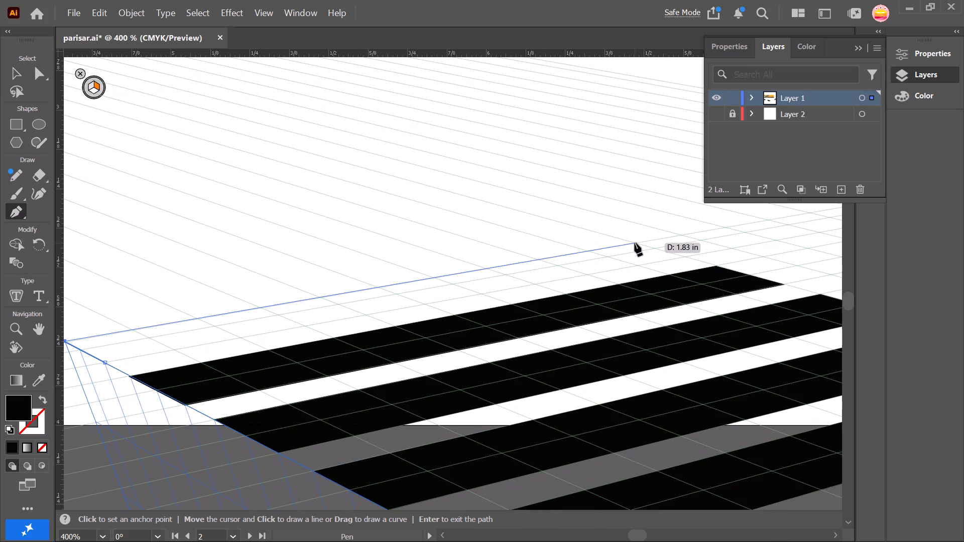
left_click(635, 243)
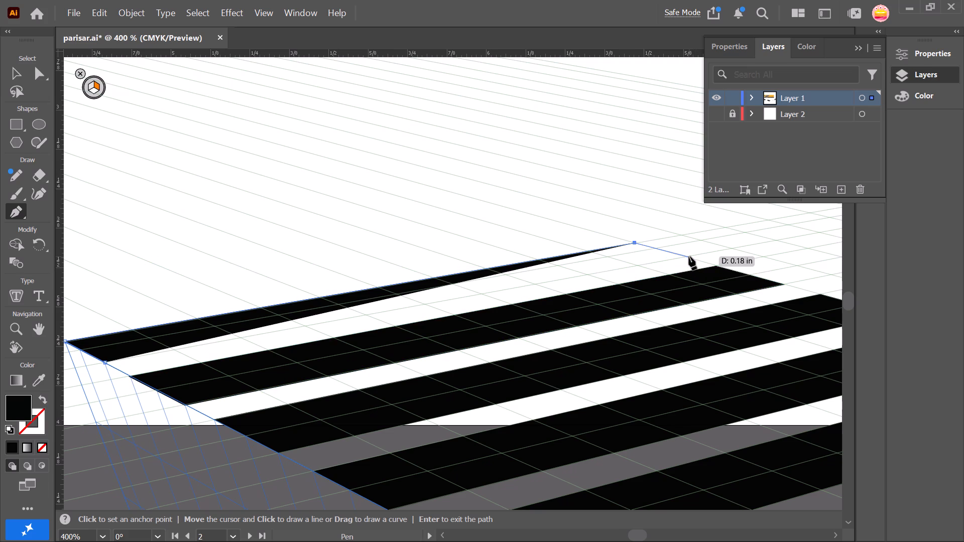
left_click(685, 256)
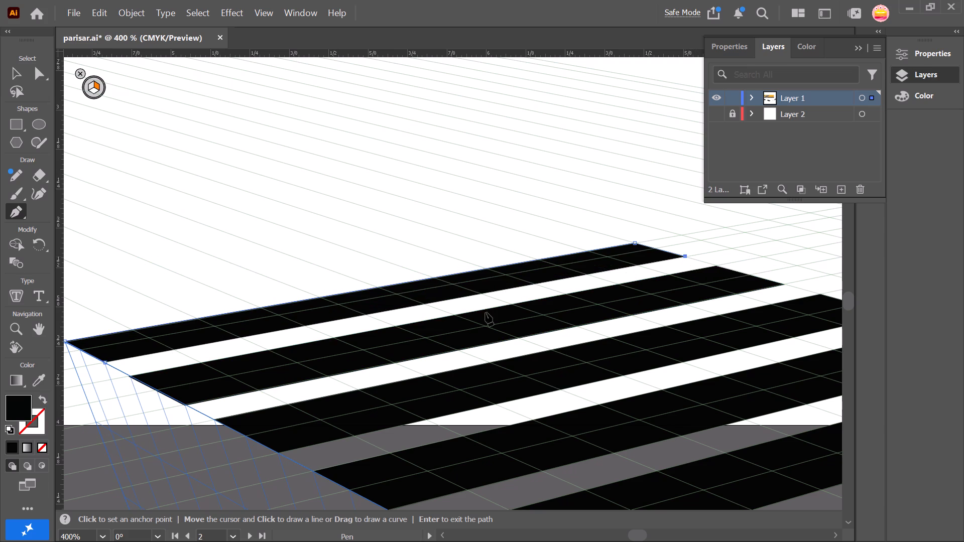
left_click(105, 363)
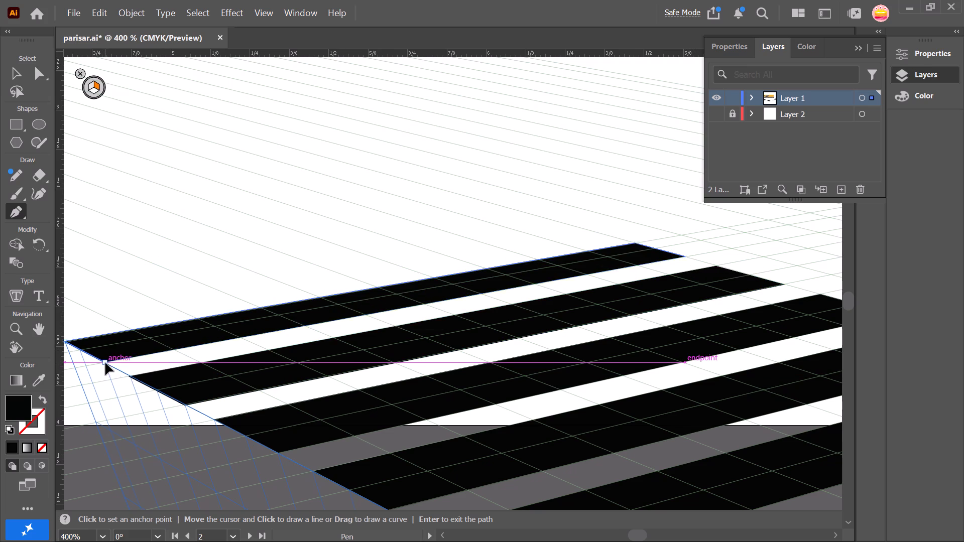
Examine the extended eight-stripe crossing against the perspective grid, the artboards and the separate stripe group beside it.
scroll(226, 333, "down", 3, "ctrl+alt")
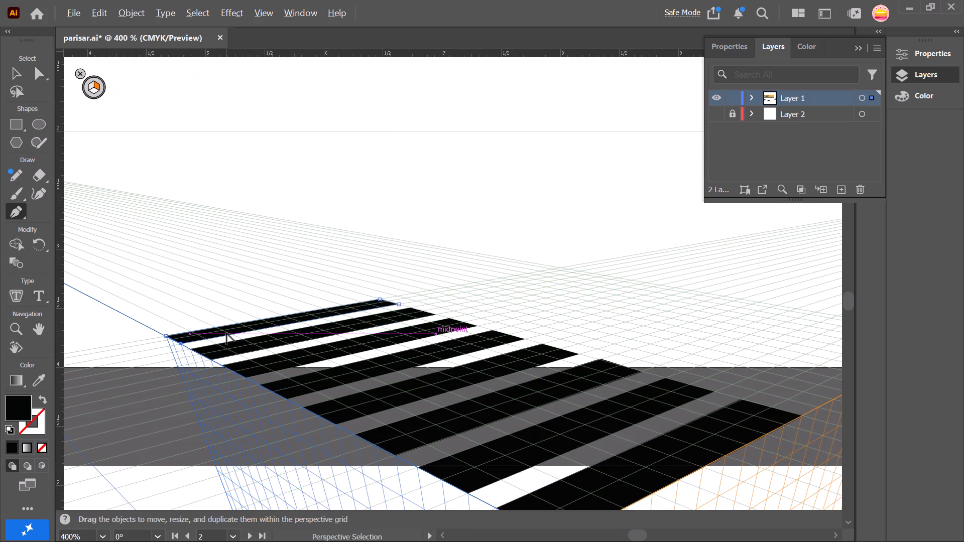
scroll(226, 333, "down", 1, "ctrl+alt")
scroll(226, 333, "down", 1)
scroll(226, 333, "down", 1, "ctrl+alt")
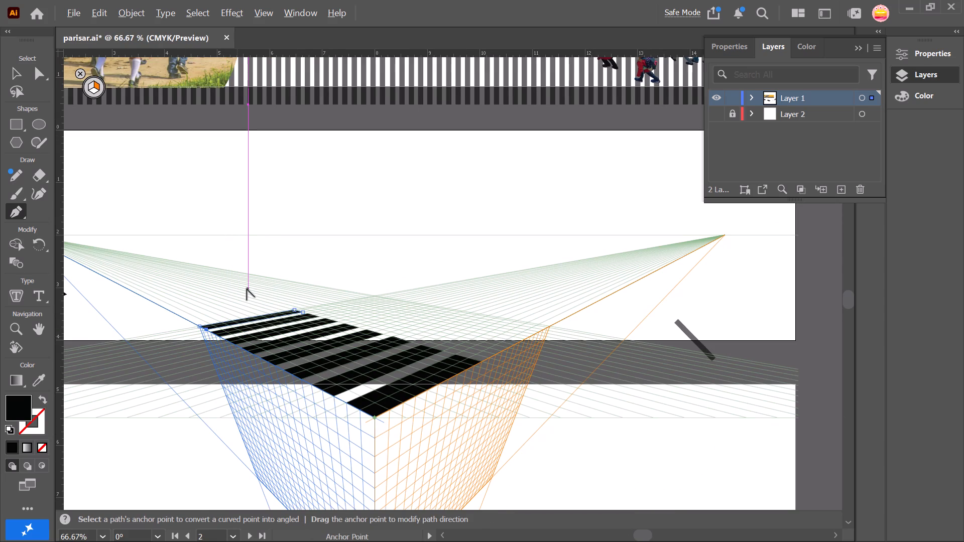
left_click(246, 289, "alt")
scroll(246, 289, "down", 1, "ctrl+alt")
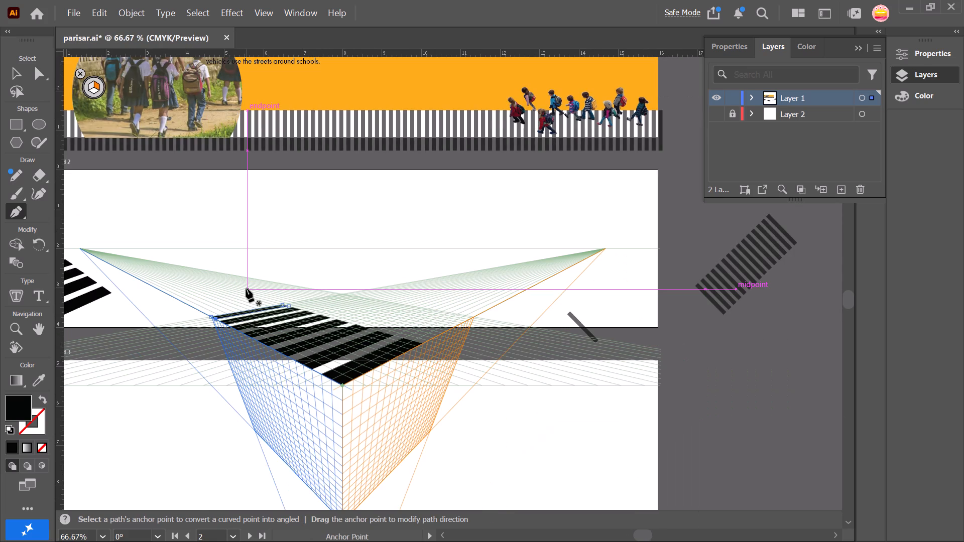
scroll(246, 289, "down", 4, "ctrl")
scroll(246, 289, "right", 1)
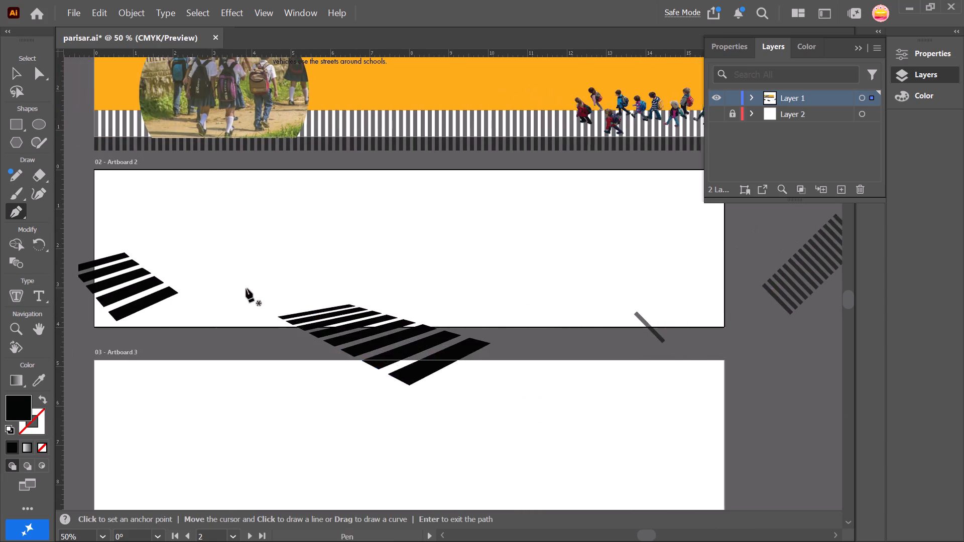
scroll(246, 289, "right", 2)
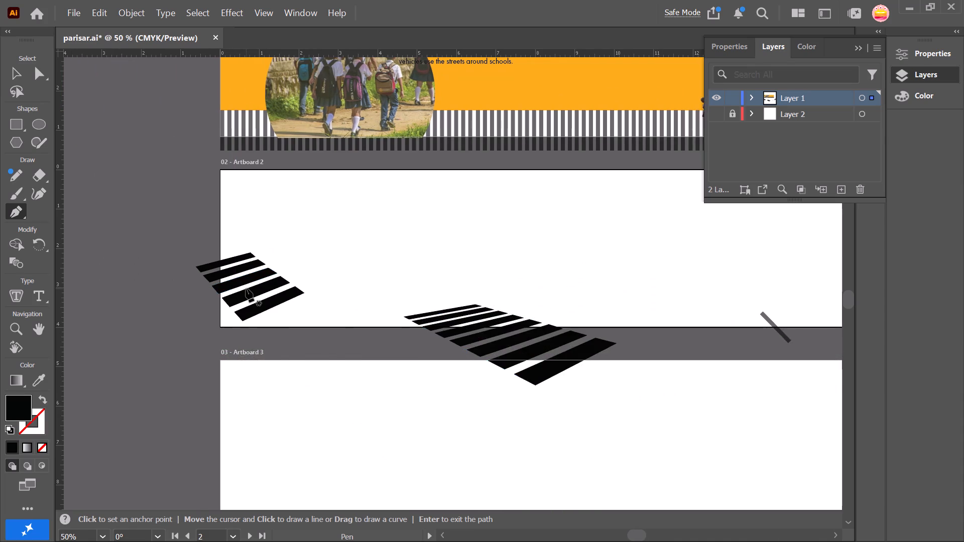
scroll(246, 289, "left", 1)
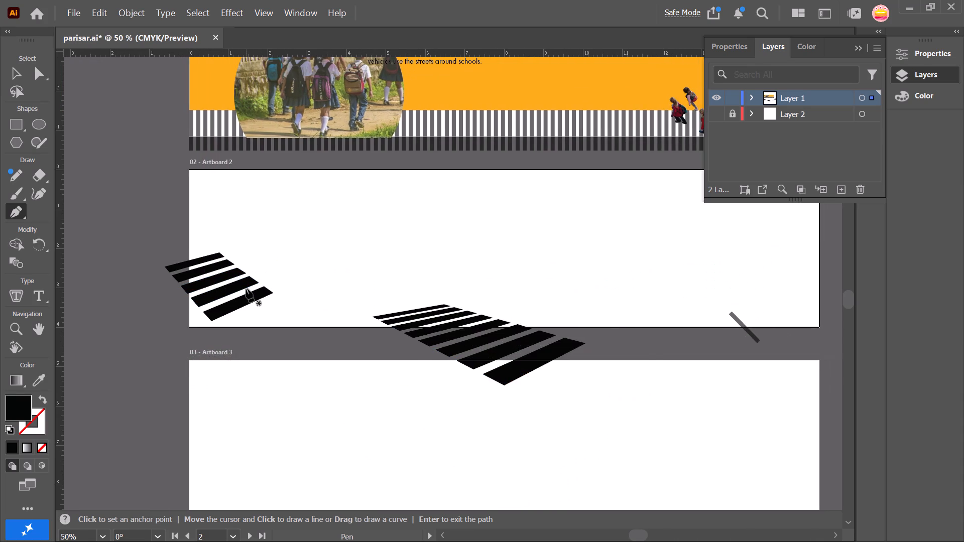
scroll(246, 289, "left", 2)
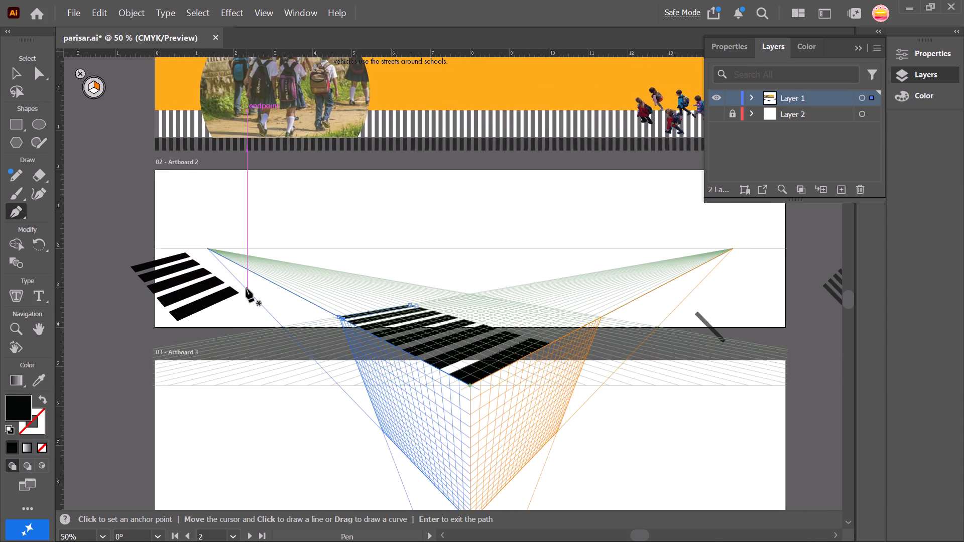
scroll(246, 289, "left", 3)
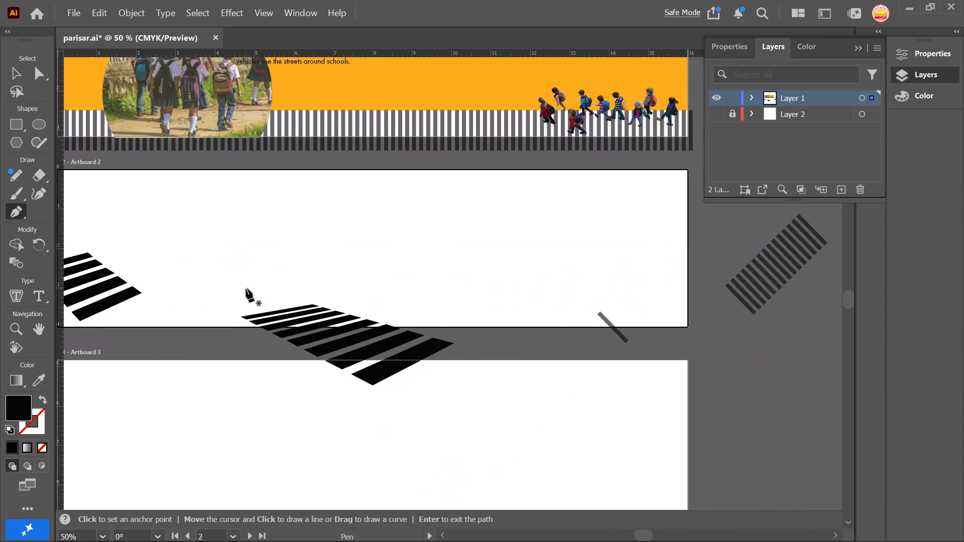
scroll(246, 289, "right", 4)
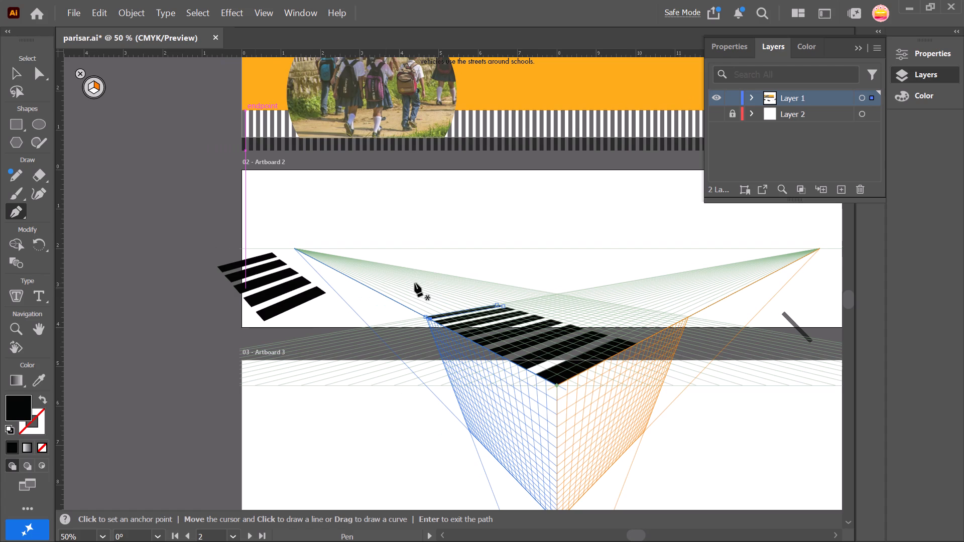
Draw a ninth black stripe behind the eighth, about 0.11 in wide at the grid's left edge and about 1.8 in long.
scroll(502, 297, "up", 3, "ctrl+alt")
scroll(502, 297, "up", 2, "alt")
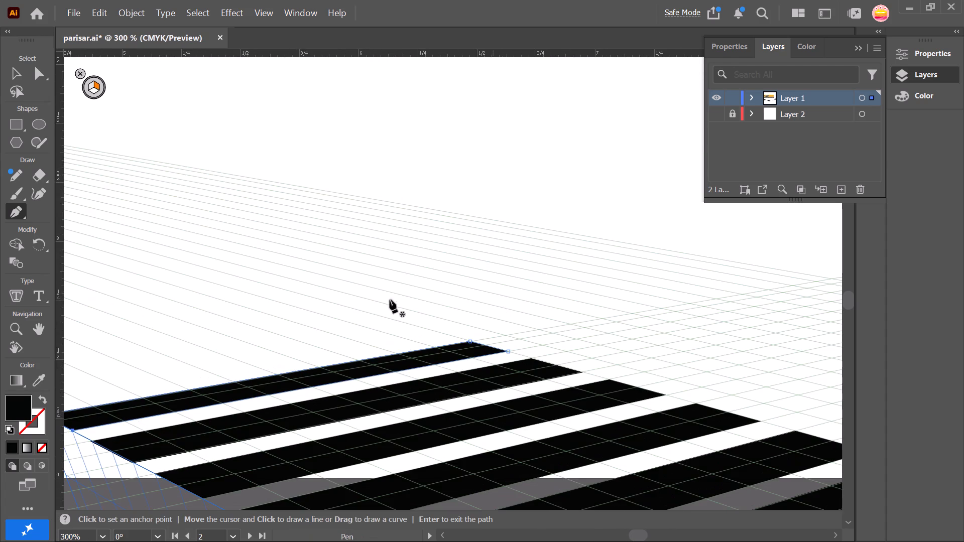
scroll(299, 300, "right", 3)
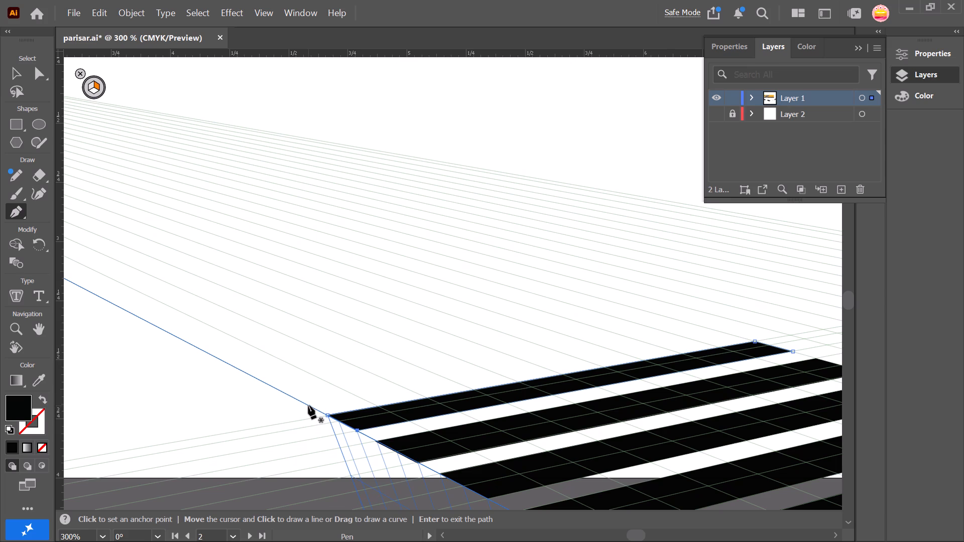
left_click(308, 405)
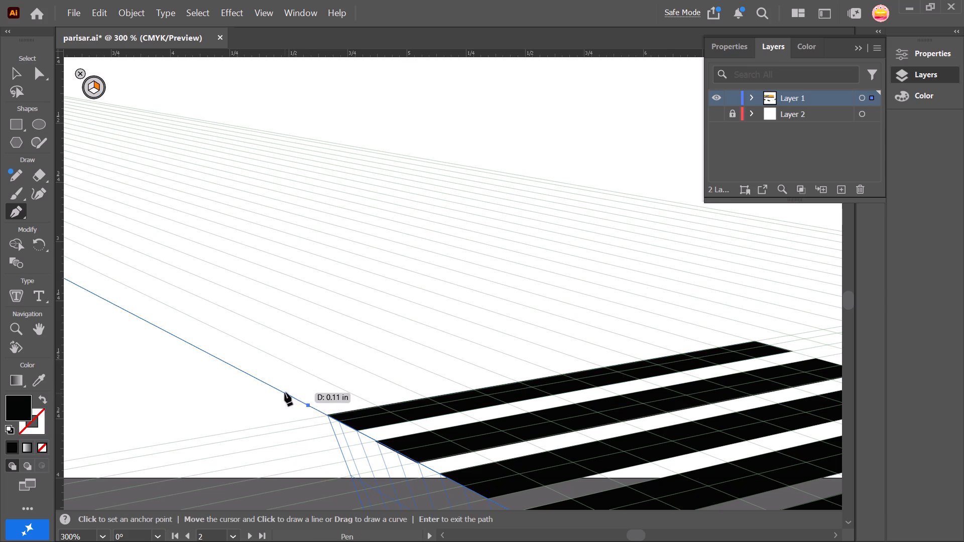
left_click(283, 392)
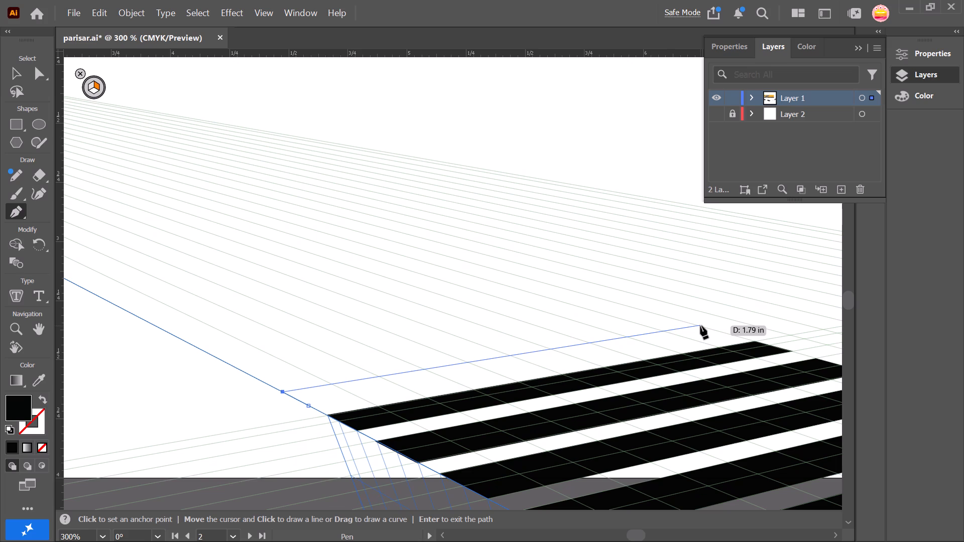
left_click(700, 326)
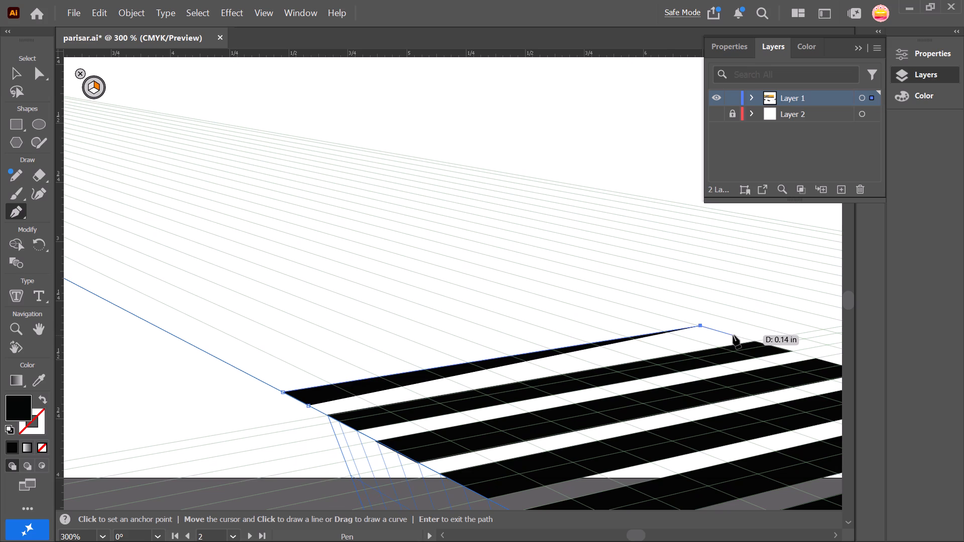
left_click(733, 335)
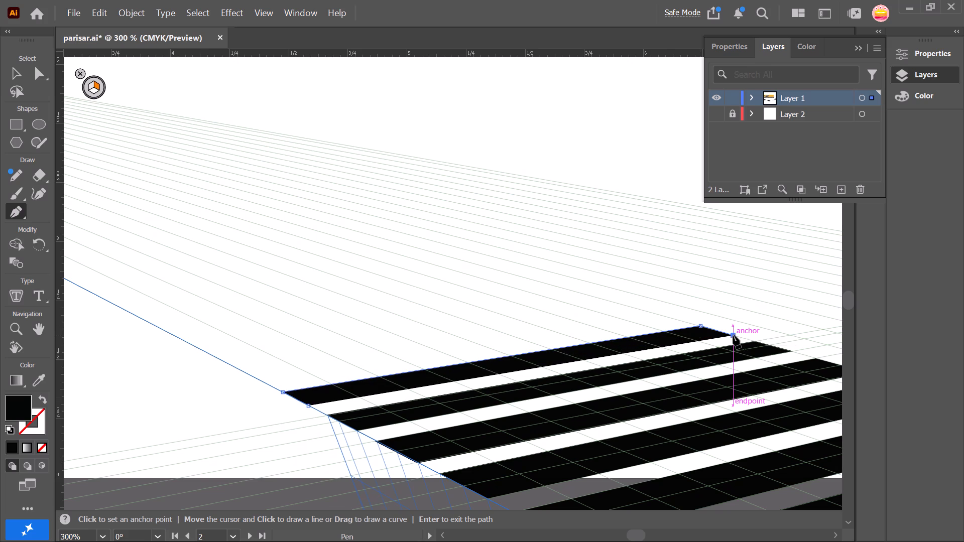
left_click(306, 405)
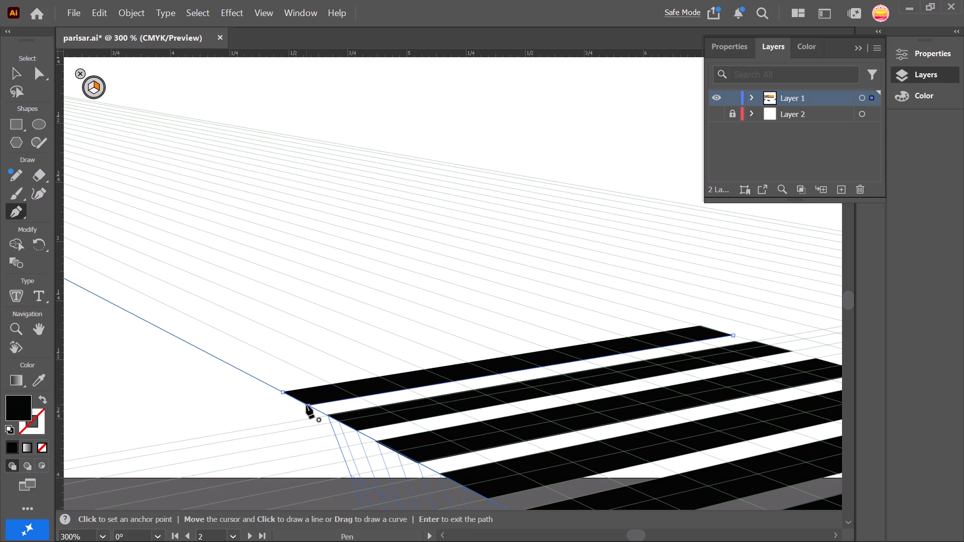
scroll(429, 363, "down", 4, "ctrl+alt")
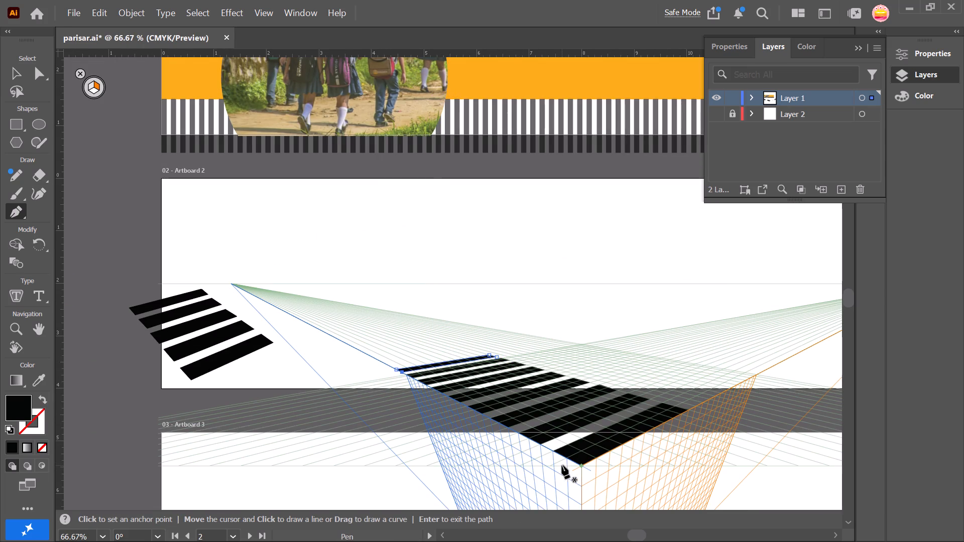
scroll(562, 465, "down", 4, "ctrl")
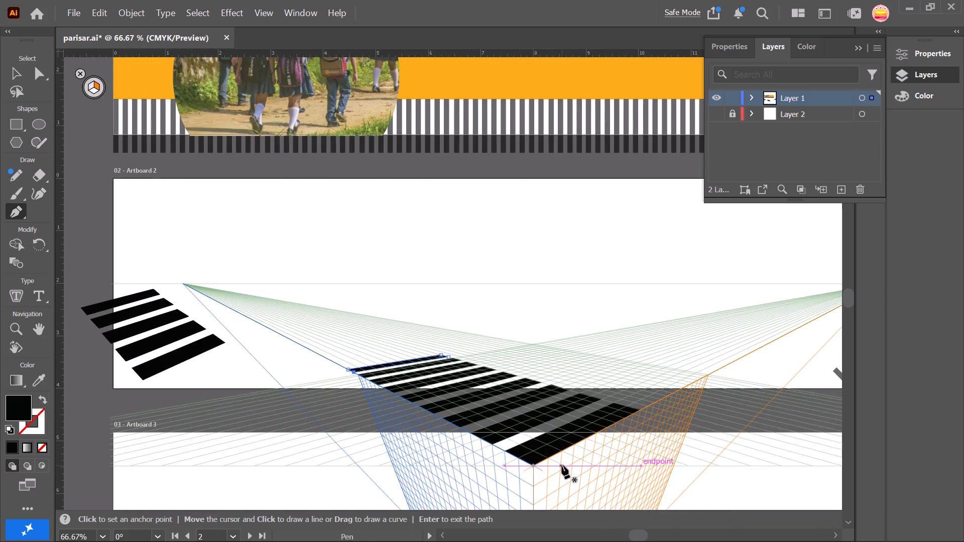
Leave the Pen tool for the Selection tool and hide the perspective grid around the nine-stripe crossing.
scroll(562, 465, "down", 8, "ctrl")
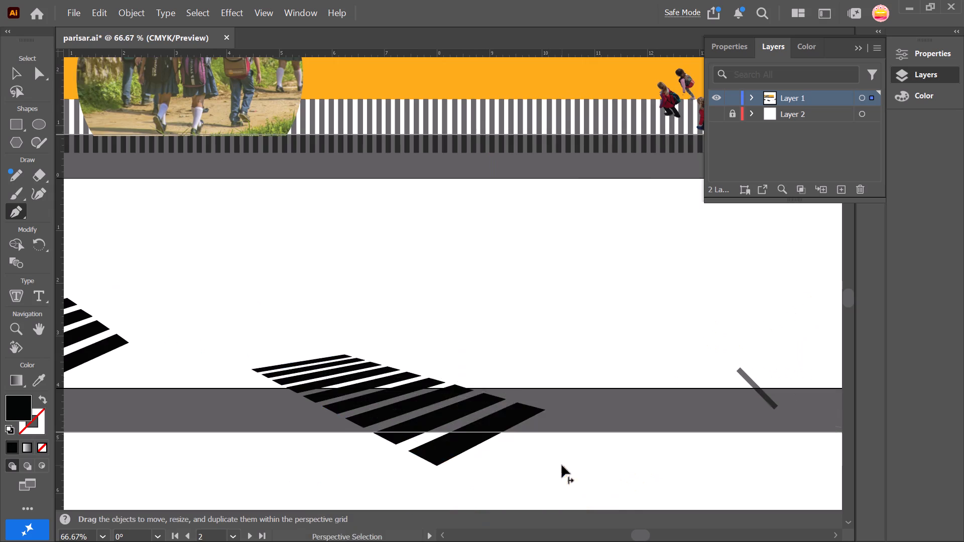
scroll(562, 465, "down", 4, "ctrl")
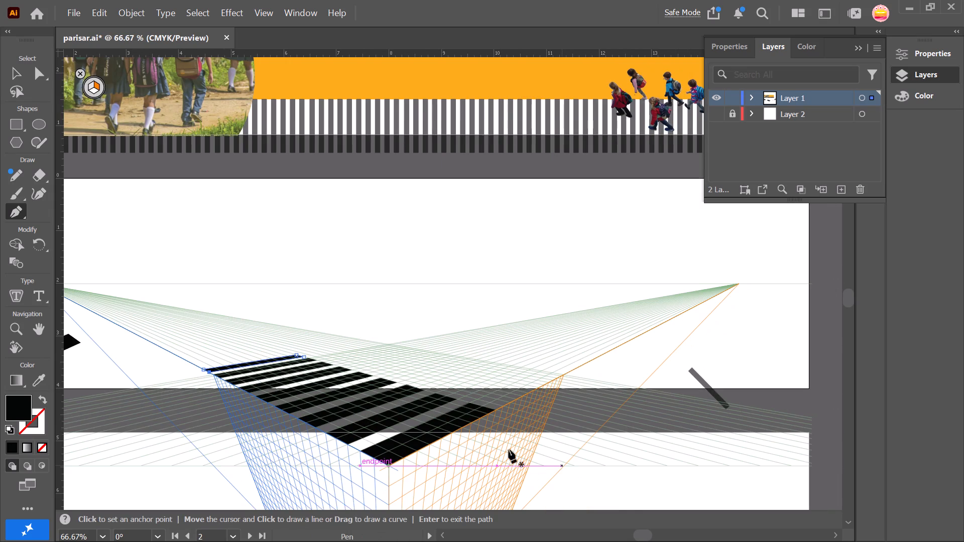
left_click(17, 72)
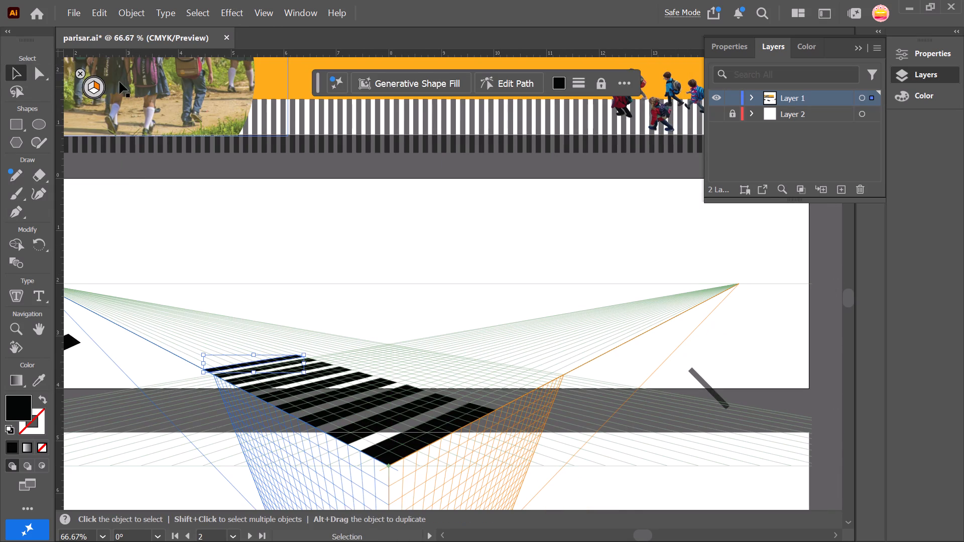
left_click(82, 73)
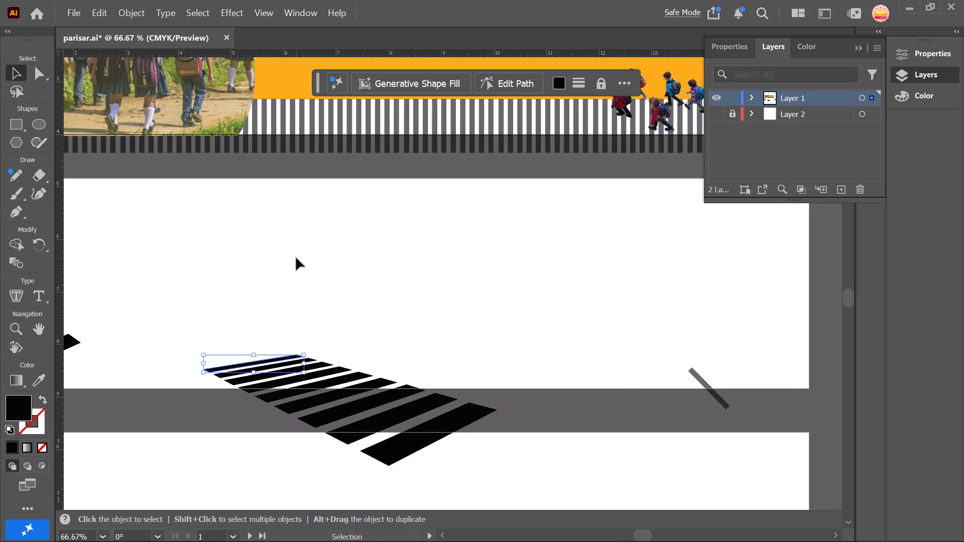
Move the separate five-stripe group off Artboard 2 onto the pasteboard beside it.
scroll(296, 258, "right", 3)
left_click_drag(328, 372, 149, 275)
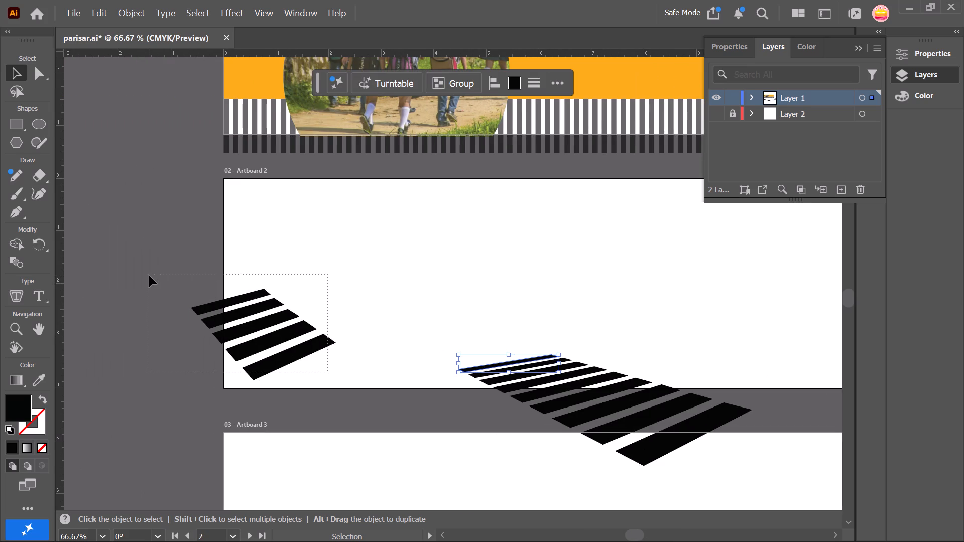
left_click_drag(242, 327, 82, 234)
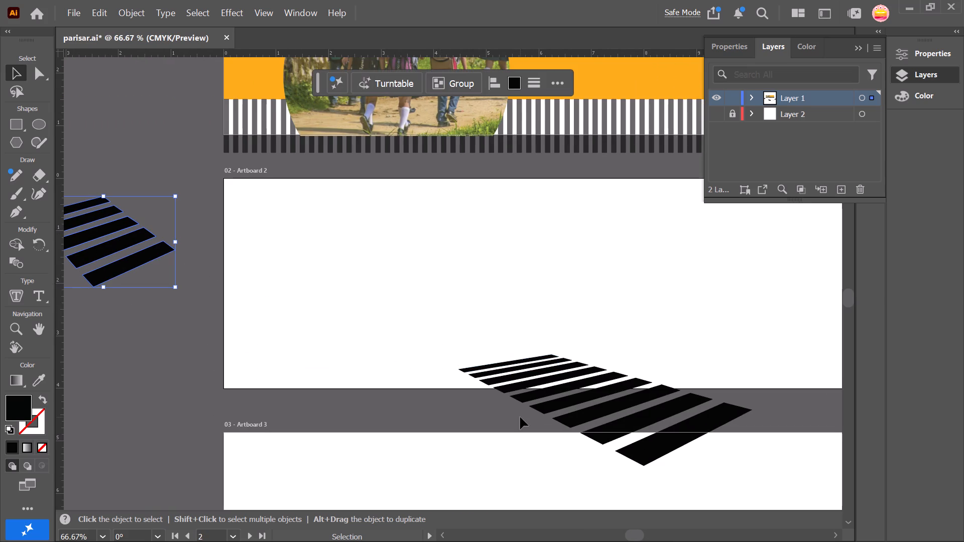
Select all nine crossing stripes and move them about 5.4 in left and 0.8 in up, over Artboard 2's lower-left corner.
left_click_drag(745, 456, 491, 336)
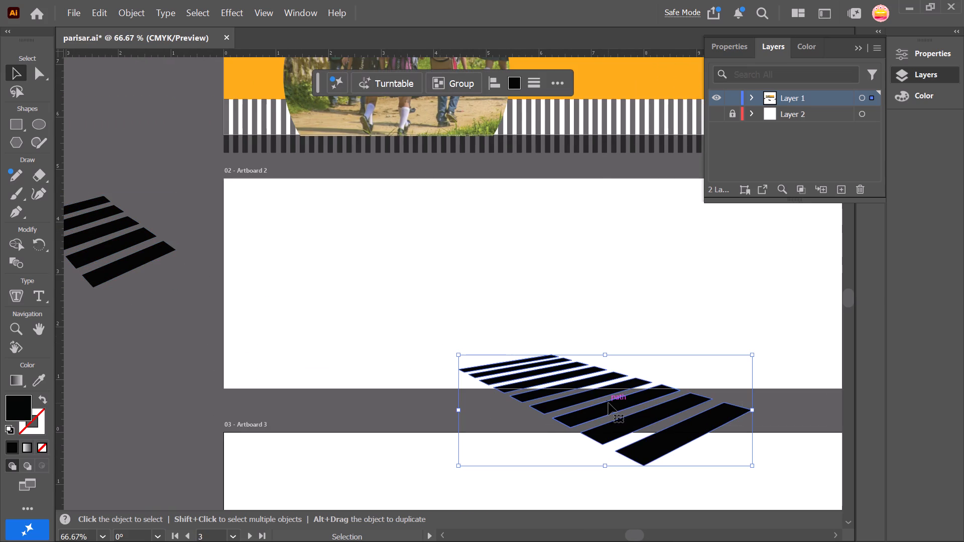
left_click_drag(609, 403, 287, 378)
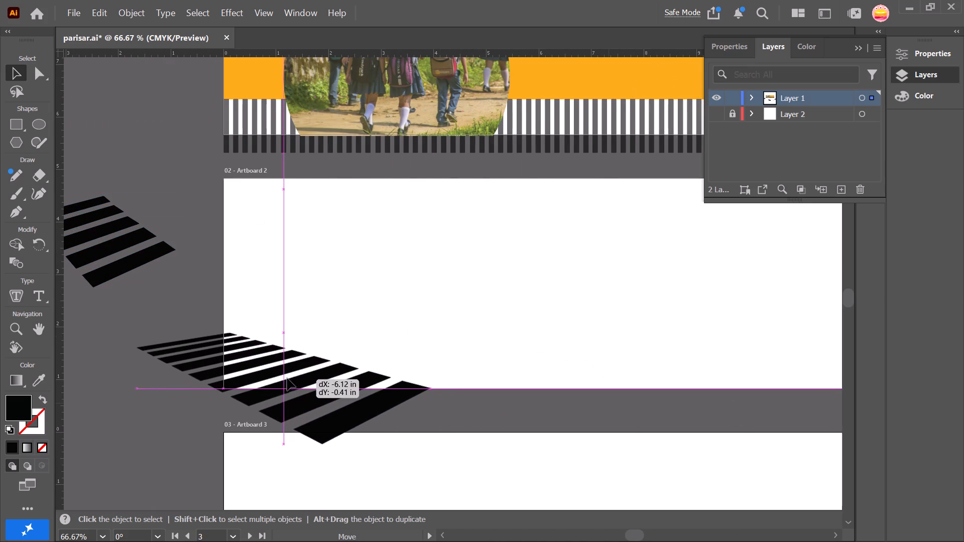
left_click_drag(287, 378, 314, 377)
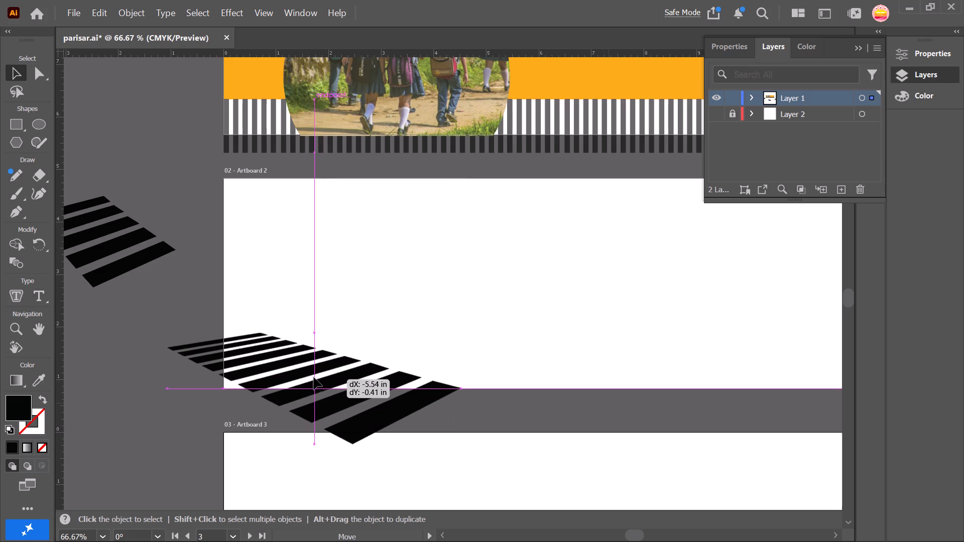
left_click_drag(314, 377, 299, 377)
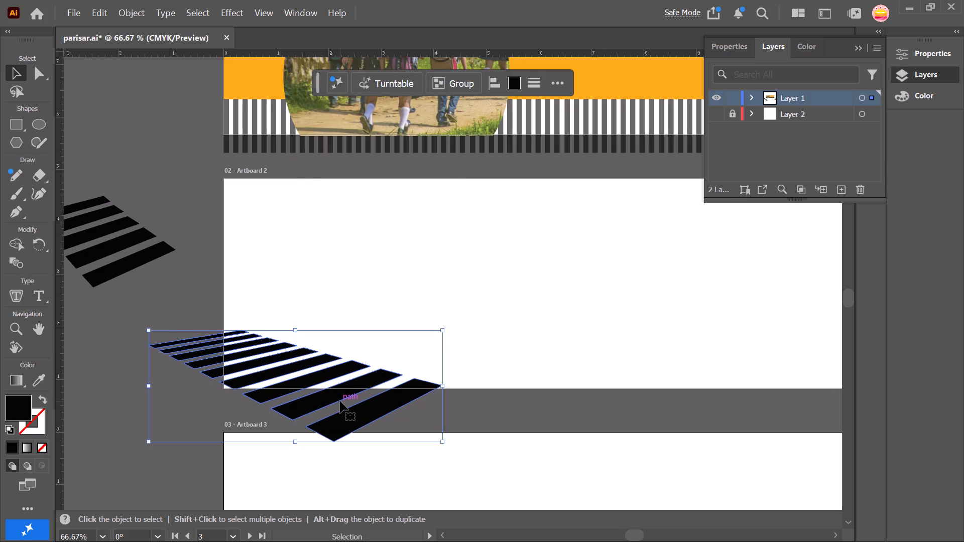
left_click_drag(340, 401, 353, 382)
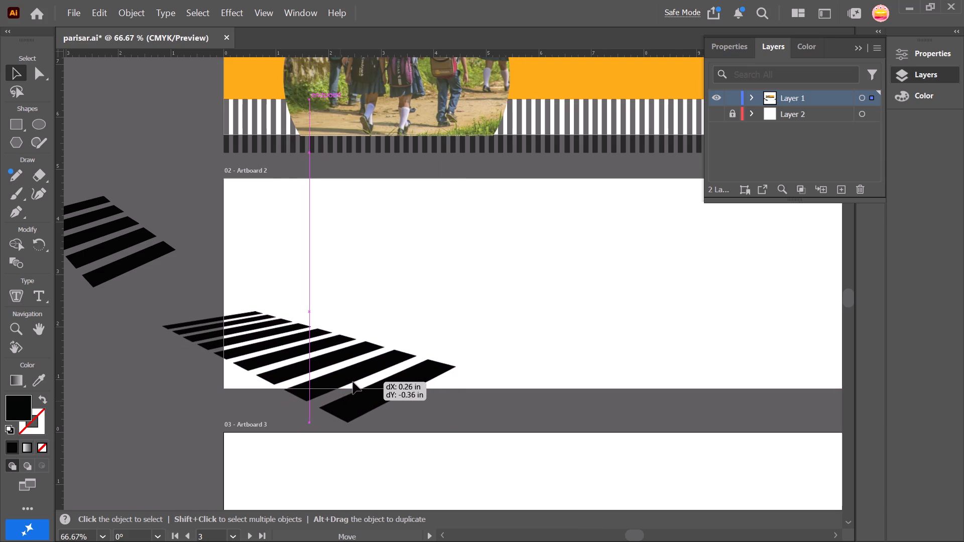
left_click_drag(353, 382, 348, 379)
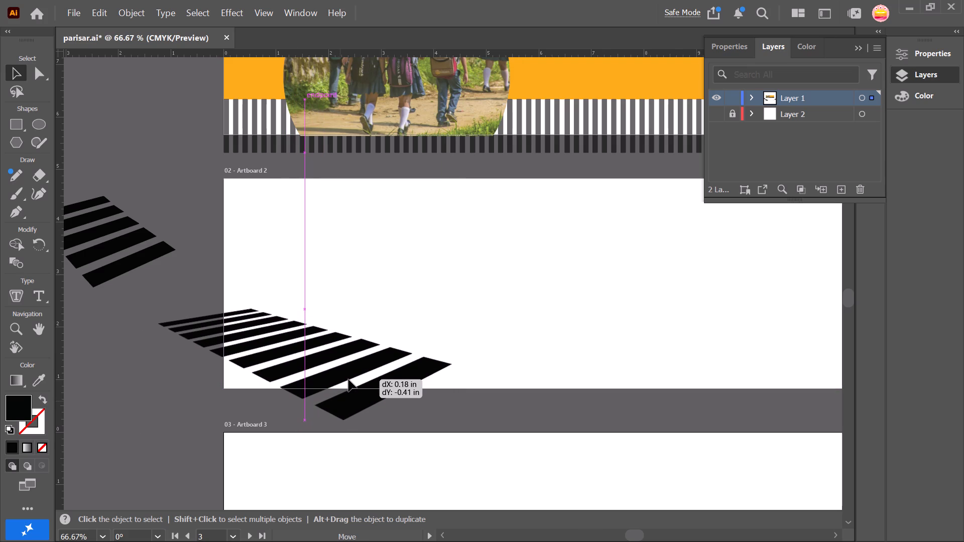
left_click_drag(348, 379, 349, 379)
left_click_drag(349, 379, 349, 381)
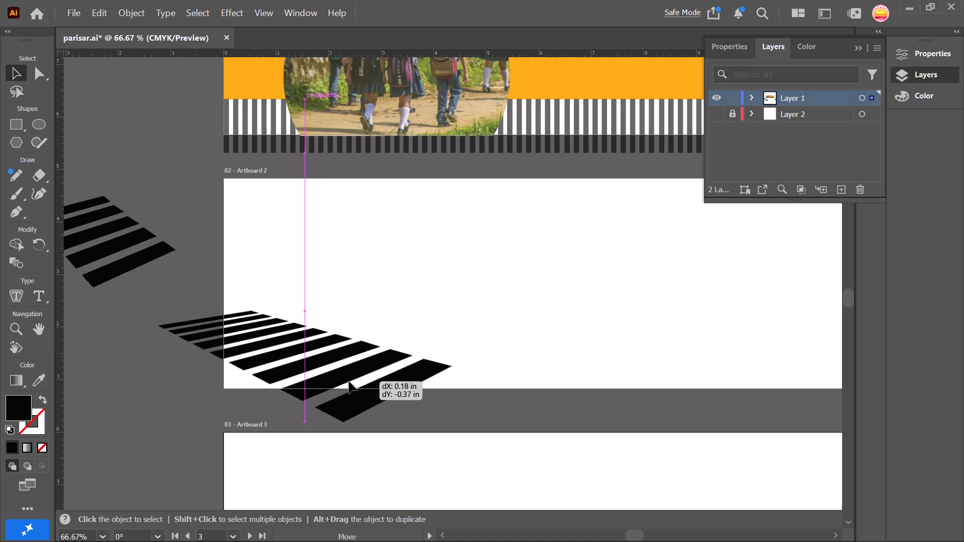
left_click_drag(349, 381, 362, 384)
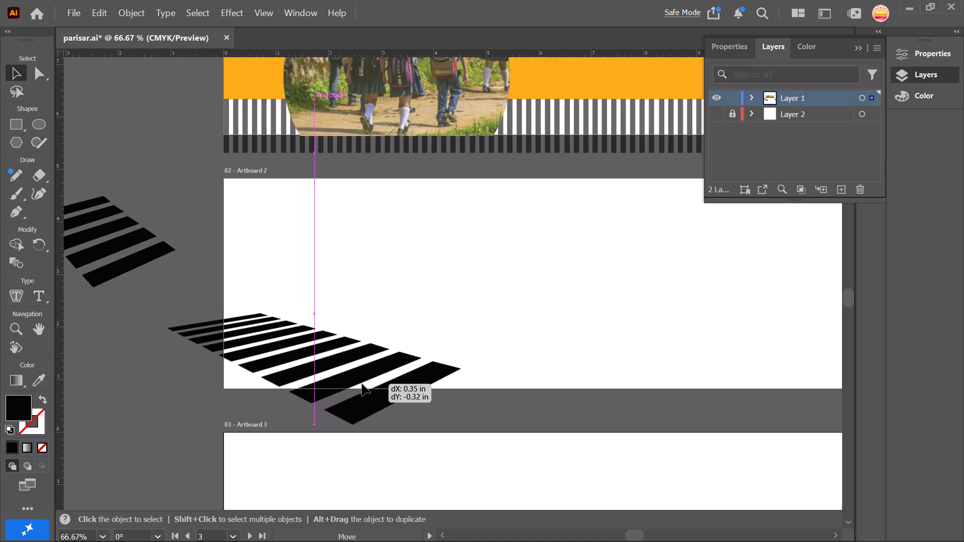
left_click_drag(362, 384, 364, 382)
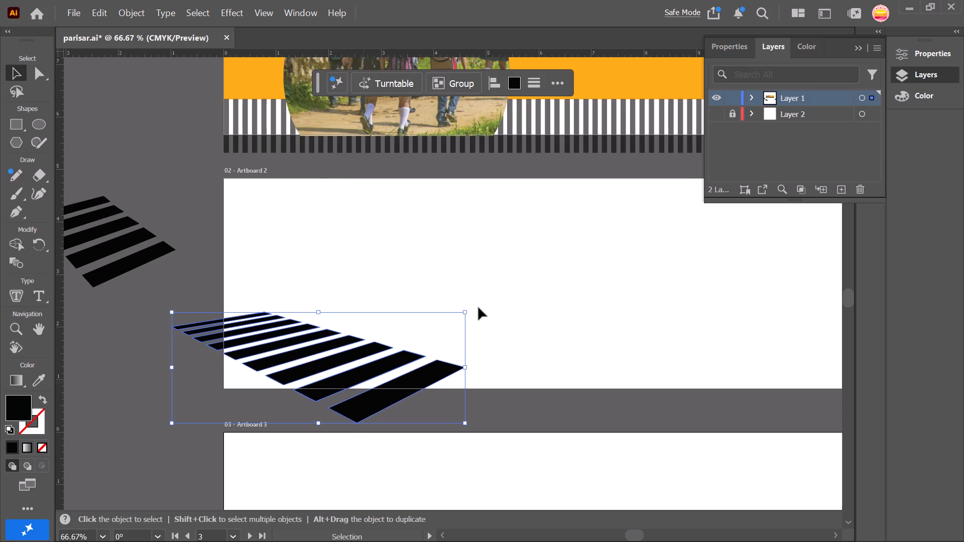
Show Layer 2's guides and shift the crossing about 0.35 in left so its front stripe ends just past the first guide.
left_click(712, 113)
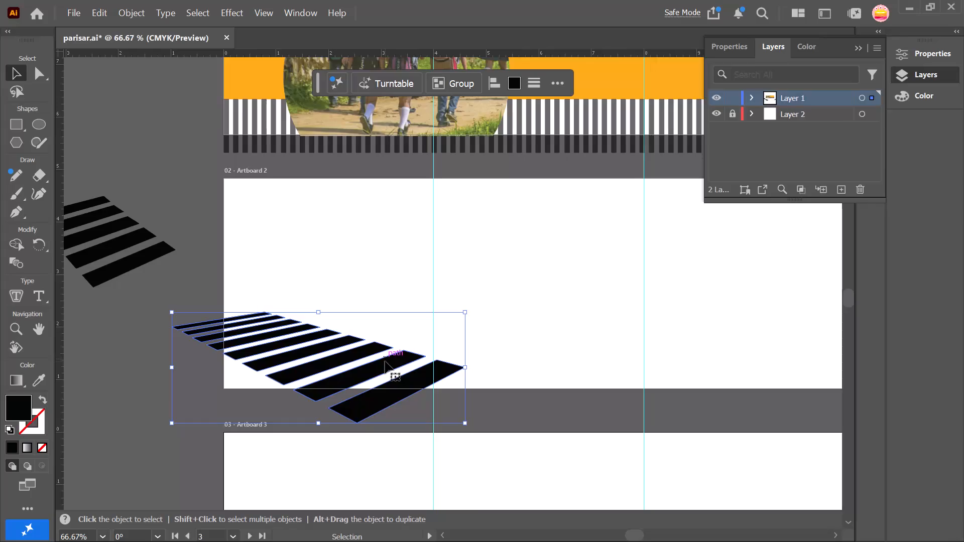
left_click_drag(385, 362, 365, 366)
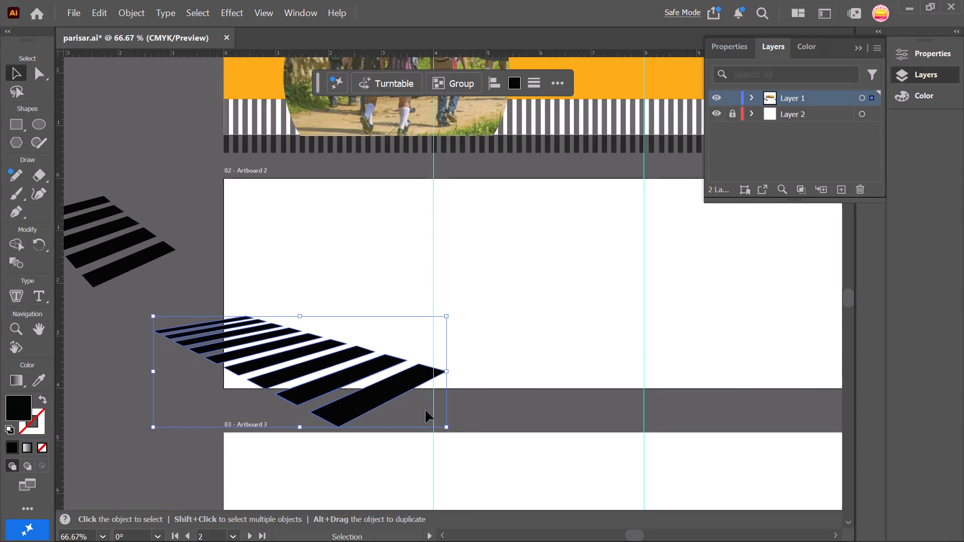
left_click(524, 435)
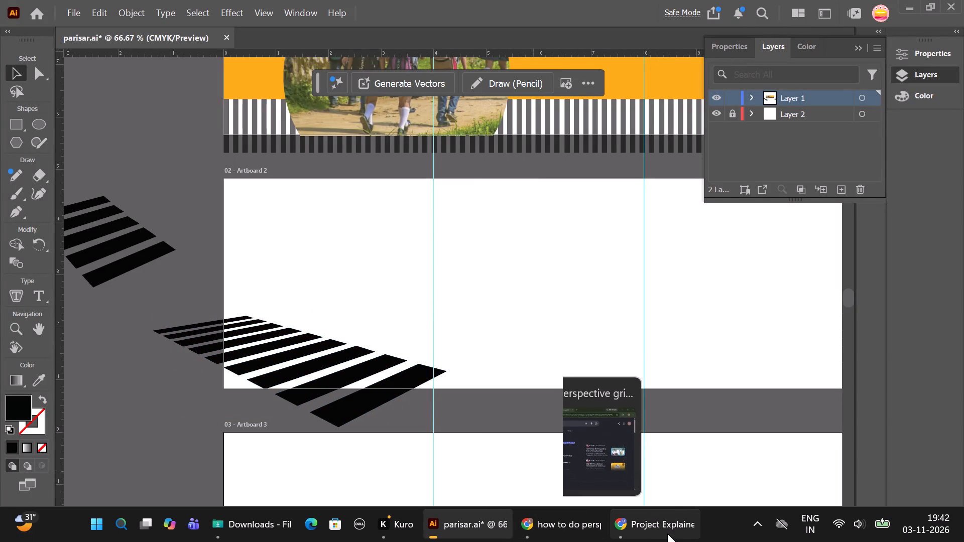
In Chrome, find the Pinterest photo of three children running through a yellow flower field, copy it and return to Illustrator.
left_click(652, 441)
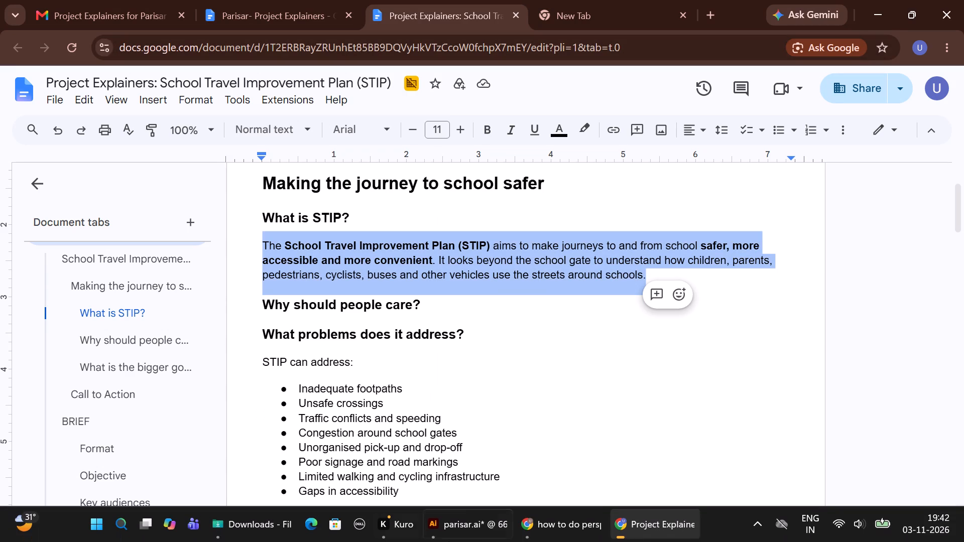
left_click(570, 529)
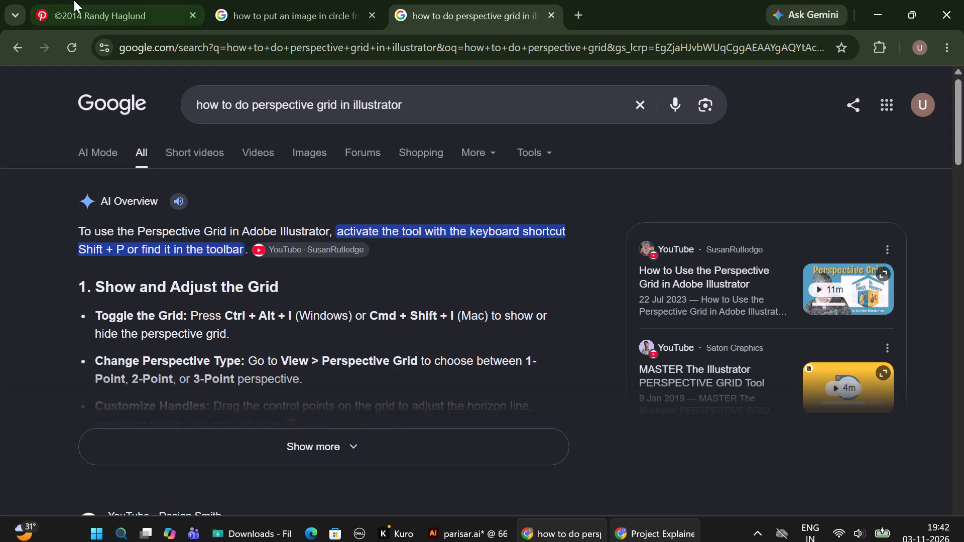
left_click(91, 21)
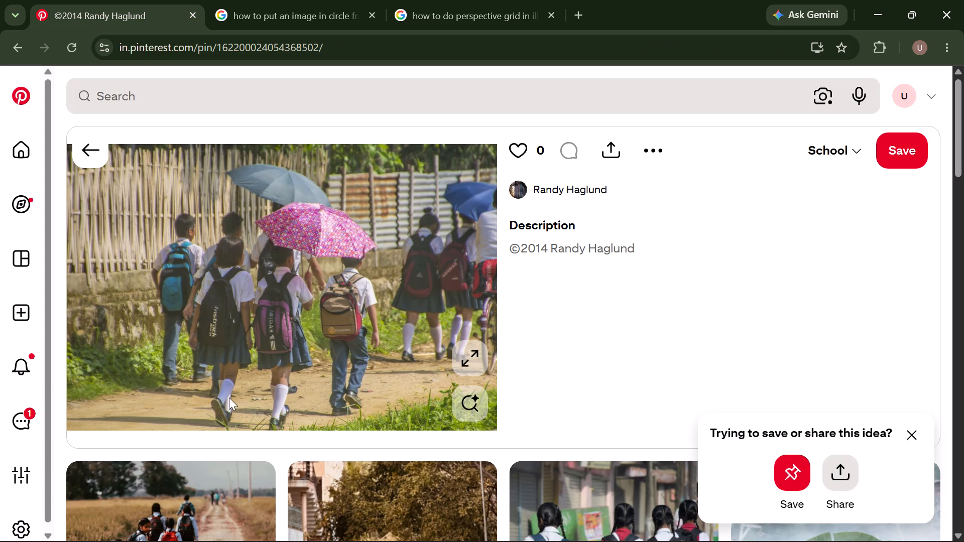
scroll(229, 397, "down", 4)
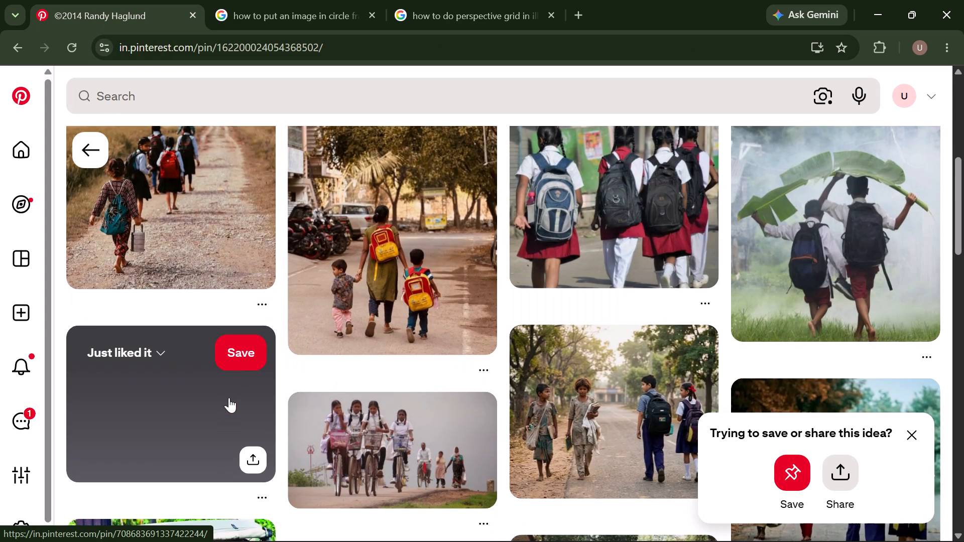
scroll(229, 397, "down", 3)
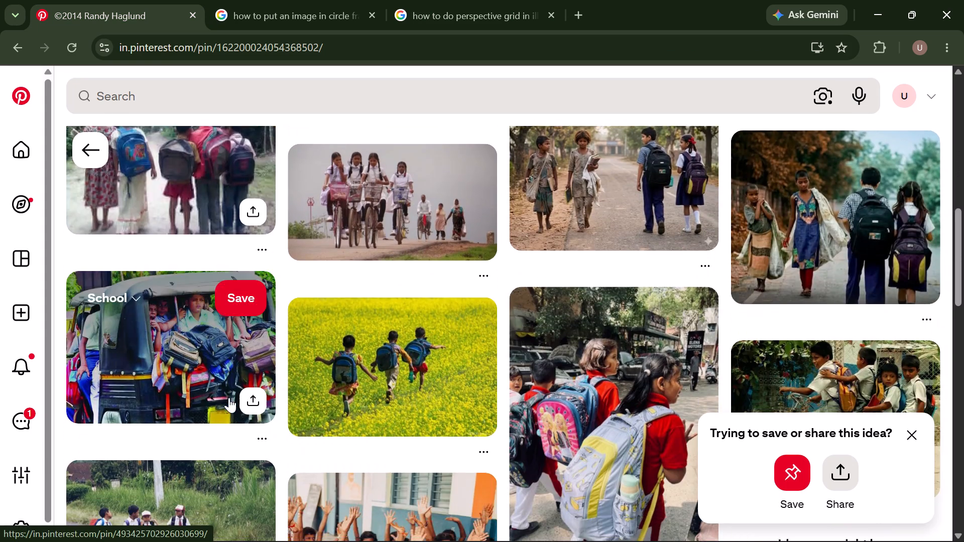
scroll(229, 397, "down", 1)
scroll(161, 379, "up", 1)
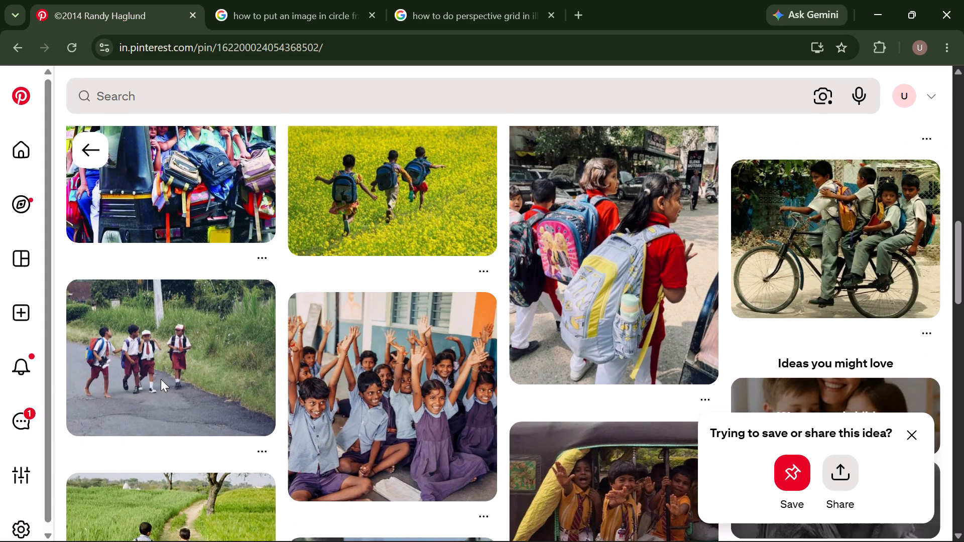
scroll(161, 379, "up", 1)
left_click(360, 240)
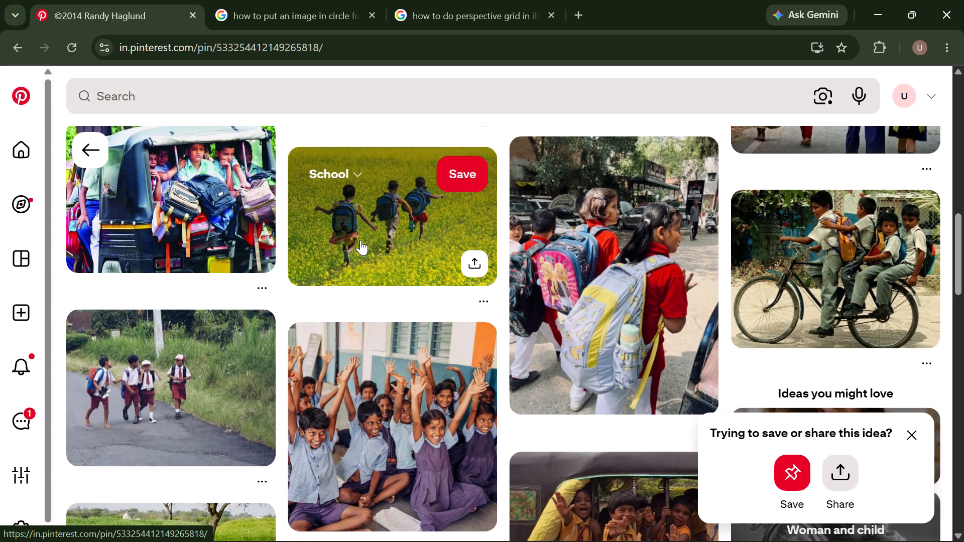
right_click(395, 311)
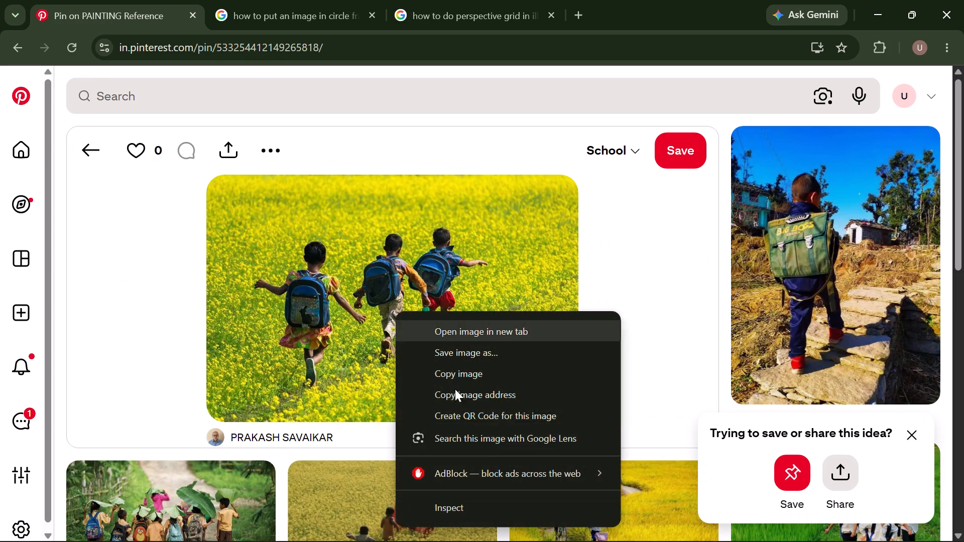
left_click(495, 375)
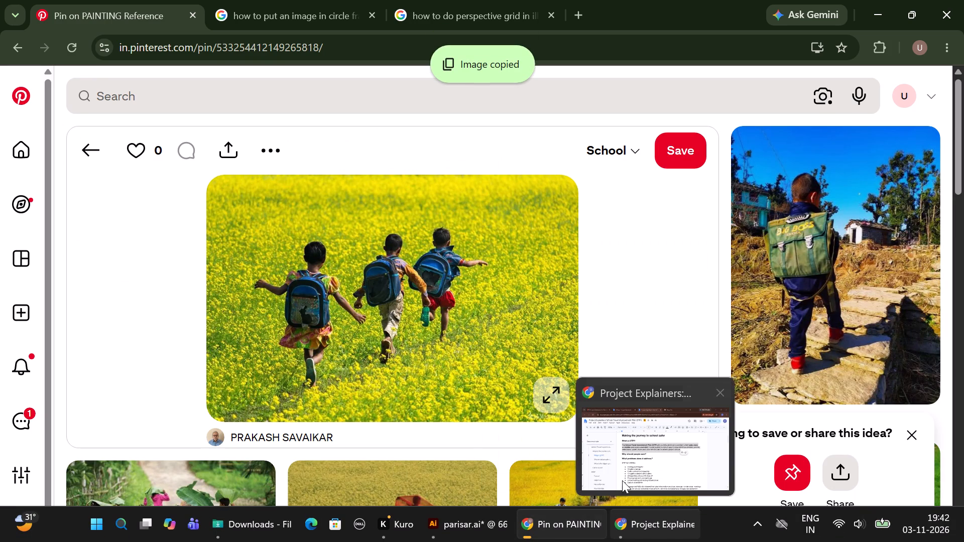
left_click(433, 456)
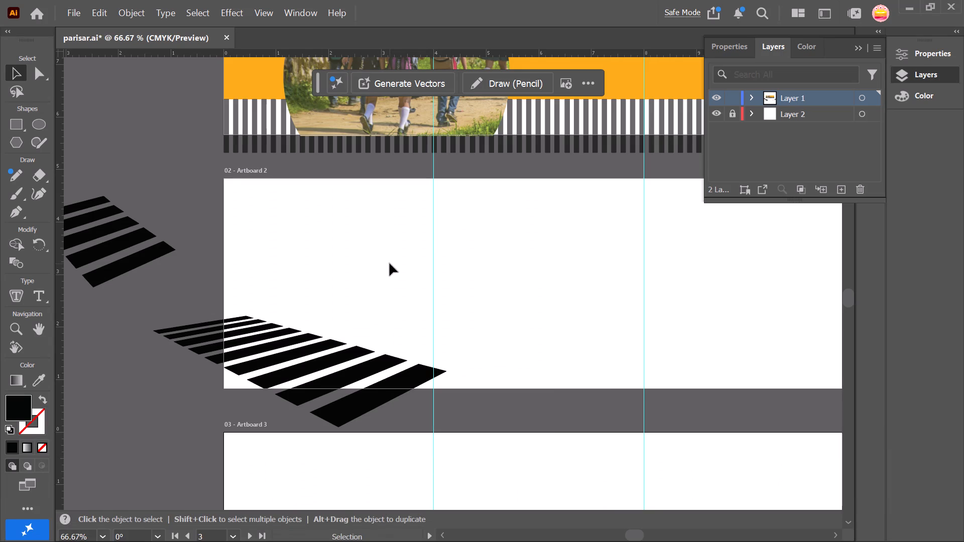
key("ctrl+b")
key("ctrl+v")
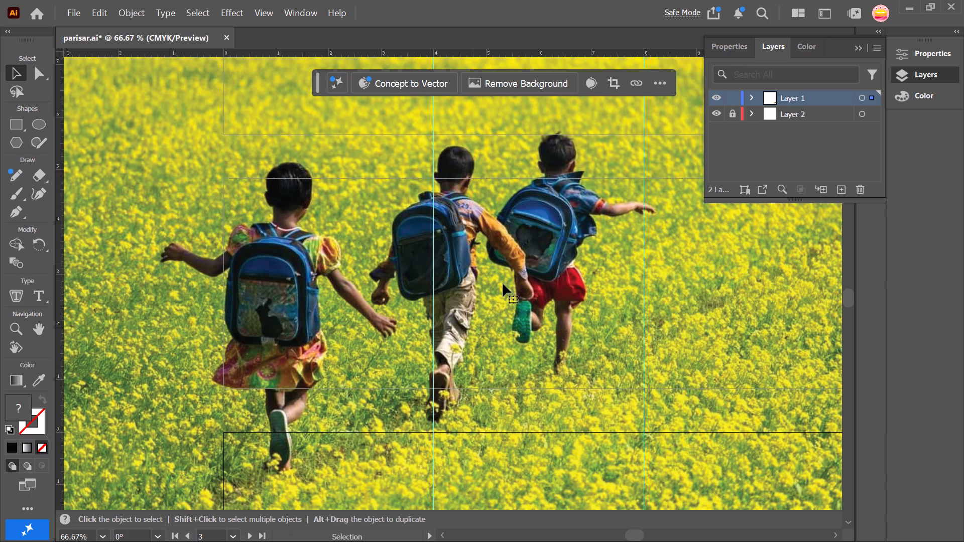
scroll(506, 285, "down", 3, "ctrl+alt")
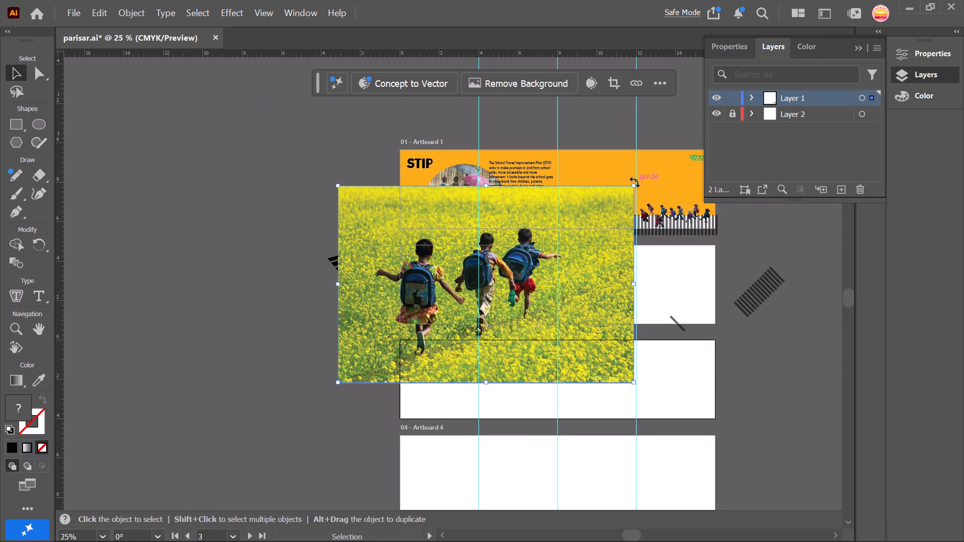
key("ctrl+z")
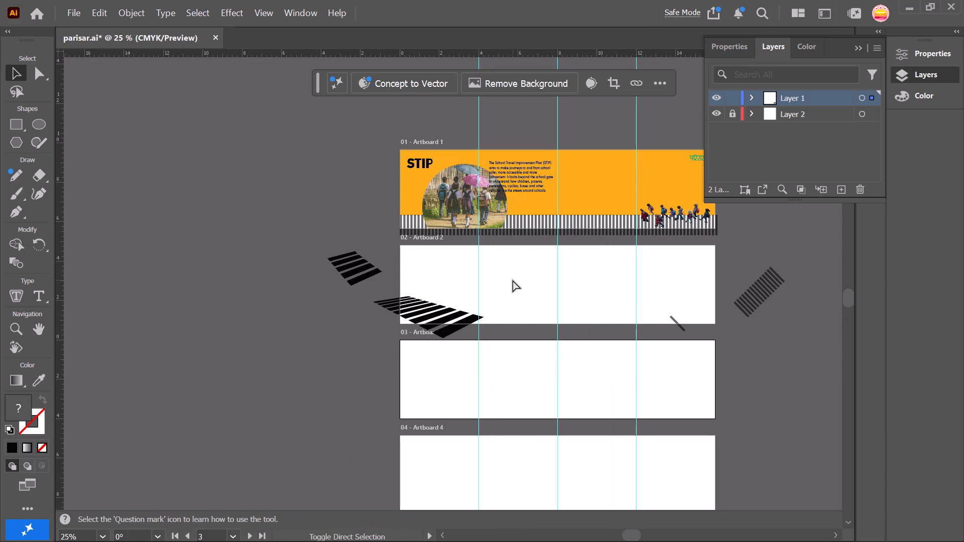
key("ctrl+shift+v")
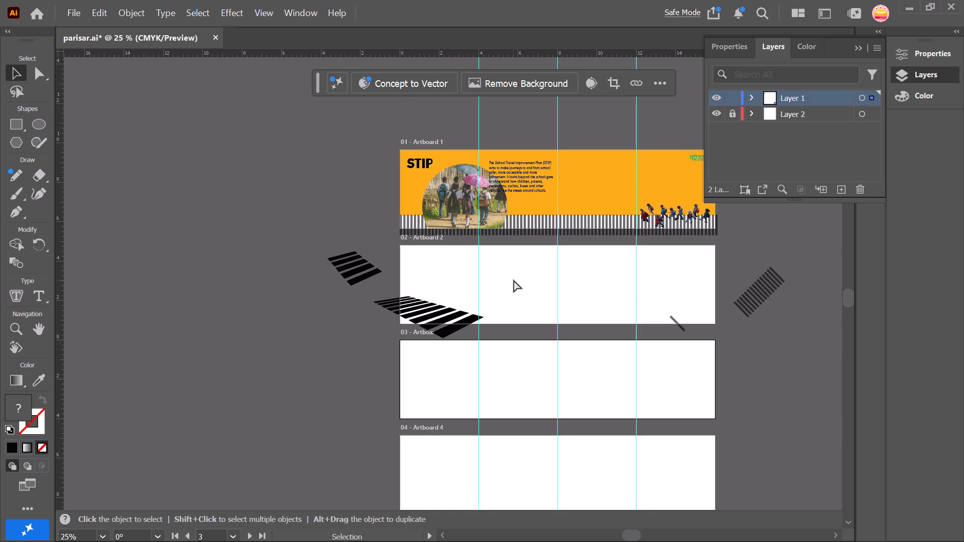
Paste the copied photo, scale it down to about 2.9 in wide and place it on Artboard 2 beside the first guide.
key("ctrl+v")
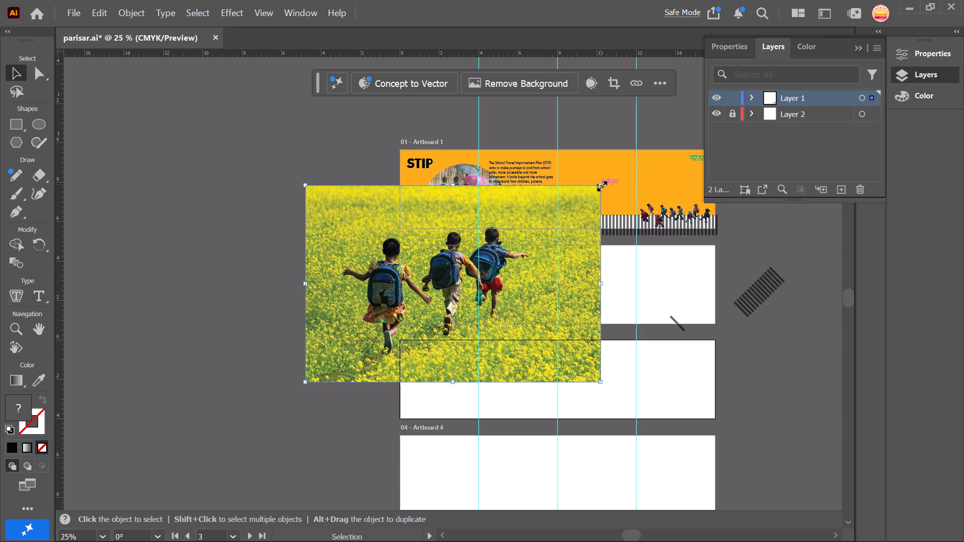
left_click_drag(599, 185, 362, 262, "shift")
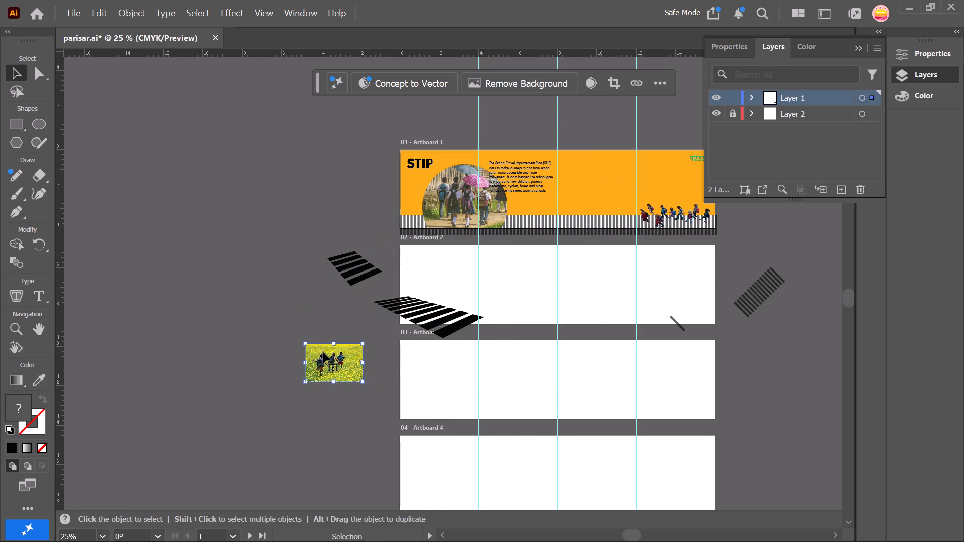
left_click_drag(326, 358, 499, 270)
scroll(499, 270, "up", 3, "ctrl+alt")
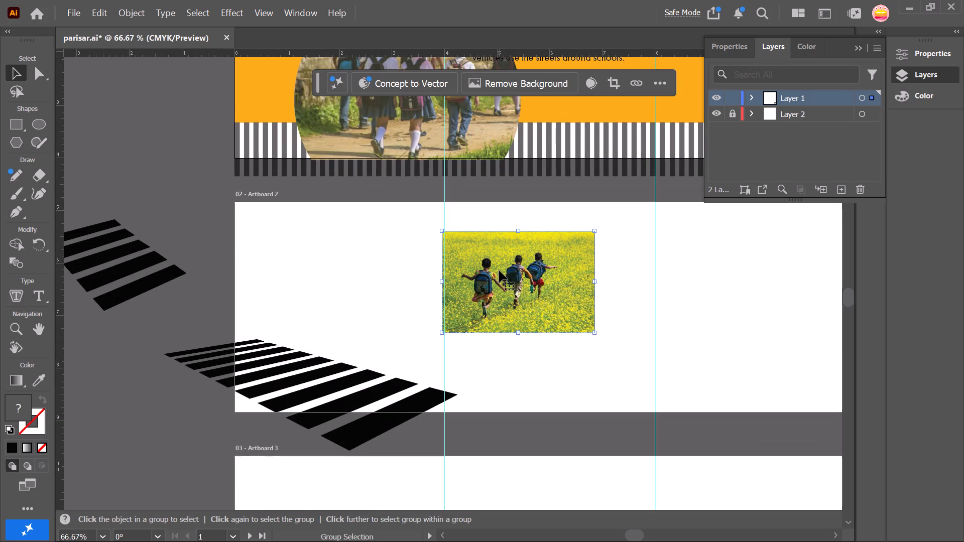
Reflect the running children photo across the vertical axis.
left_click(522, 281)
right_click(522, 281)
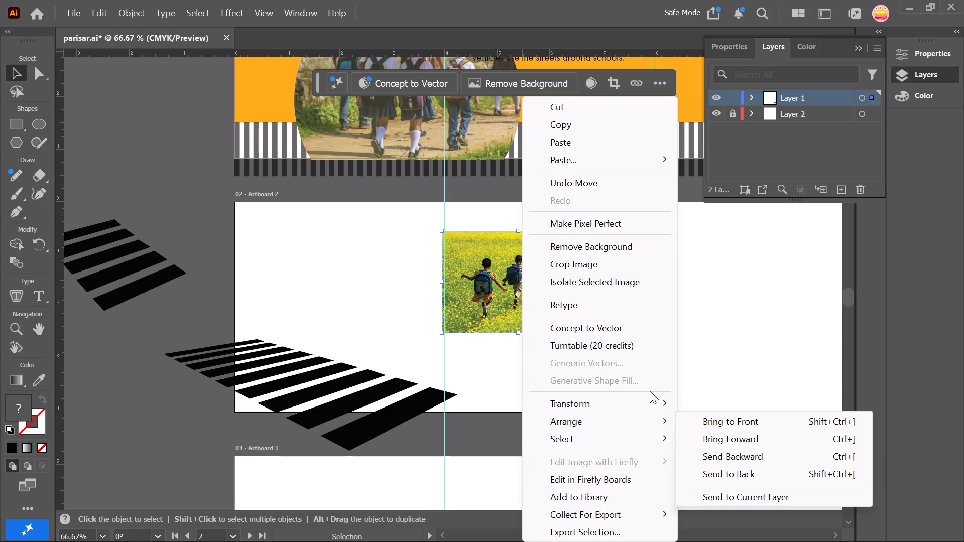
left_click(730, 325)
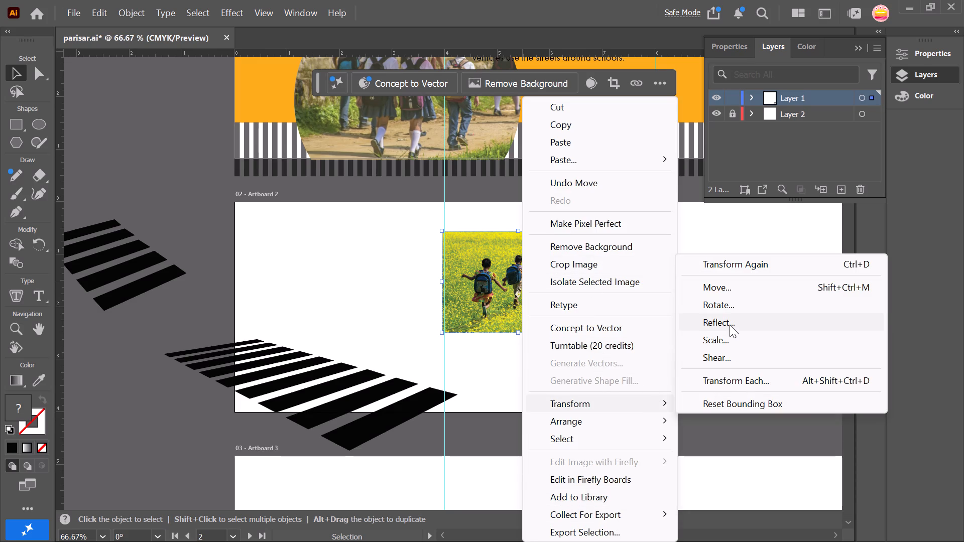
left_click(491, 375)
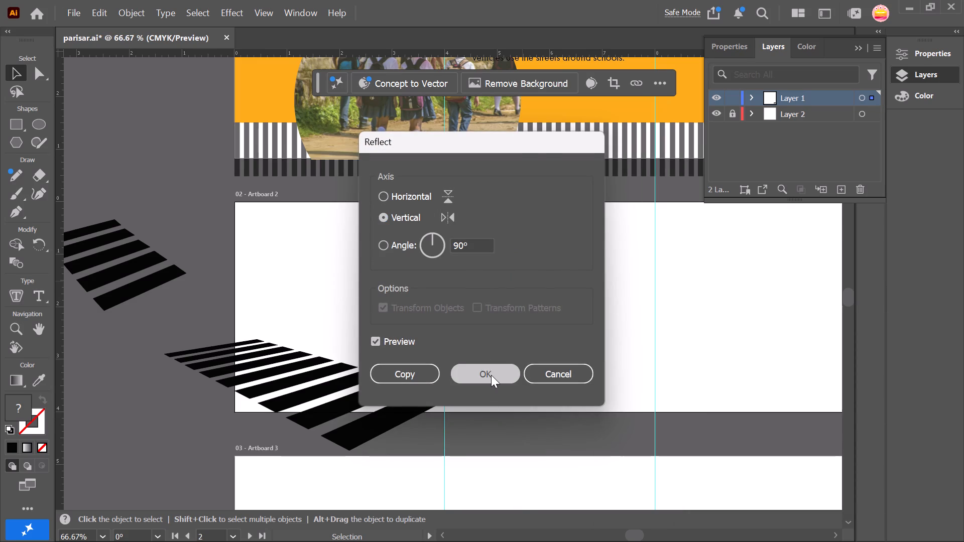
Remove the background of the running children photo on Artboard 2.
left_click(559, 89)
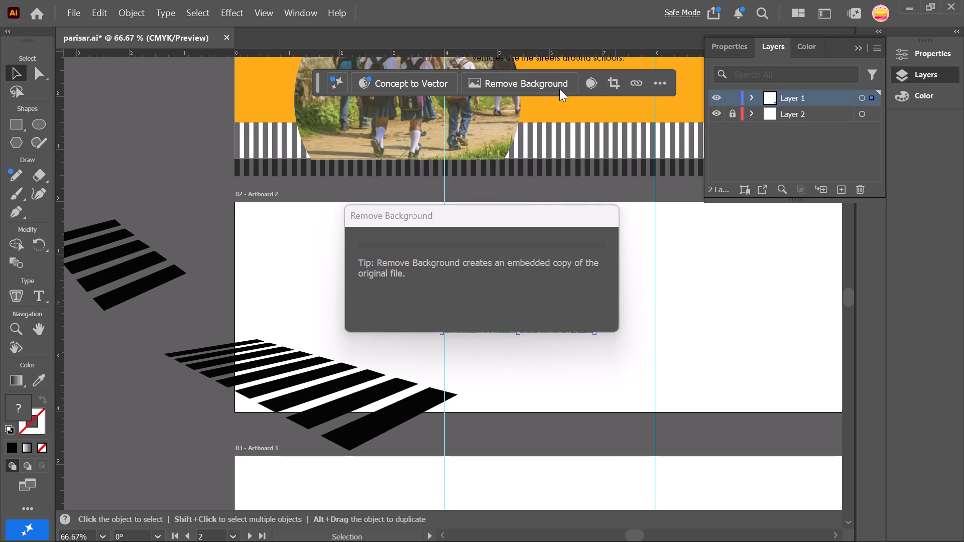
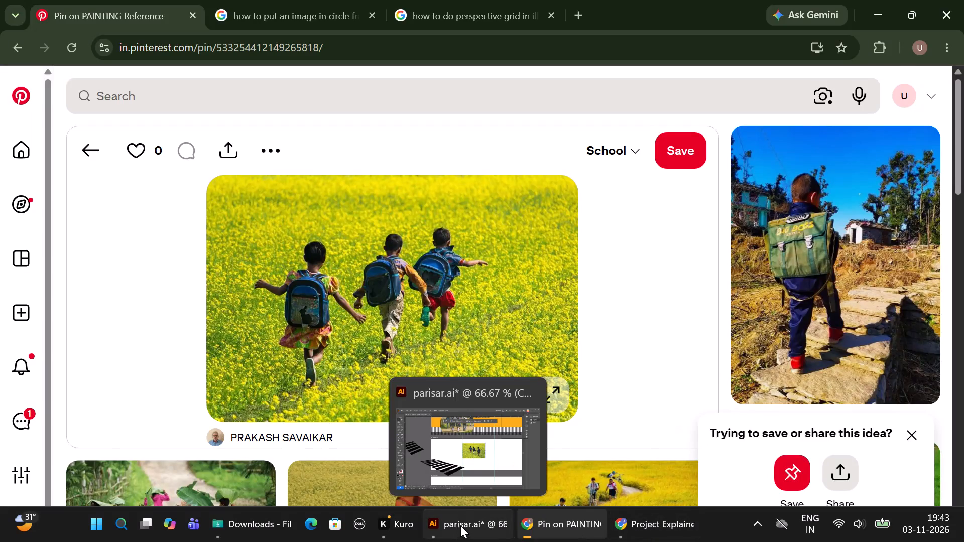
Switch to Illustrator, then move the cut-out of three running children onto the striped crossing on Artboard 2 and enlarge it.
left_click(453, 462)
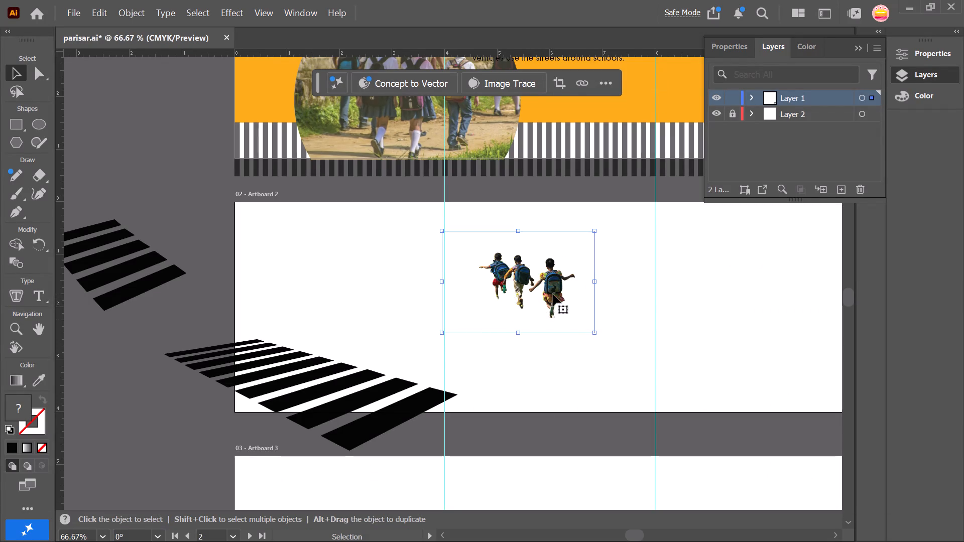
left_click_drag(553, 294, 344, 367)
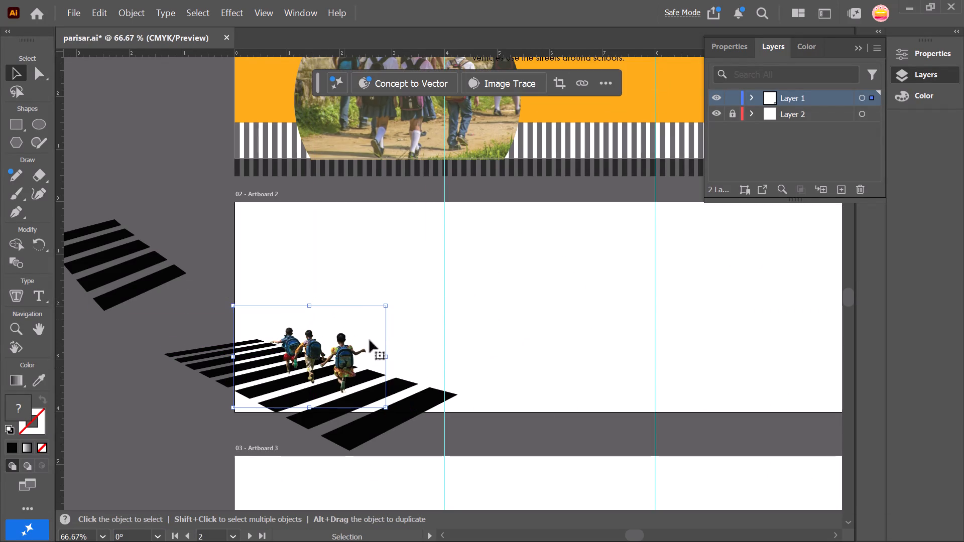
left_click_drag(385, 306, 445, 257, "shift")
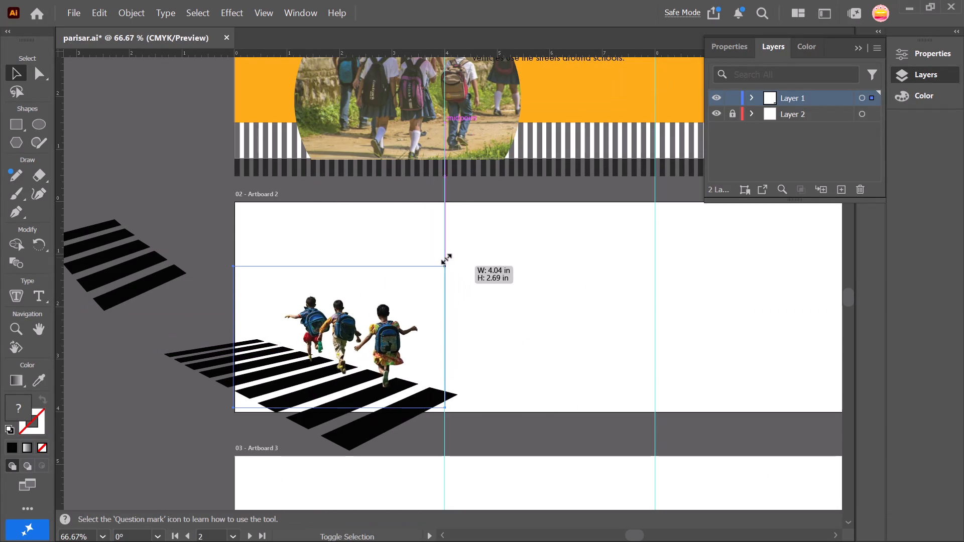
left_click_drag(445, 257, 493, 230, "shift")
left_click_drag(368, 300, 318, 328)
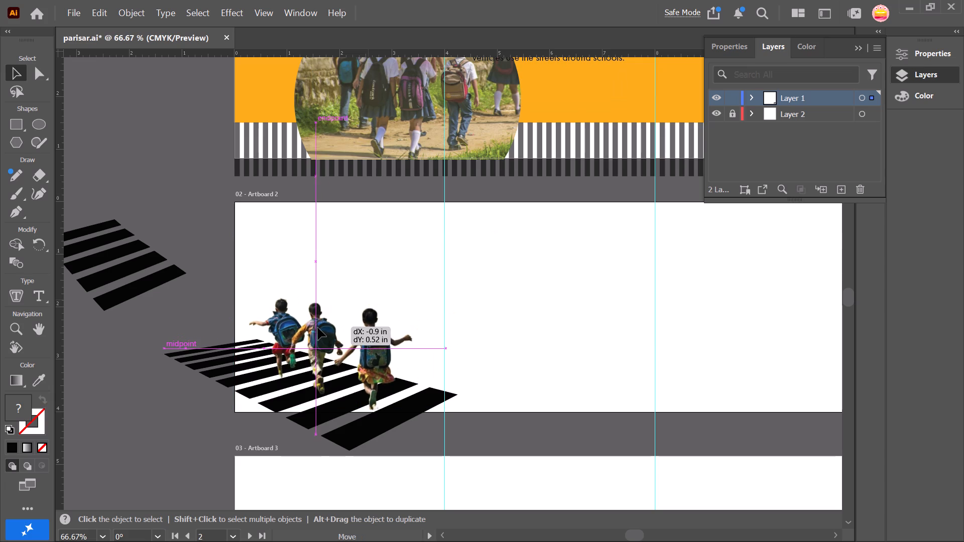
left_click_drag(318, 328, 308, 329)
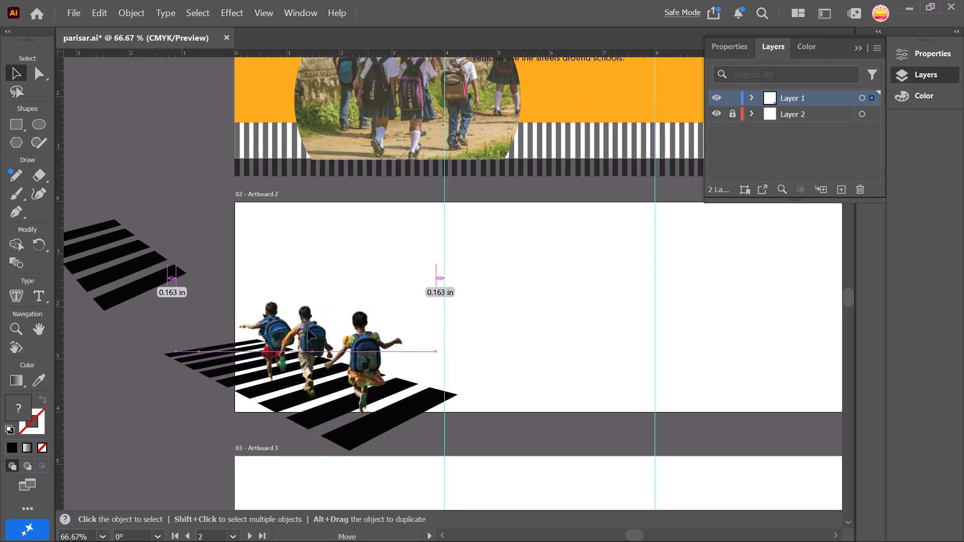
left_click_drag(308, 329, 308, 328)
left_click(543, 302)
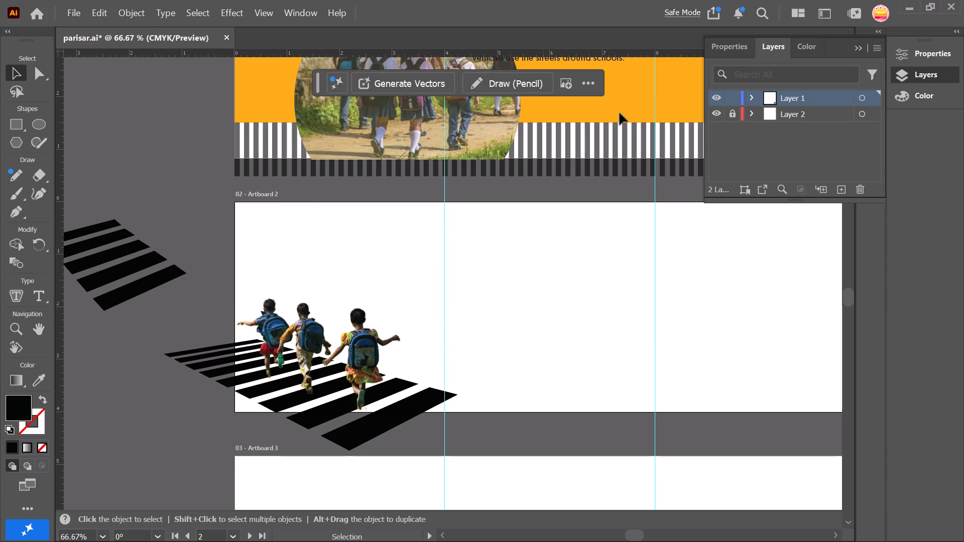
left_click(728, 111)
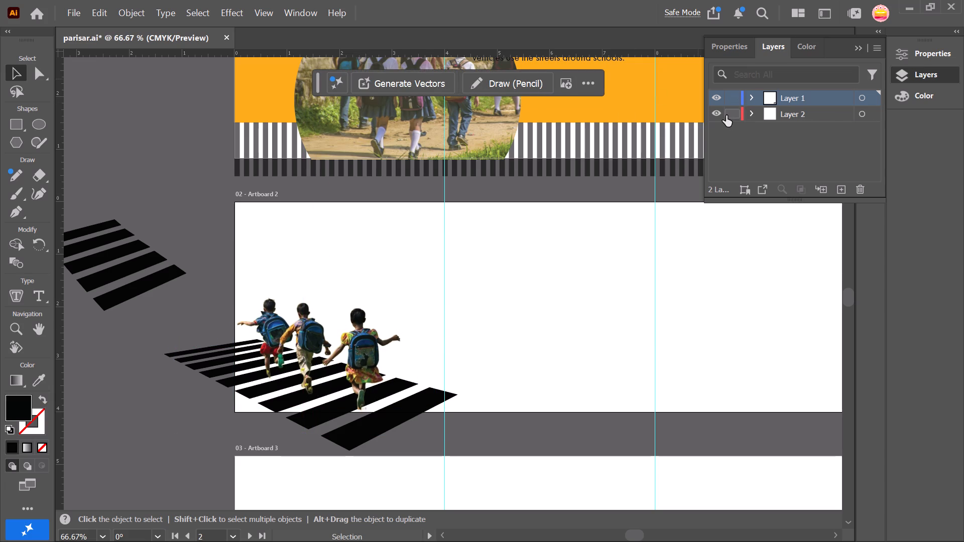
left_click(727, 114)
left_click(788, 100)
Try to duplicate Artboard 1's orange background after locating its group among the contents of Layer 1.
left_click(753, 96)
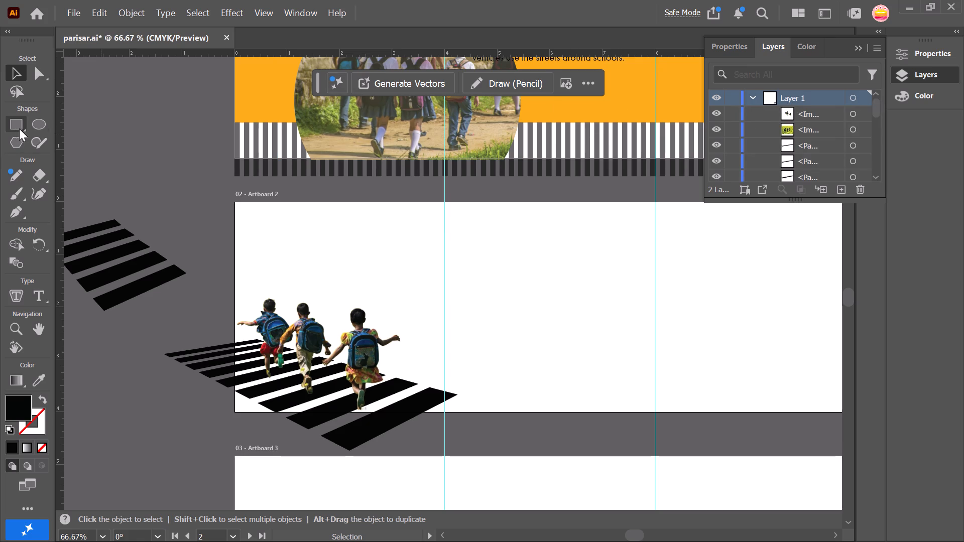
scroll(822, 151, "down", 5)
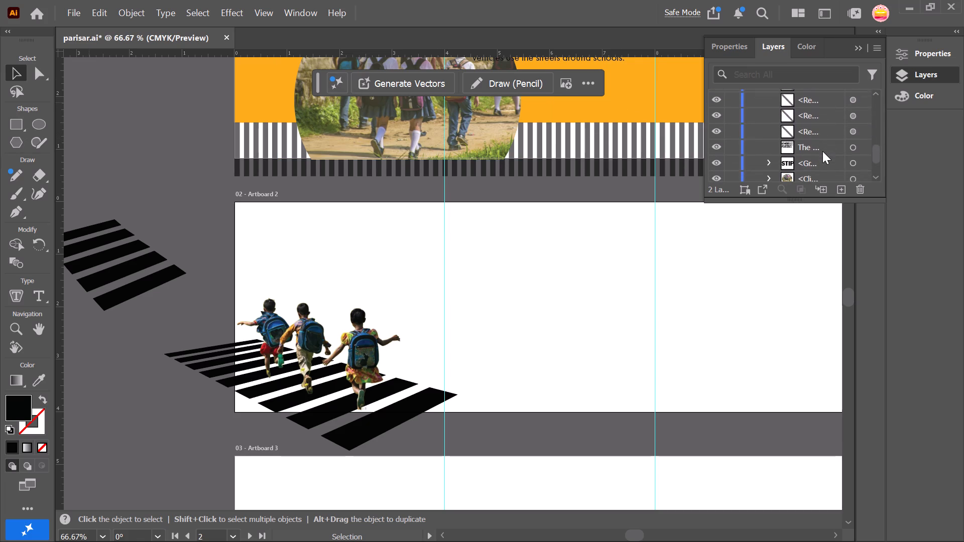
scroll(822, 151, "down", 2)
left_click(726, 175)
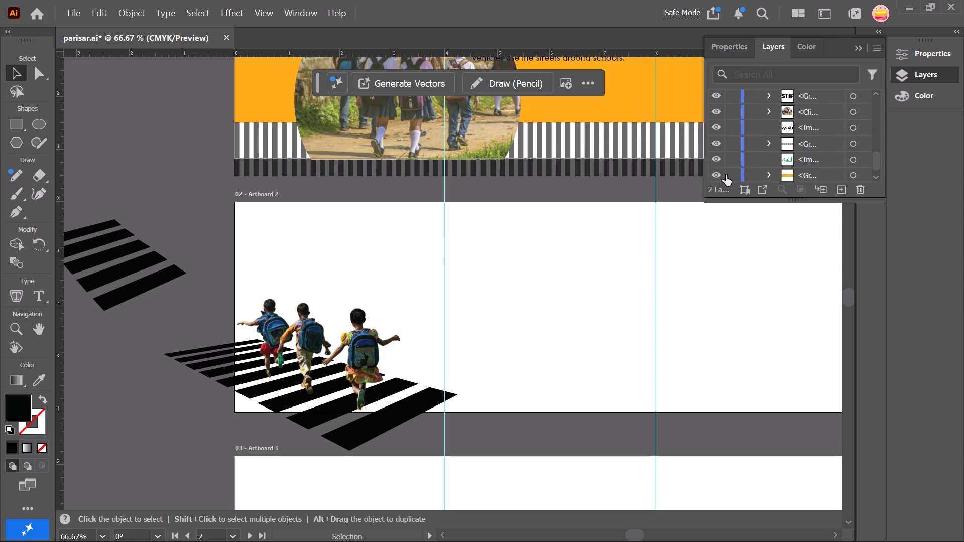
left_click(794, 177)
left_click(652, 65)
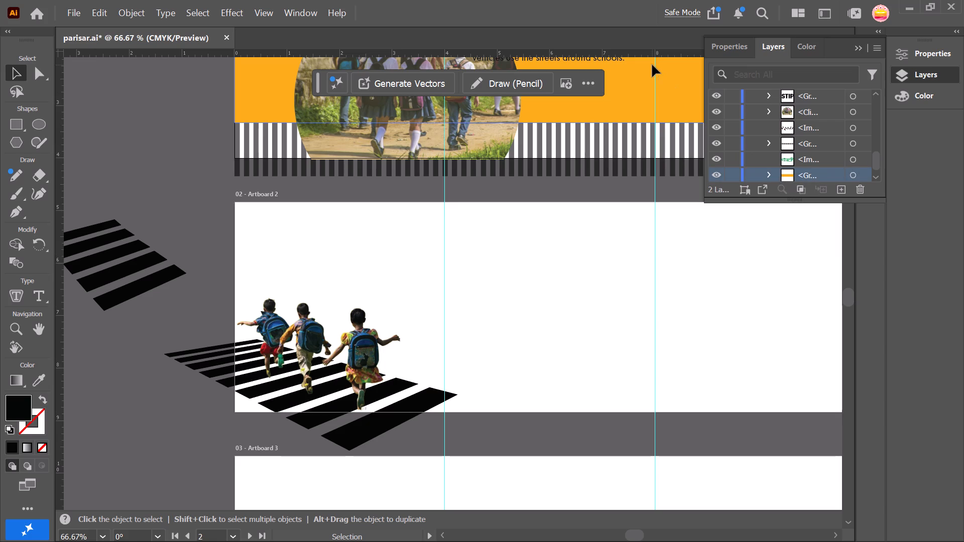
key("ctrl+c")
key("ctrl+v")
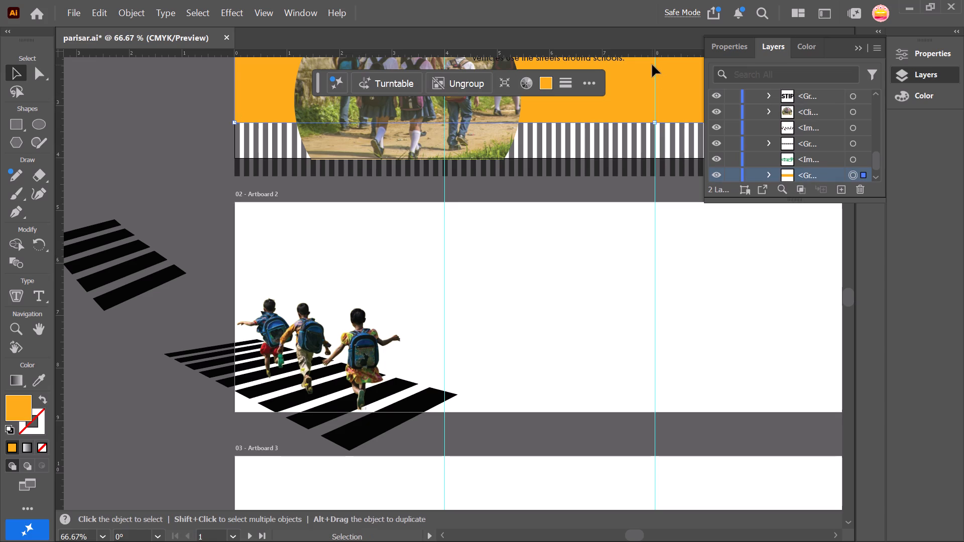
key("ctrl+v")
Duplicate Artboard 1's orange background and position the copy over Artboard 2, lined up with its top and side edges.
scroll(553, 337, "down", 3, "ctrl+alt")
left_click(628, 214)
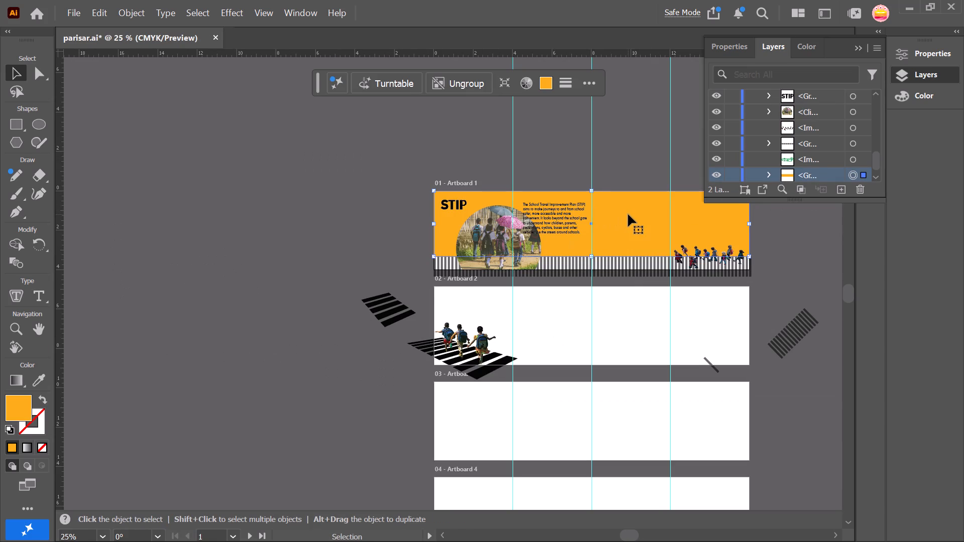
left_click(616, 343)
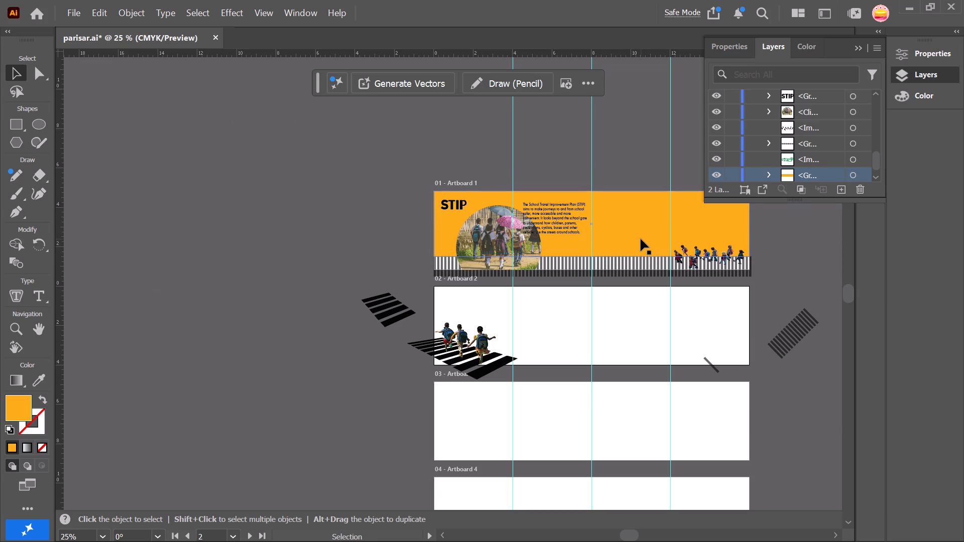
left_click(641, 239)
key("ctrl+c")
key("ctrl+v")
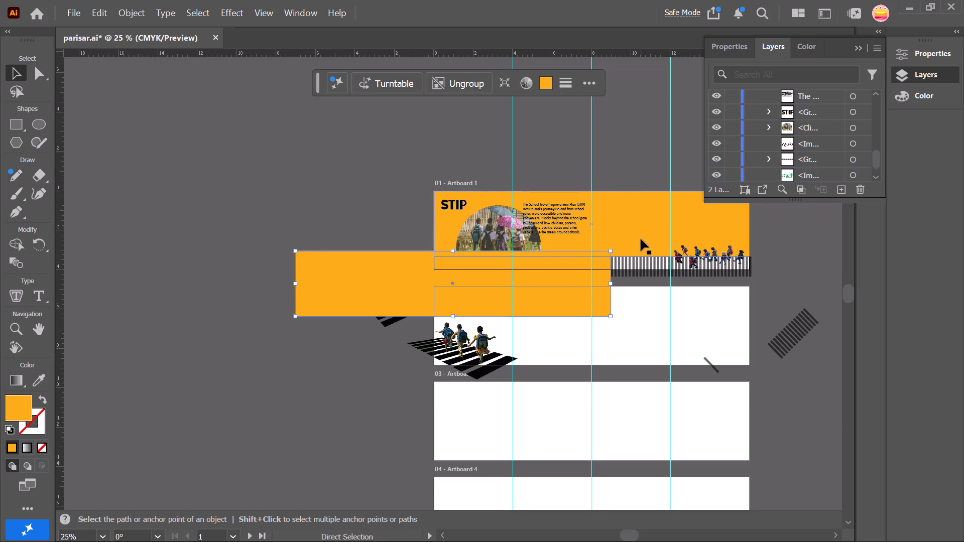
left_click_drag(513, 292, 627, 330)
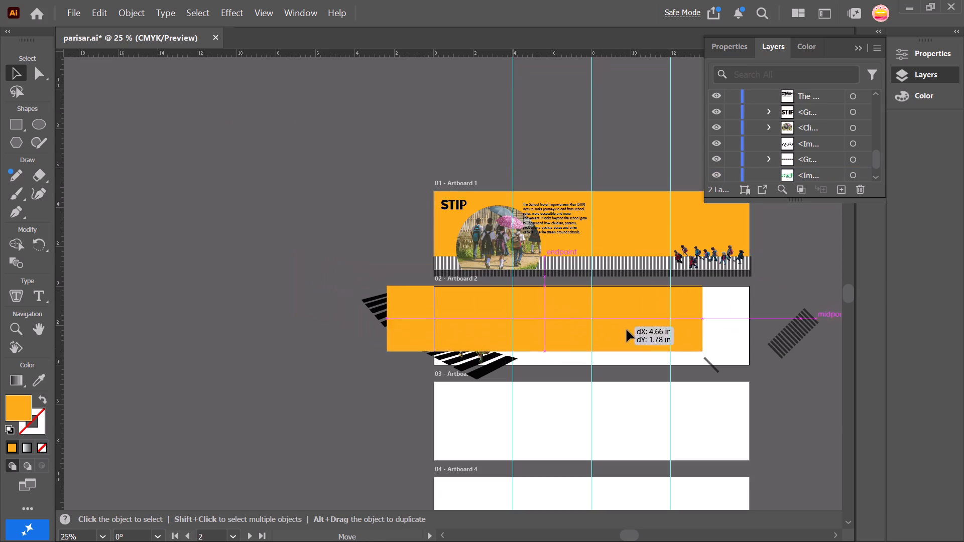
left_click_drag(627, 330, 651, 328)
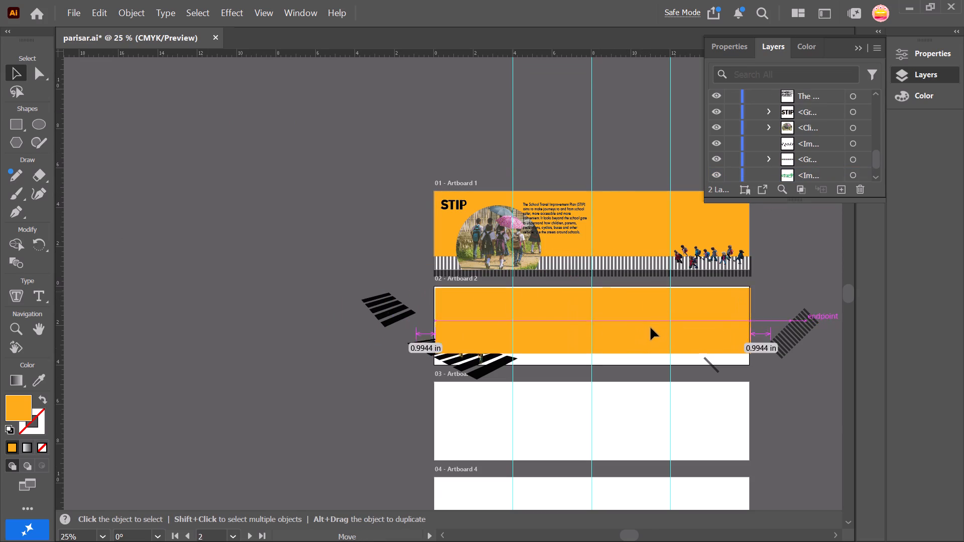
left_click_drag(651, 328, 652, 328)
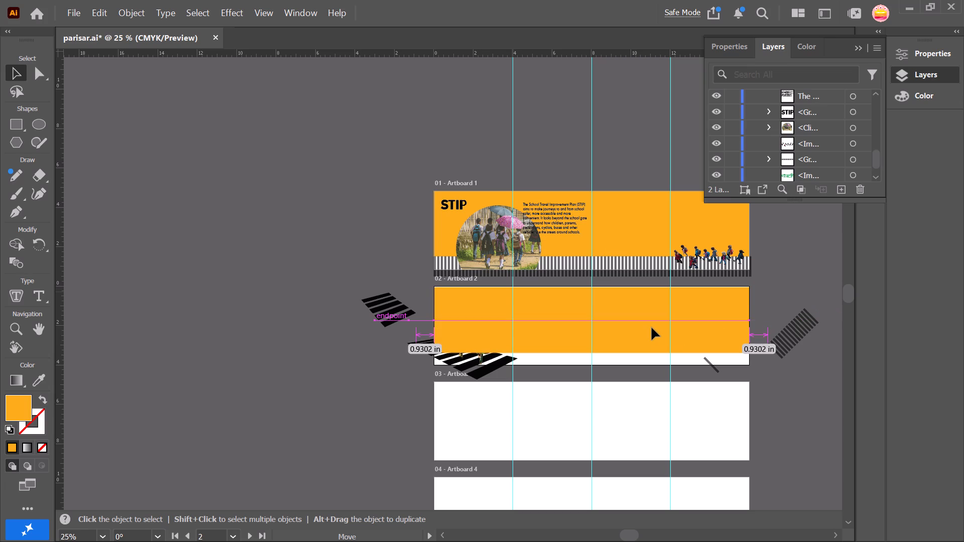
left_click_drag(652, 328, 651, 327)
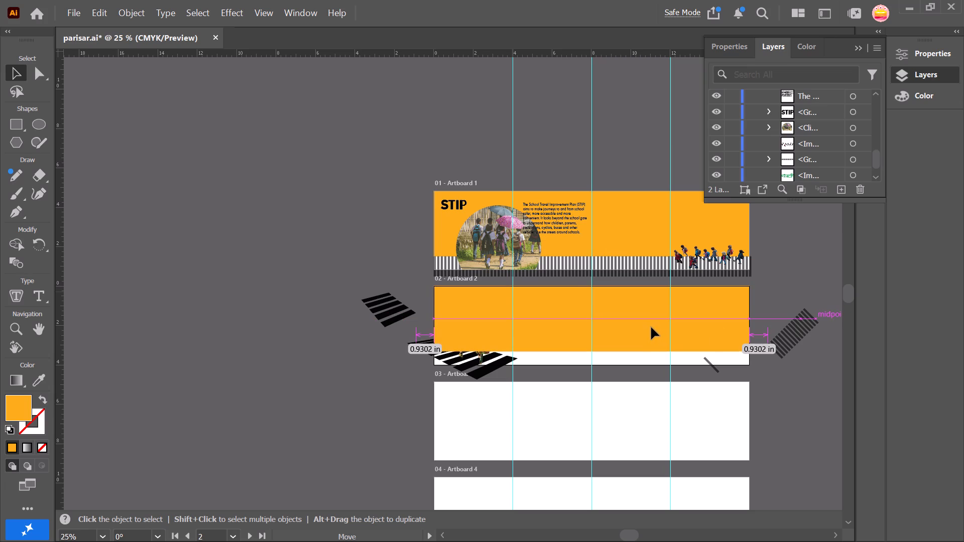
left_click_drag(651, 327, 651, 327)
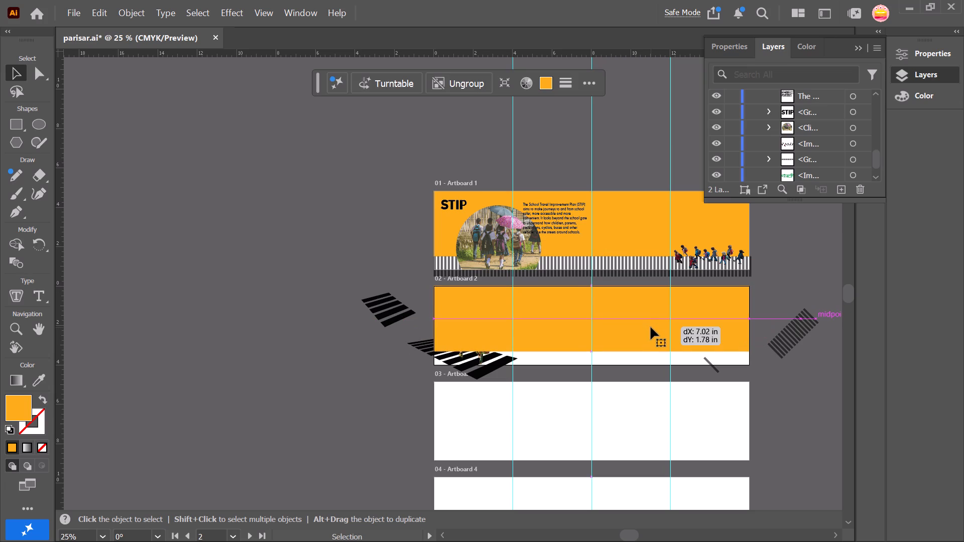
Stretch the orange copy vertically to fill Artboard 2 exactly, at 16 in wide by 4 in high.
scroll(651, 327, "up", 3, "ctrl+alt")
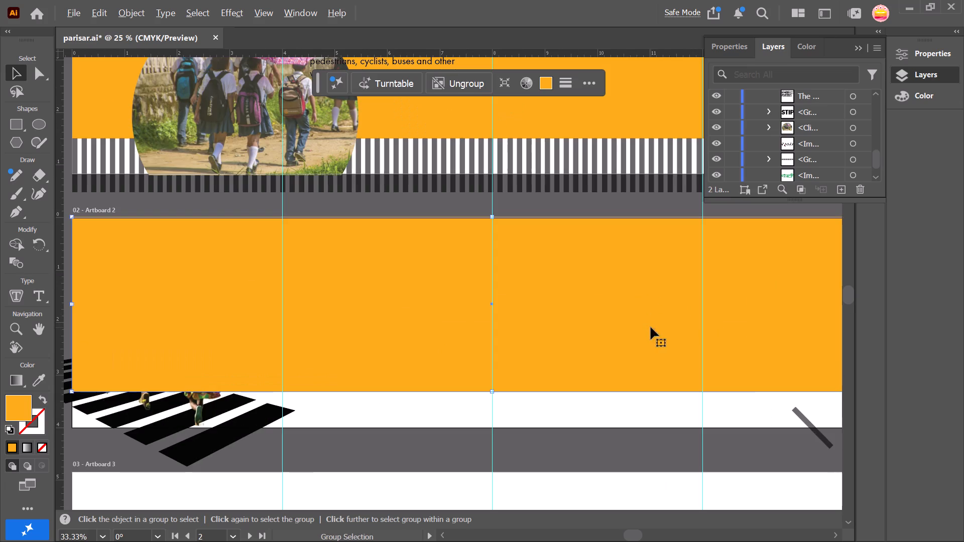
left_click(491, 217)
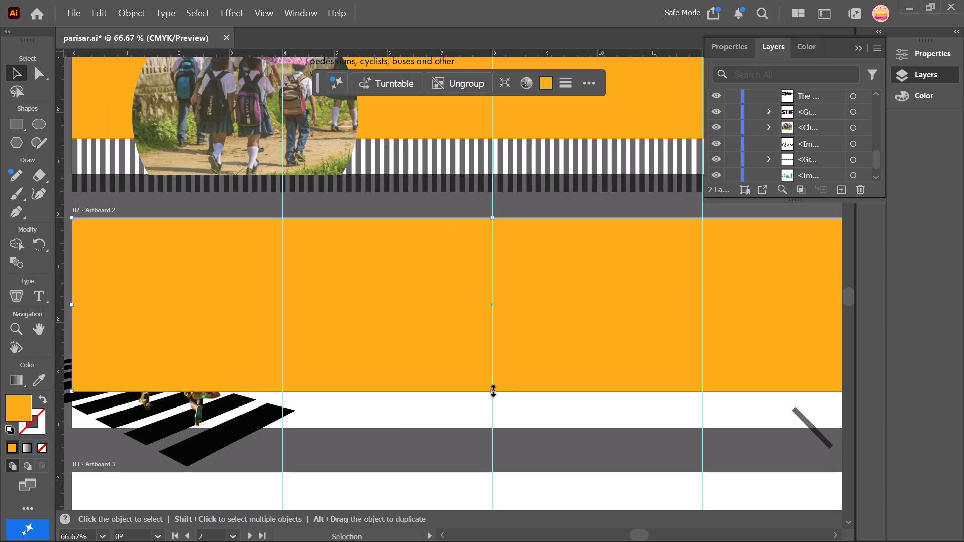
left_click_drag(492, 389, 488, 428)
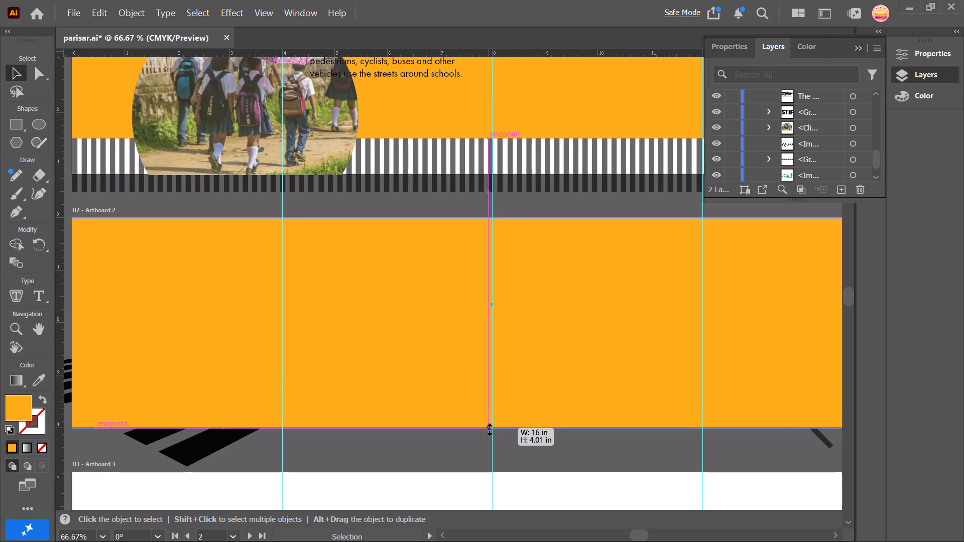
left_click_drag(488, 428, 488, 427)
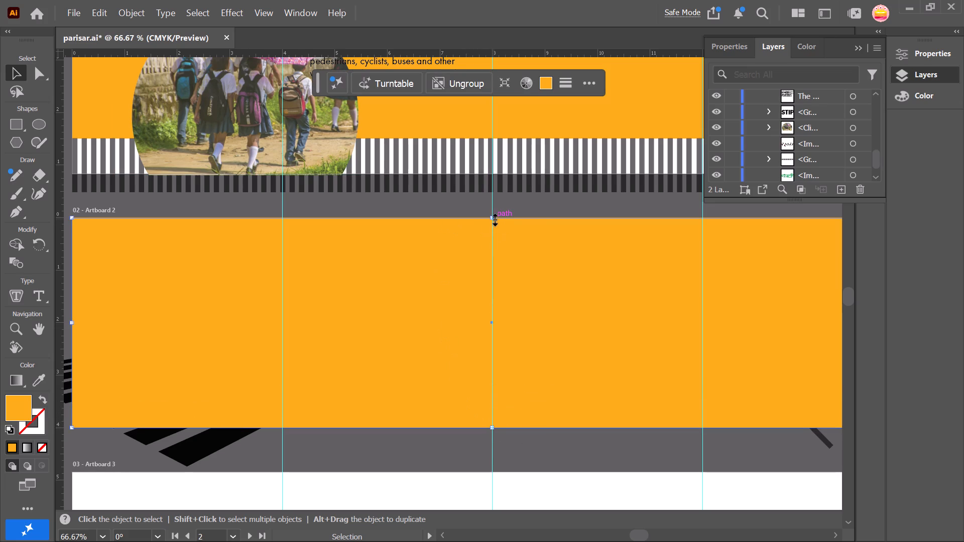
left_click(492, 218)
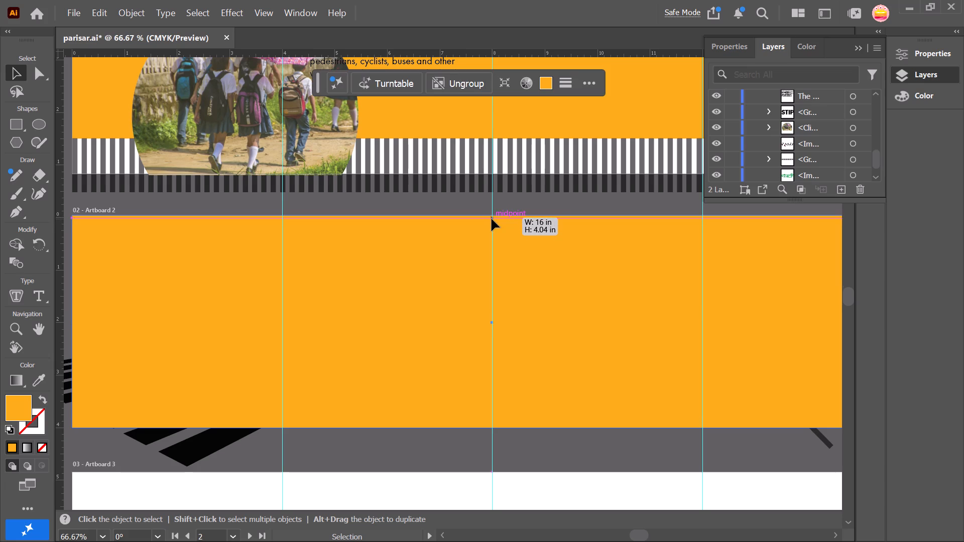
left_click(492, 214)
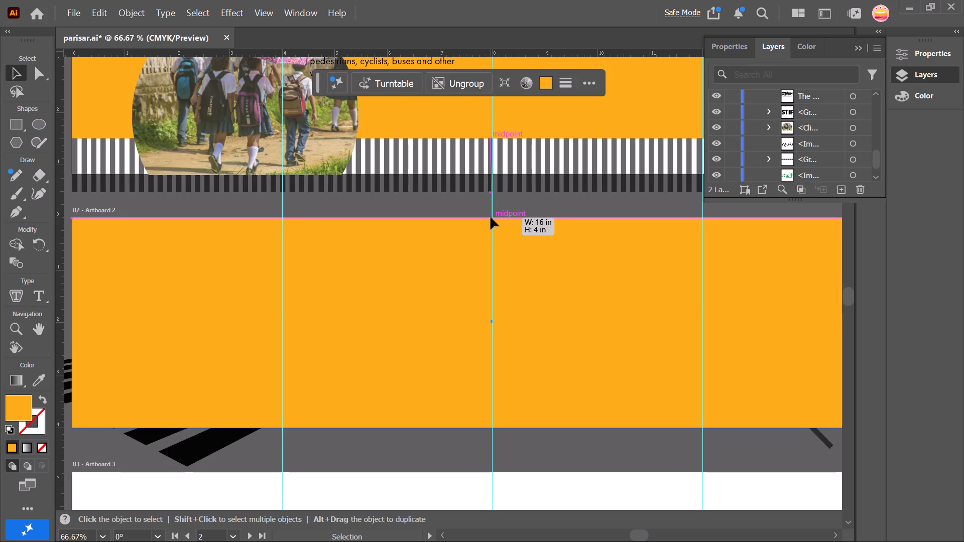
left_click(408, 208)
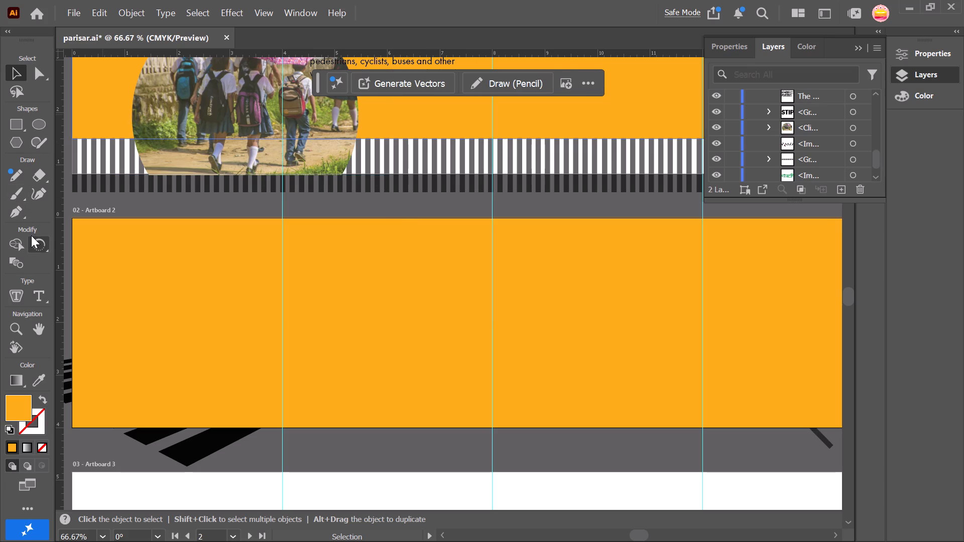
Send Artboard 2's orange background to the back, behind the running children and the striped crossing.
scroll(31, 235, "down", 1)
scroll(809, 142, "up", 4)
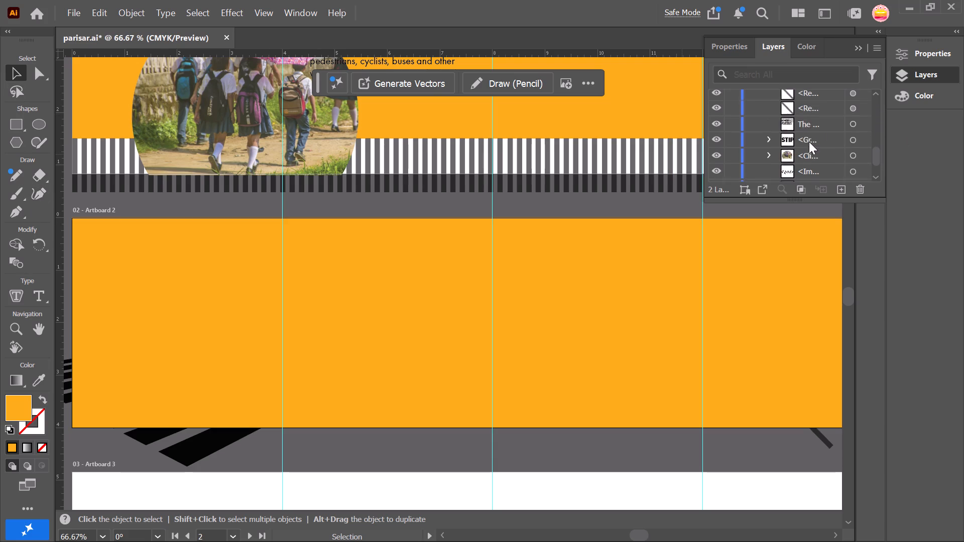
scroll(809, 139, "up", 5)
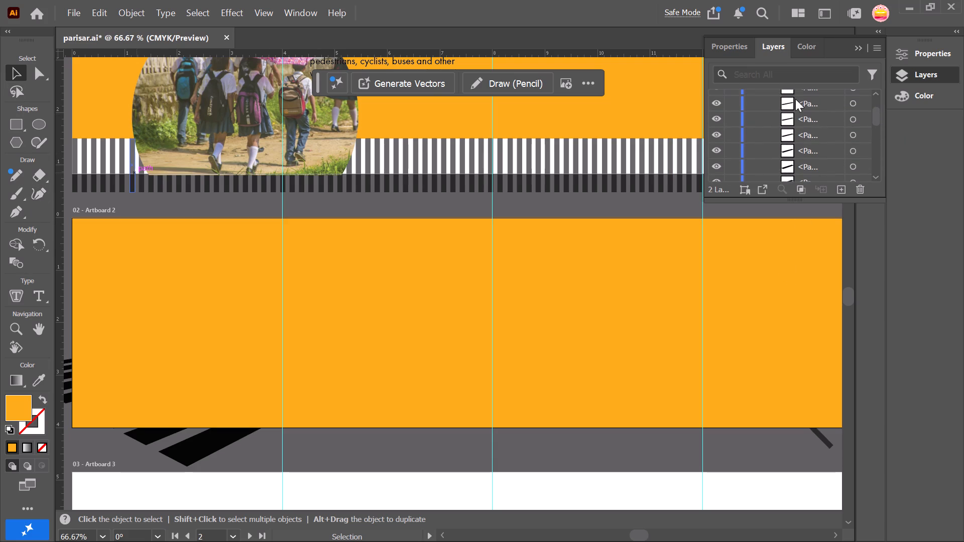
scroll(795, 99, "up", 2)
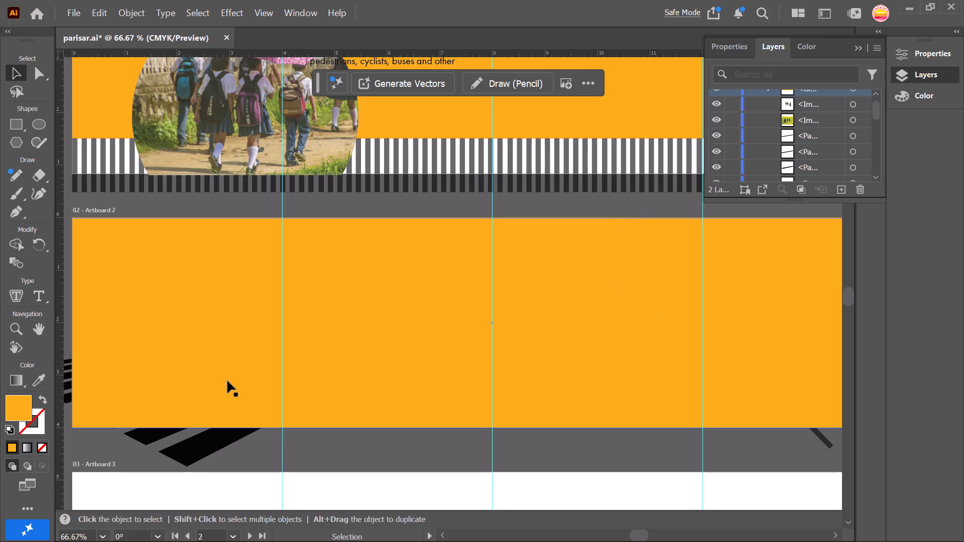
right_click(472, 319)
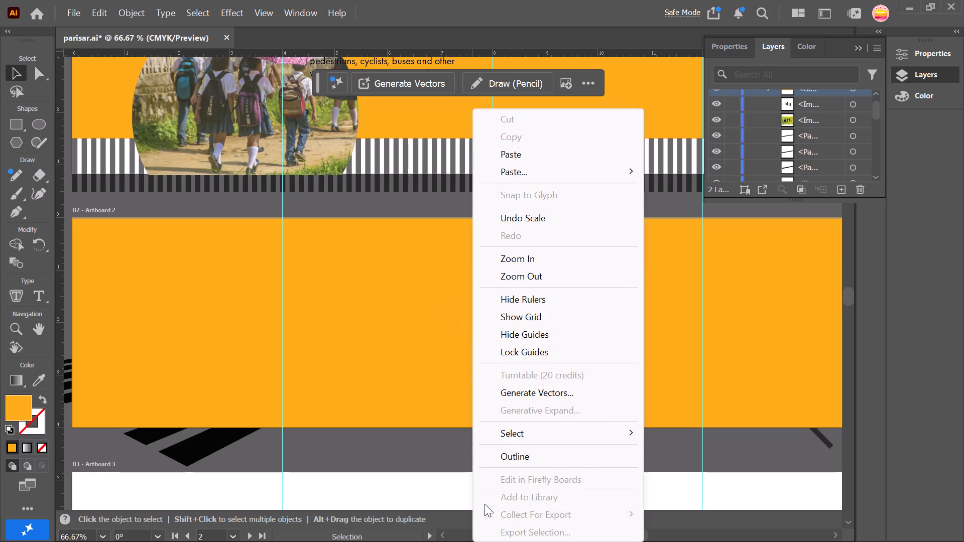
scroll(554, 458, "down", 4)
left_click(290, 317)
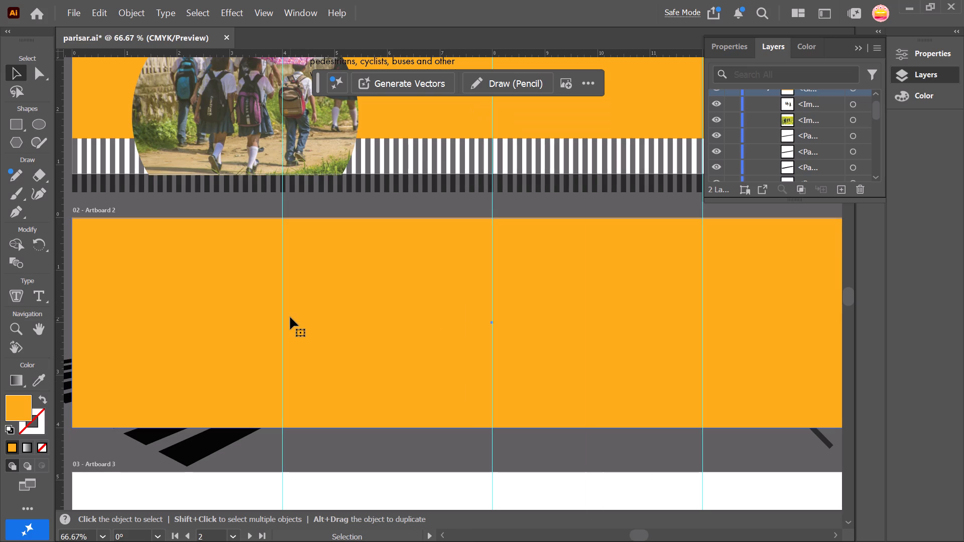
left_click(290, 317)
right_click(290, 317)
scroll(371, 465, "down", 3)
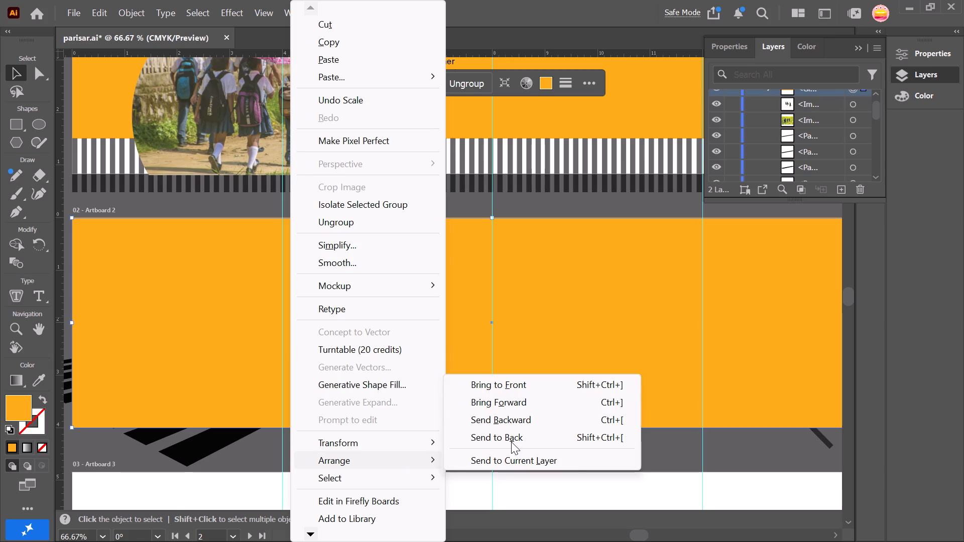
left_click(511, 442)
left_click(444, 209)
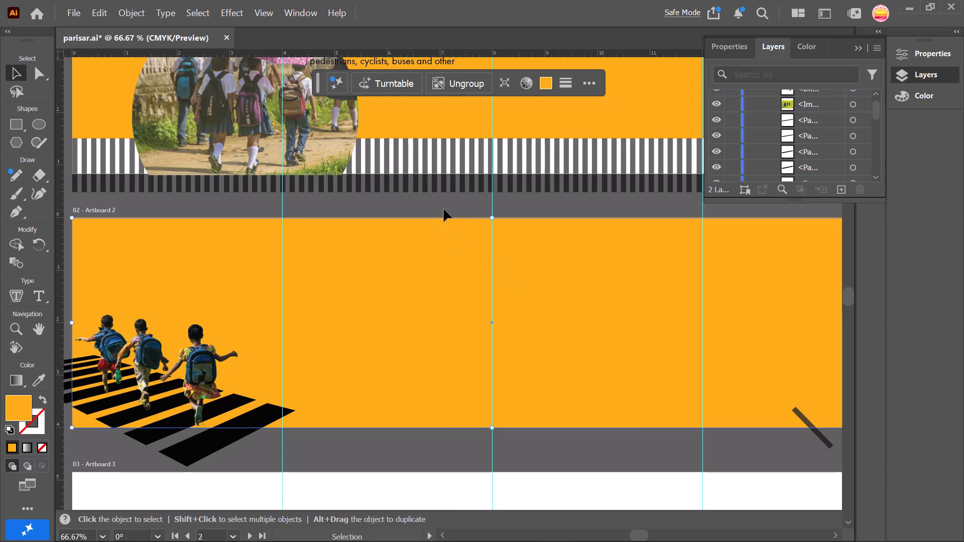
Lock the orange background groups of Artboard 1 and Artboard 2 within Layer 1.
scroll(444, 209, "right", 3)
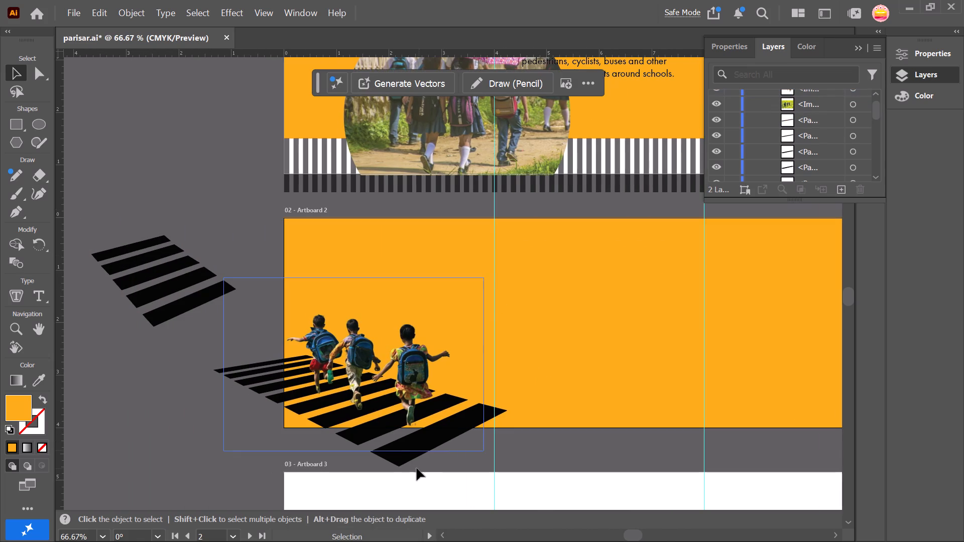
left_click(610, 376)
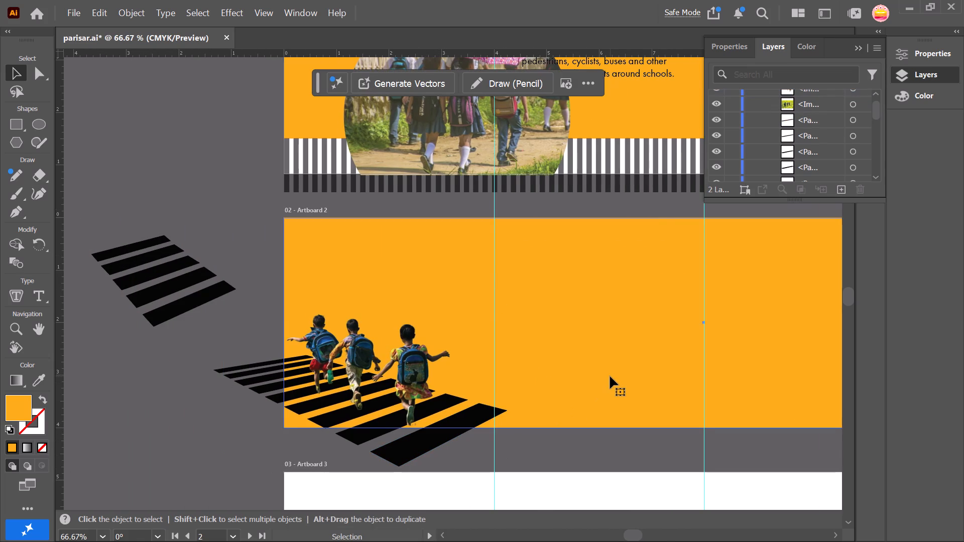
scroll(765, 126, "down", 6)
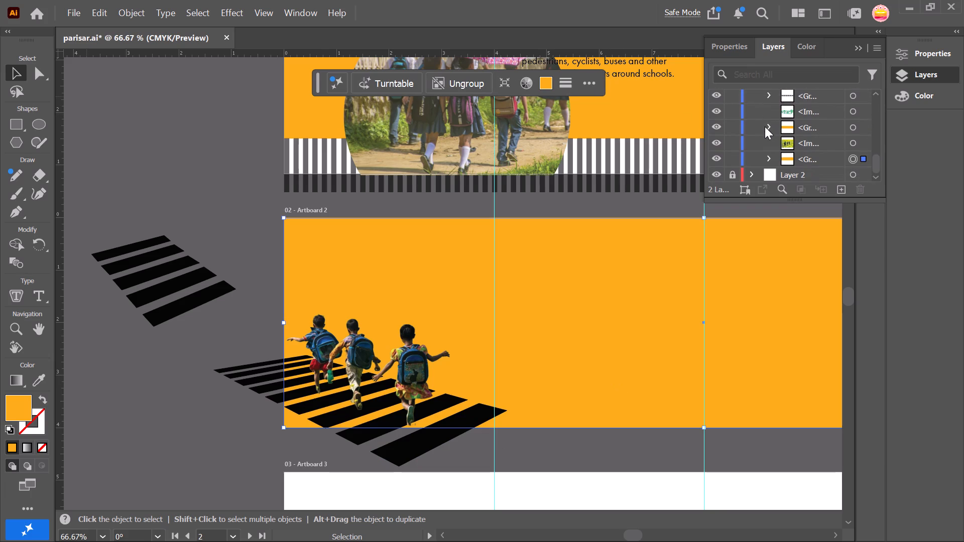
left_click(727, 158)
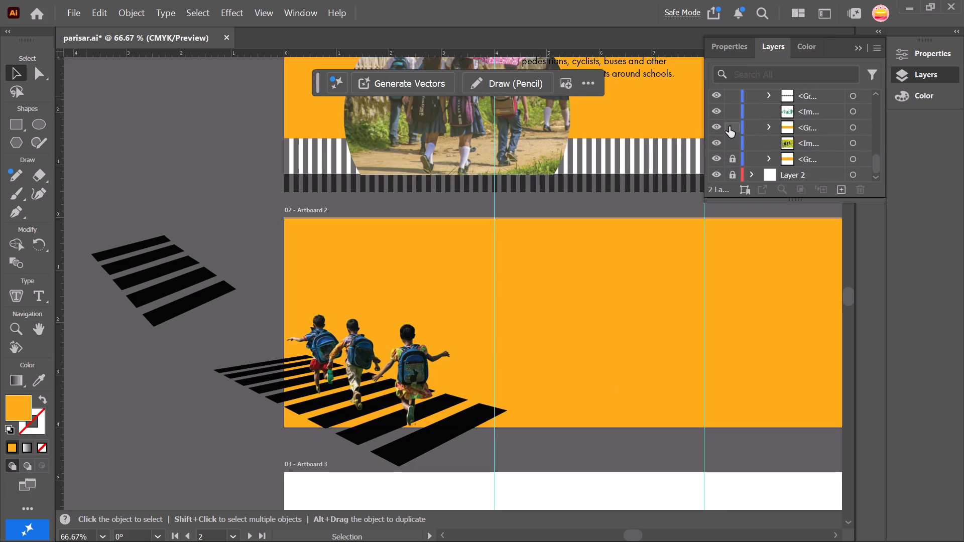
left_click(729, 127)
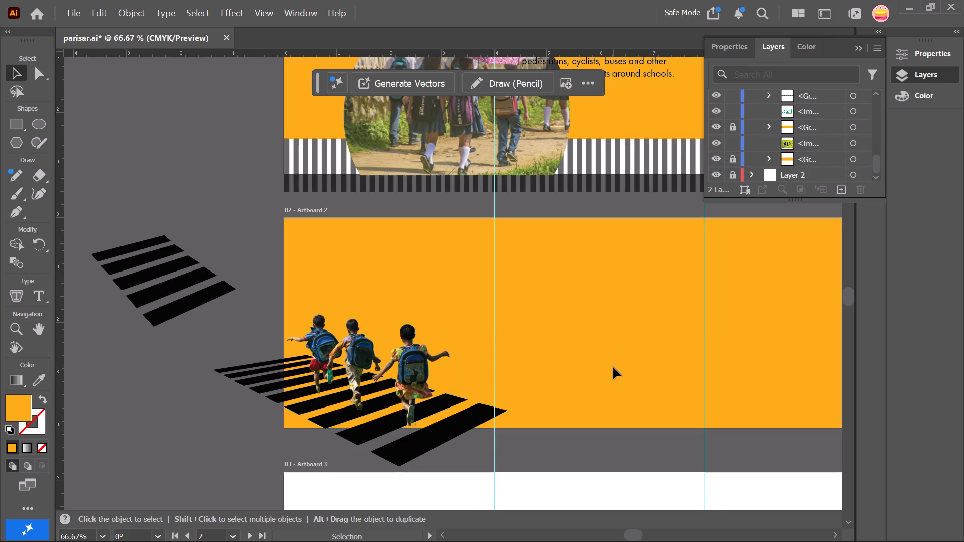
left_click(613, 367)
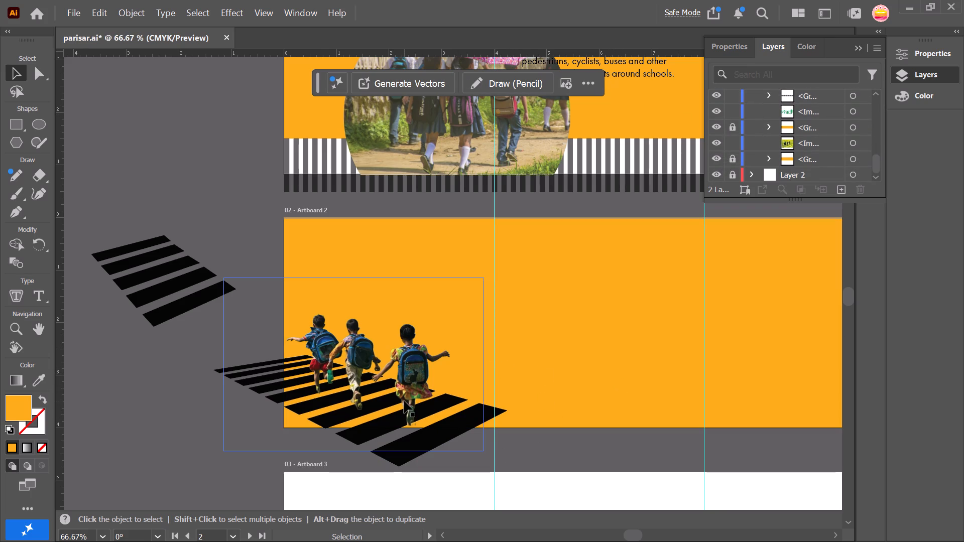
Group the black crossing stripes under the running children, leaving the children's image out of the group.
left_click_drag(436, 471, 219, 320)
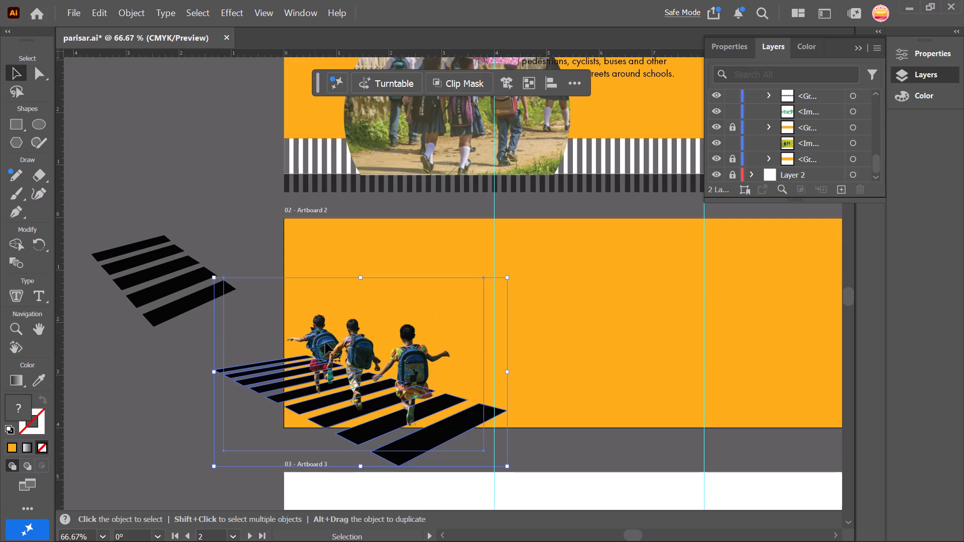
left_click(348, 346, "shift")
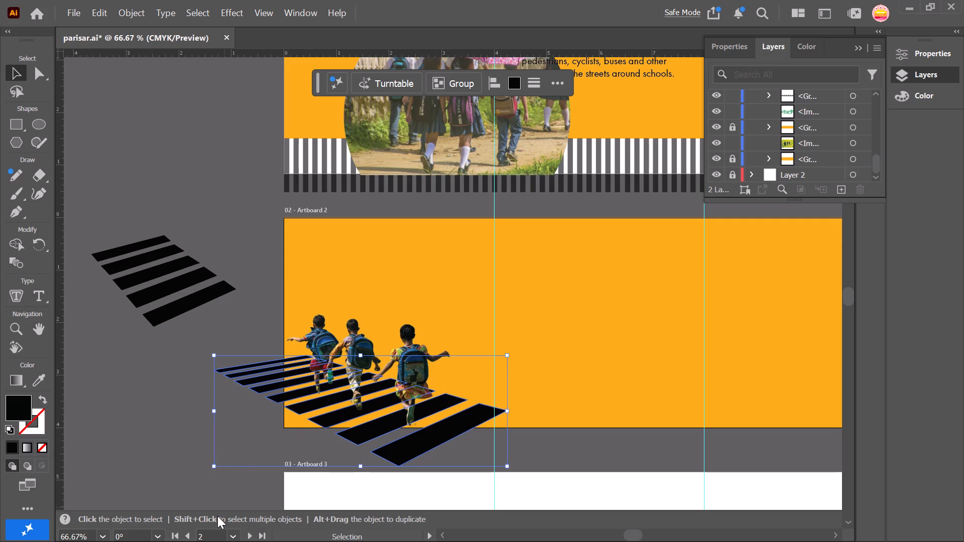
key("ctrl+g")
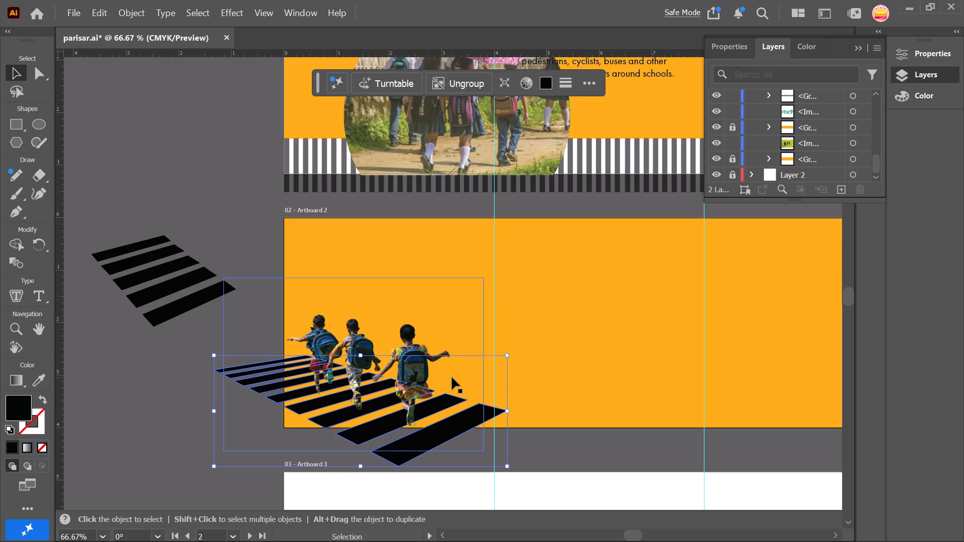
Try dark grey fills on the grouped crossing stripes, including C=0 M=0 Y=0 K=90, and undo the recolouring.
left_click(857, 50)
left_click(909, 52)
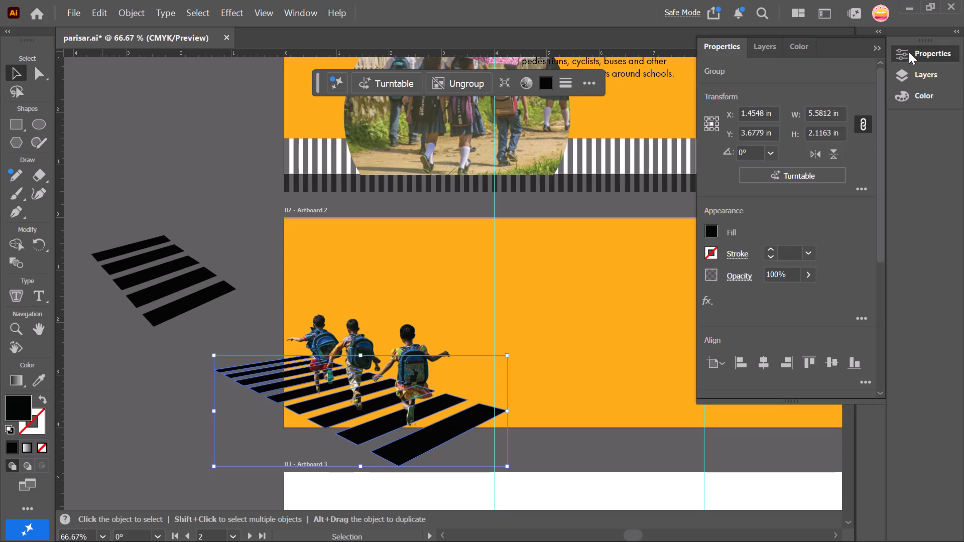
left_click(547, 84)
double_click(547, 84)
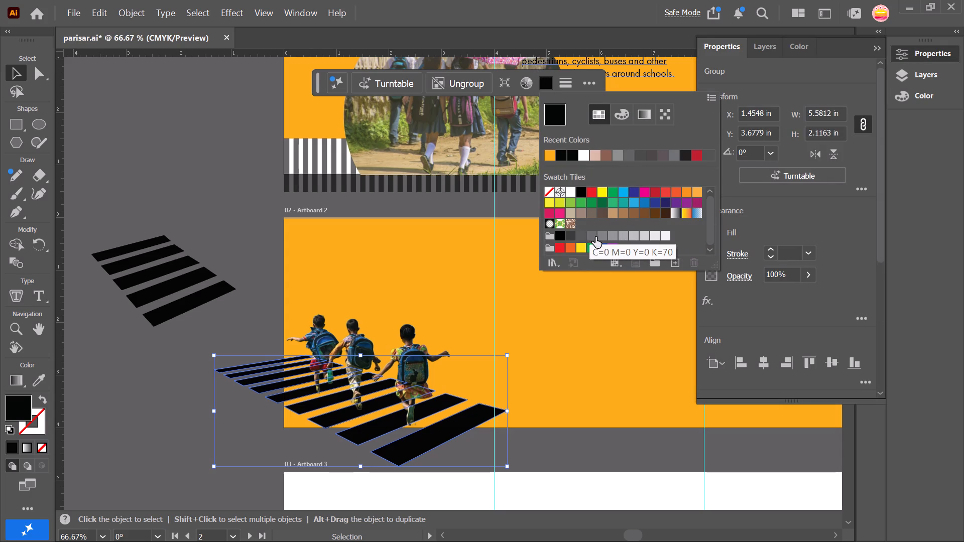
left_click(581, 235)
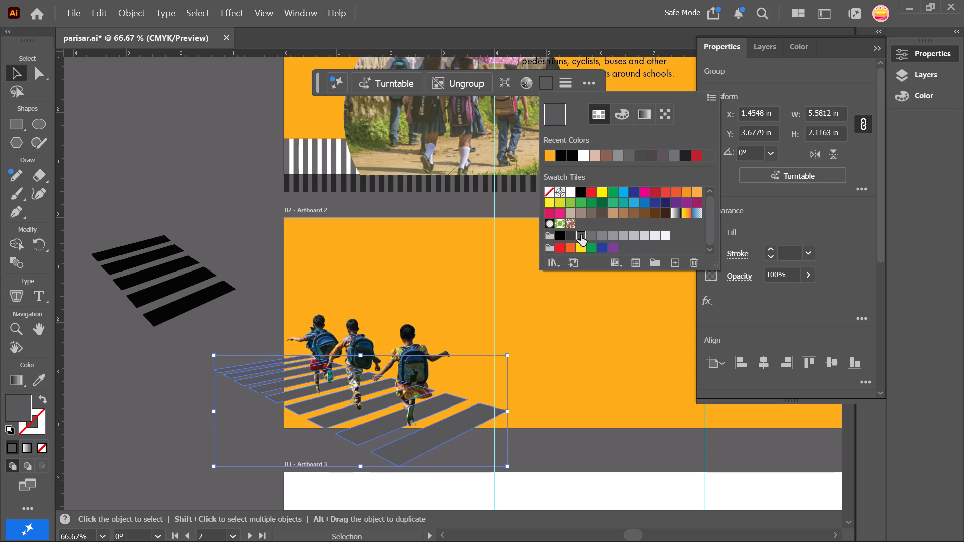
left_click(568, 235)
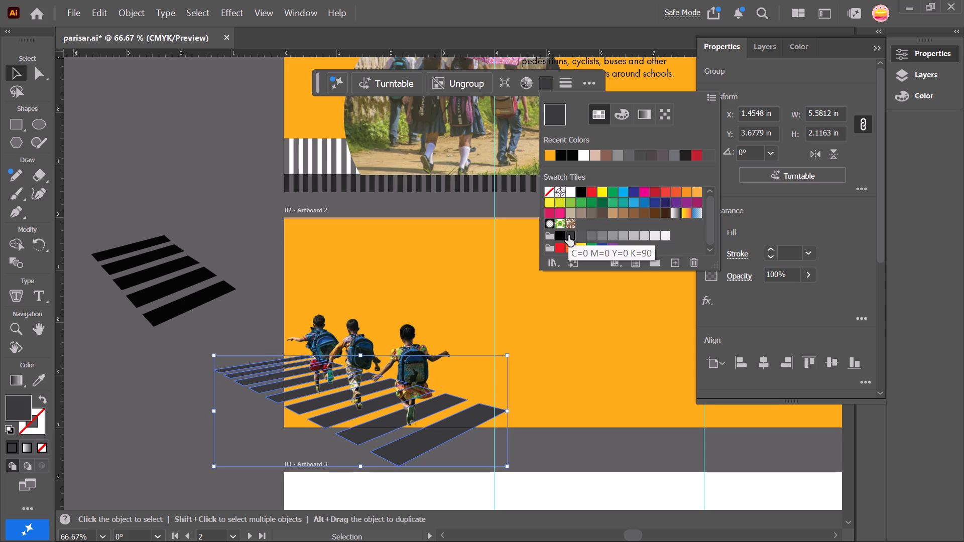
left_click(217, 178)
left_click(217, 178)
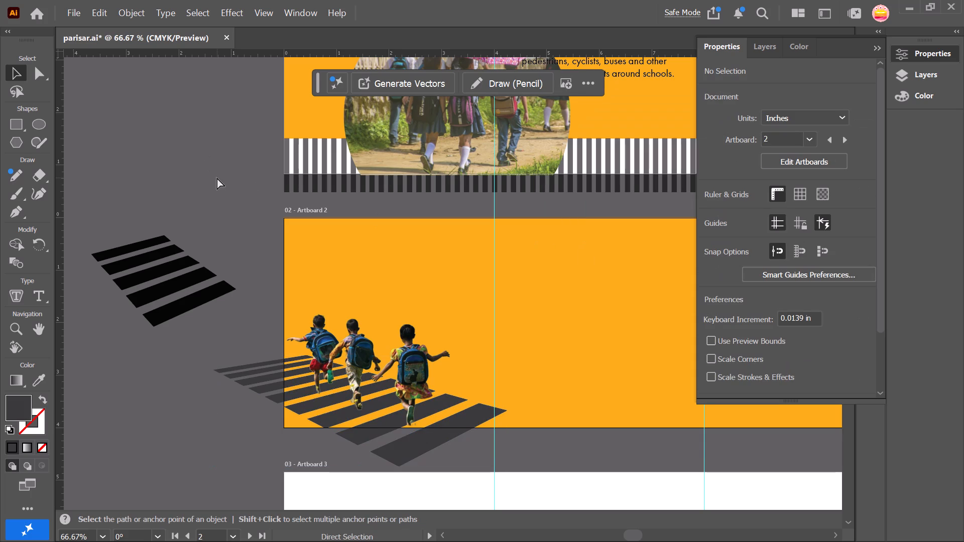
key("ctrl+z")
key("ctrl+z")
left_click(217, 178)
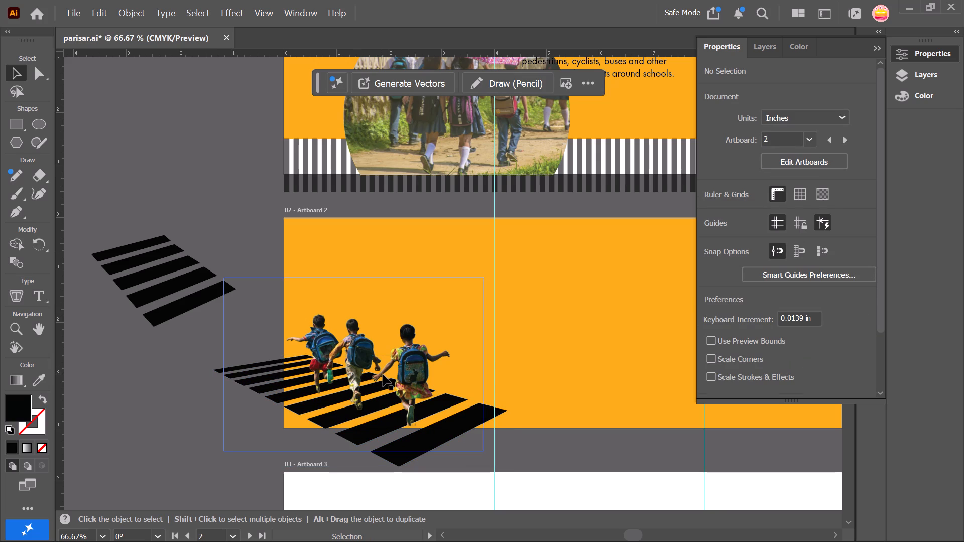
Move the running children's image straight down by about 0.06 in on the crossing.
left_click(407, 383)
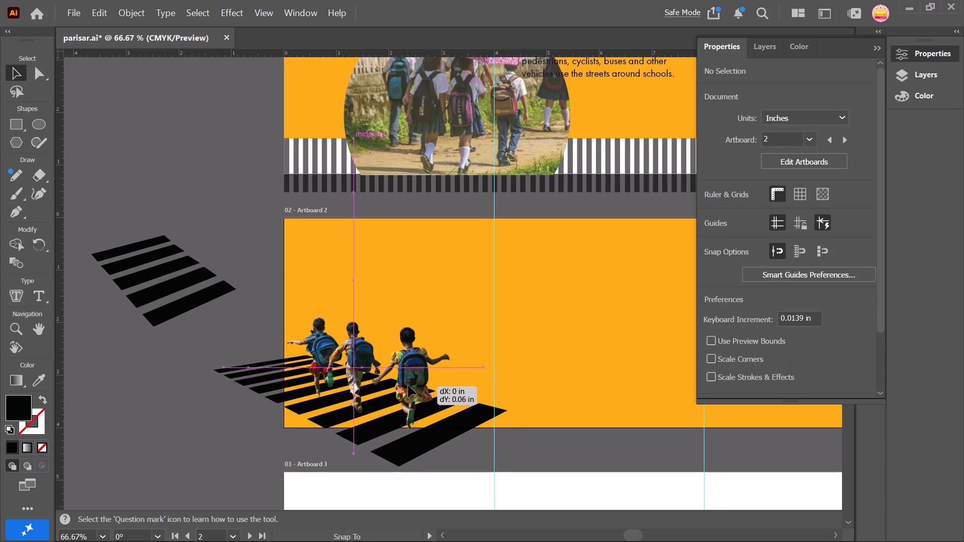
scroll(523, 372, "left", 1)
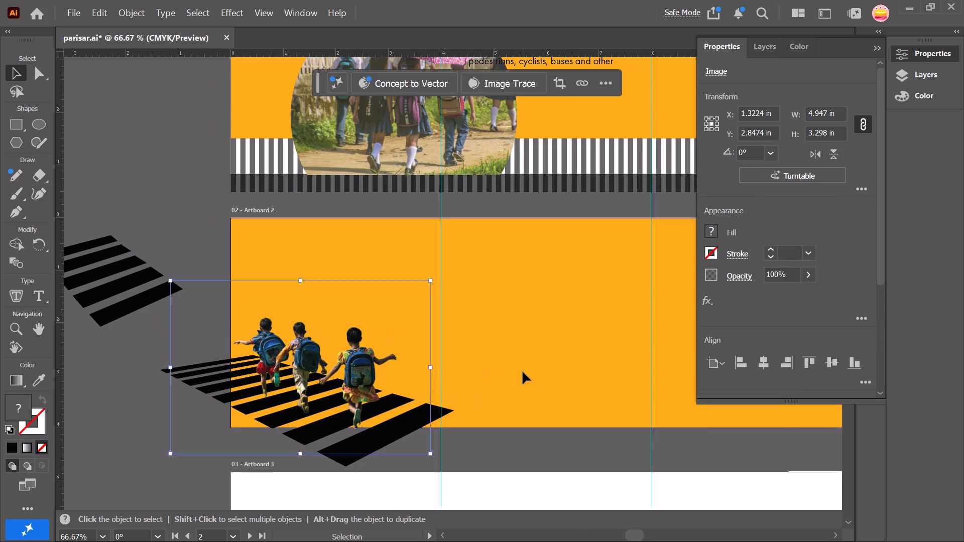
scroll(523, 372, "left", 1)
scroll(523, 372, "down", 2, "ctrl+alt")
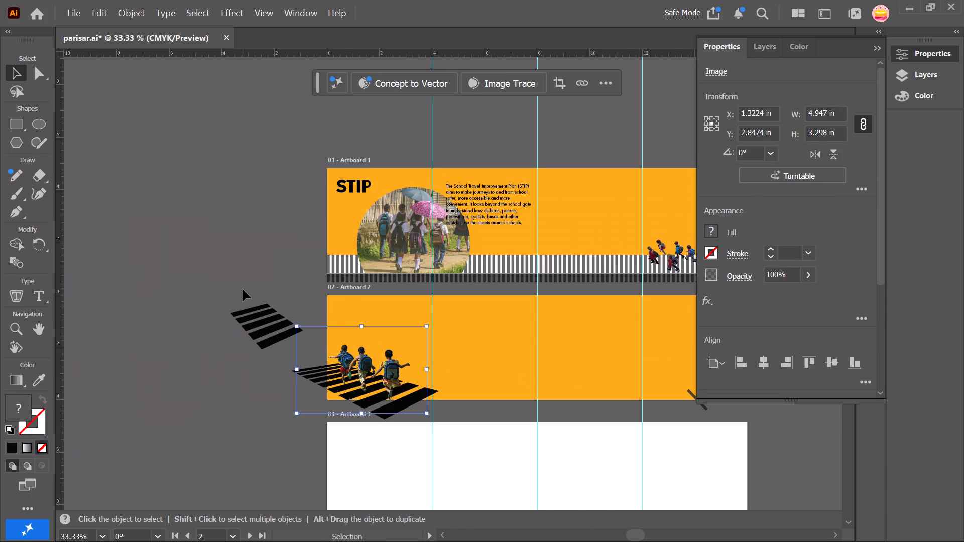
left_click(209, 247)
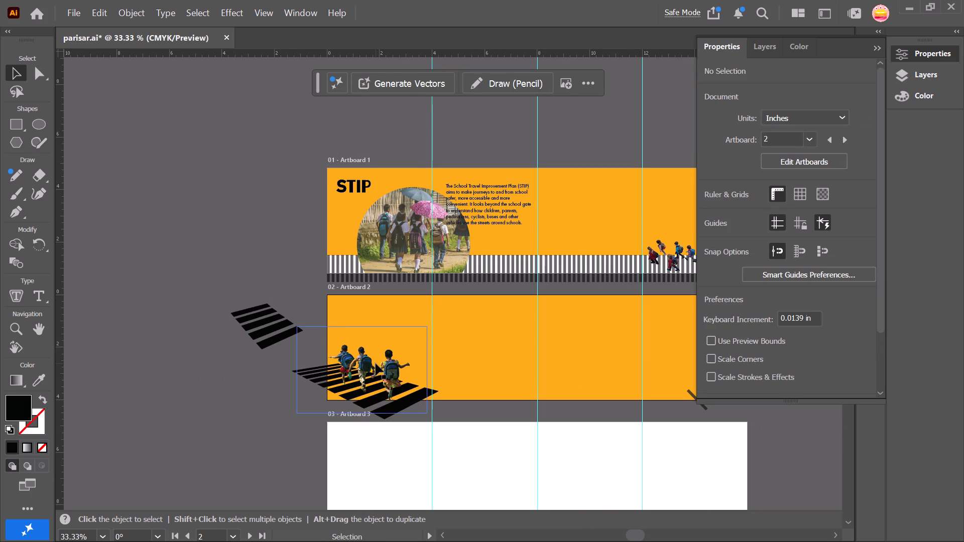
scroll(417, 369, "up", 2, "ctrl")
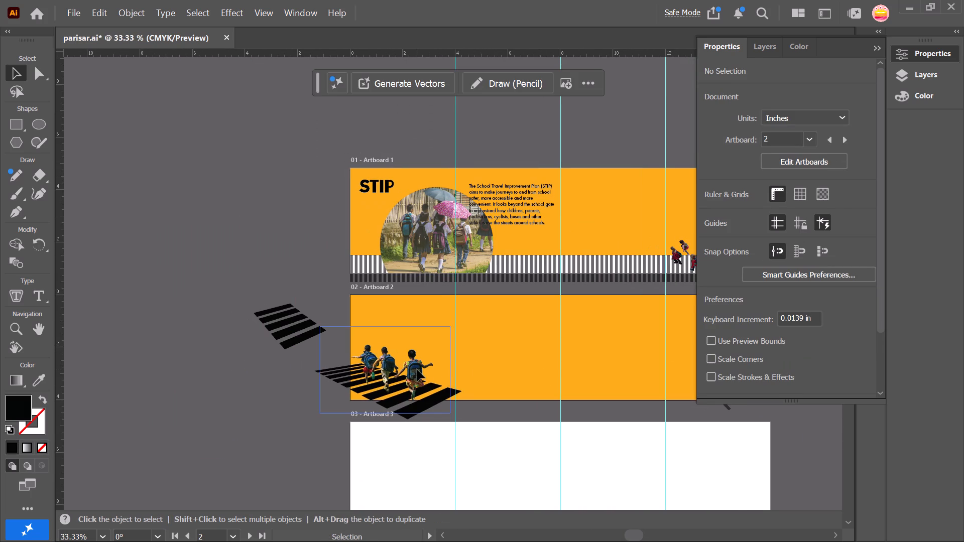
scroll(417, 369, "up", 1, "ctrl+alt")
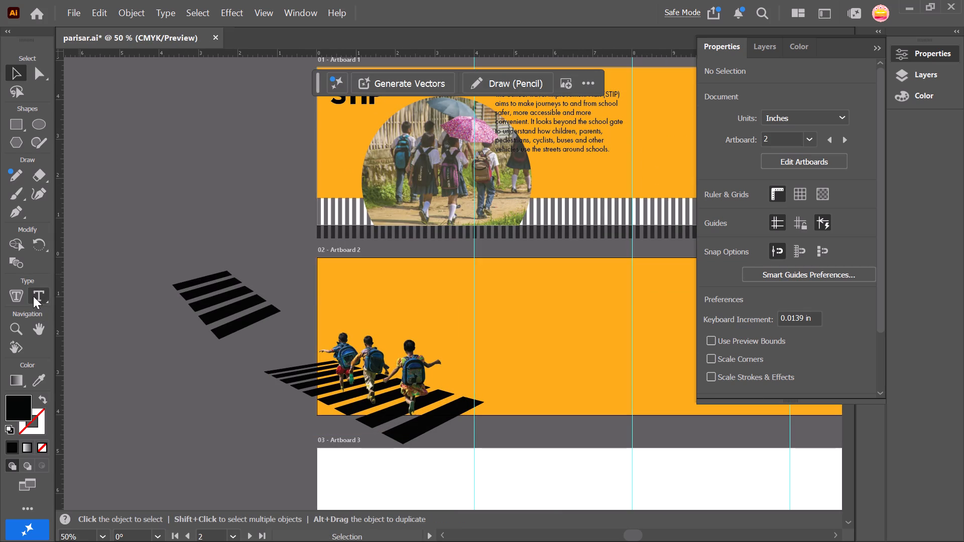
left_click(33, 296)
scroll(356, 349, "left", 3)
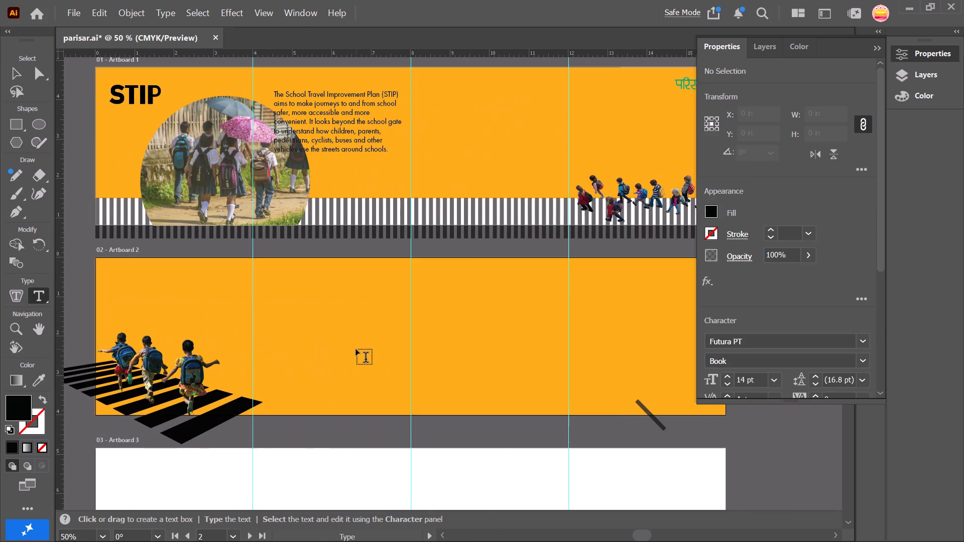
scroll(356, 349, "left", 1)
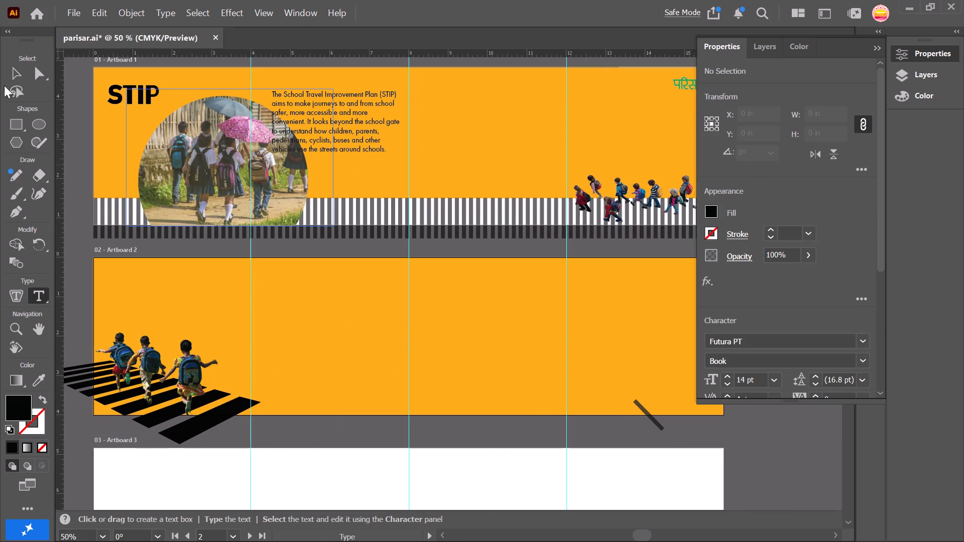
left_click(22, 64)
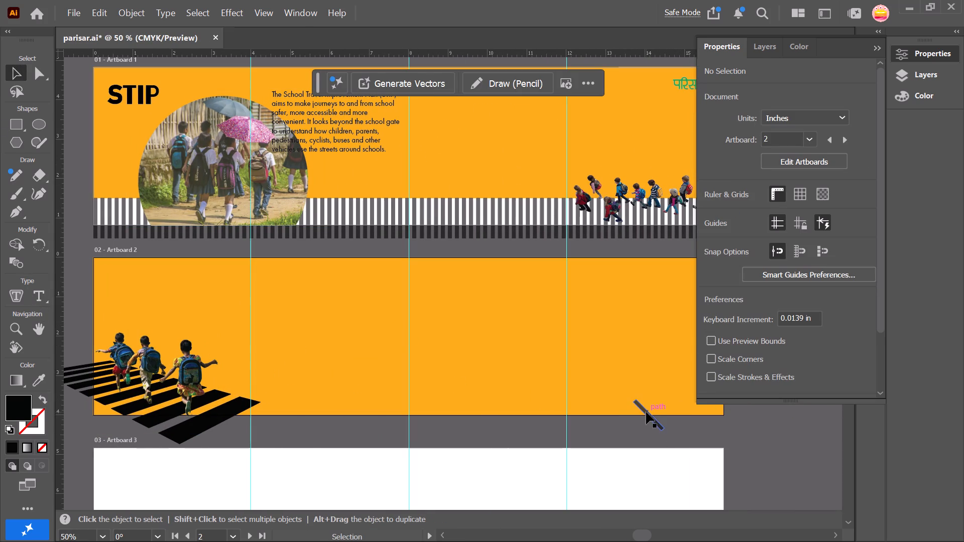
Delete the stray slanted dark bar overlapping the lower-right edge of Artboard 2.
left_click(646, 412)
key("Delete")
Add a text frame about 2.25 by 0.83 in above the running children on Artboard 2, reading "what is stip".
scroll(446, 370, "down", 1)
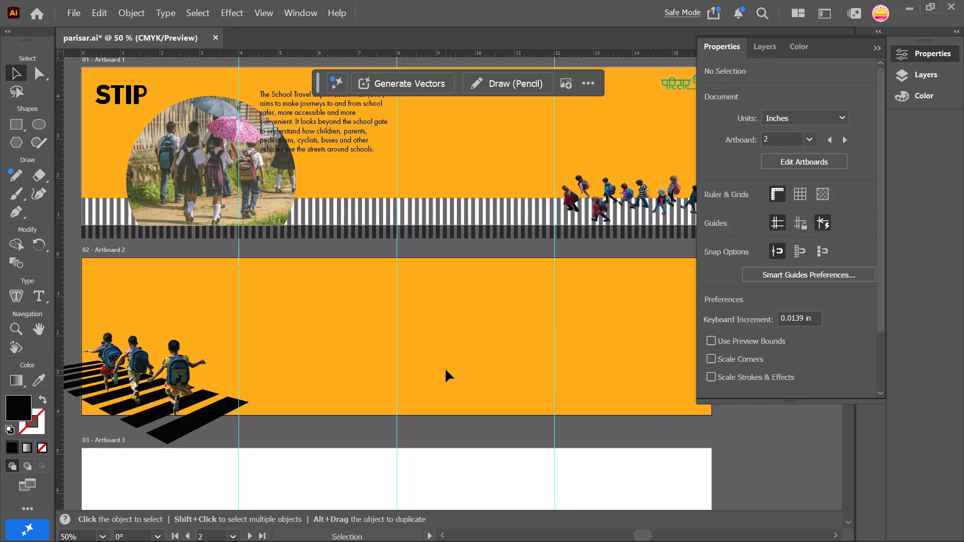
scroll(446, 370, "right", 2)
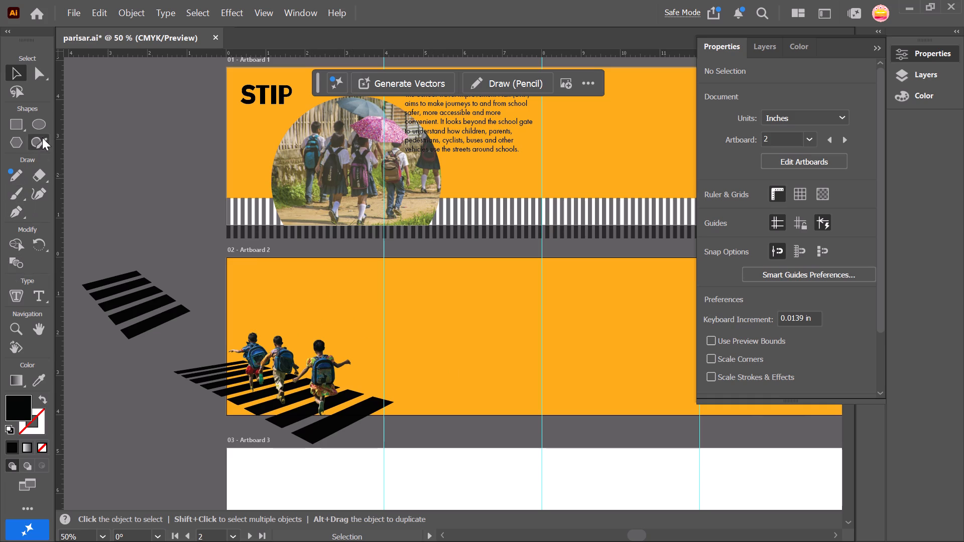
left_click(37, 295)
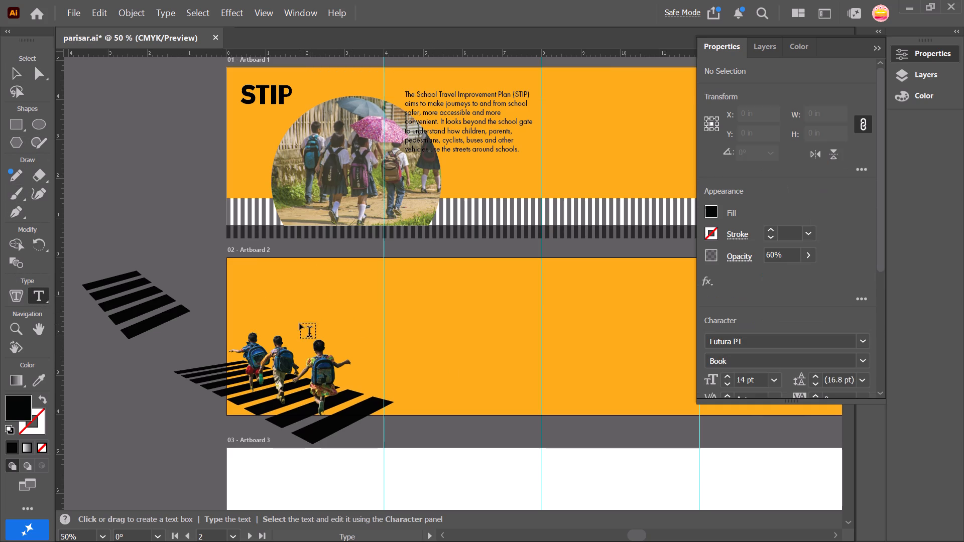
left_click_drag(293, 266, 382, 298)
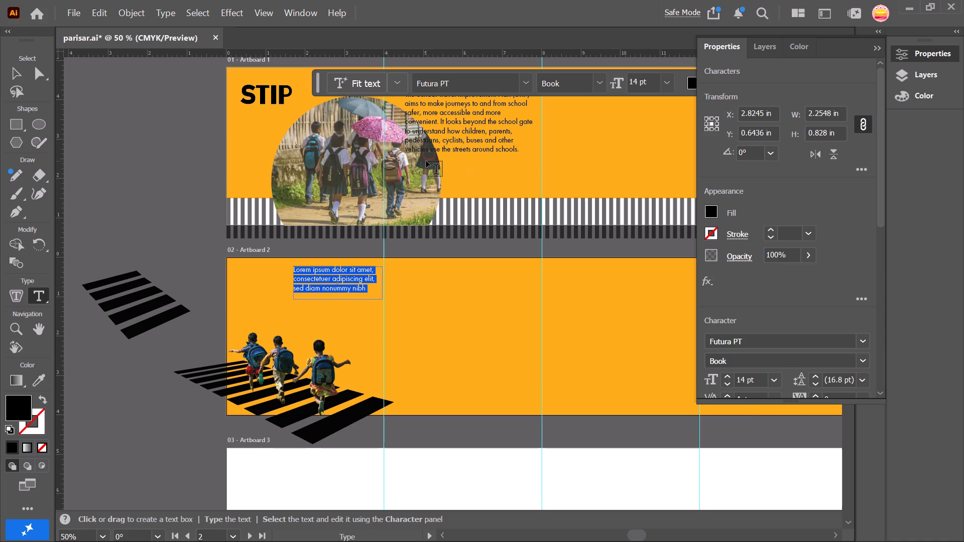
type("wht")
key("BackSpace")
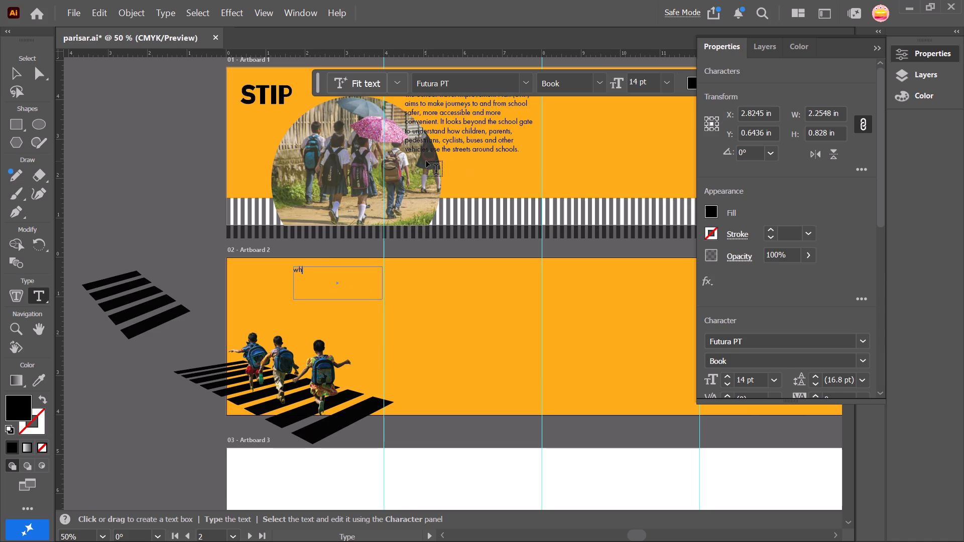
type("at")
key("space")
type("id st")
type("ip")
double_click(313, 272)
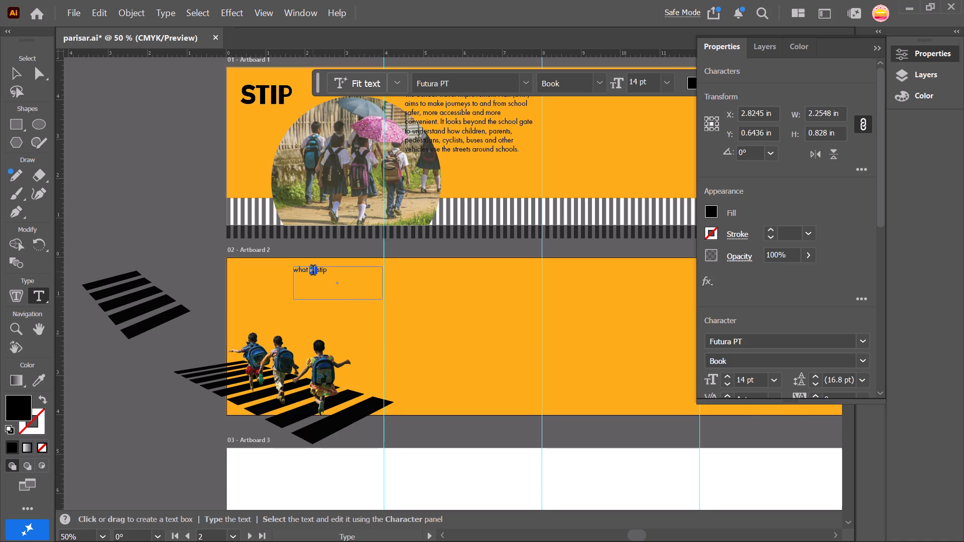
type("is")
key("space")
left_click(14, 67)
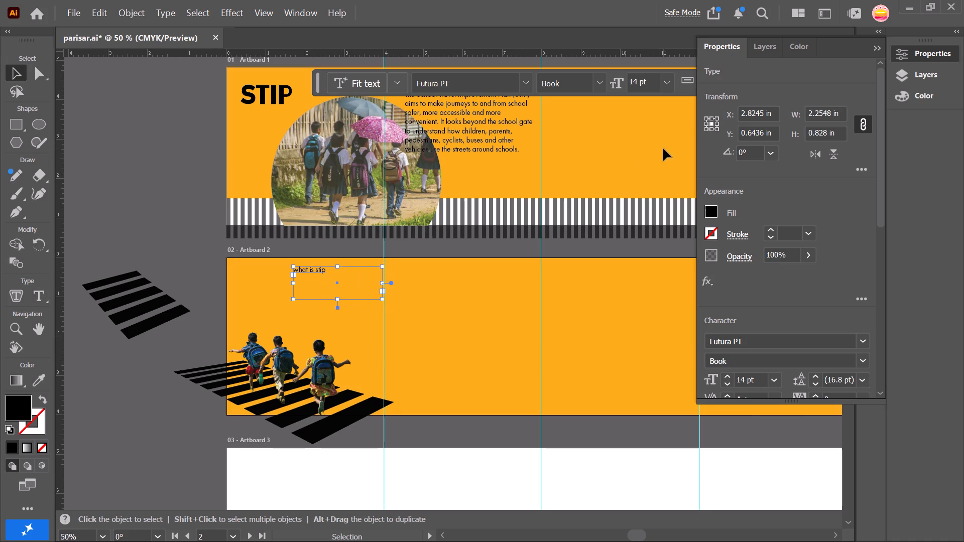
Set the font size of the "what is stip" text to 48 pt.
left_click(763, 48)
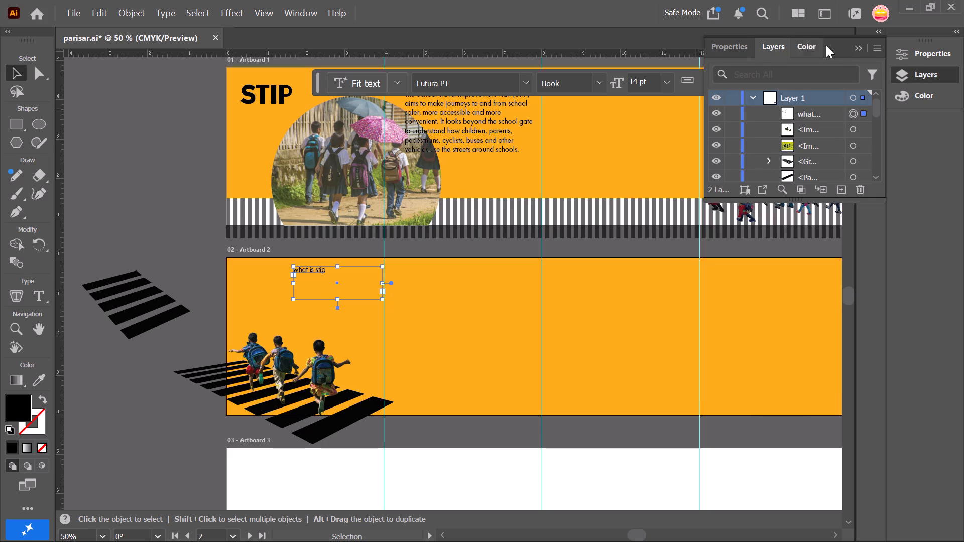
left_click(861, 47)
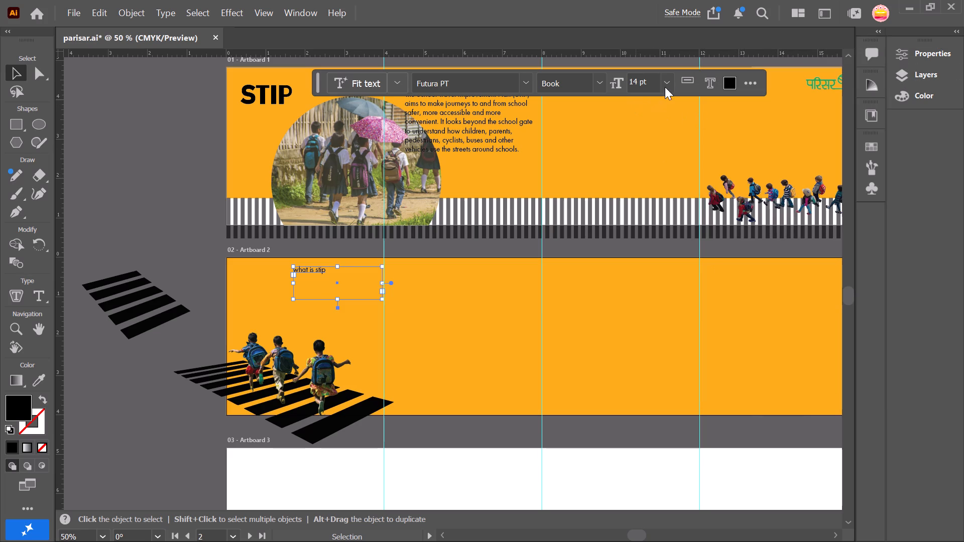
left_click(670, 85)
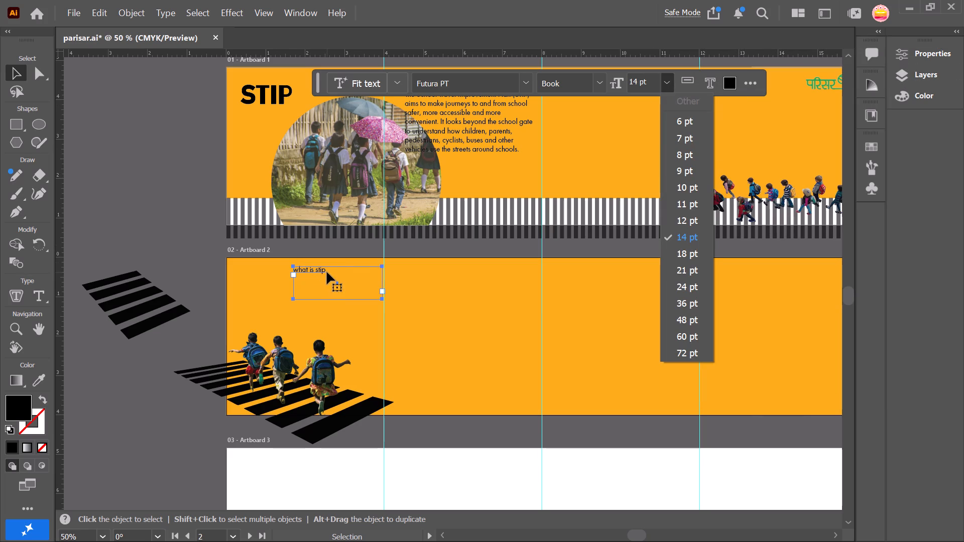
triple_click(327, 272)
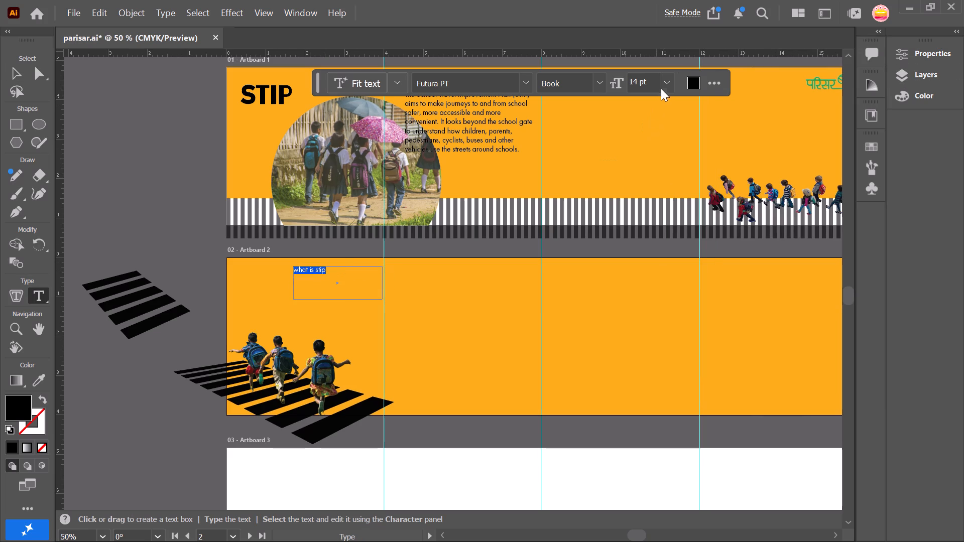
left_click(668, 81)
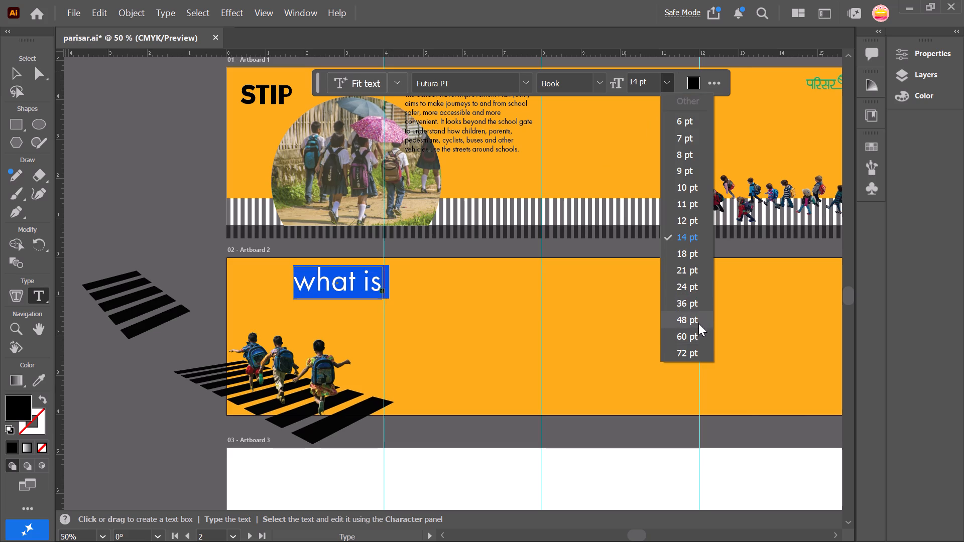
left_click(699, 317)
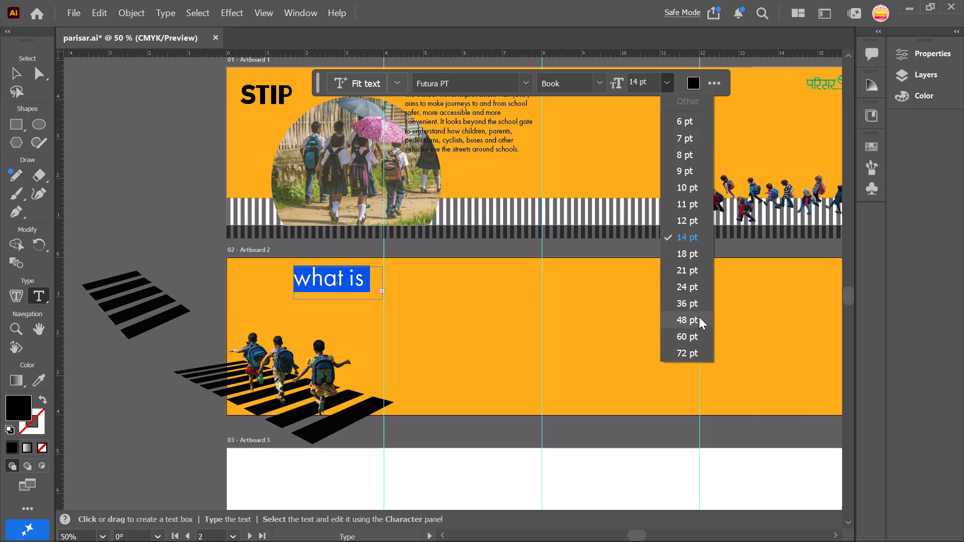
left_click(17, 72)
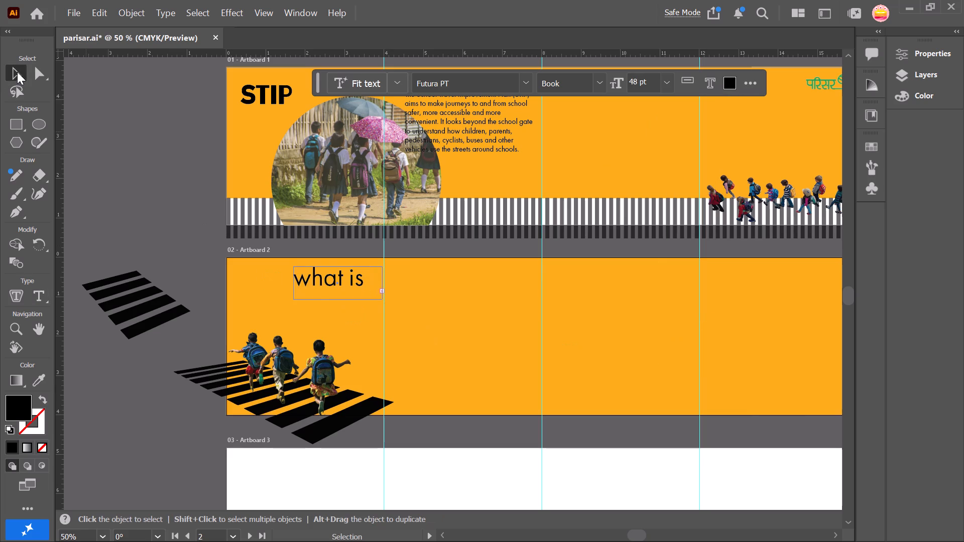
Extend the heading's text frame downward to about 1.59 in high so both lines fit.
left_click_drag(337, 297, 337, 312)
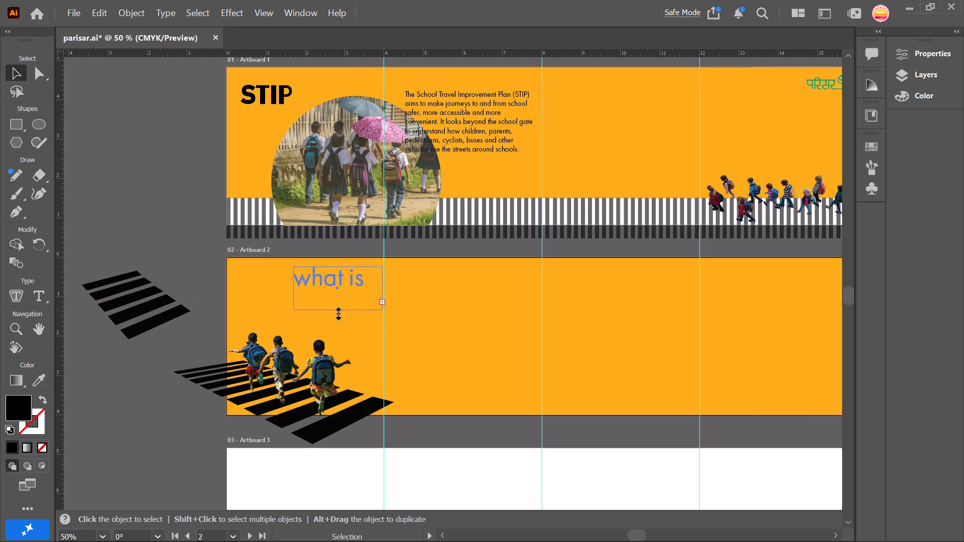
left_click_drag(337, 312, 337, 329)
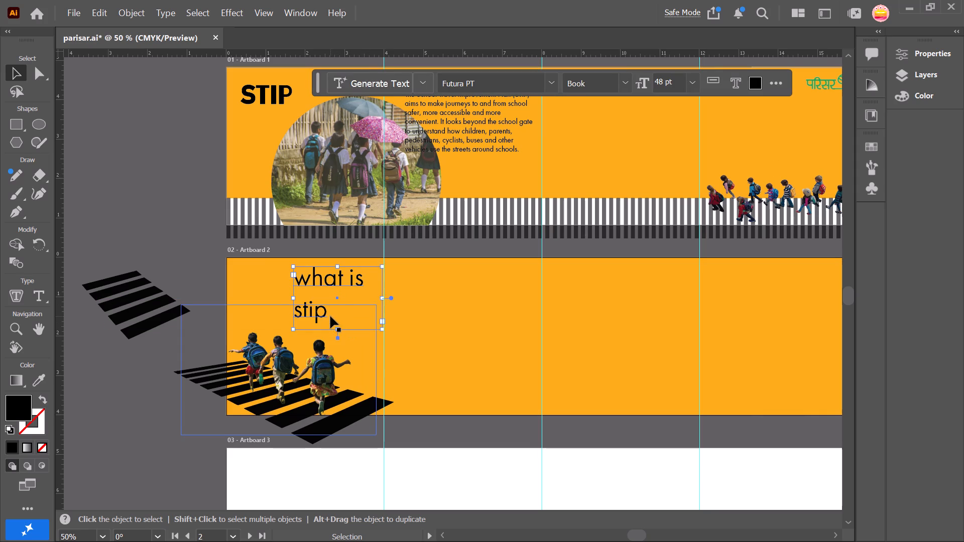
Add a question mark at the end of the heading so it reads "what is stip?".
left_click(330, 316)
left_click(324, 310)
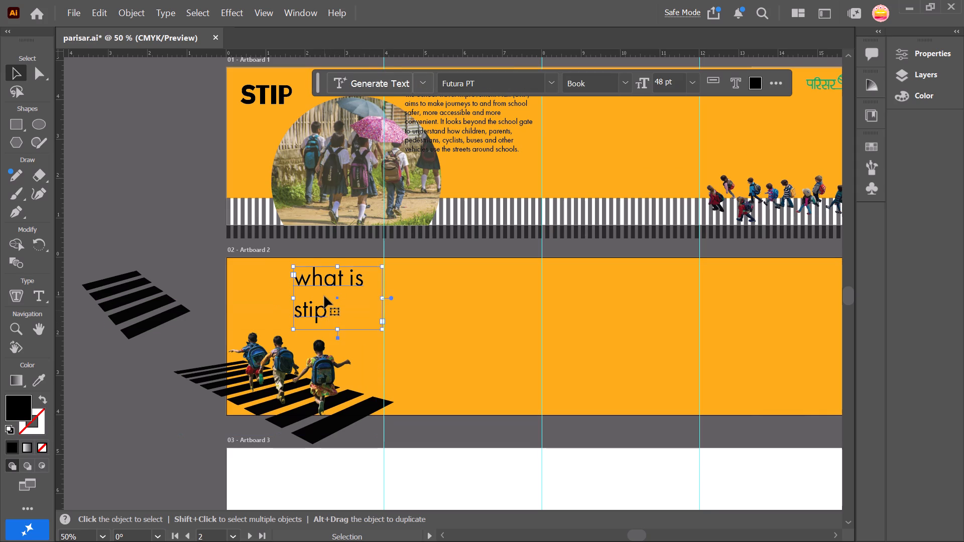
double_click(321, 309)
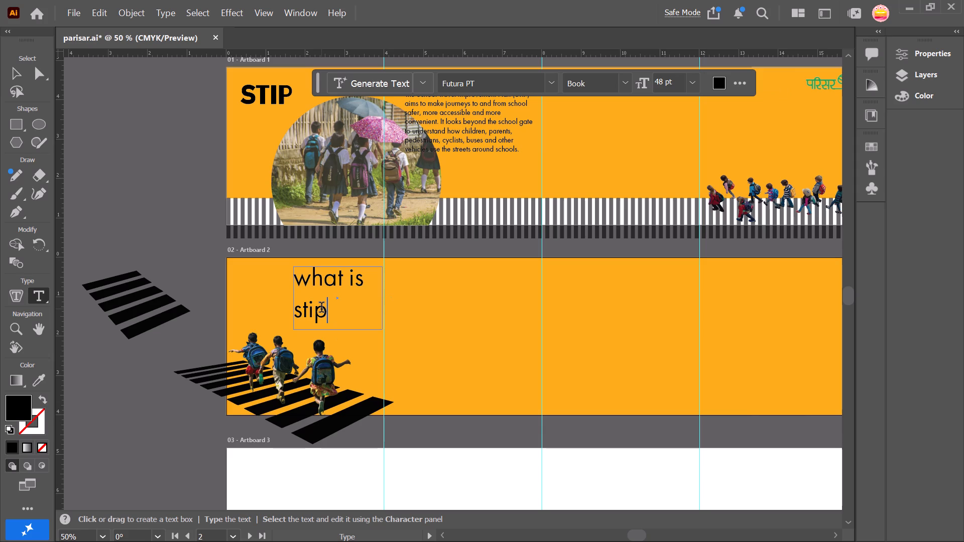
key("shift+question")
Right-align the "what is stip?" heading within its text frame.
left_click(941, 55)
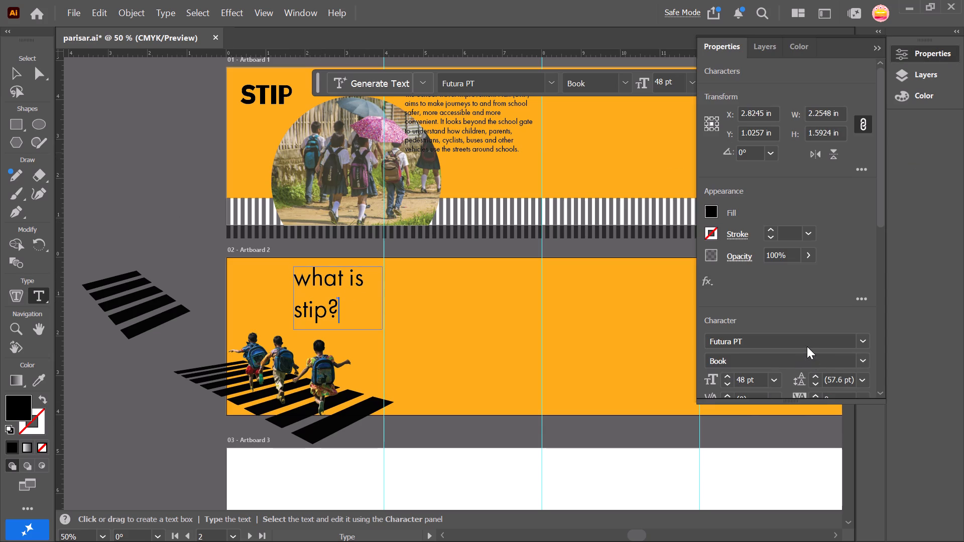
scroll(807, 346, "down", 1)
scroll(750, 271, "down", 2)
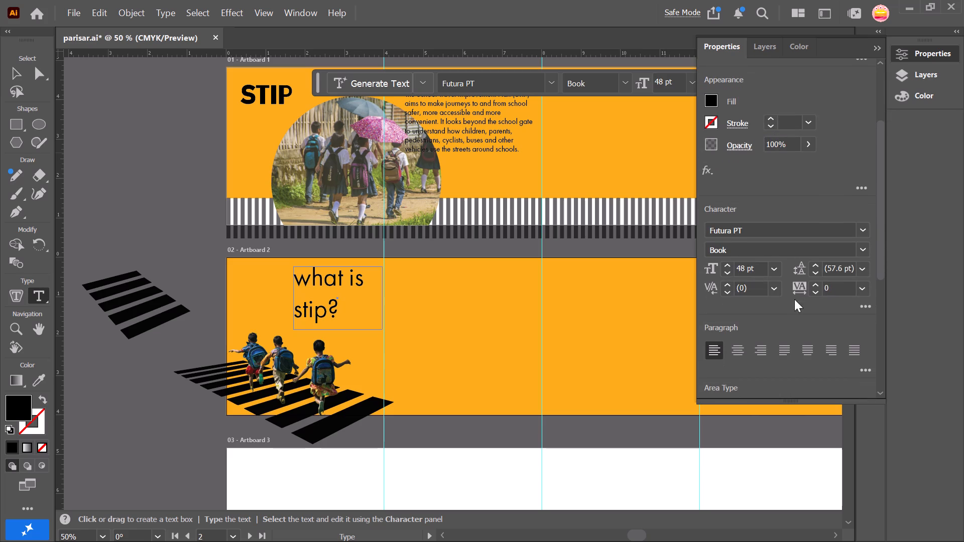
left_click(756, 353)
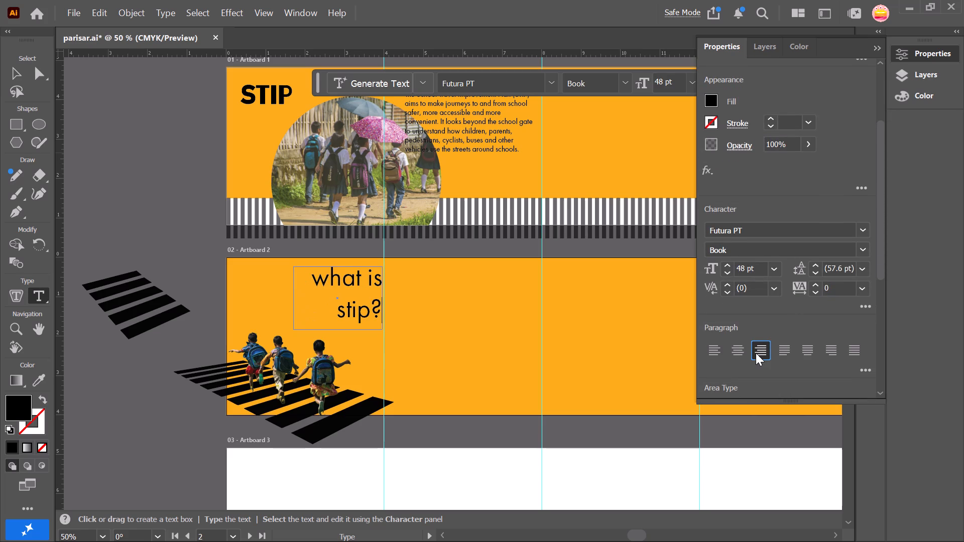
Change the font of the whole "what is stip?" heading on Artboard 2 to Impact Regular.
left_click(859, 232)
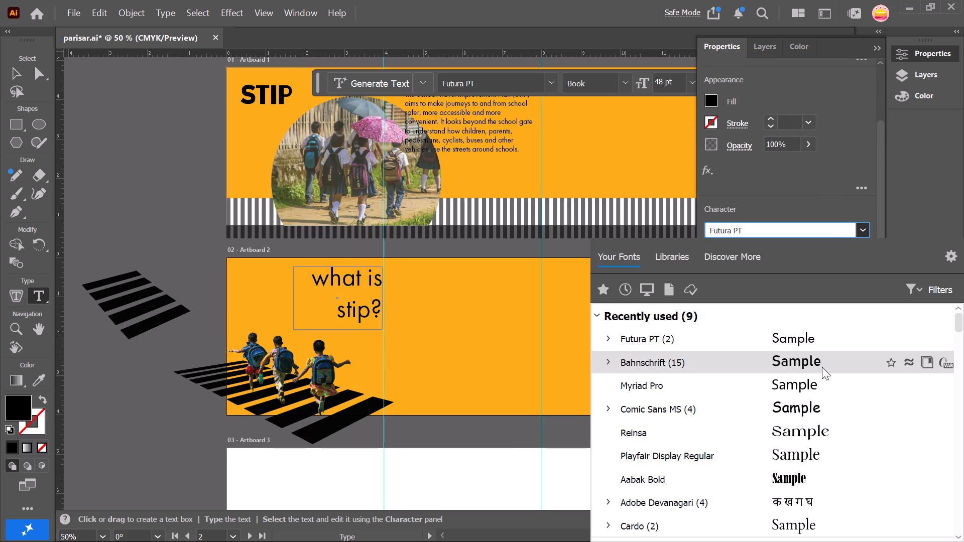
triple_click(360, 313)
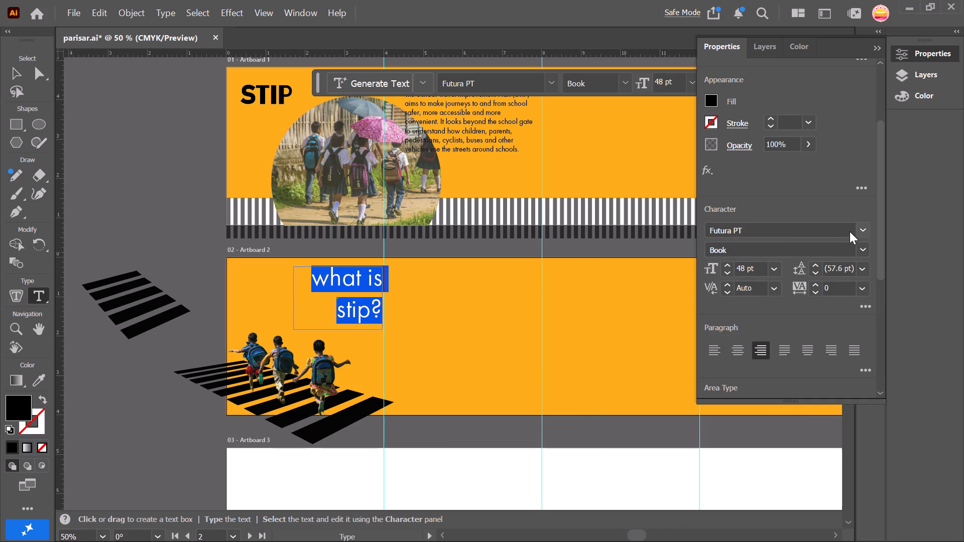
left_click(862, 230)
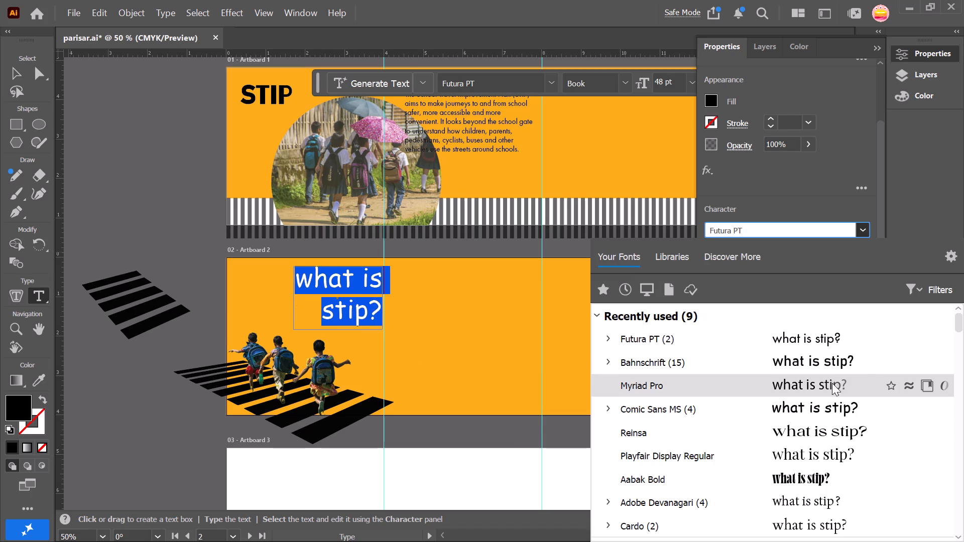
scroll(828, 419, "down", 1)
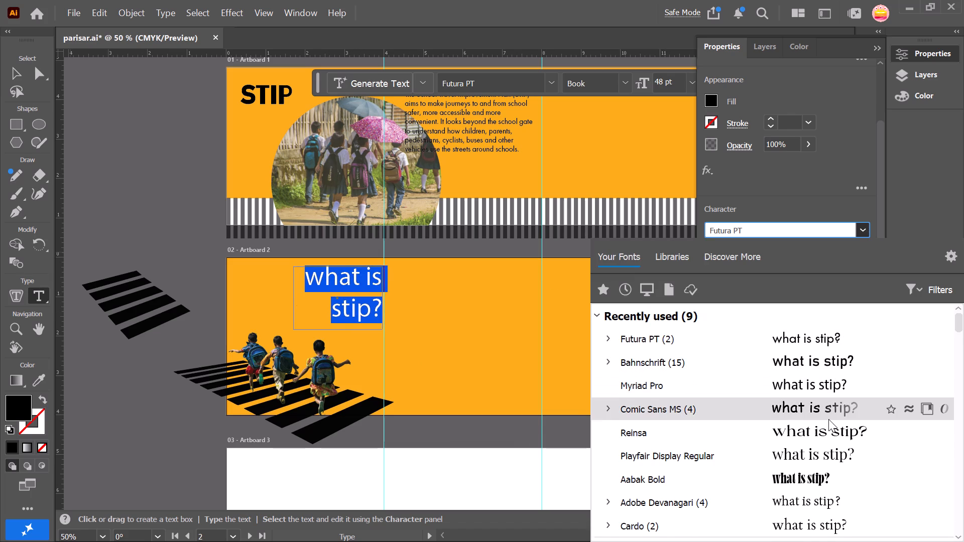
scroll(828, 419, "down", 2)
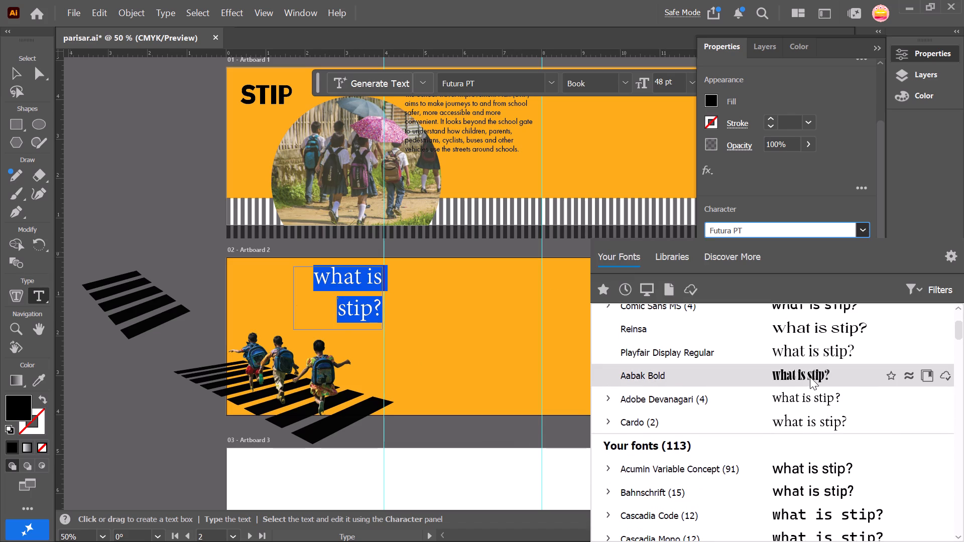
scroll(811, 449, "down", 4)
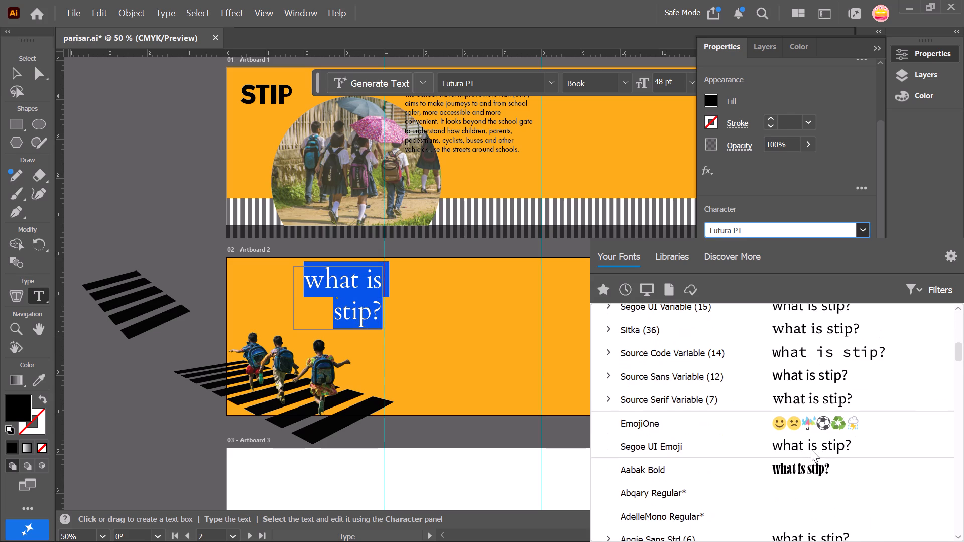
scroll(811, 449, "down", 3)
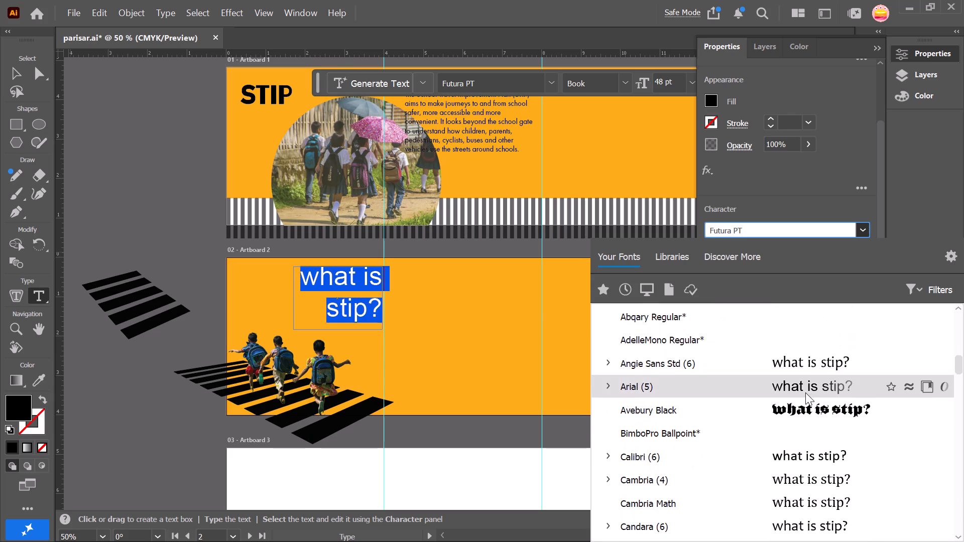
scroll(810, 510, "down", 4)
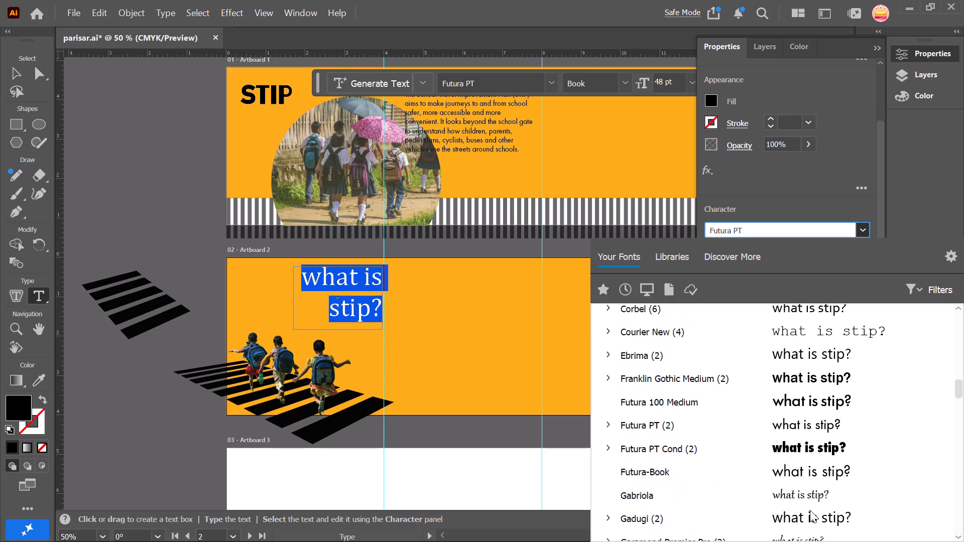
scroll(810, 510, "down", 2)
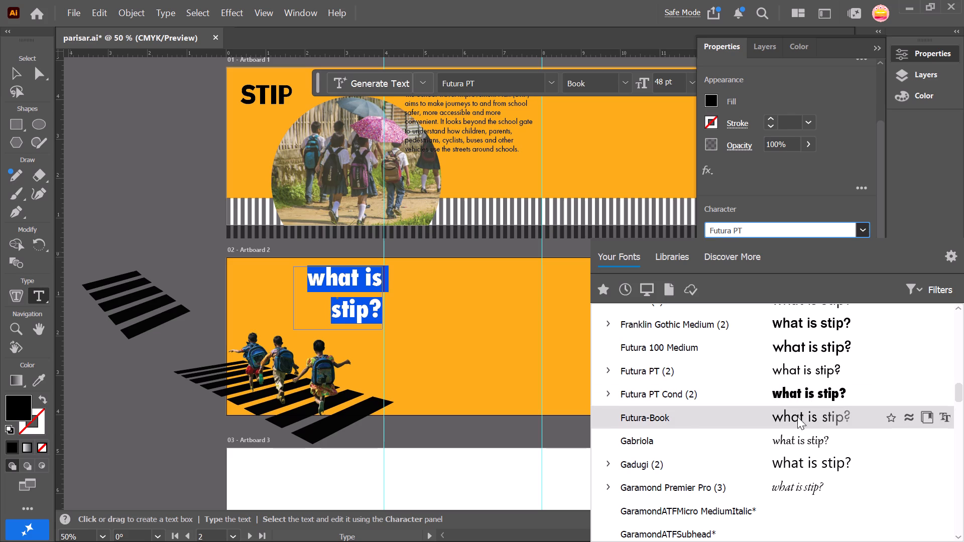
scroll(795, 451, "down", 1)
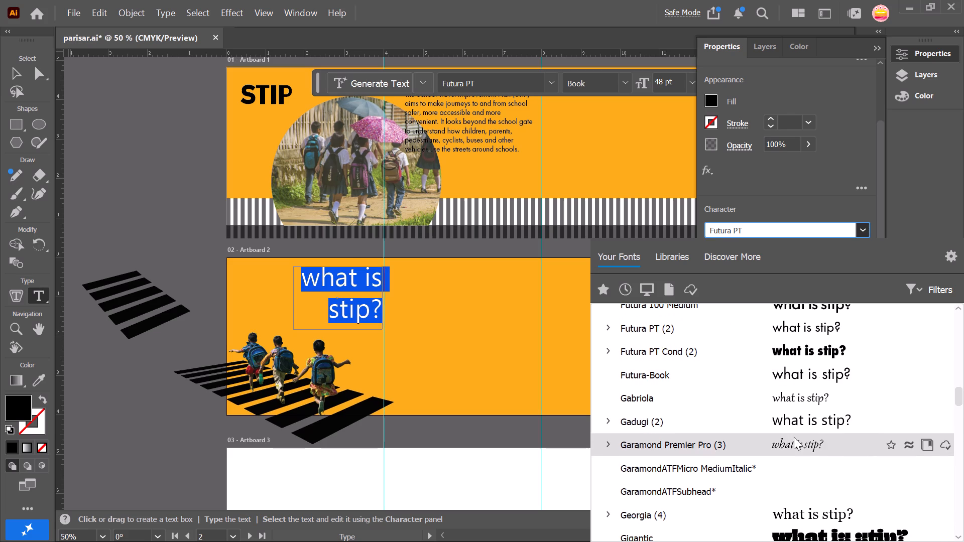
scroll(794, 439, "down", 1)
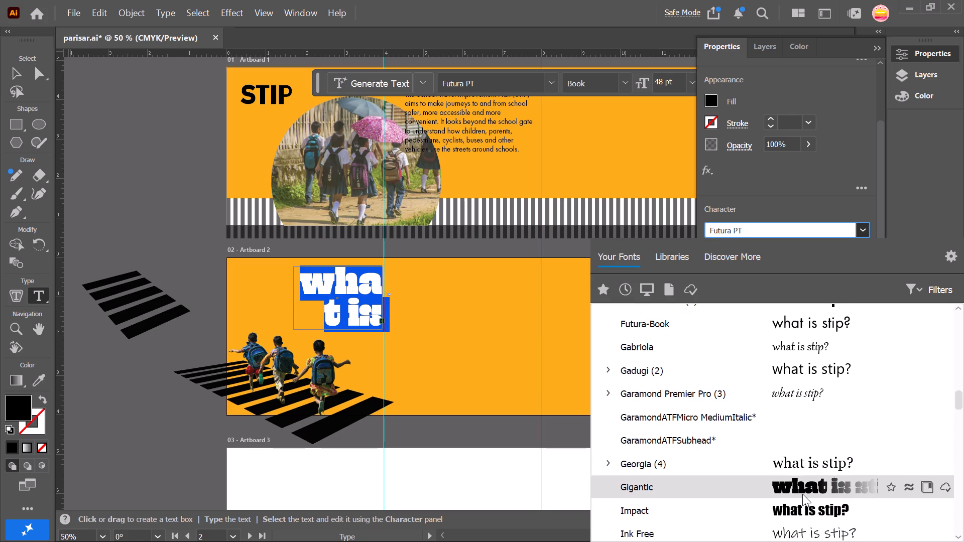
scroll(795, 515, "down", 1)
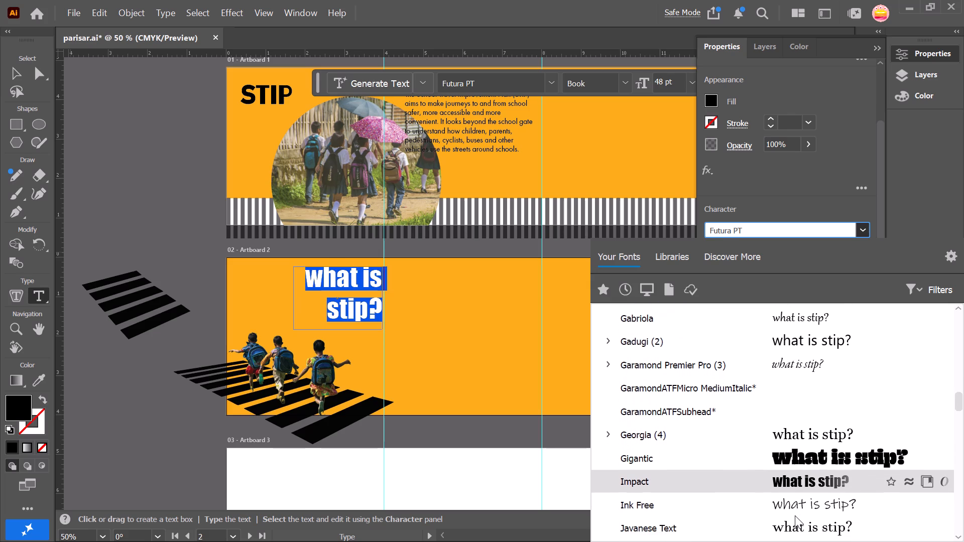
left_click(795, 475)
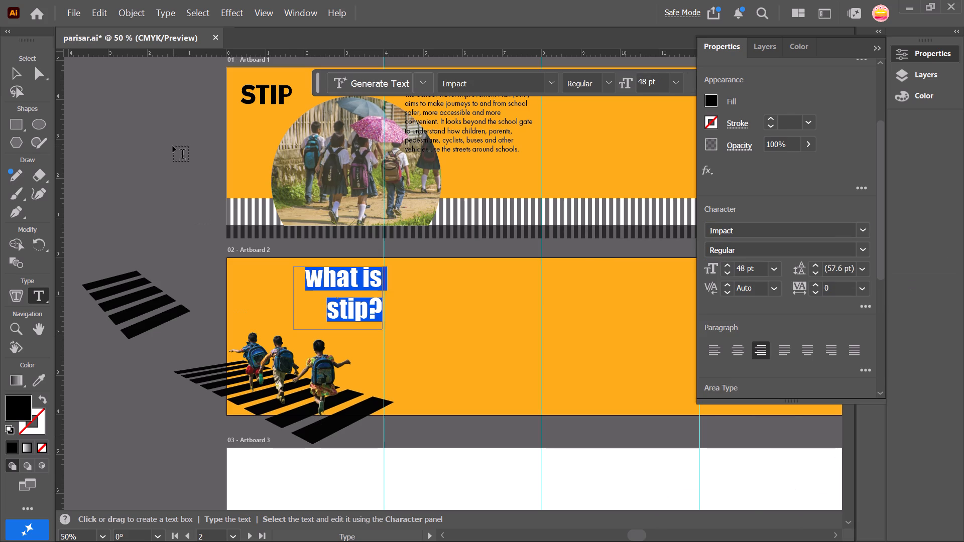
left_click(173, 146)
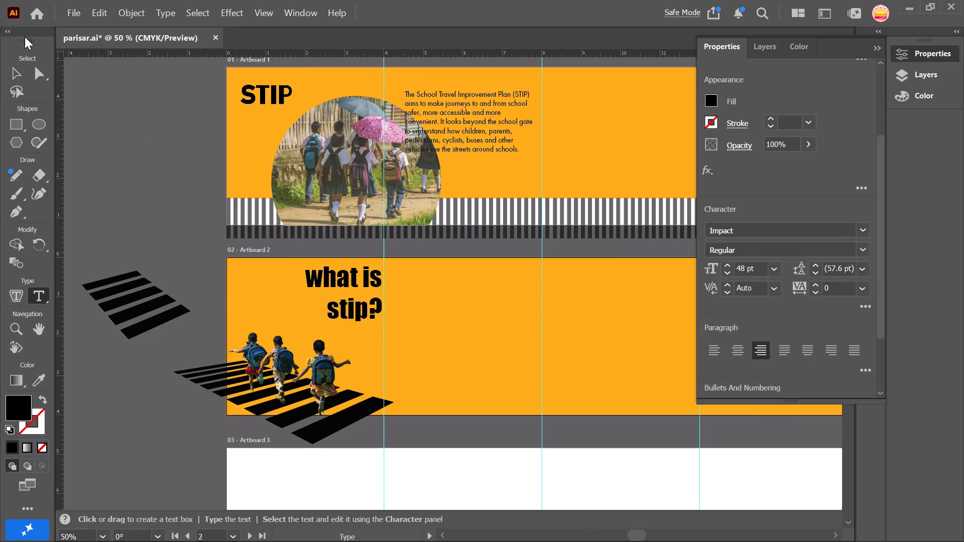
Retype the Artboard 2 heading in capitals as "WHAT IS STIP?".
left_click(18, 74)
left_click(340, 288)
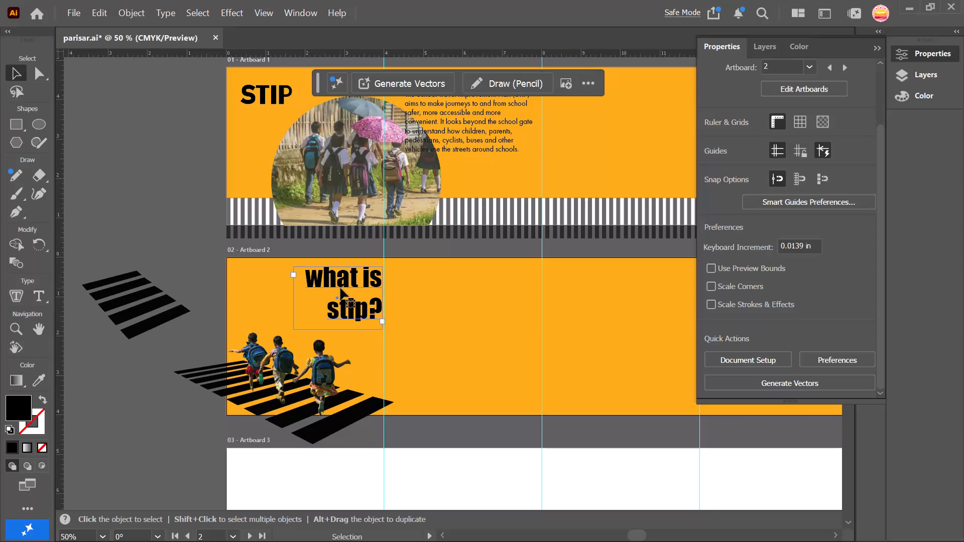
double_click(325, 280)
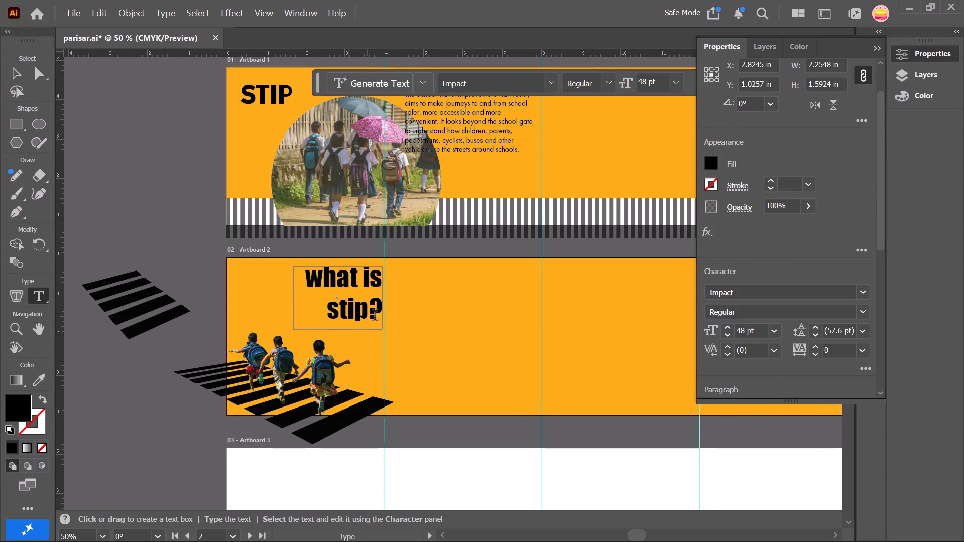
left_click_drag(381, 317, 288, 273)
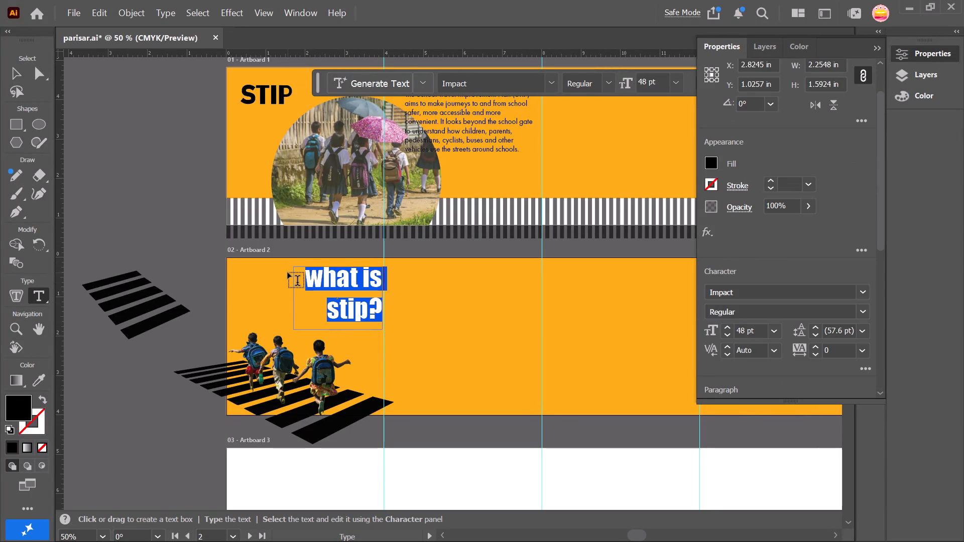
type("WG")
key("BackSpace")
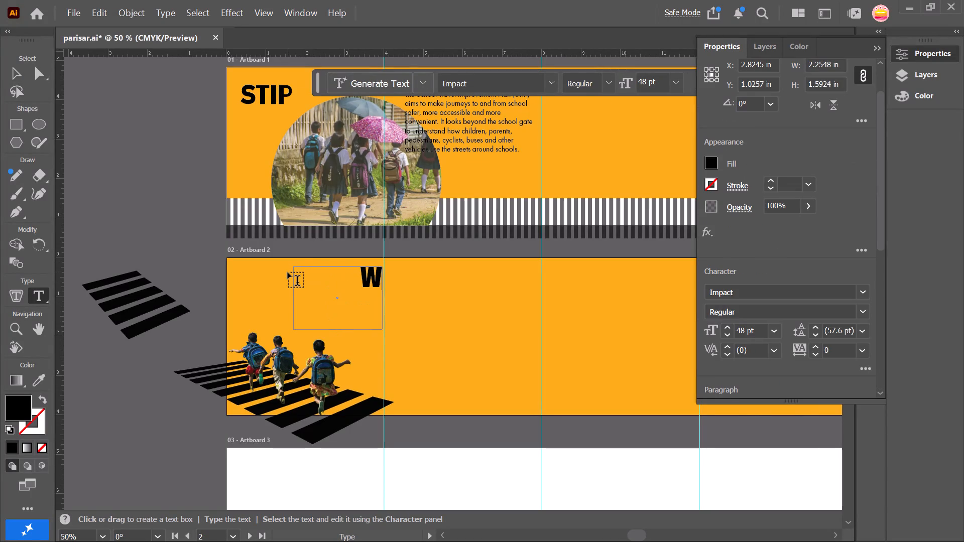
type("HAT IS S")
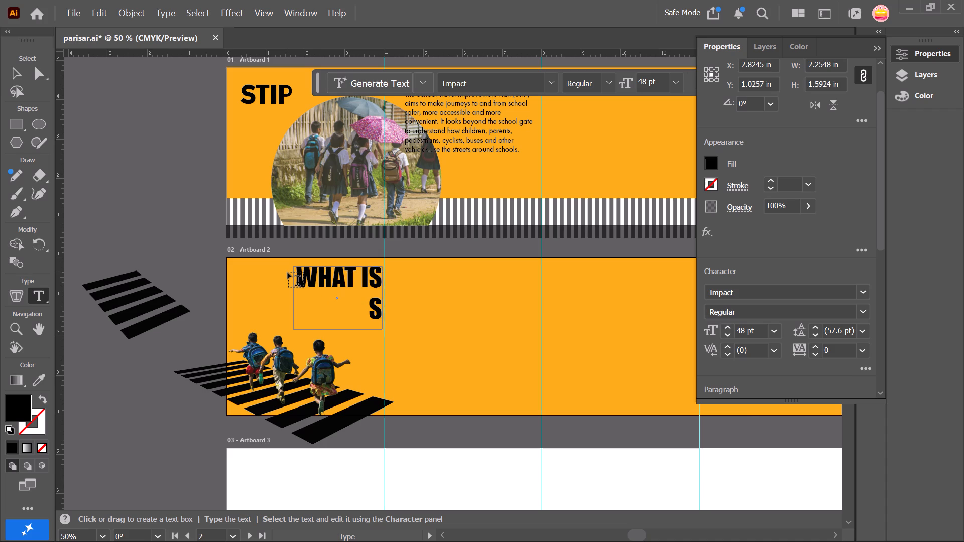
type("TIP")
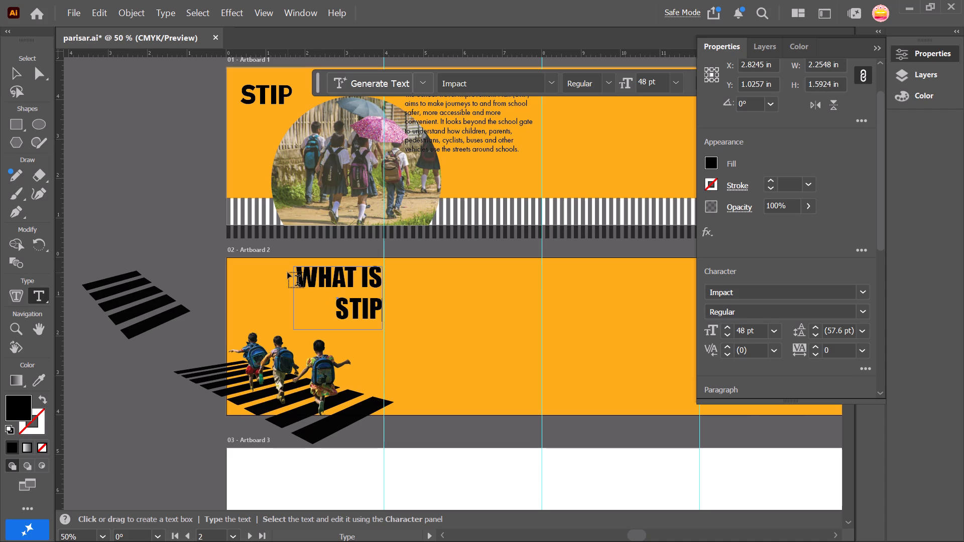
key("shift+question")
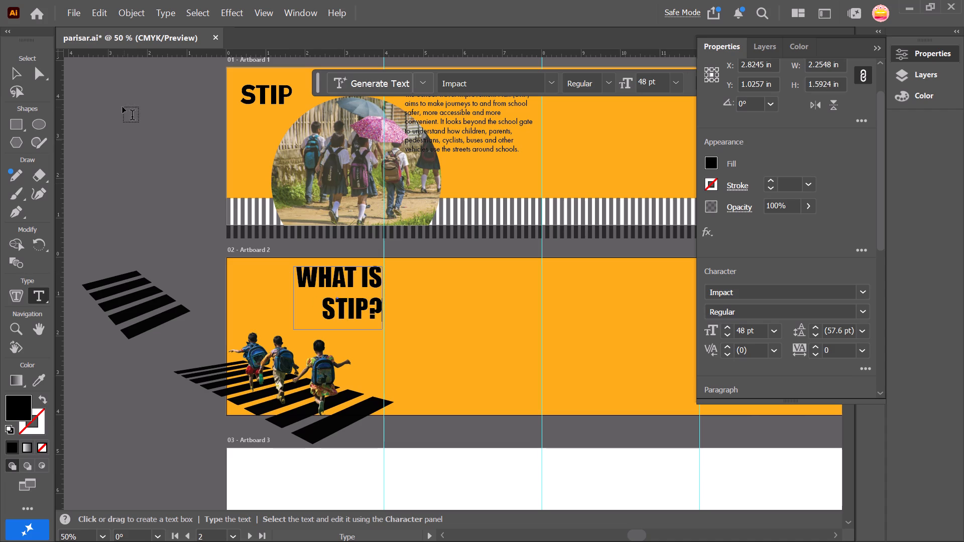
left_click(17, 64)
left_click(120, 221)
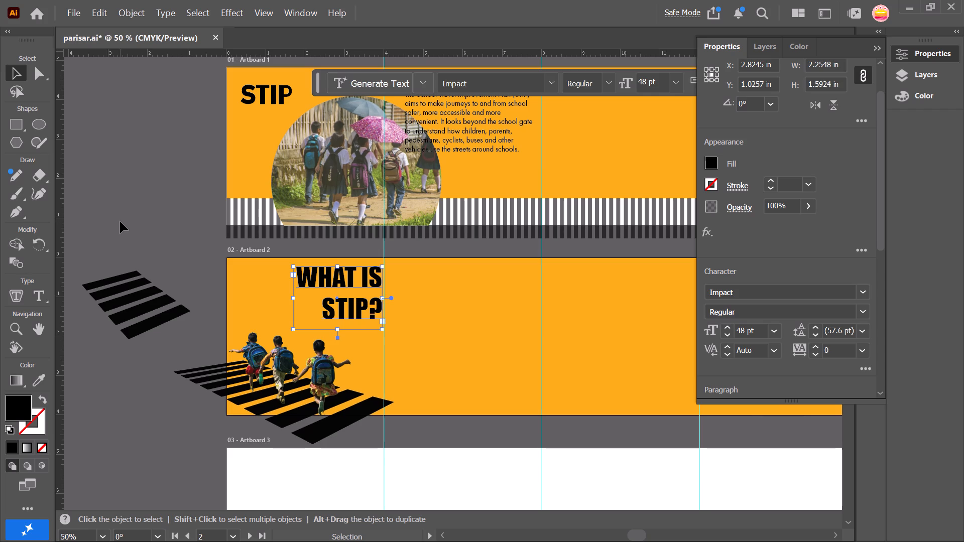
Move the "WHAT IS STIP?" heading slightly down and left, to about X 2.75 in, Y 1.20 in.
left_click_drag(324, 279, 322, 280)
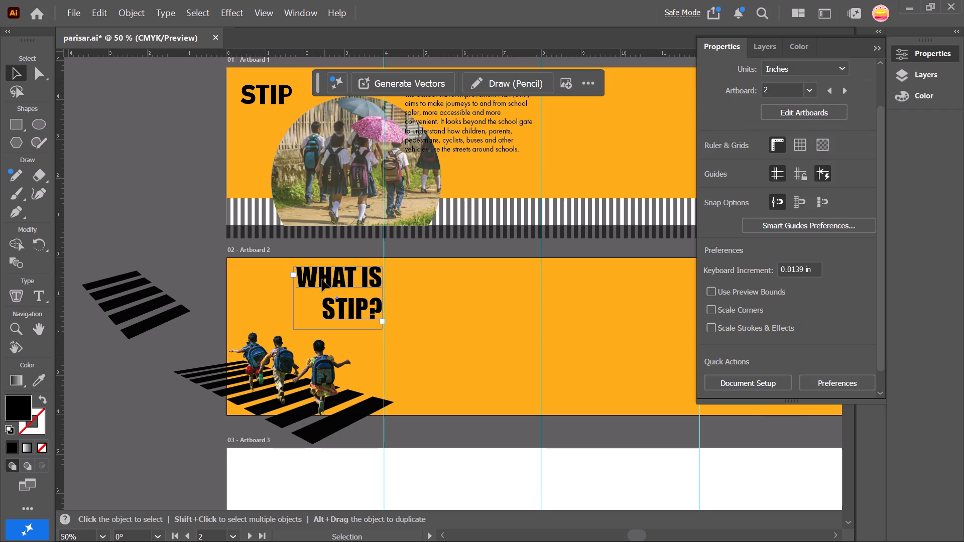
left_click_drag(322, 280, 321, 284)
left_click(131, 215)
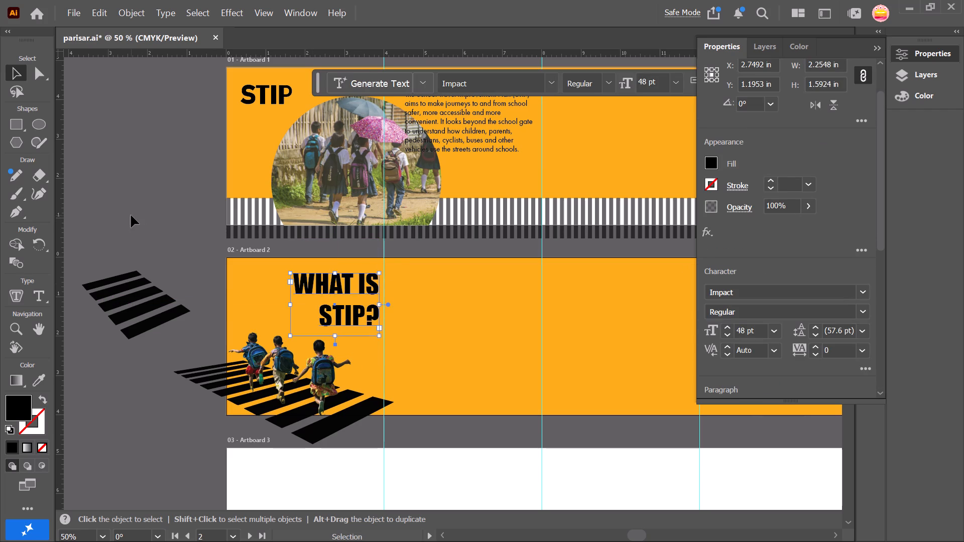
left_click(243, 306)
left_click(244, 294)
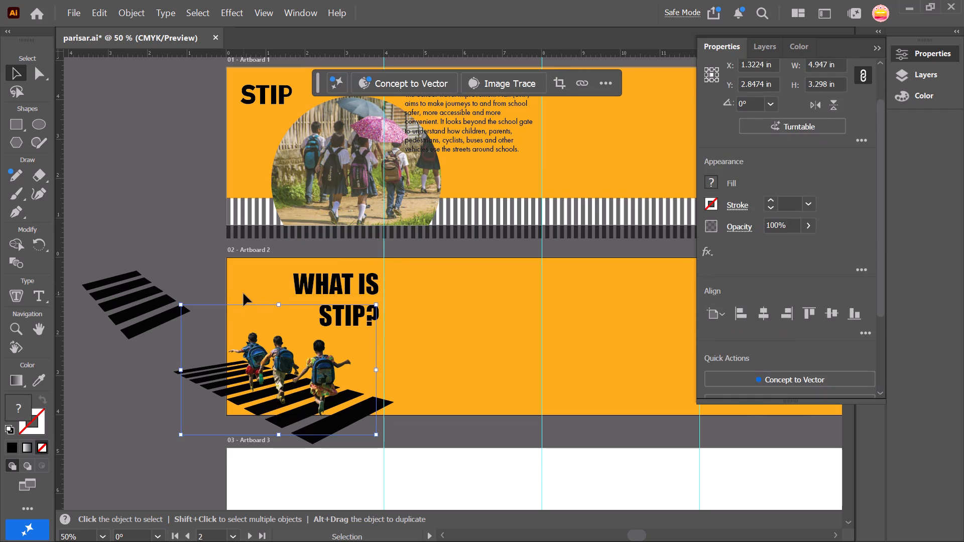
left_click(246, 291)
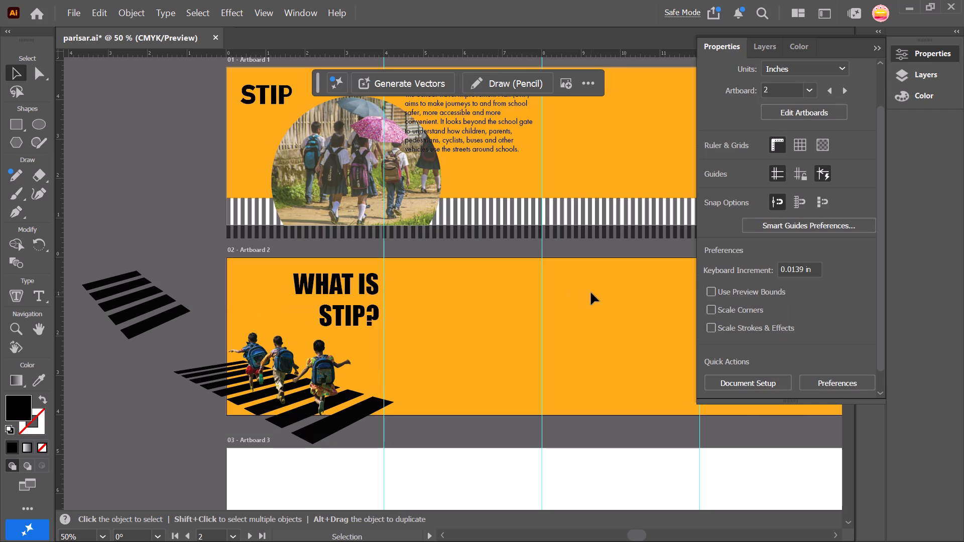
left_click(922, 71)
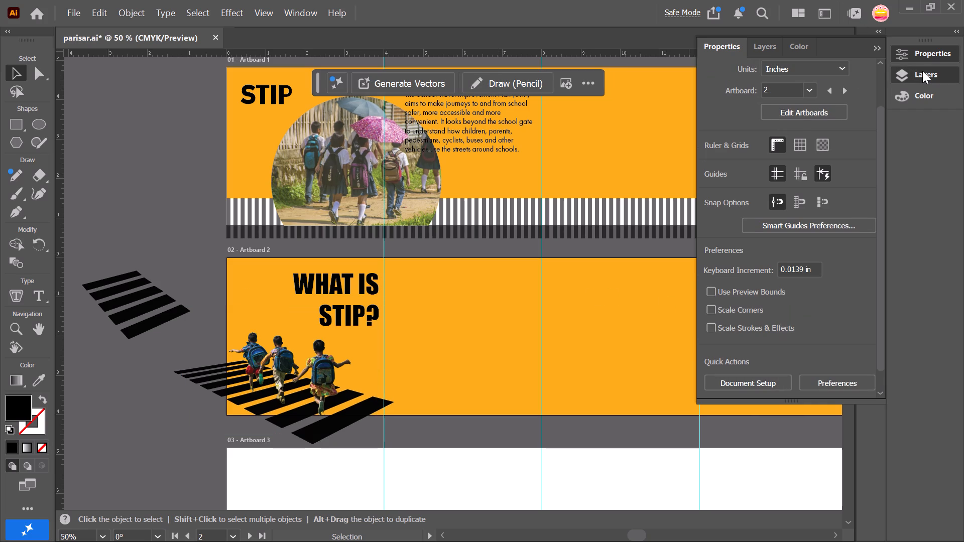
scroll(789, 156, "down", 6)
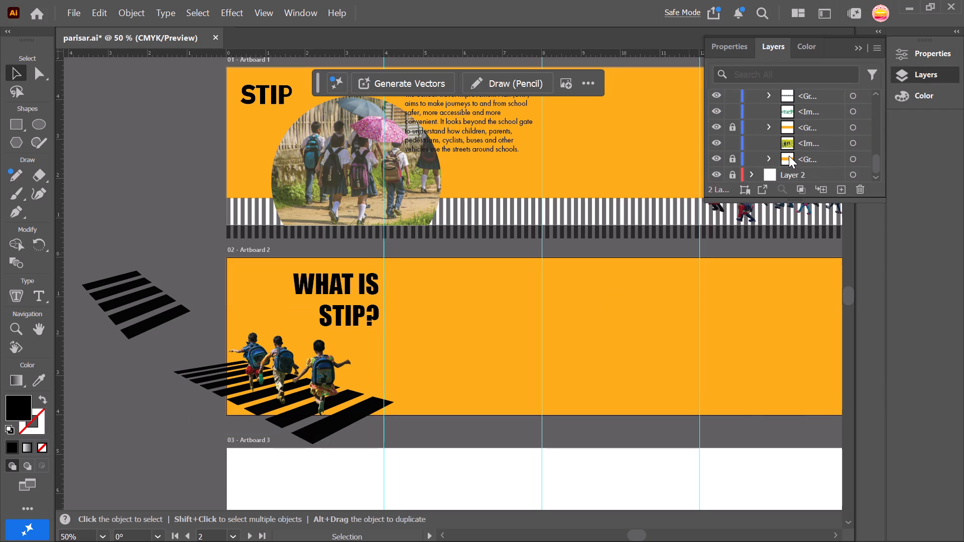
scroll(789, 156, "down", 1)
Group the loose black crossing stripes lying outside the left side of Artboard 2.
left_click_drag(151, 349, 66, 237)
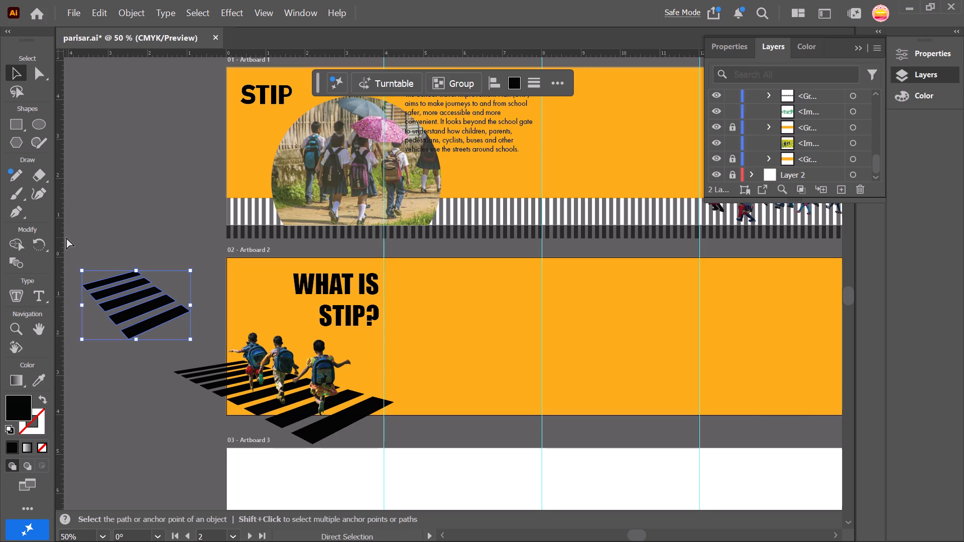
key("ctrl+g")
Delete the leftover diagonal striped crossing lying outside the right side of Artboard 2.
scroll(565, 398, "left", 7)
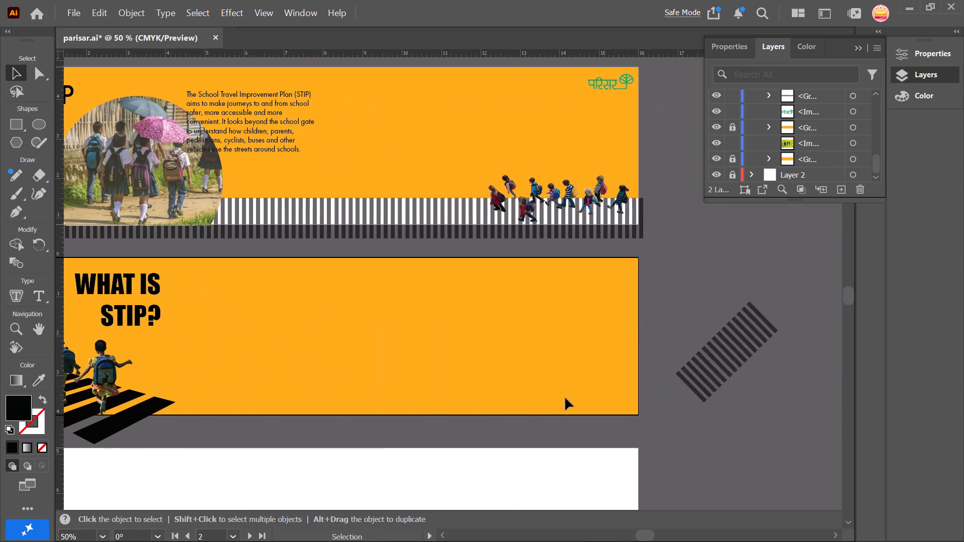
scroll(565, 398, "left", 3)
left_click_drag(464, 445, 334, 298)
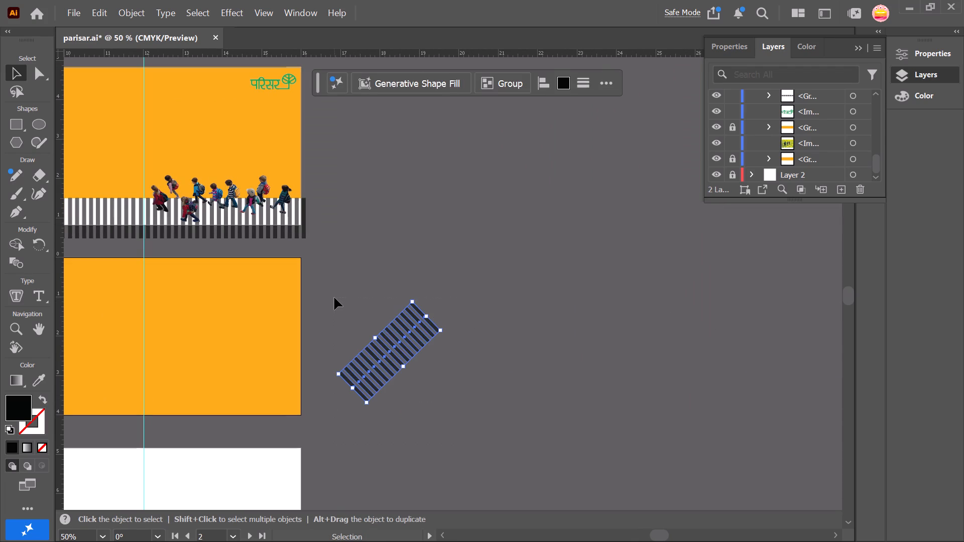
key("Delete")
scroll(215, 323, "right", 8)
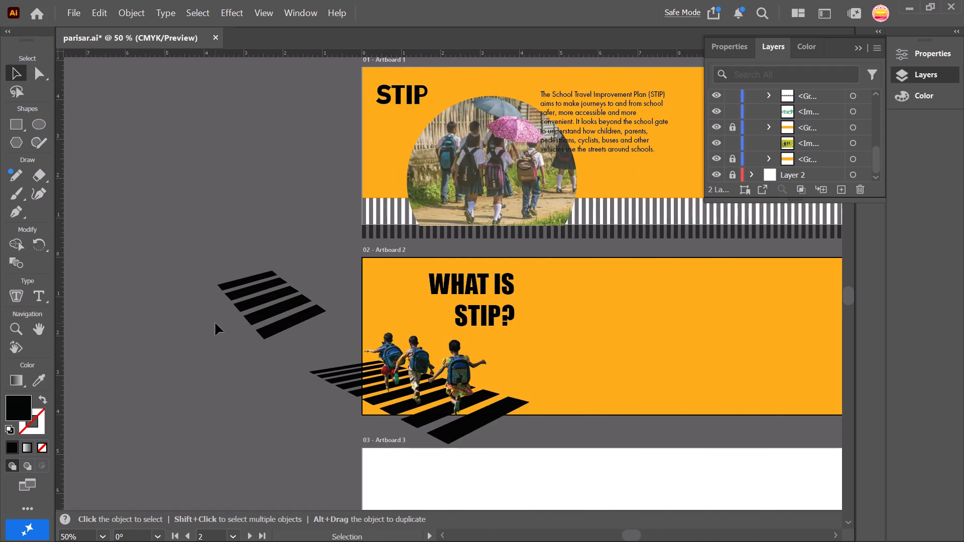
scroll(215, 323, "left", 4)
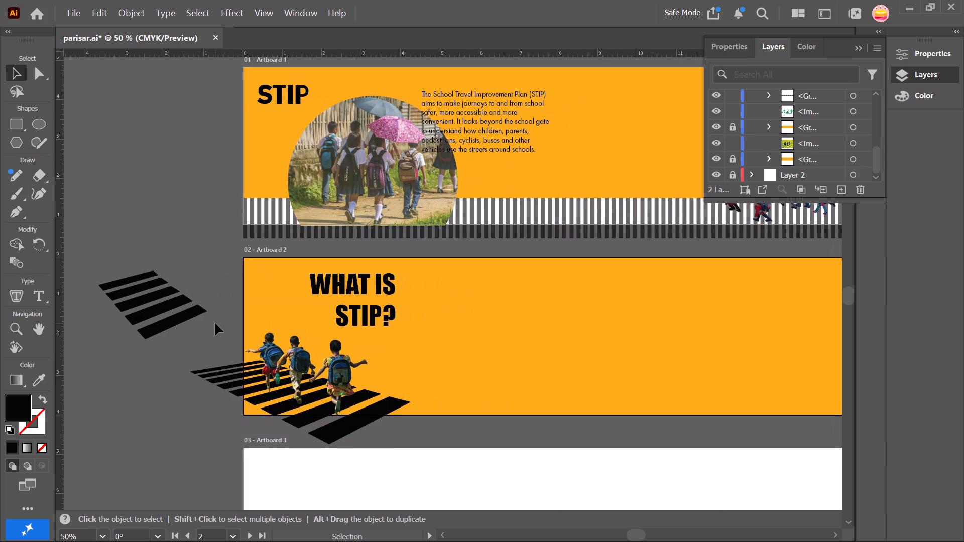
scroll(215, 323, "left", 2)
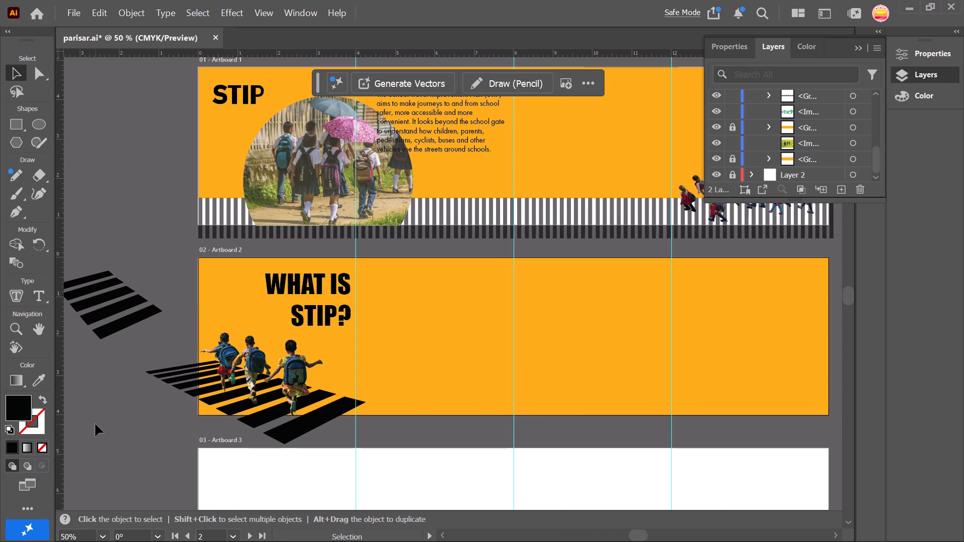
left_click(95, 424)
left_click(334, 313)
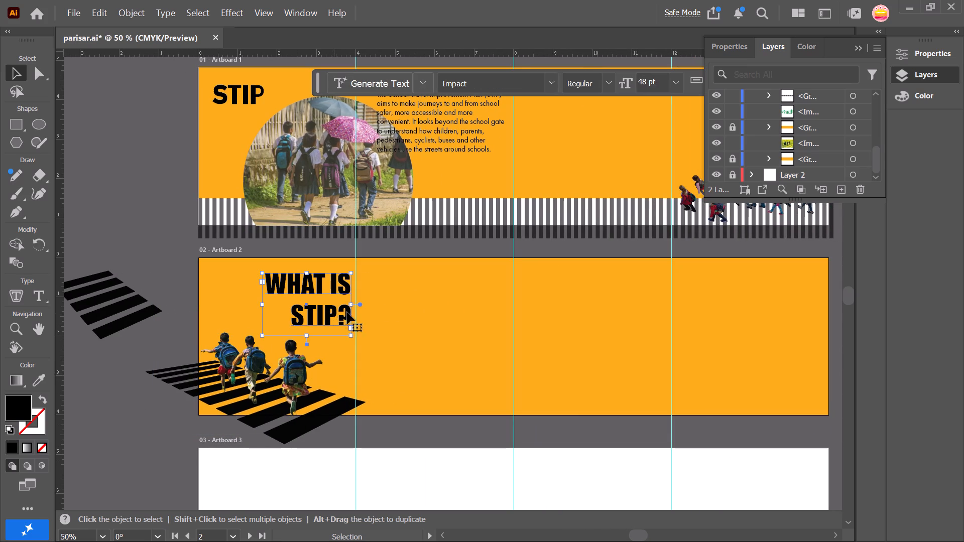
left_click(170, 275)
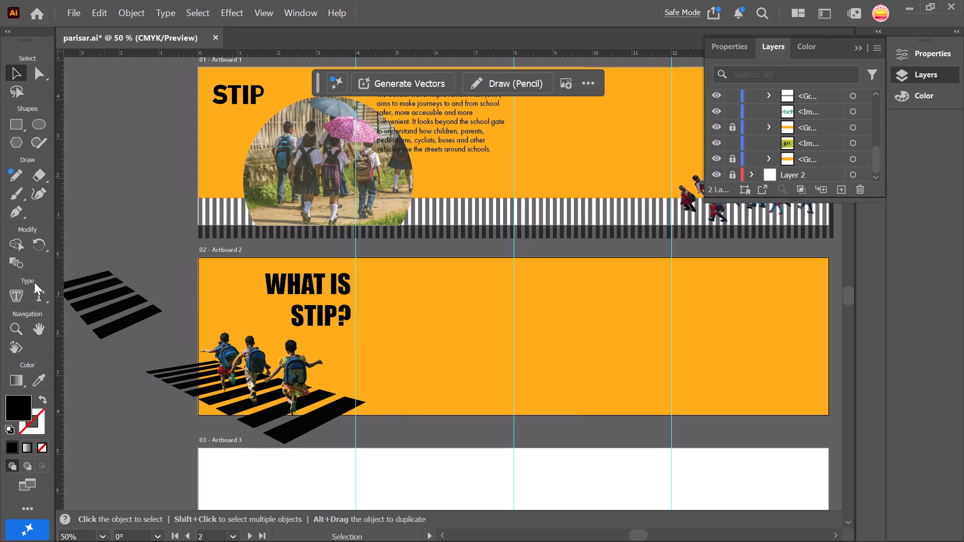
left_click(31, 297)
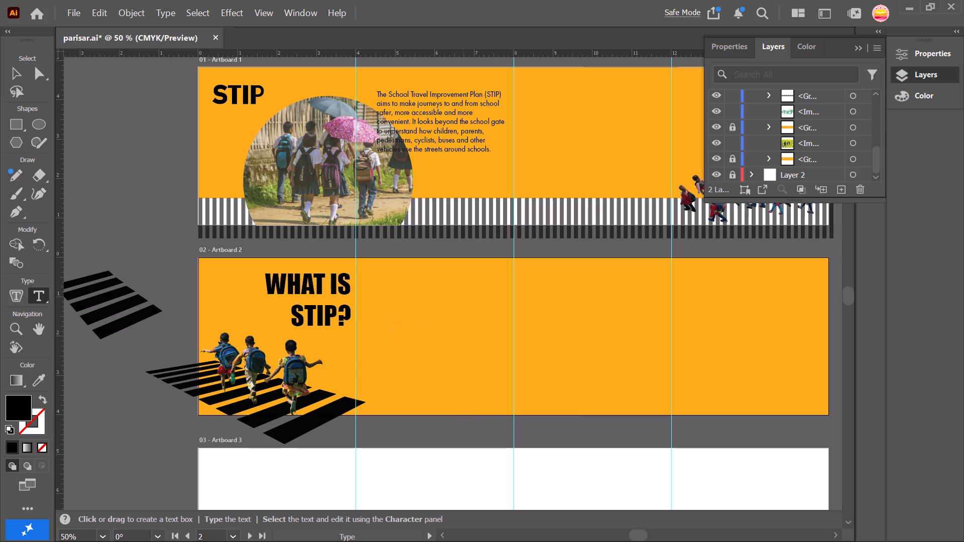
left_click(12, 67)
Copy the School Travel Improvement Plan paragraph from Artboard 1 and place the copy on Artboard 2, right of the "WHAT IS STIP?" heading.
left_click(443, 123)
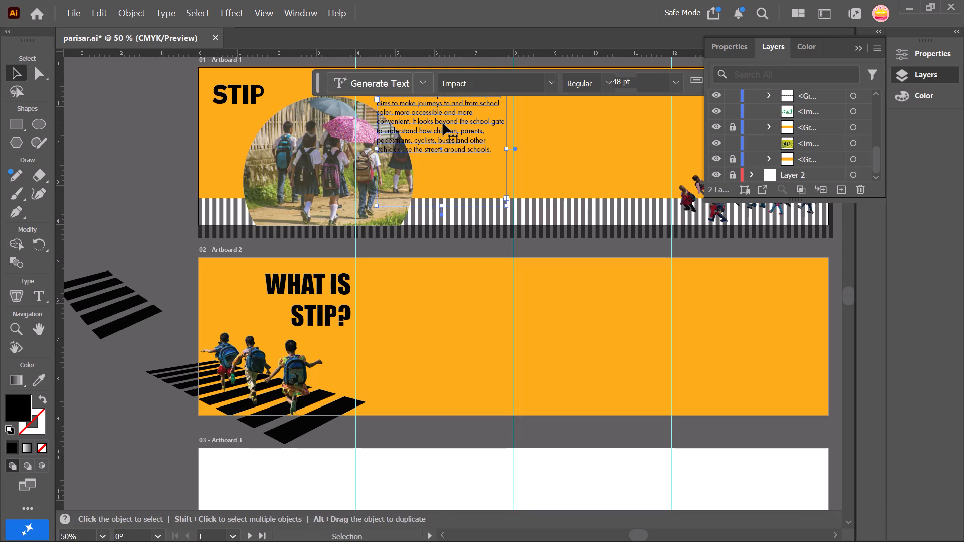
key("ctrl+c")
key("ctrl+v")
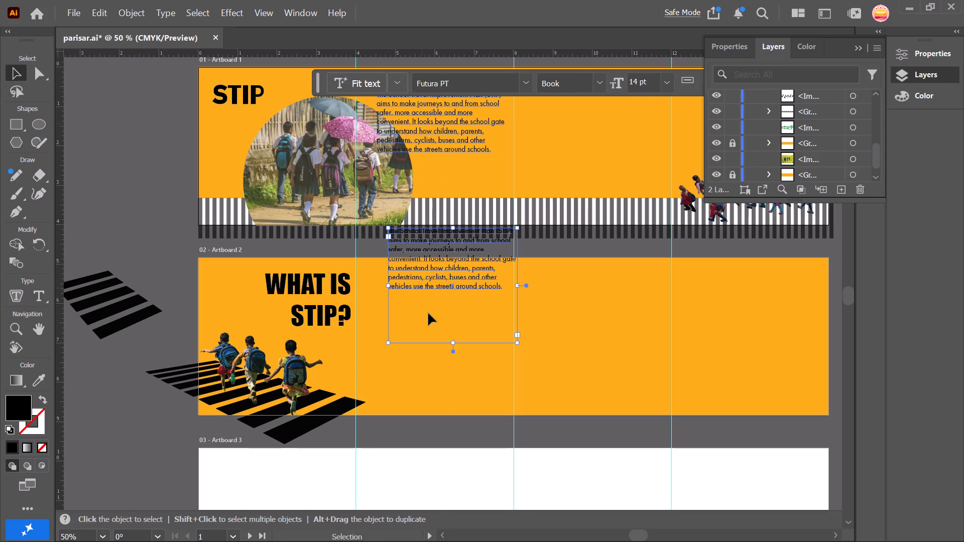
left_click_drag(433, 270, 417, 329)
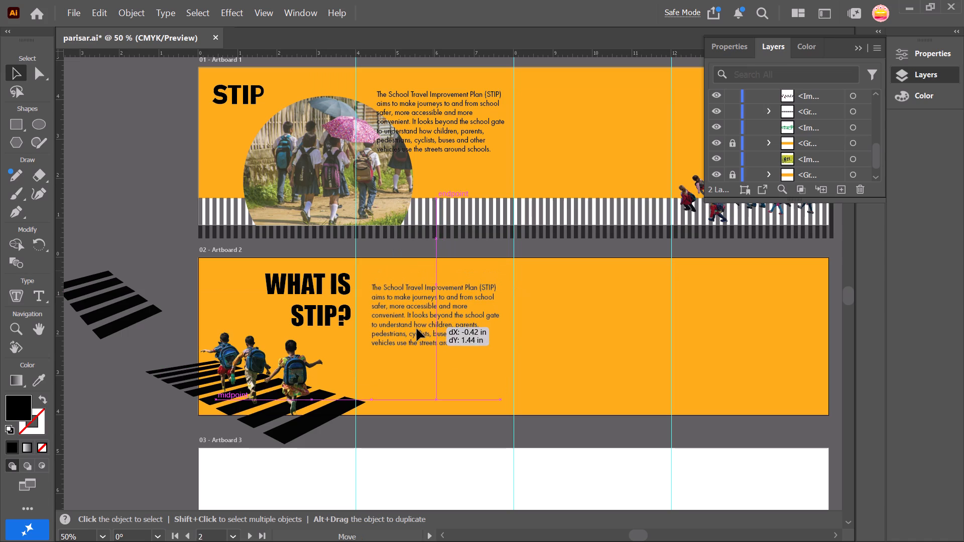
left_click_drag(417, 329, 418, 336)
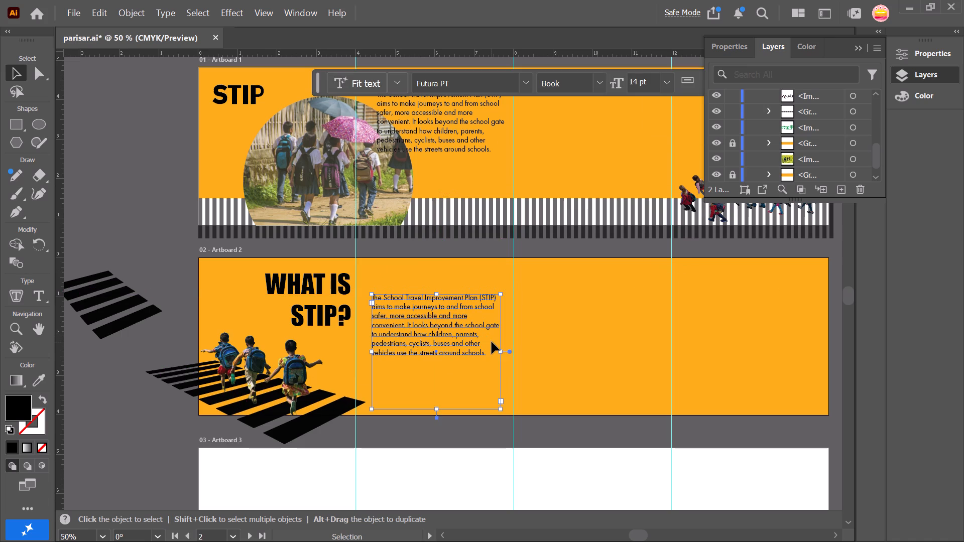
Widen and shorten the copied paragraph's text frame to about 3.89 in wide by 1.46 in high.
left_click_drag(500, 352, 524, 347)
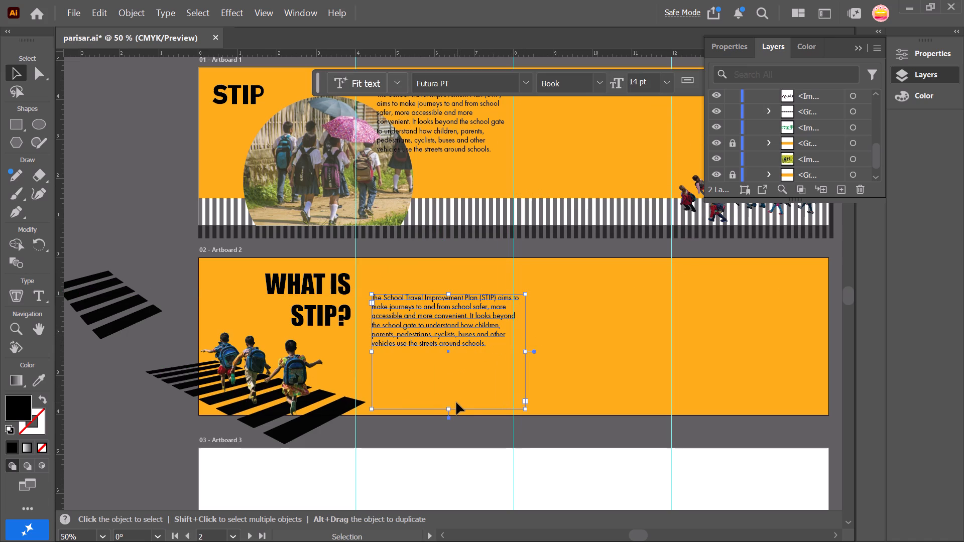
left_click_drag(449, 407, 450, 352)
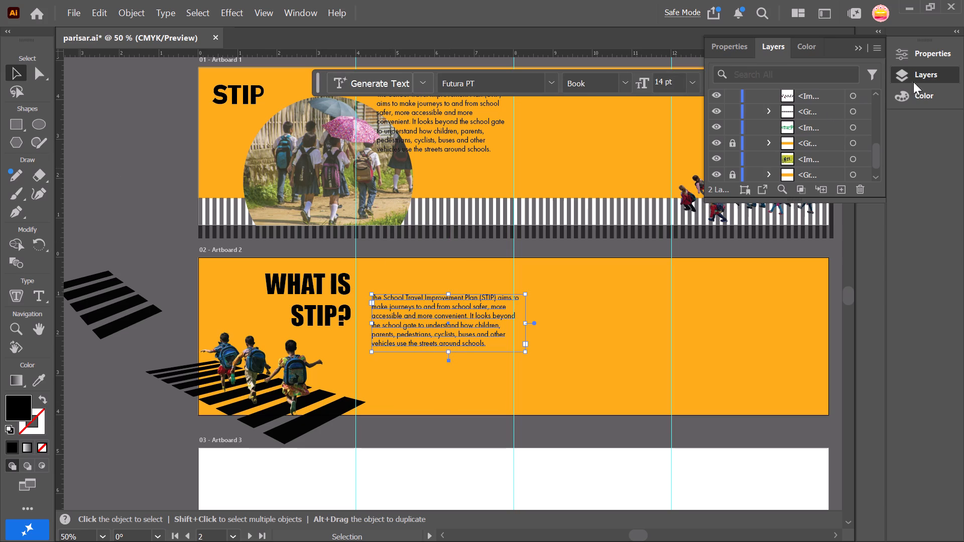
Centre-align the School Travel Improvement Plan paragraph on Artboard 2.
left_click(912, 53)
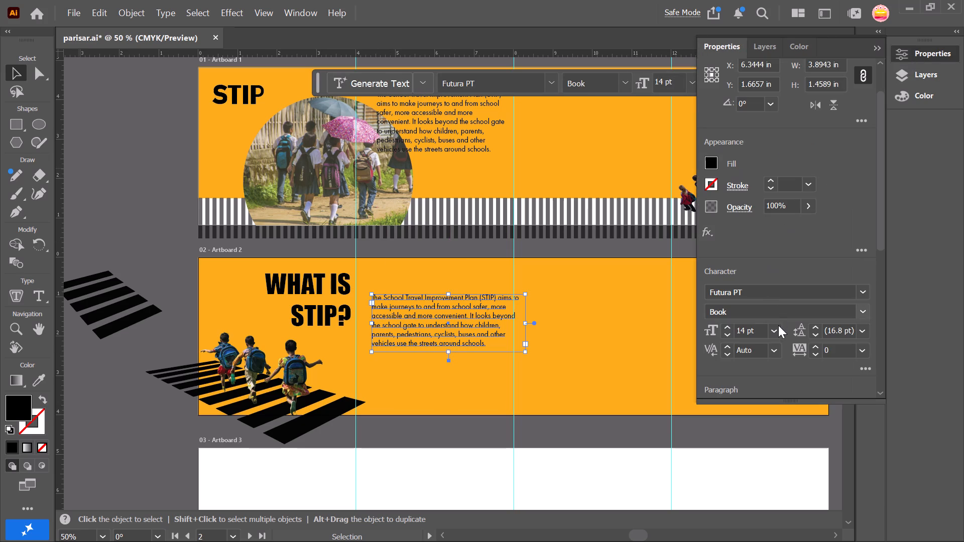
scroll(770, 356, "down", 3)
scroll(785, 245, "down", 3)
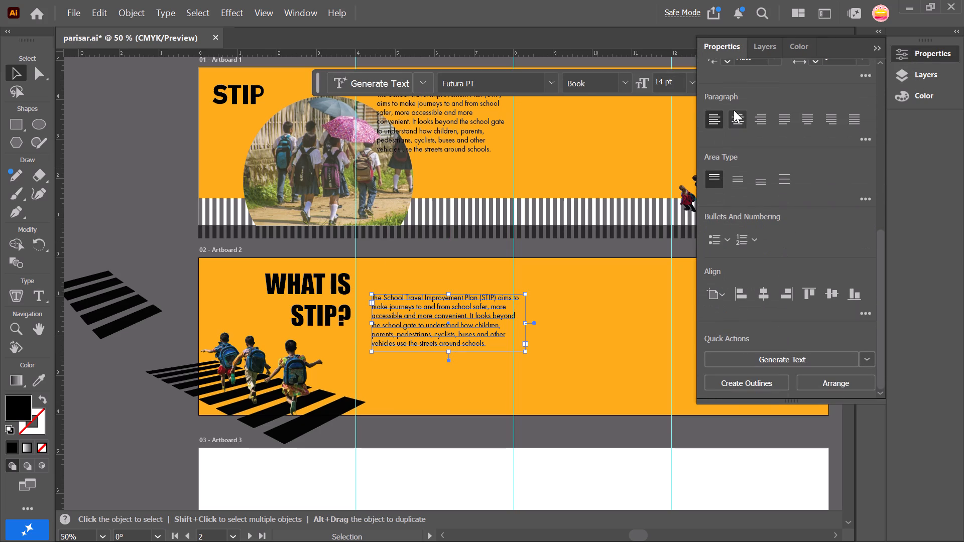
left_click(736, 119)
left_click(124, 135)
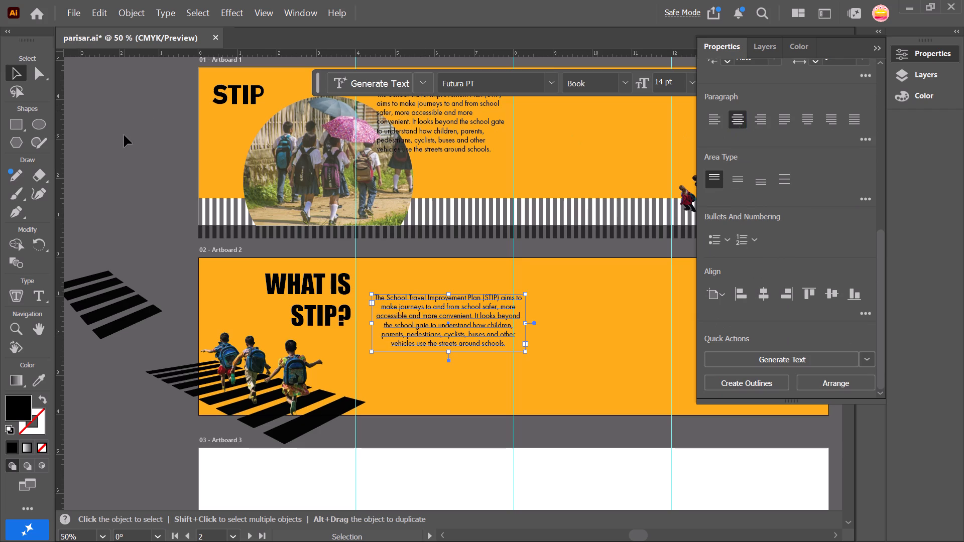
Move the Artboard 2 paragraph left and down, to about X 5.94 in, Y 2.00 in.
left_click_drag(424, 318, 412, 327)
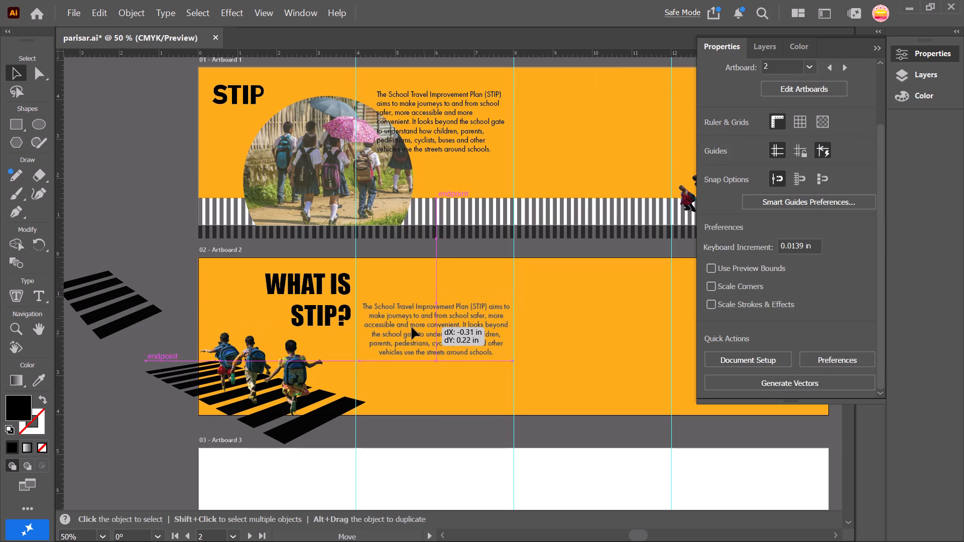
left_click_drag(412, 327, 408, 332)
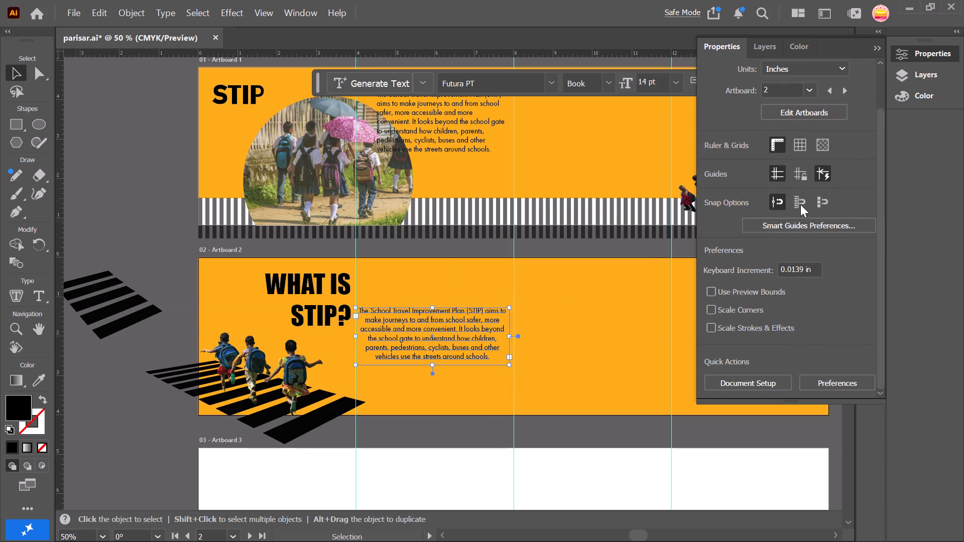
Set the Artboard 2 paragraph's font size to 12 pt.
scroll(799, 208, "up", 1)
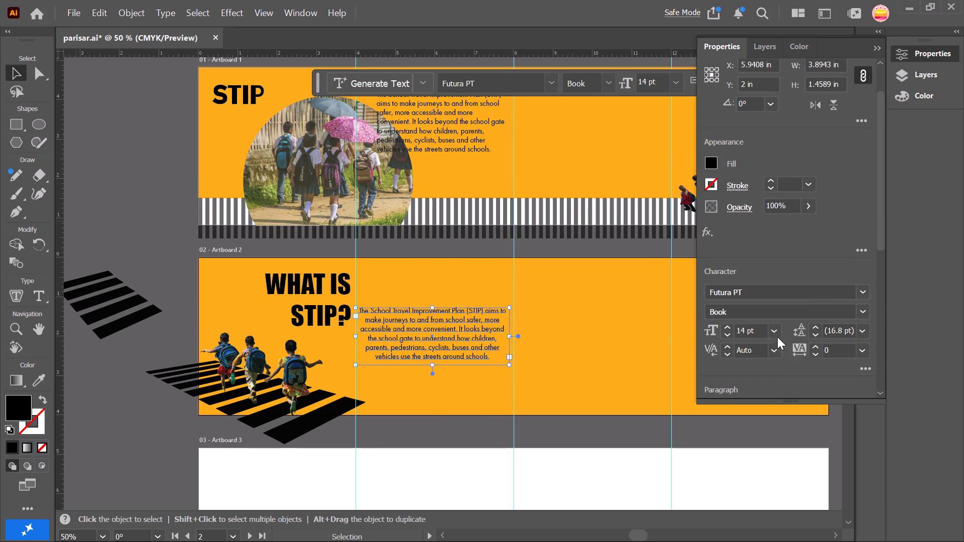
triple_click(728, 335)
left_click(728, 335)
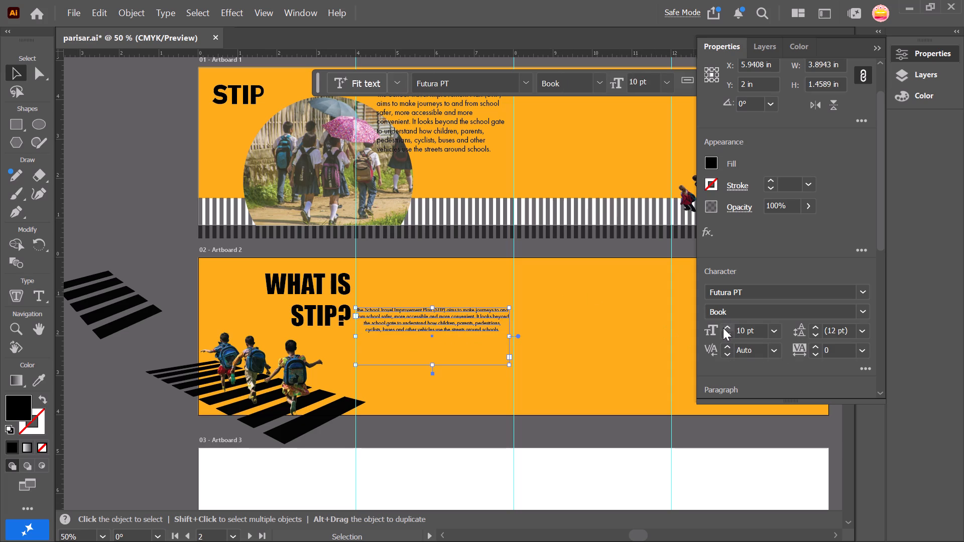
left_click(723, 328)
left_click(723, 328)
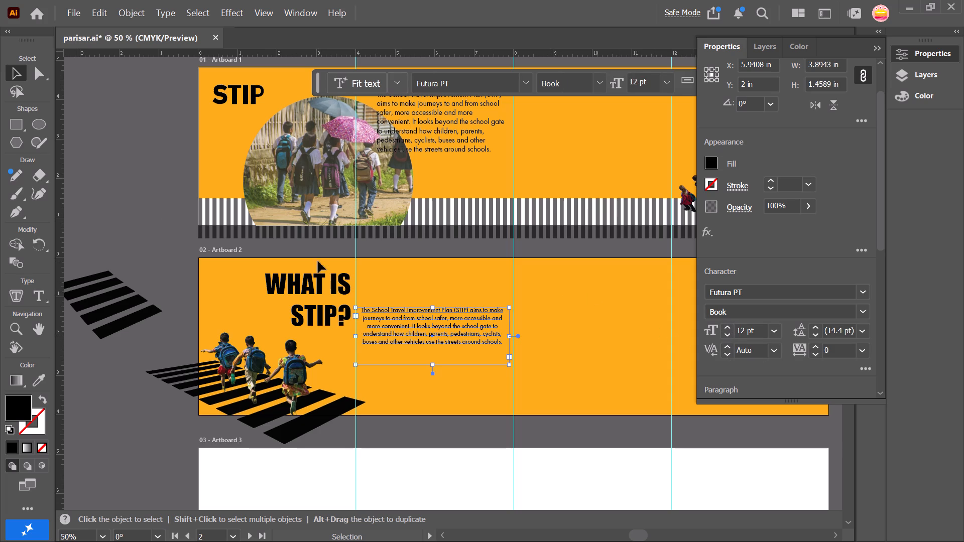
left_click(81, 183)
Shift the Artboard 2 paragraph slightly right to about X 6.04 in and shorten its text frame to about 0.98 in high.
left_click(430, 341)
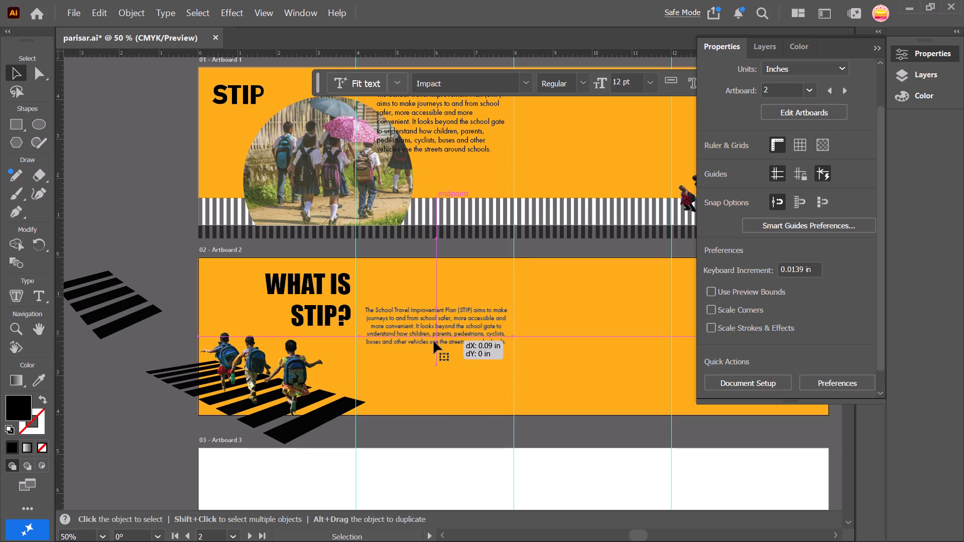
left_click(434, 327)
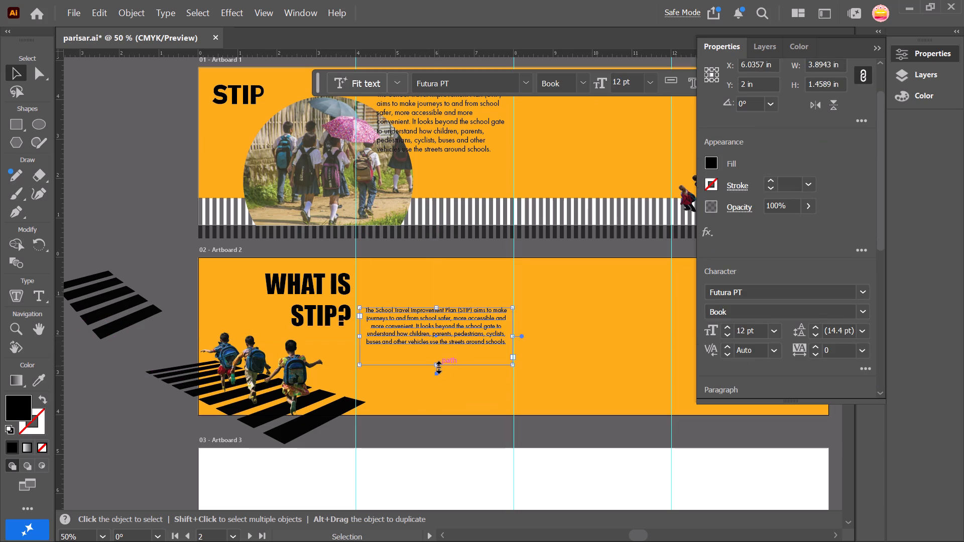
left_click_drag(436, 365, 438, 346)
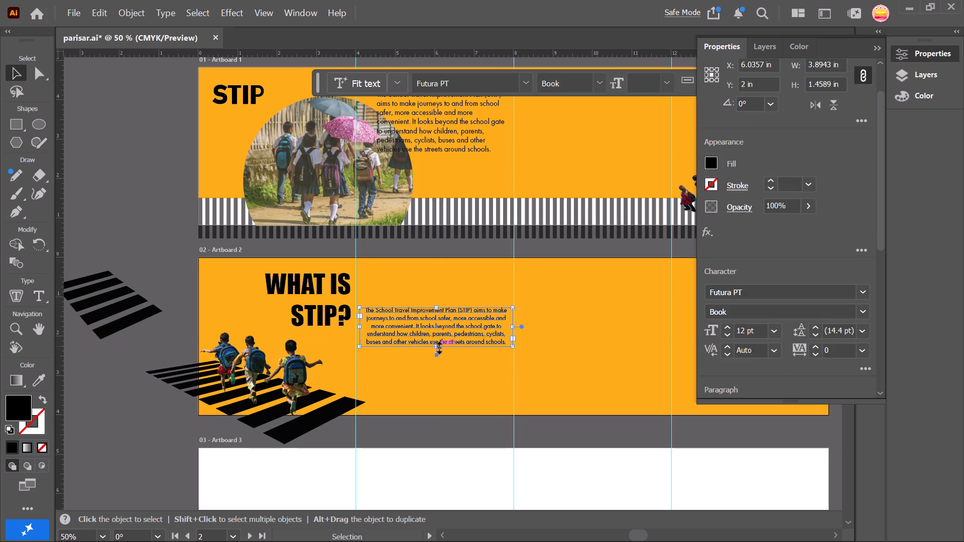
Lower the Artboard 2 paragraph and centre it between the first two vertical guides, at about X 5.99 in, Y 2.1 in.
left_click_drag(427, 327, 424, 339)
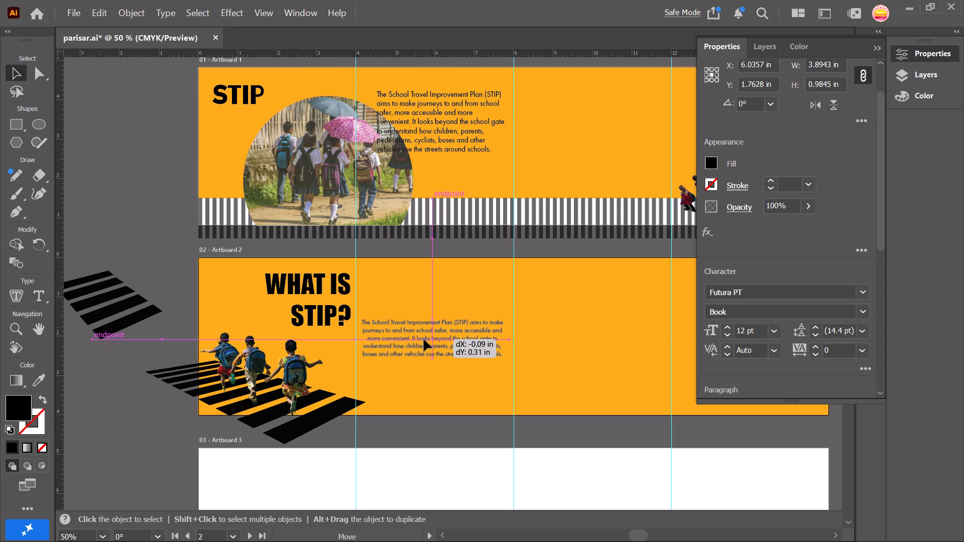
left_click_drag(424, 339, 426, 340)
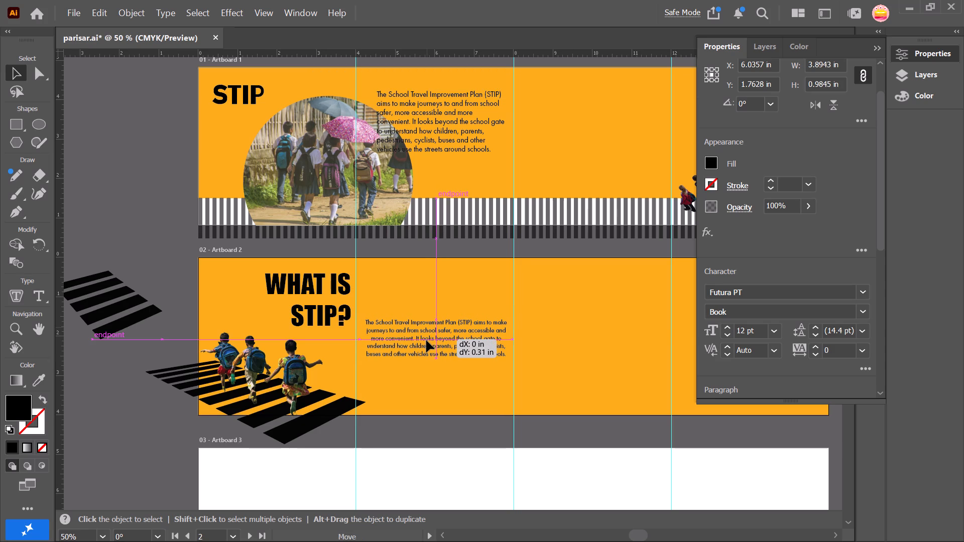
left_click_drag(426, 340, 428, 340)
left_click_drag(428, 340, 426, 339)
left_click_drag(426, 339, 426, 339)
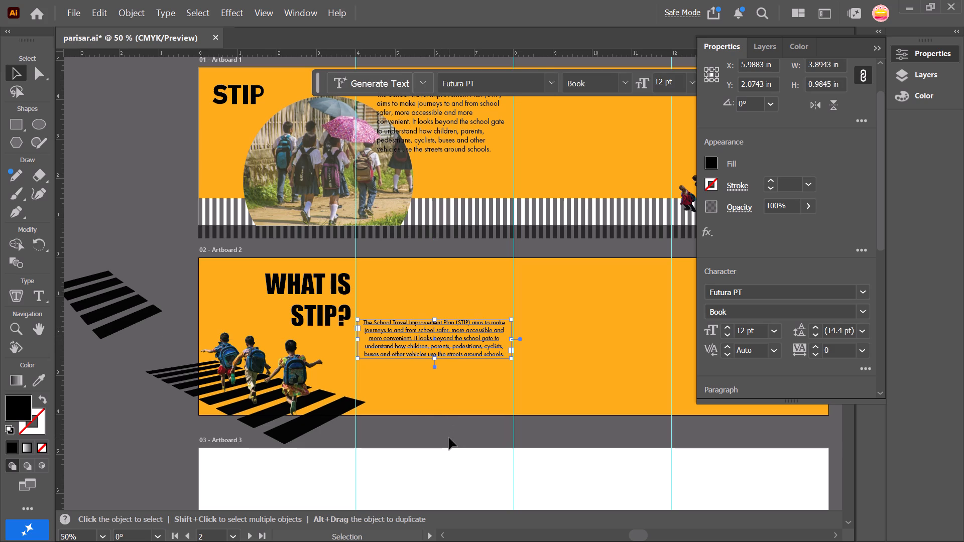
left_click(449, 438)
left_click(440, 347)
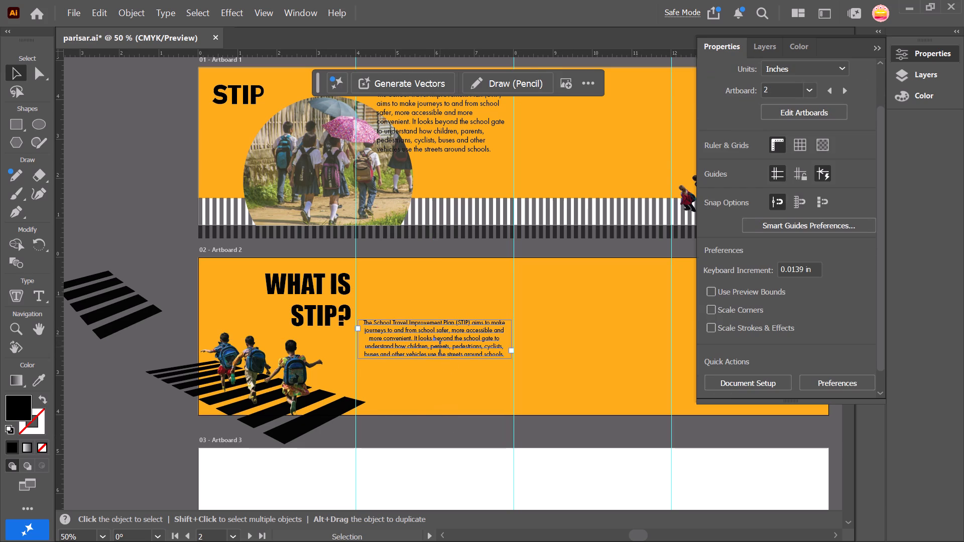
key("Down")
key("Down")
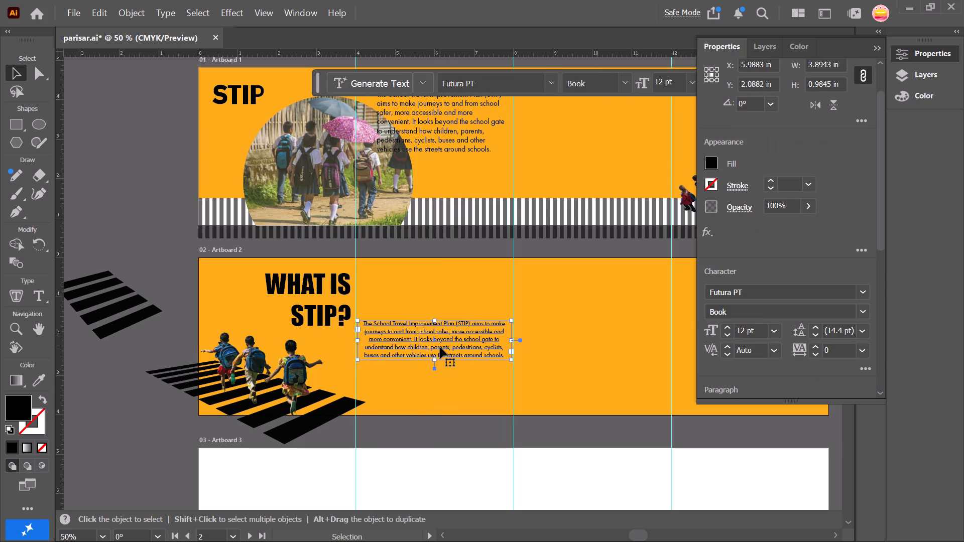
left_click(138, 300)
left_click(168, 252)
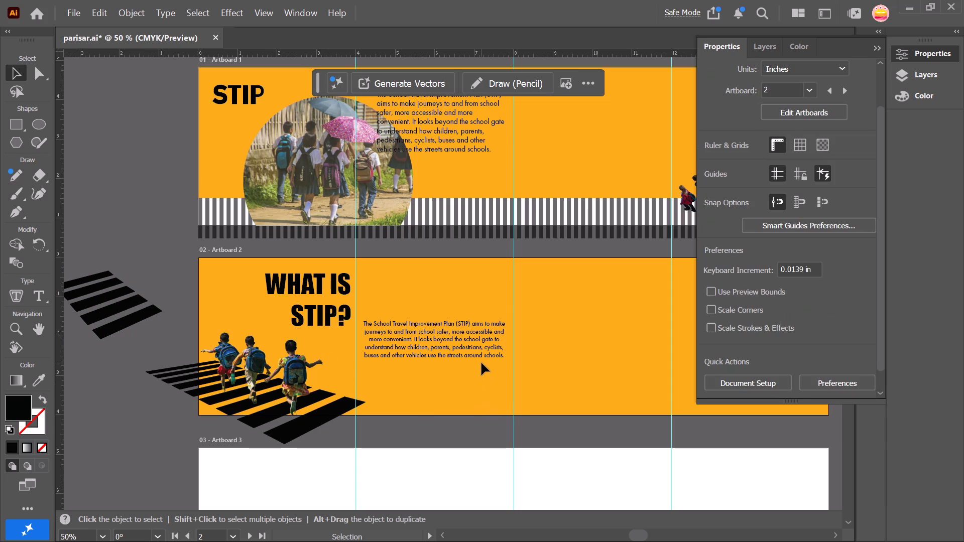
Change the fill of the striped crossing under the running children on Artboard 2 to white.
scroll(481, 363, "left", 1)
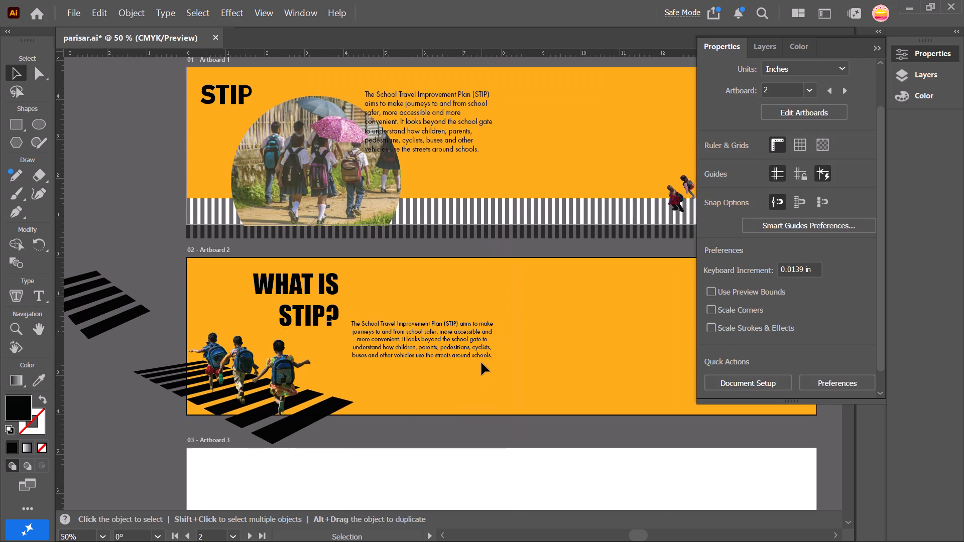
scroll(481, 363, "left", 2)
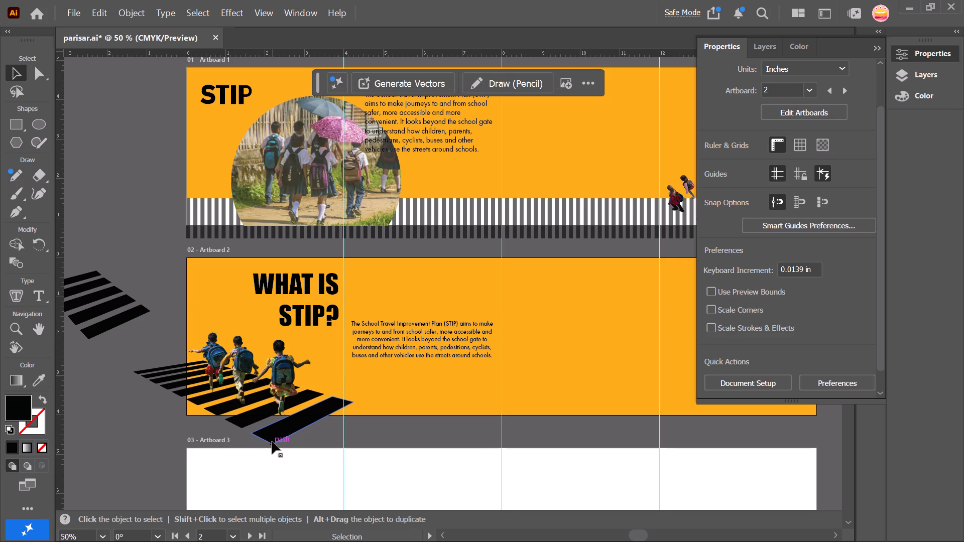
left_click(272, 442)
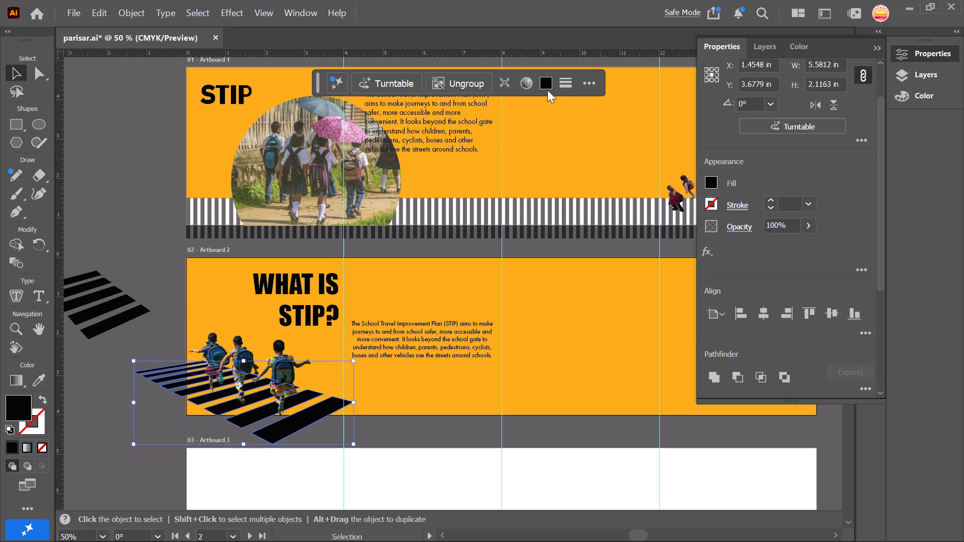
left_click(547, 90)
left_click(547, 84)
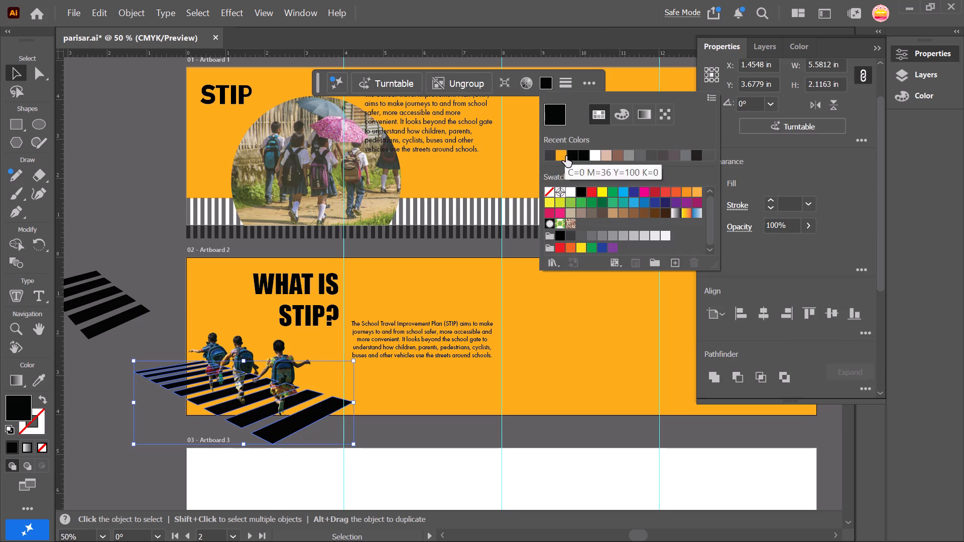
left_click(595, 159)
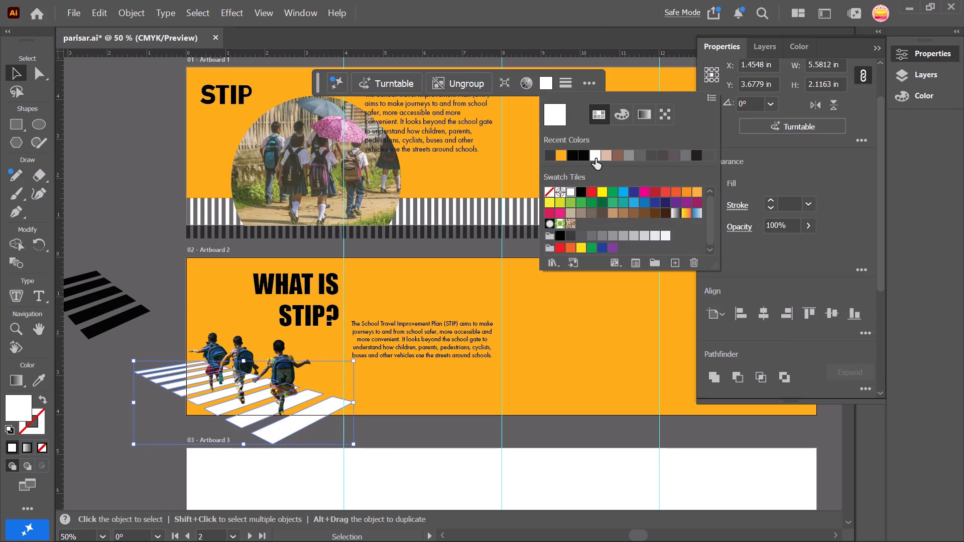
left_click(163, 197)
left_click(163, 197)
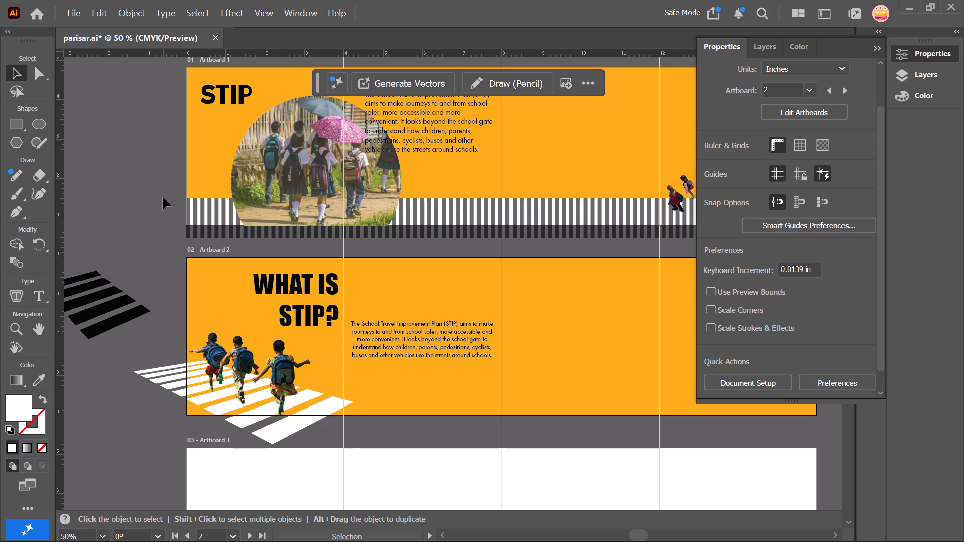
Undo the white fill on the striped crossing under the running children on Artboard 2.
key("ctrl+z")
left_click(163, 197)
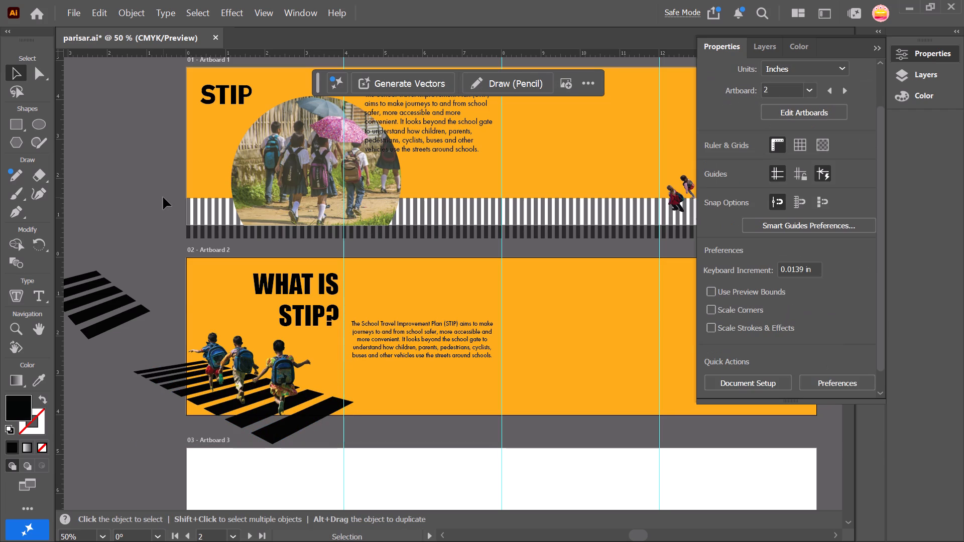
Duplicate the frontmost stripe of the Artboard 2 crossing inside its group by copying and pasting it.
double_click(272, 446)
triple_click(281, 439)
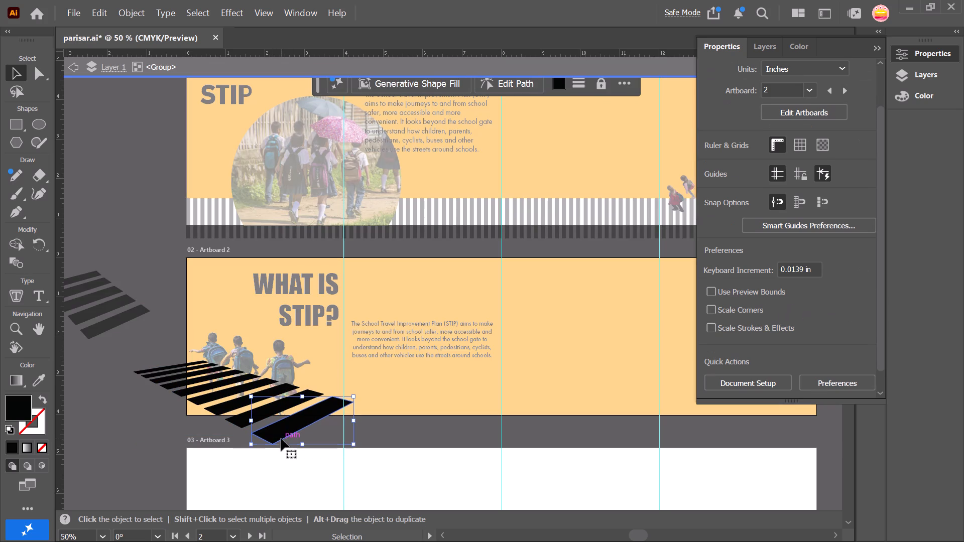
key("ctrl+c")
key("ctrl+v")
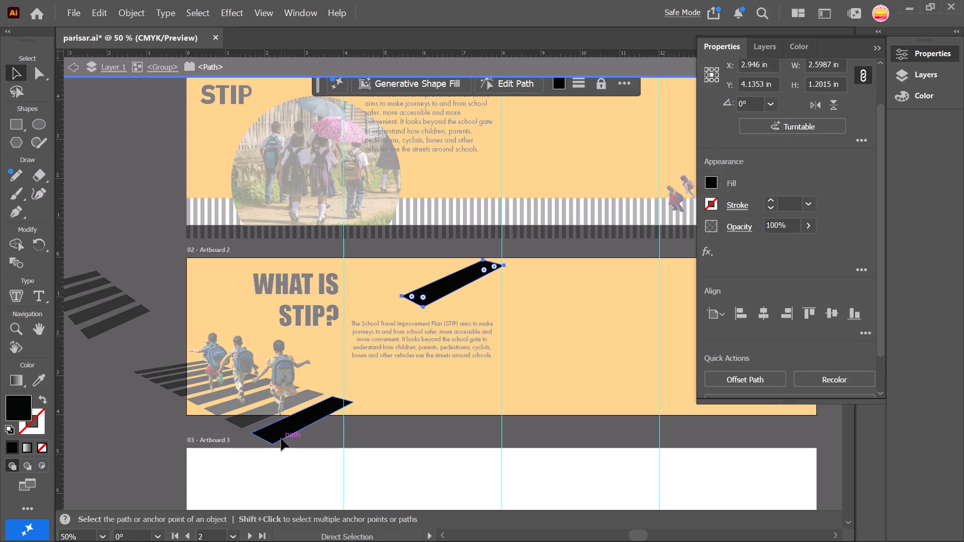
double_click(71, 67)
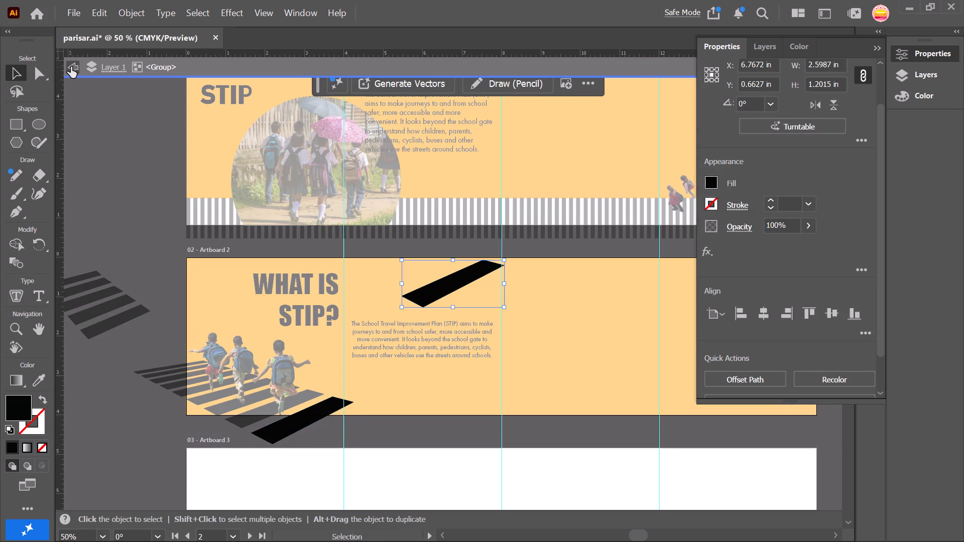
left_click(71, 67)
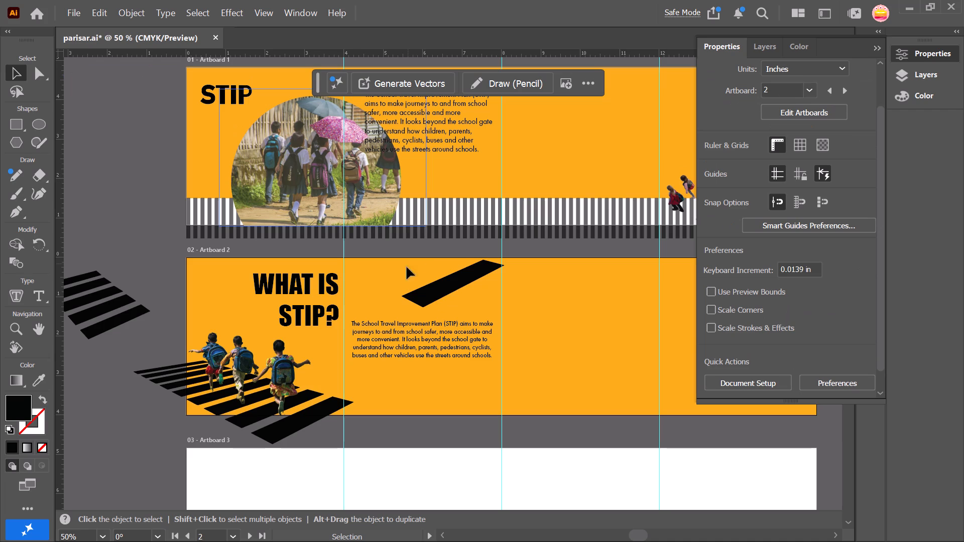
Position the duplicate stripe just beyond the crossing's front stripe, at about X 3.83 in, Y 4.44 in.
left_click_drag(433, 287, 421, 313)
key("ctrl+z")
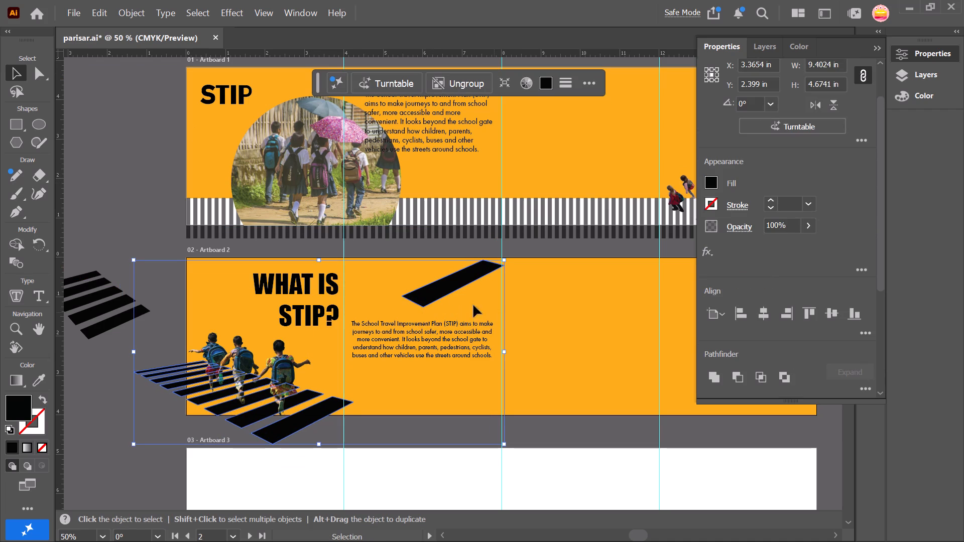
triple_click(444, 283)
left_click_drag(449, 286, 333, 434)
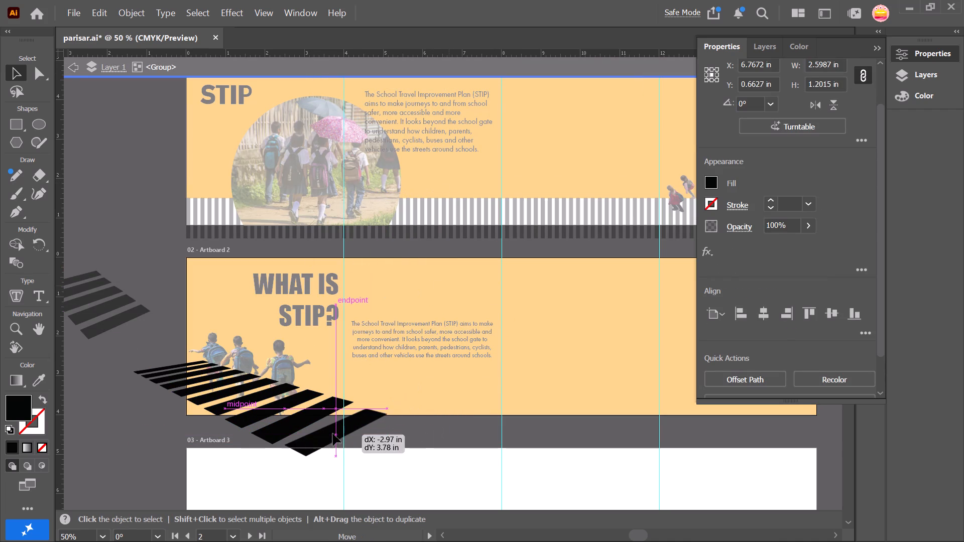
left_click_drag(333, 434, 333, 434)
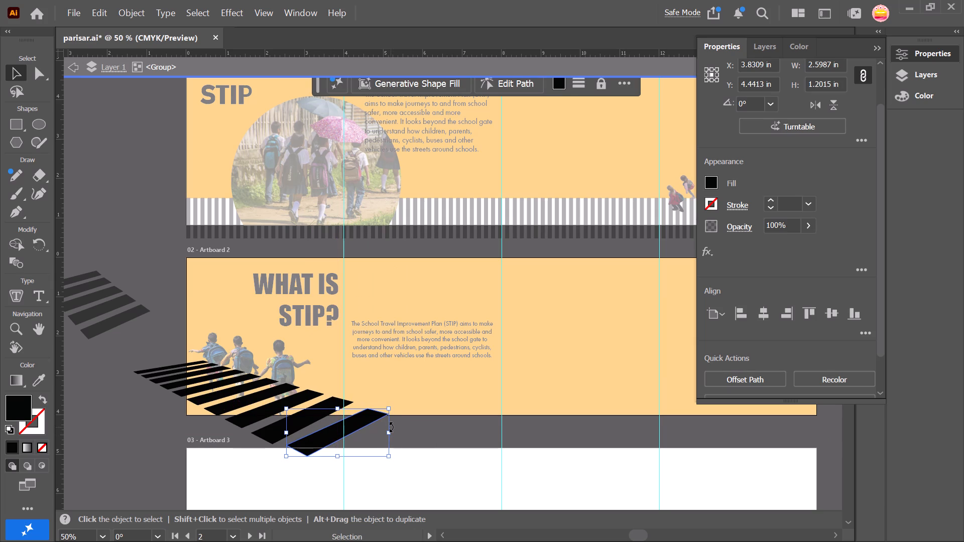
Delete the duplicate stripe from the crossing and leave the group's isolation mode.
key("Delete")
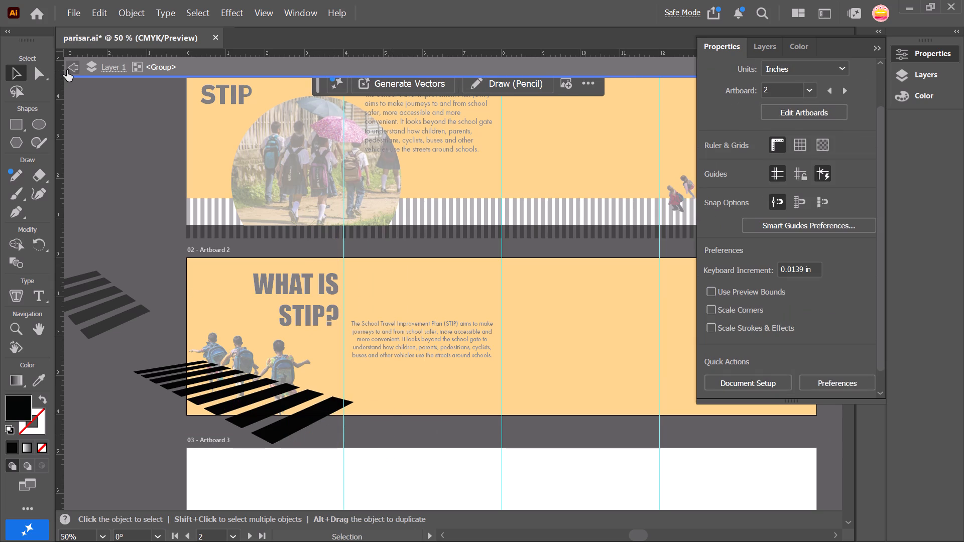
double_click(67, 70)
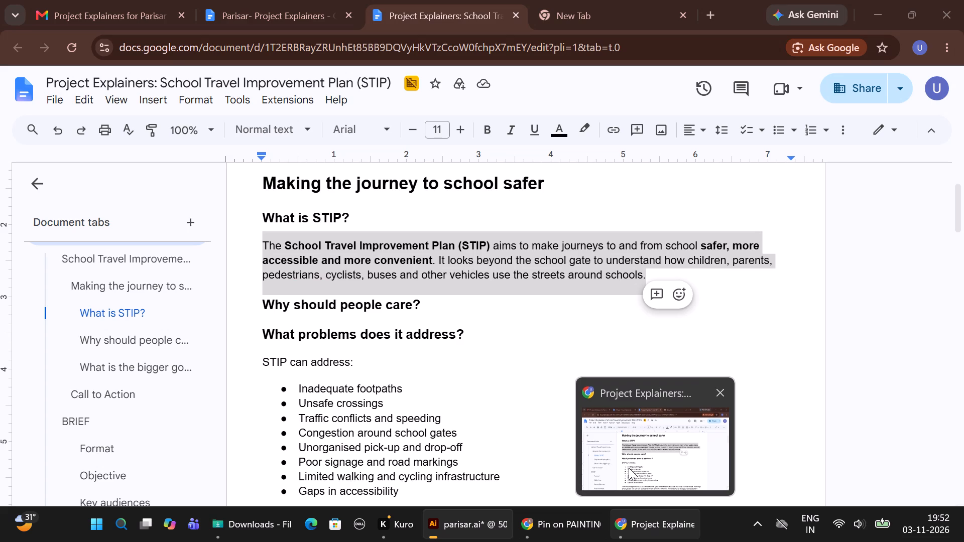
Copy the heading "What problems does it address?" from the STIP Google Docs document in Chrome and return to Illustrator.
left_click(618, 464)
scroll(501, 356, "down", 1)
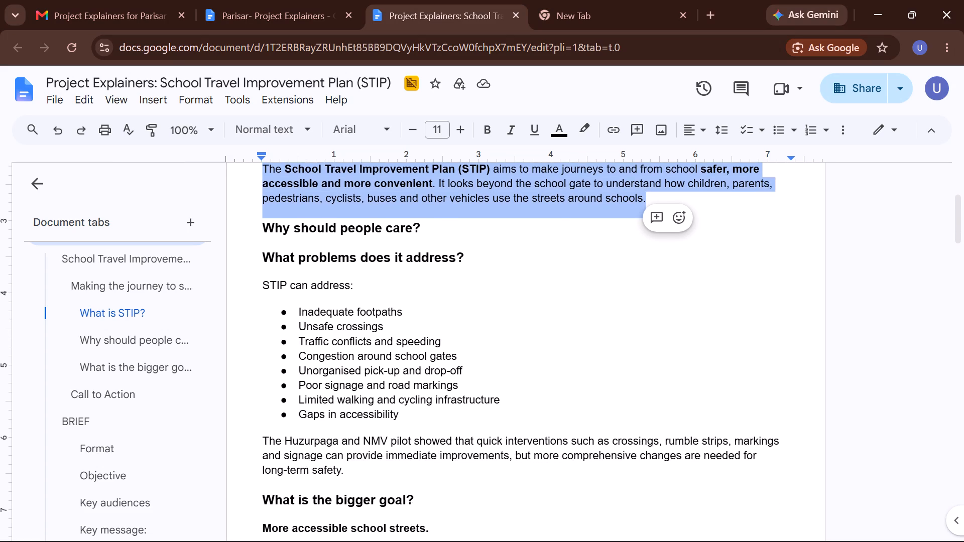
scroll(501, 356, "down", 1)
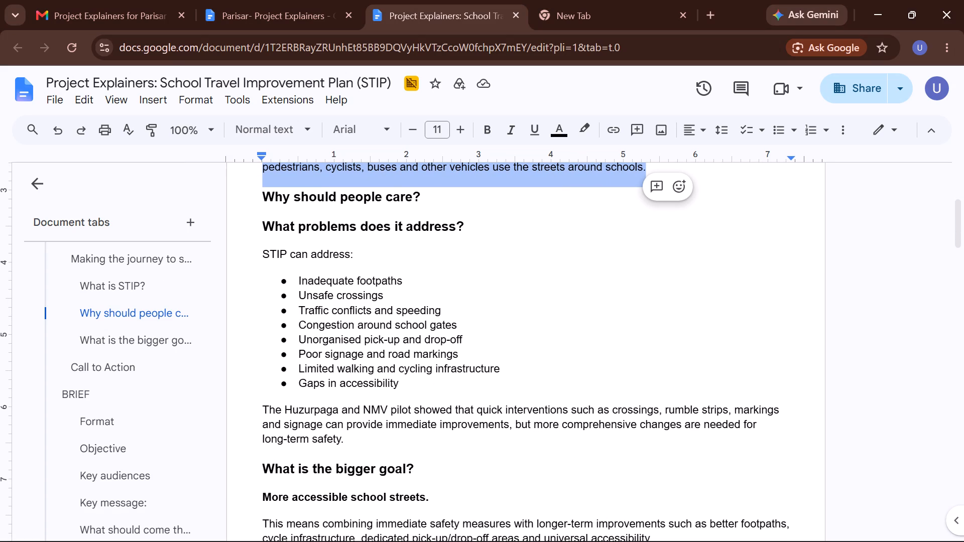
scroll(443, 344, "down", 1)
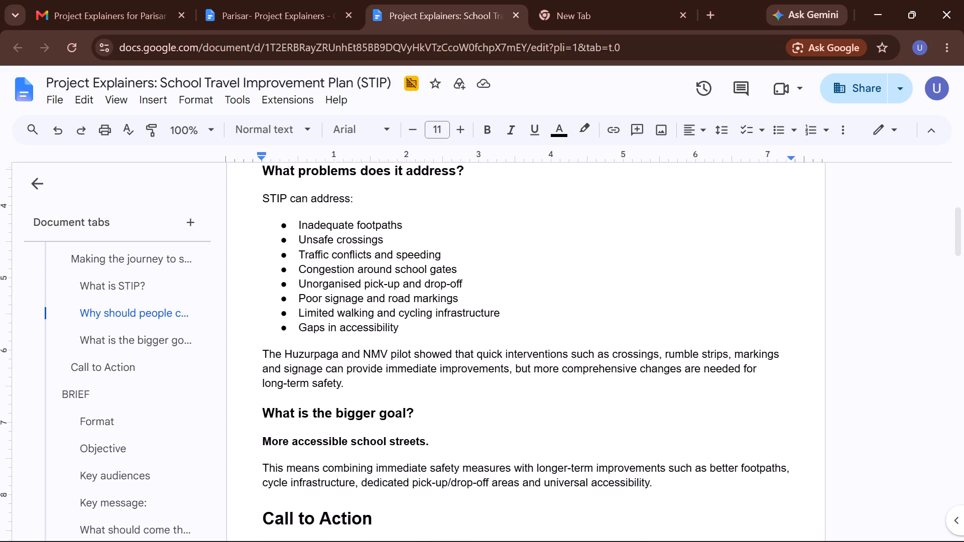
scroll(443, 344, "down", 1)
scroll(443, 344, "up", 2)
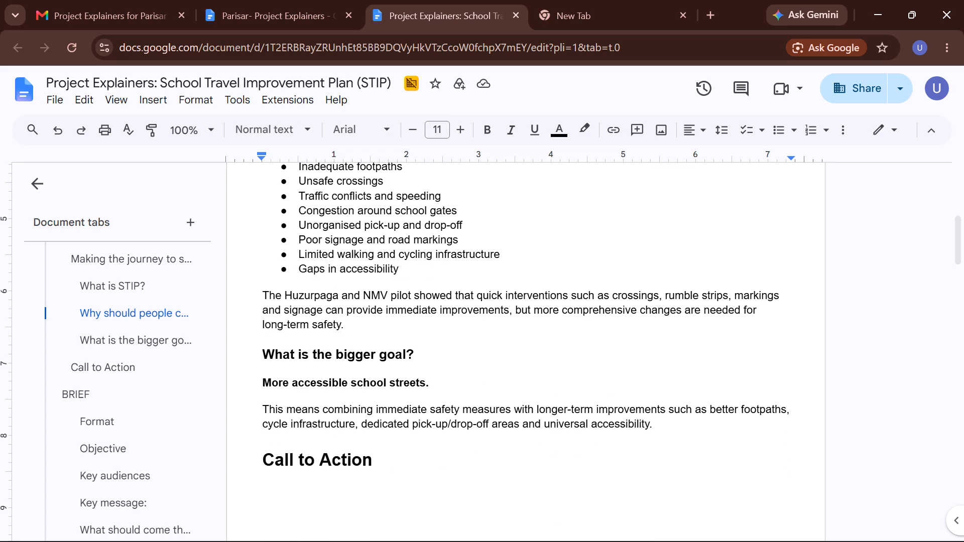
scroll(443, 344, "up", 1)
left_click_drag(479, 245, 239, 256)
key("ctrl+c")
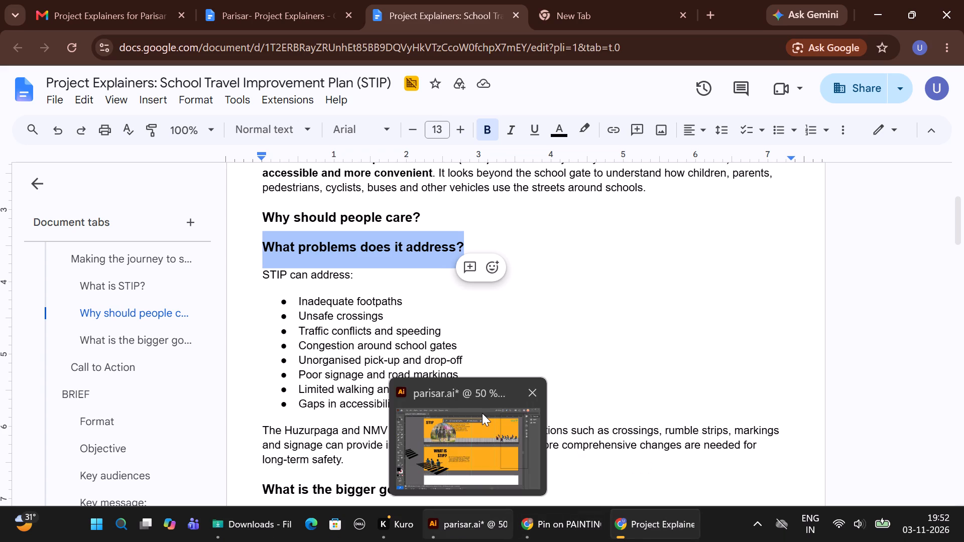
left_click(482, 413)
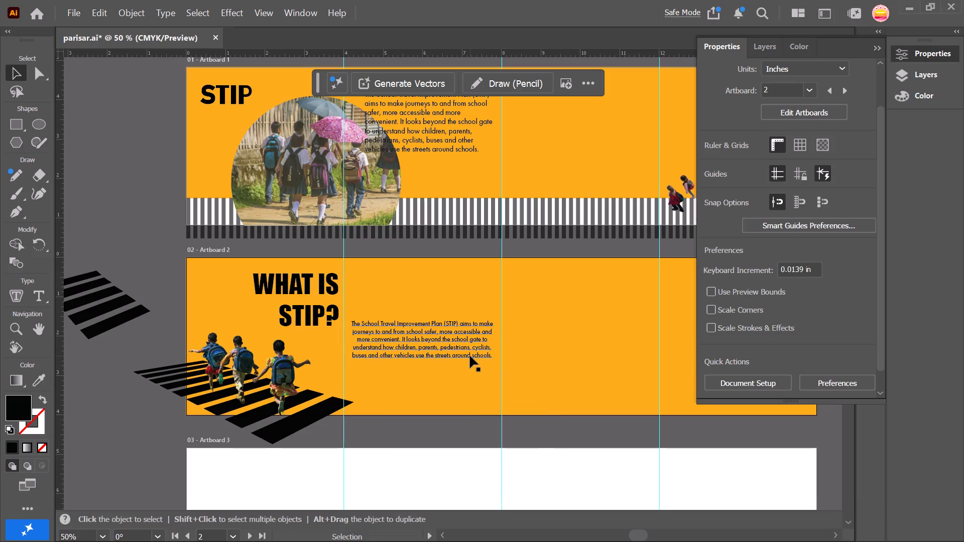
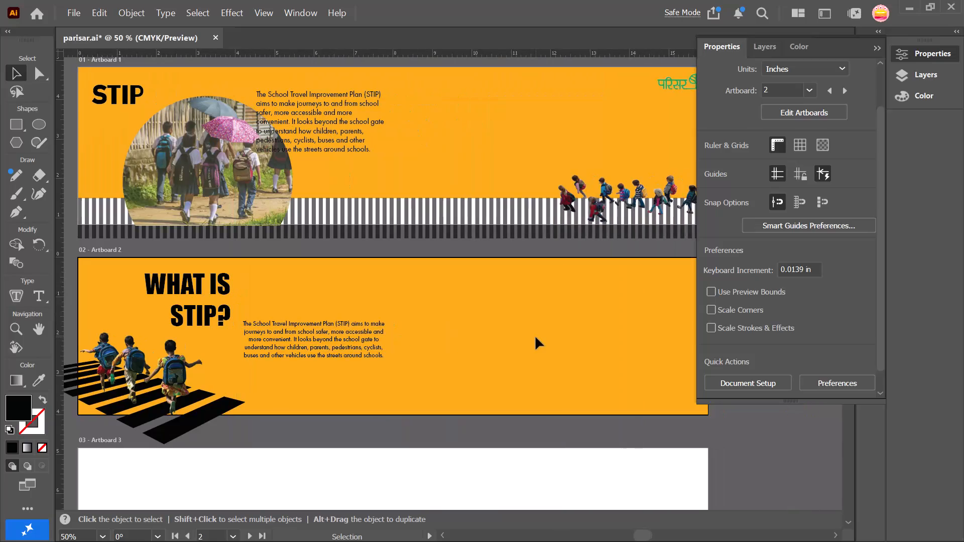
Draw an Impact text frame about 1.81 by 0.54 in at the top of Artboard 2's third column and paste the copied heading into it.
scroll(541, 105, "up", 1)
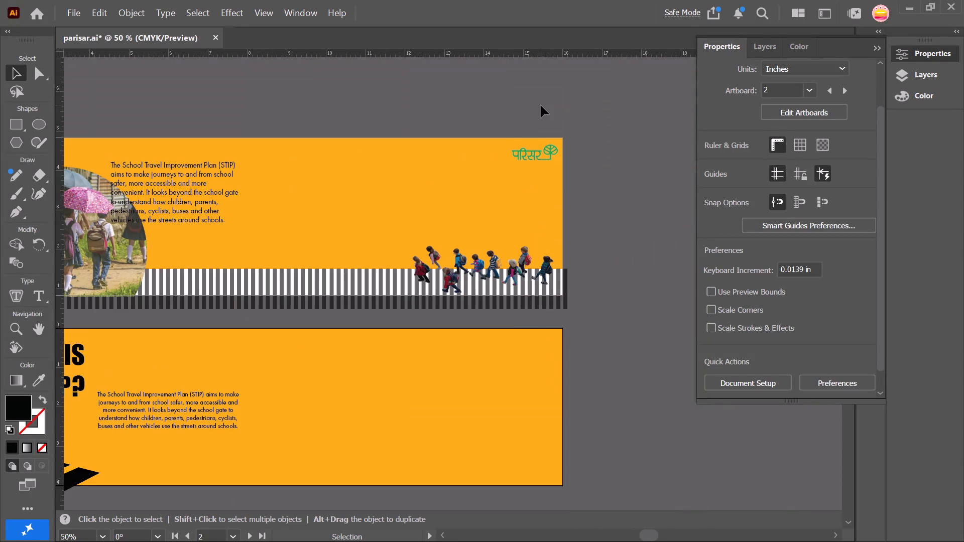
scroll(541, 105, "up", 1)
scroll(495, 183, "right", 2)
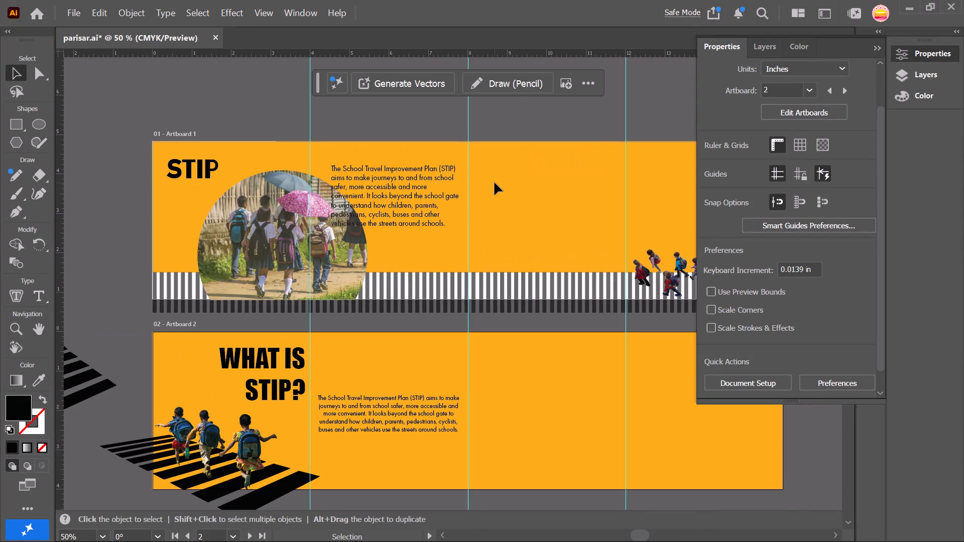
scroll(495, 183, "left", 1)
scroll(495, 183, "down", 3)
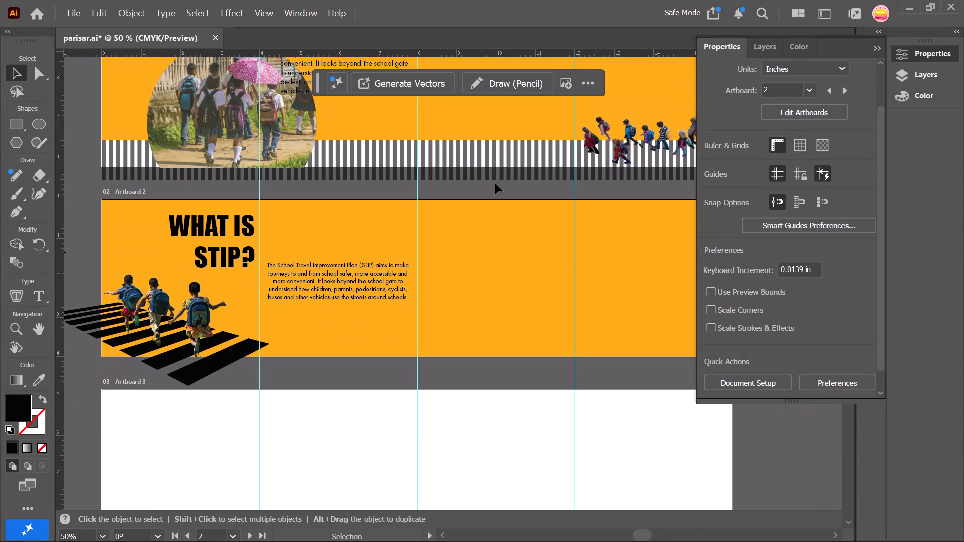
scroll(495, 183, "down", 2)
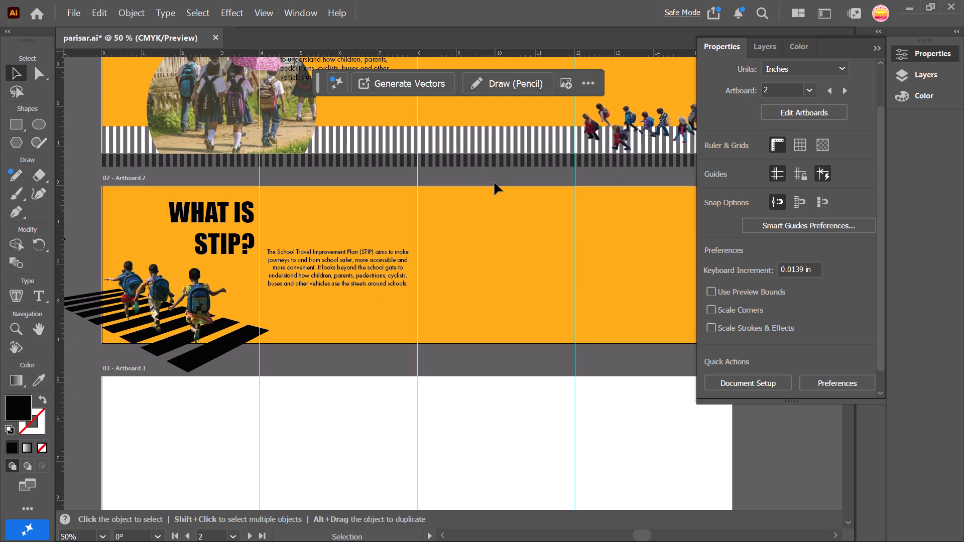
scroll(495, 183, "down", 2)
scroll(495, 183, "left", 1)
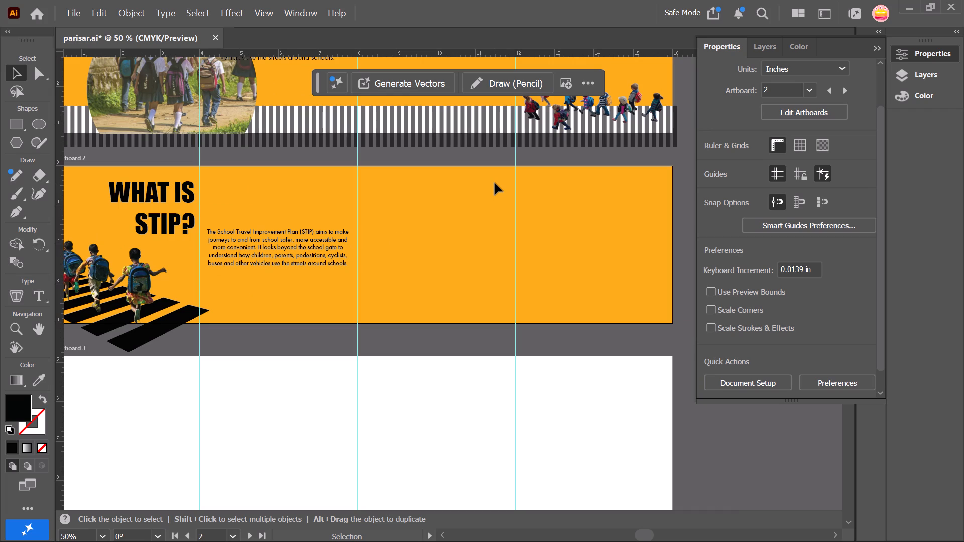
left_click(133, 194)
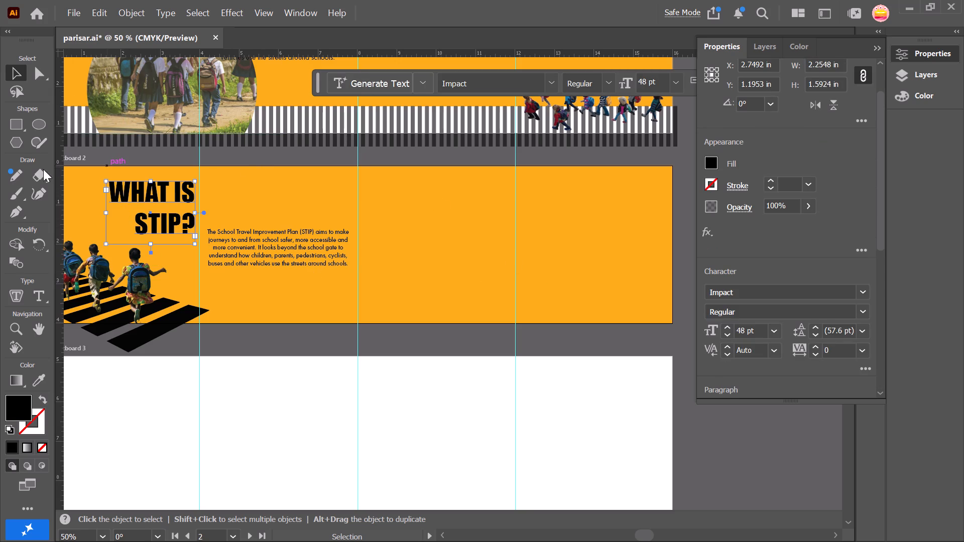
left_click(35, 295)
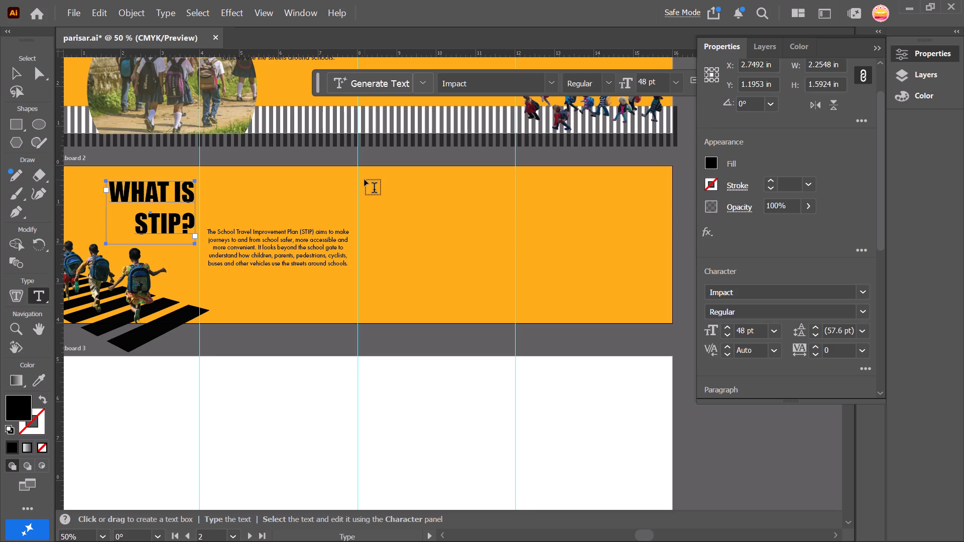
left_click_drag(365, 180, 423, 195)
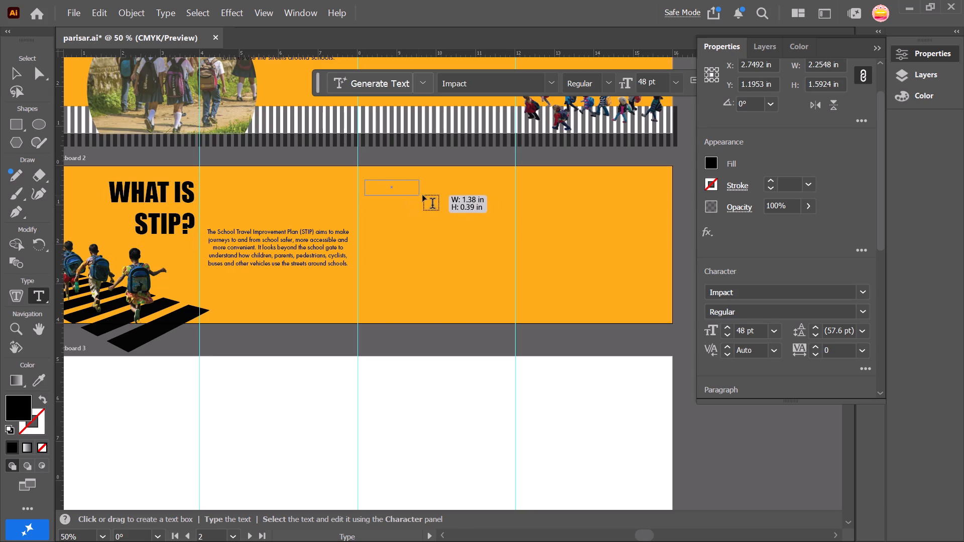
left_click_drag(423, 195, 436, 201)
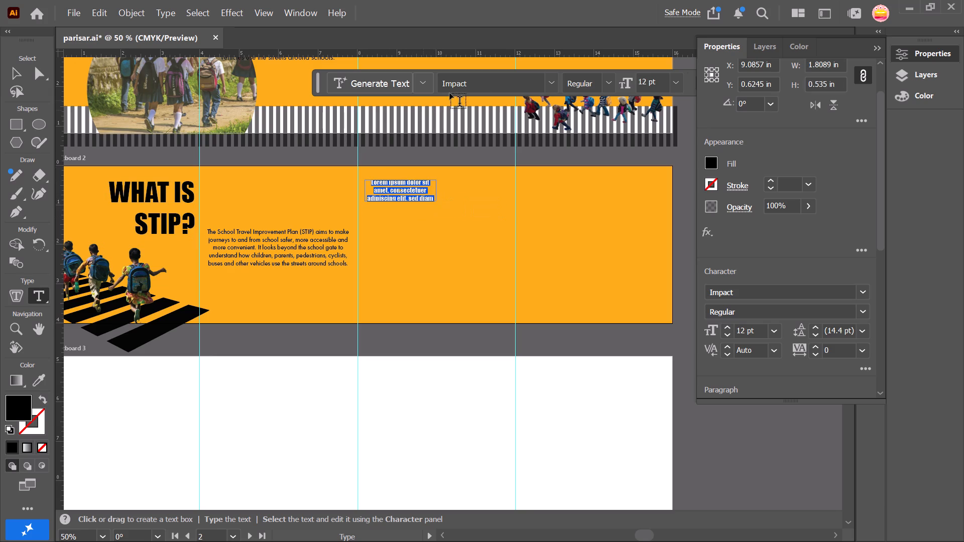
key("ctrl+v")
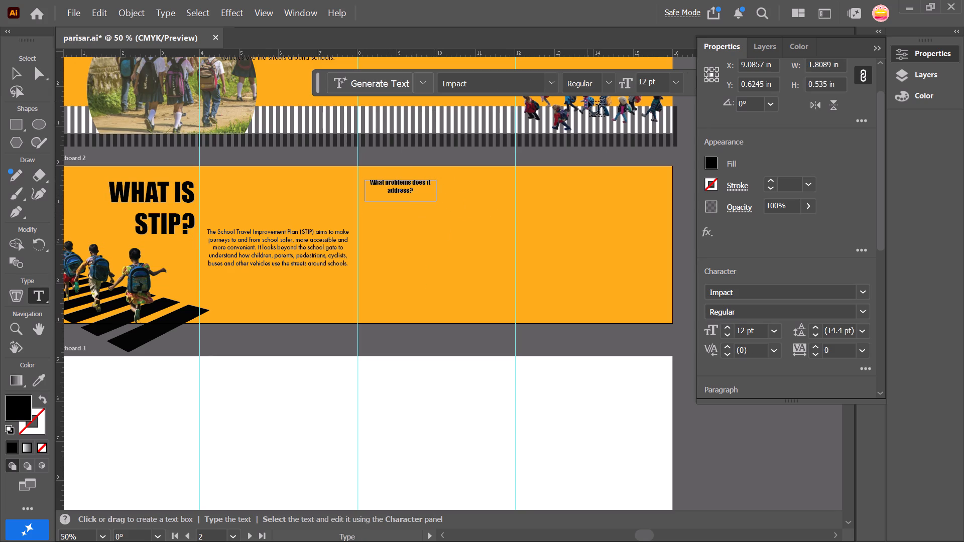
Left-align the "What problems does it address?" heading and set its font size to 14 pt.
scroll(806, 326, "down", 2)
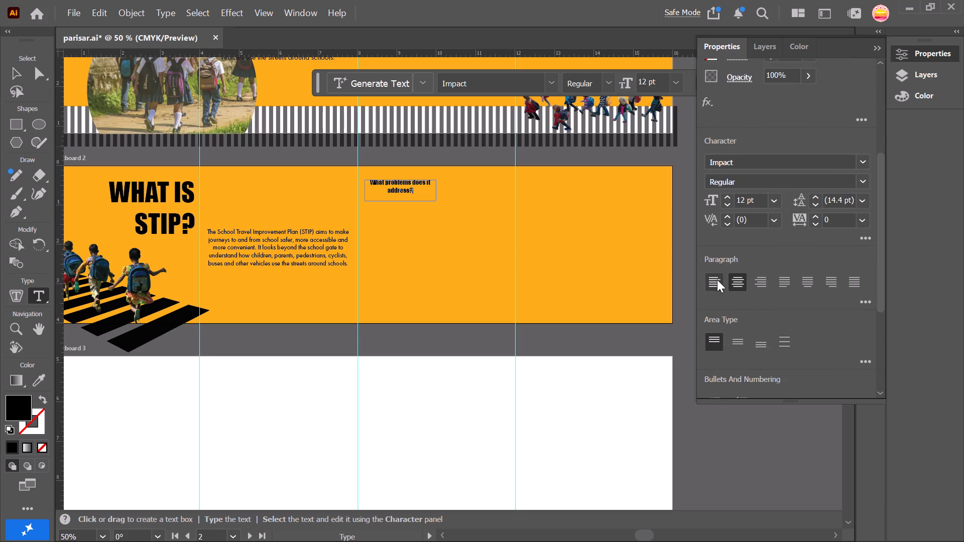
left_click(717, 280)
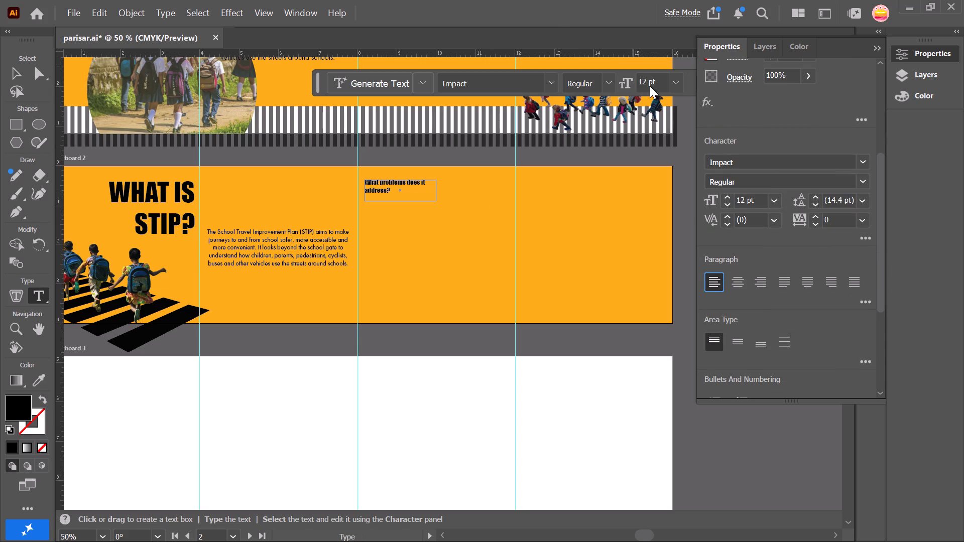
left_click_drag(397, 190, 344, 166)
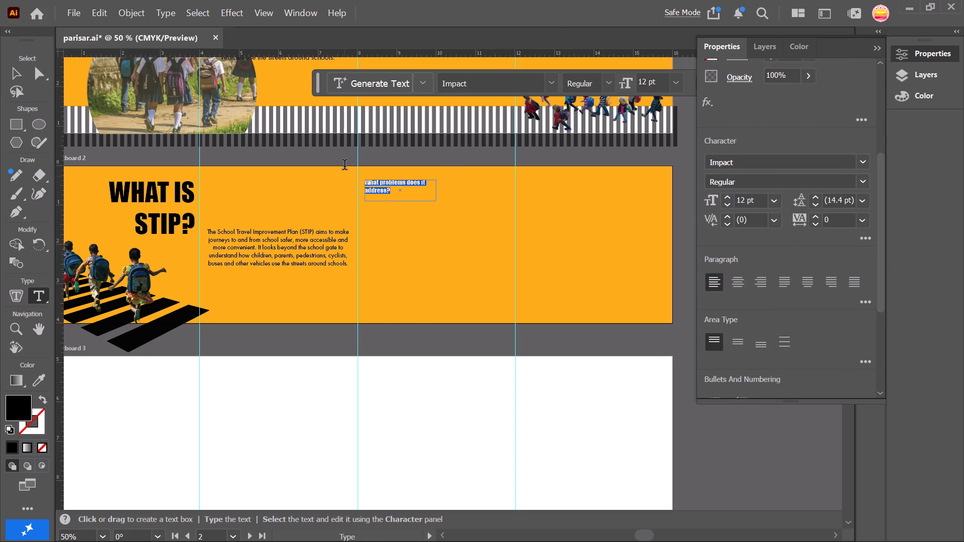
left_click(675, 87)
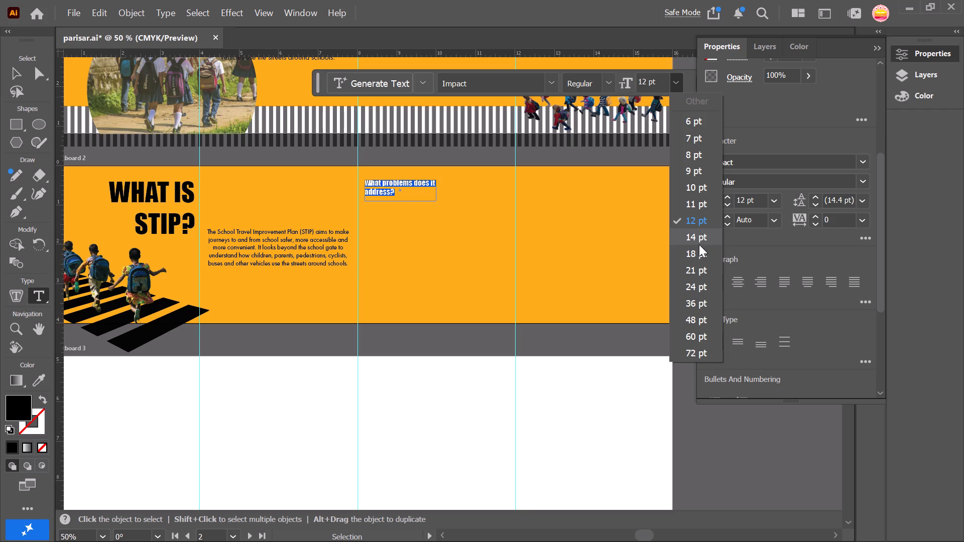
left_click(699, 244)
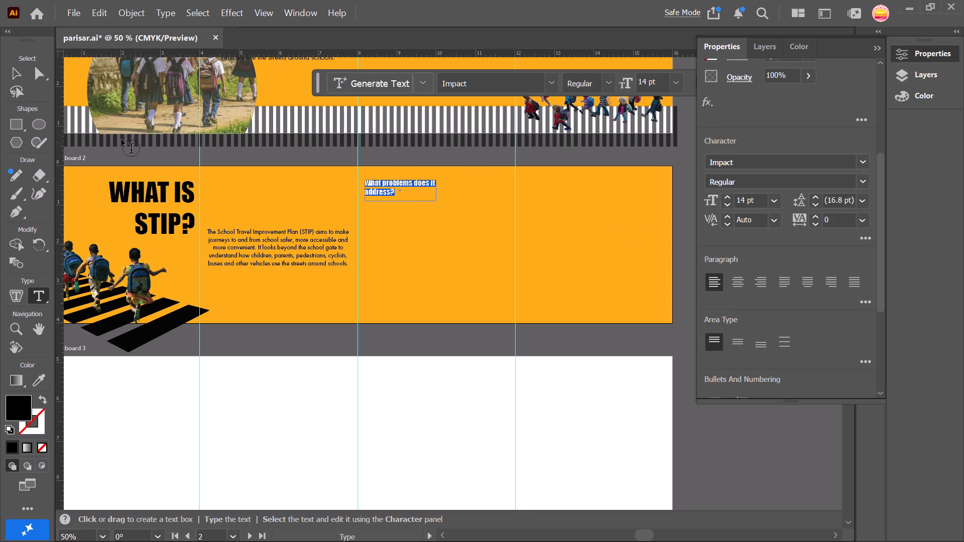
double_click(15, 68)
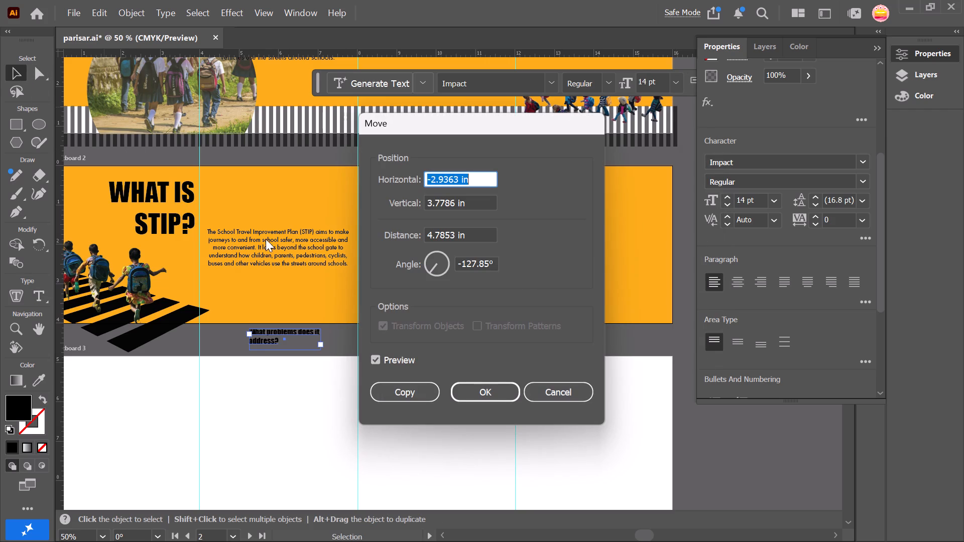
left_click(547, 395)
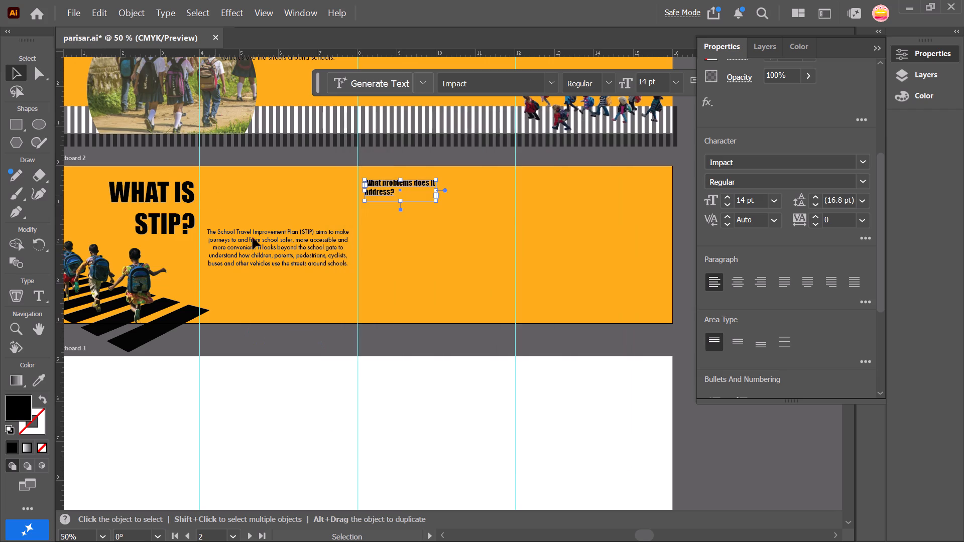
Duplicate the STIP description paragraph on Artboard 2 by copying and pasting it into the third column.
left_click(265, 246)
key("ctrl+c")
key("ctrl+v")
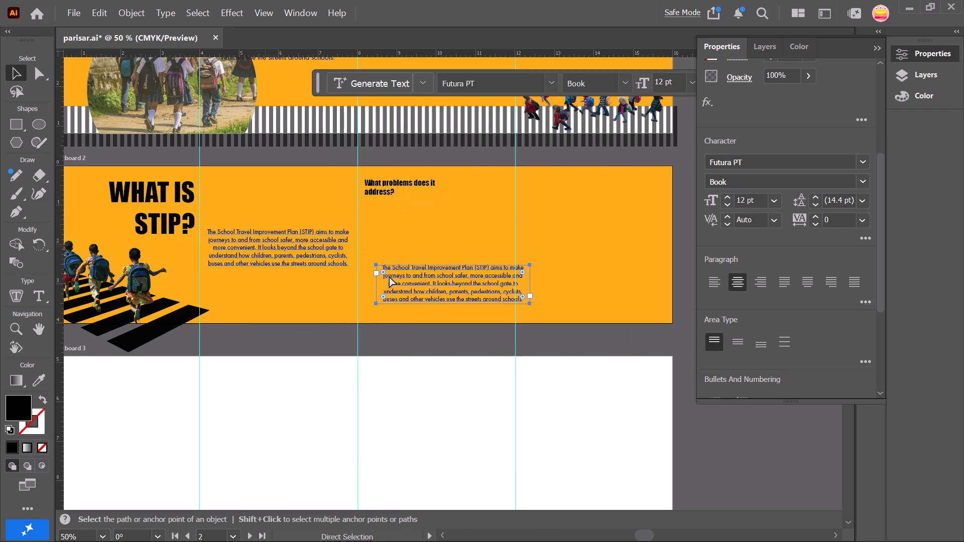
left_click_drag(446, 296, 435, 250)
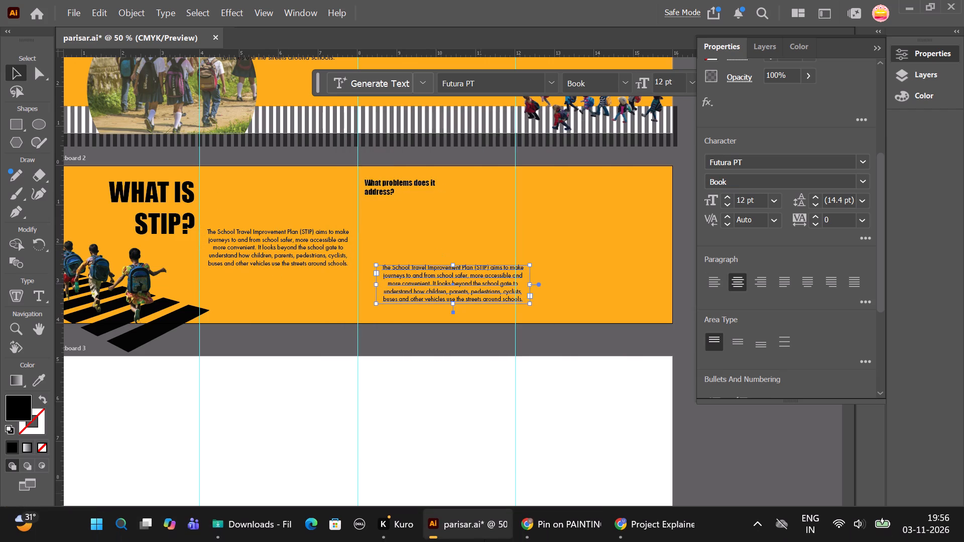
Copy the list from "Inadequate footpaths" to "Gaps in accessibility" from the STIP Google Docs document in Chrome and return to Illustrator.
left_click(638, 508)
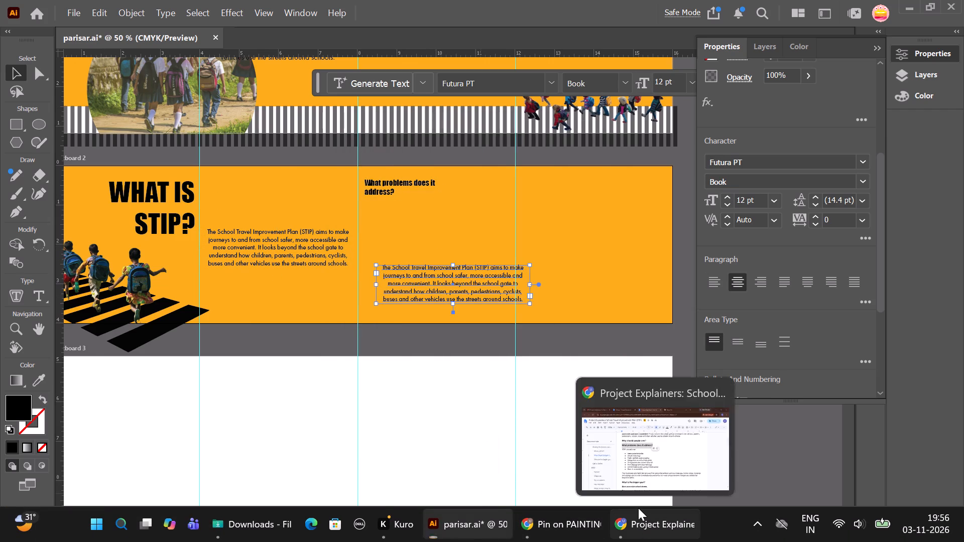
scroll(428, 373, "down", 1)
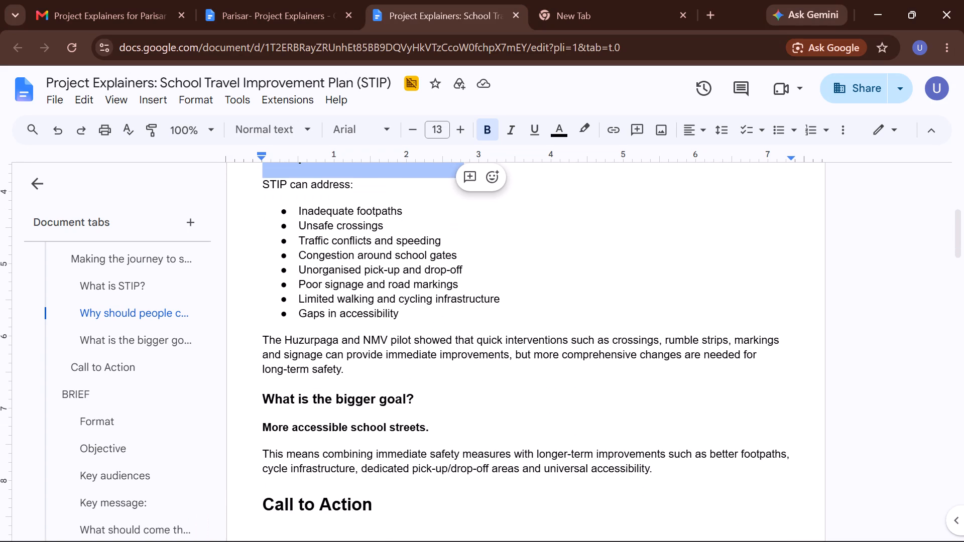
left_click_drag(357, 378, 267, 207)
key("ctrl+c")
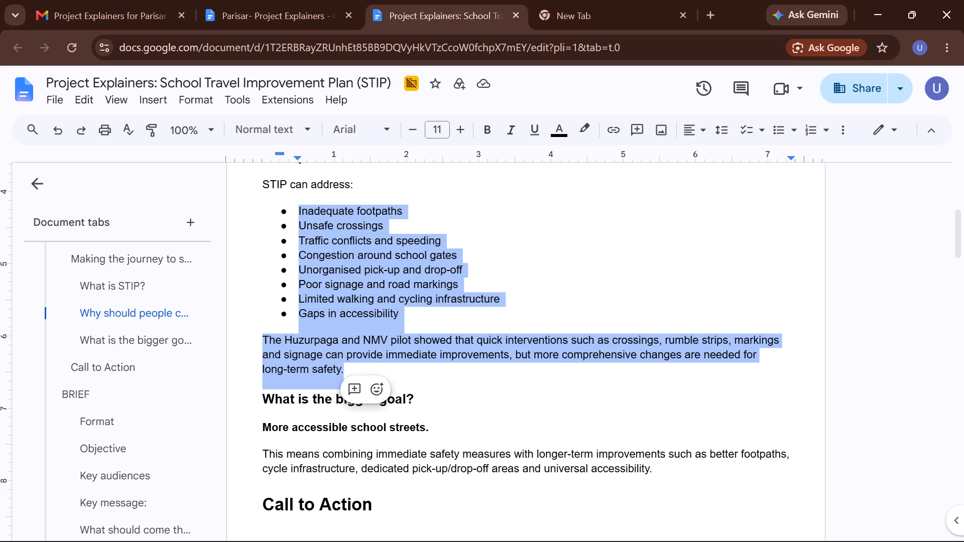
left_click(435, 324)
left_click_drag(434, 321, 296, 210)
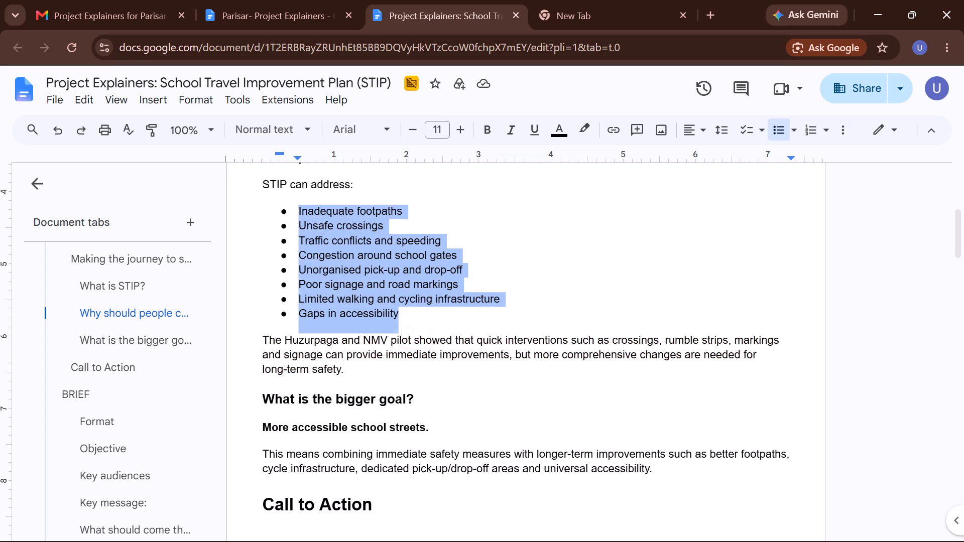
key("ctrl+c")
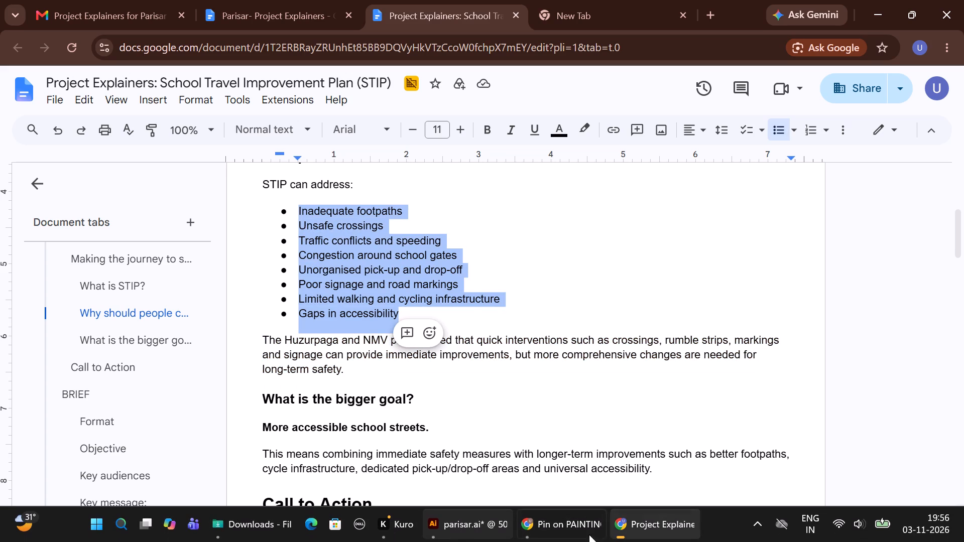
left_click(458, 488)
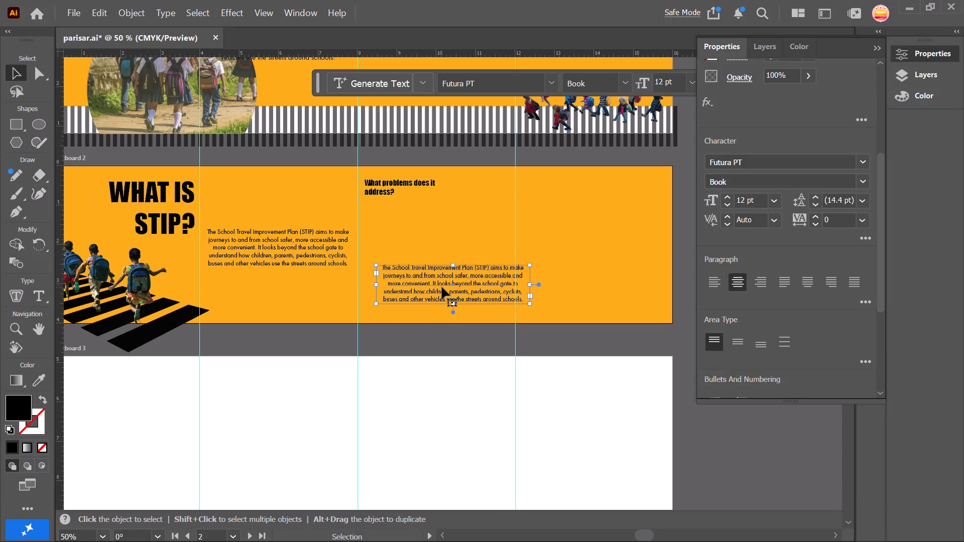
Replace all the text in the duplicated paragraph frame with the copied list of problems.
triple_click(454, 293)
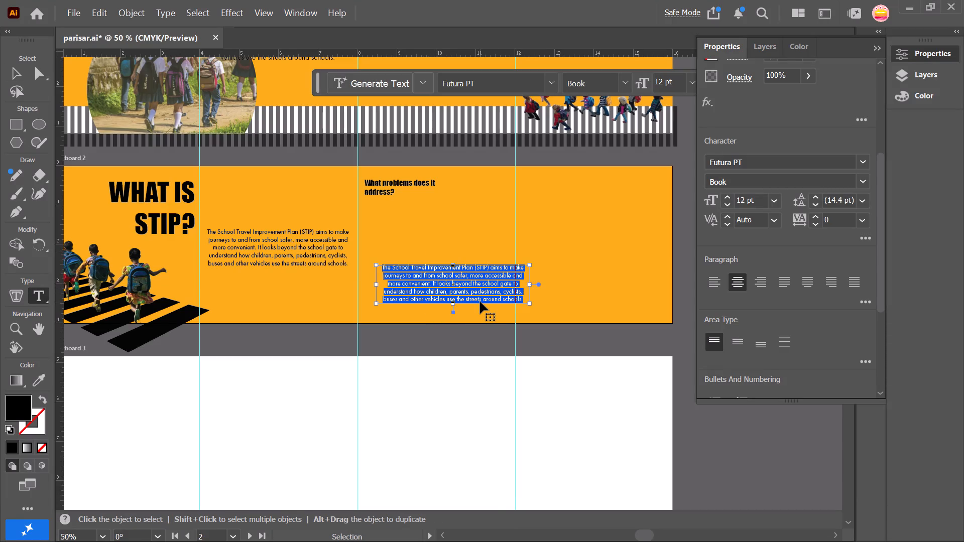
key("ctrl+v")
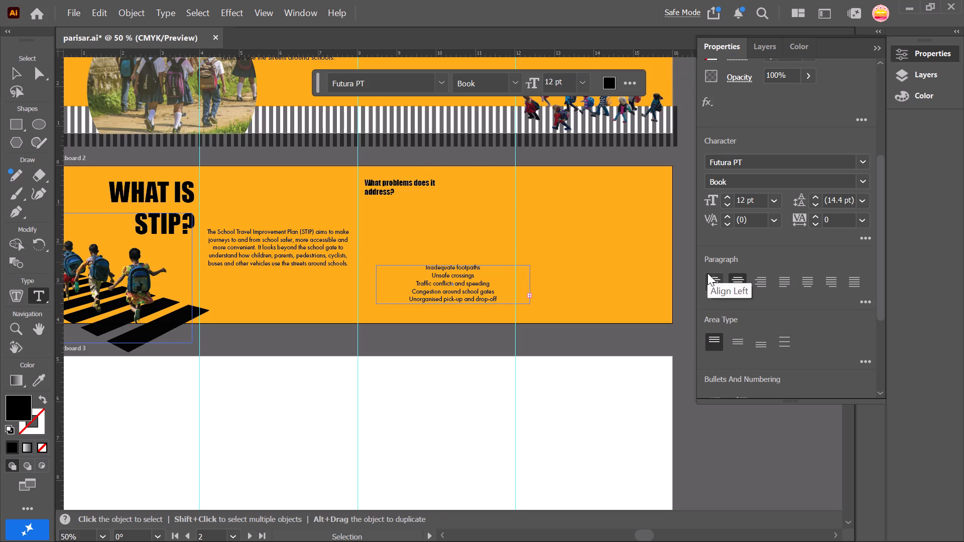
Apply bullets to all visible lines of the problem list, from "Inadequate footpaths" to "Unorganised pick-up and drop-off".
scroll(735, 355, "down", 2)
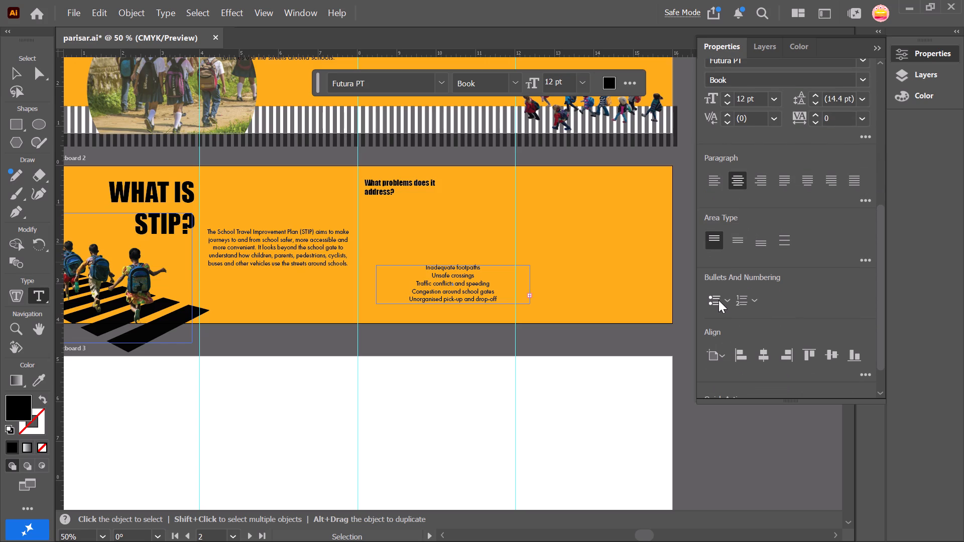
left_click(717, 301)
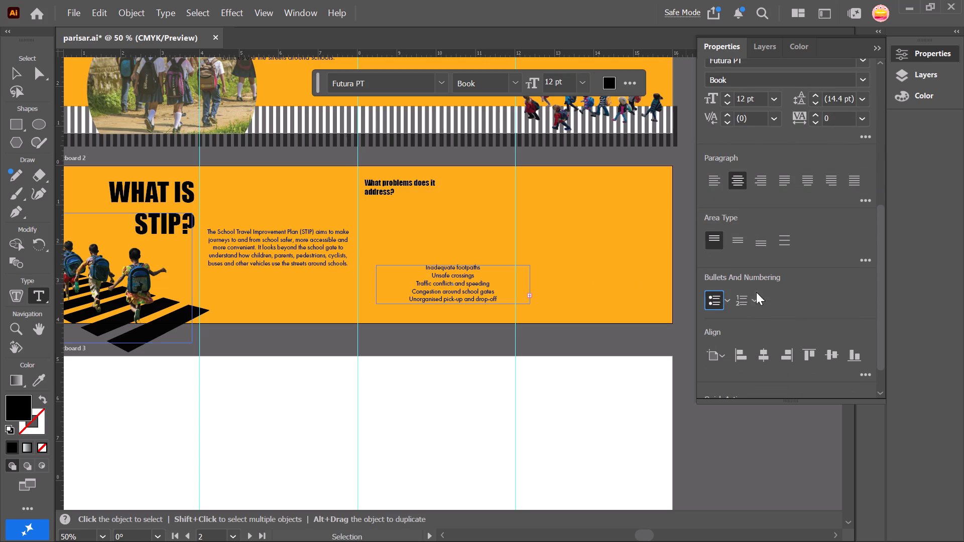
left_click_drag(510, 300, 411, 249)
left_click(711, 301)
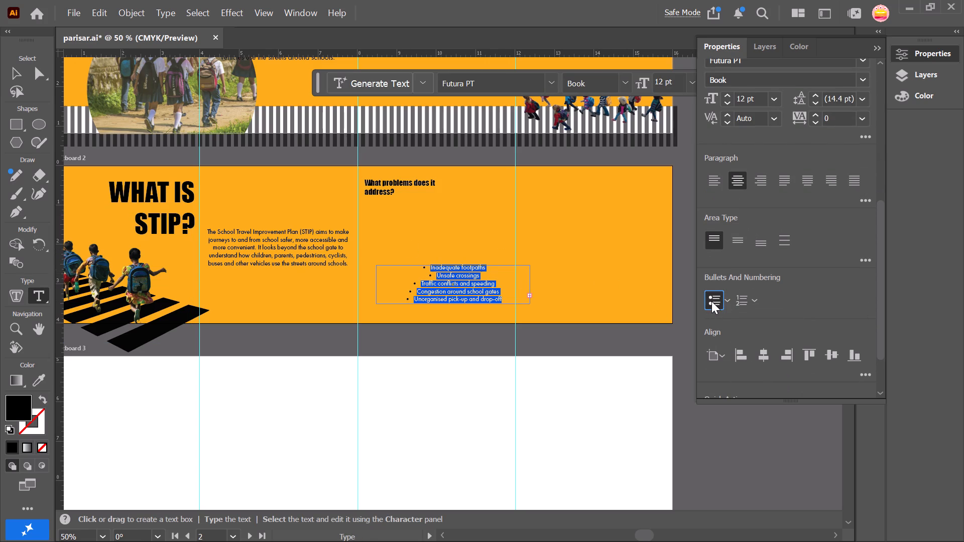
Change the bullets on the visible problem list lines, "Inadequate footpaths" to "Unorganised pick-up and drop-off", to the square style.
left_click(728, 301)
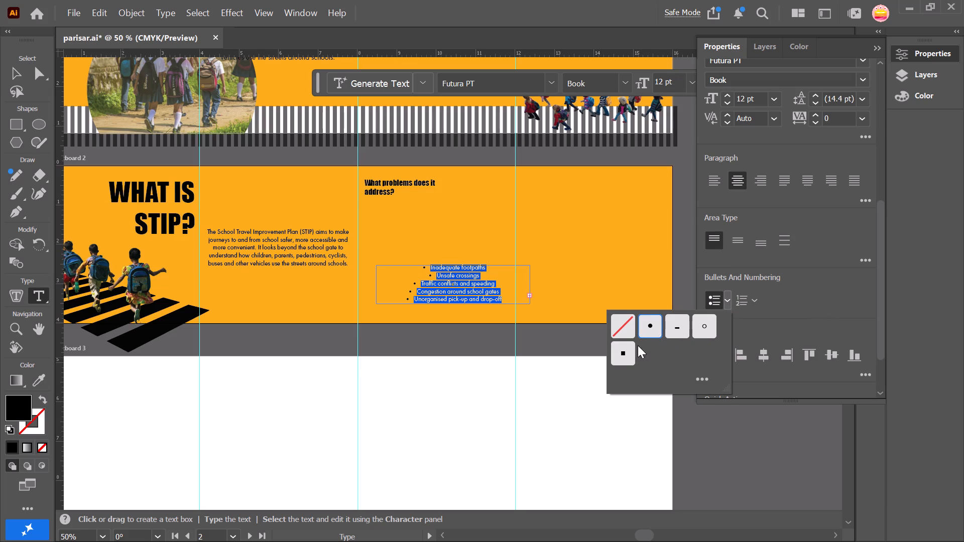
left_click(622, 358)
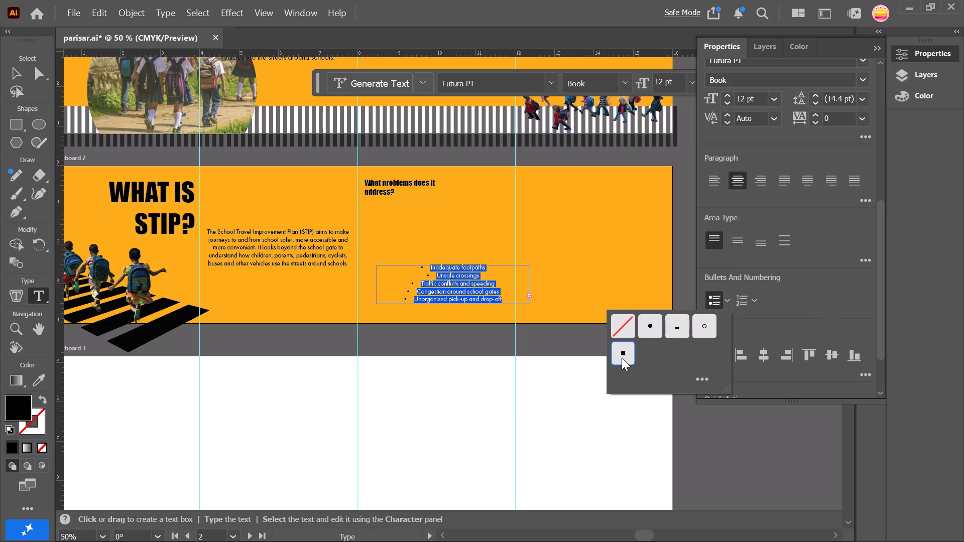
left_click(651, 331)
left_click(628, 352)
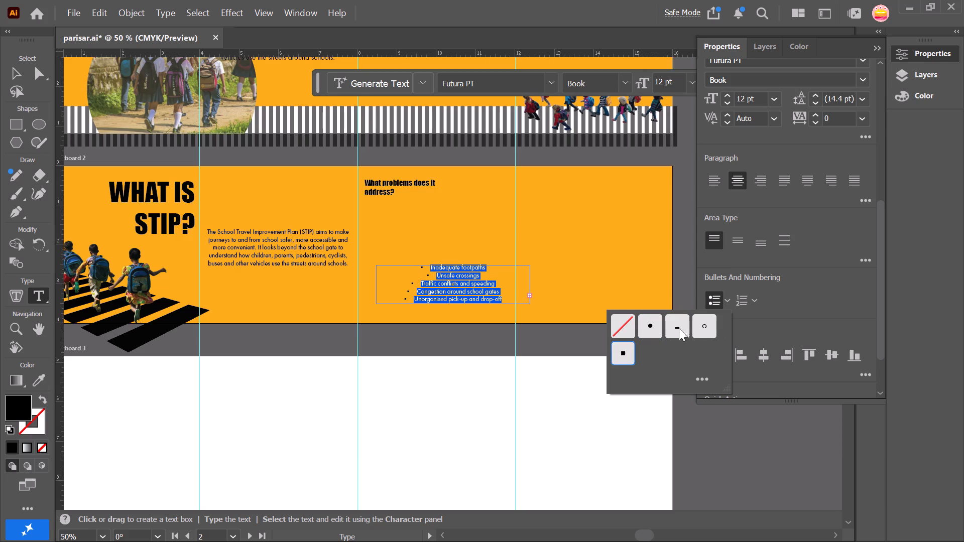
left_click(717, 182)
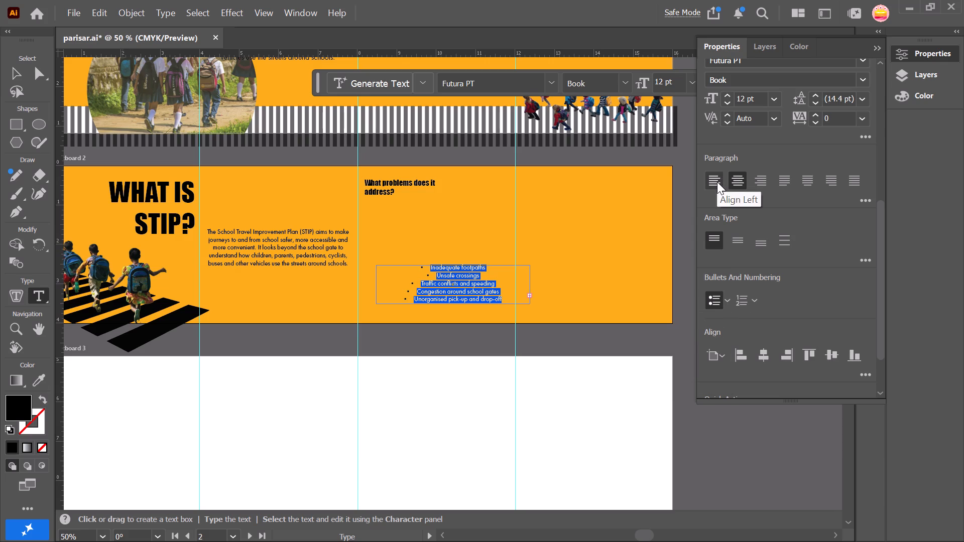
left_click(514, 297)
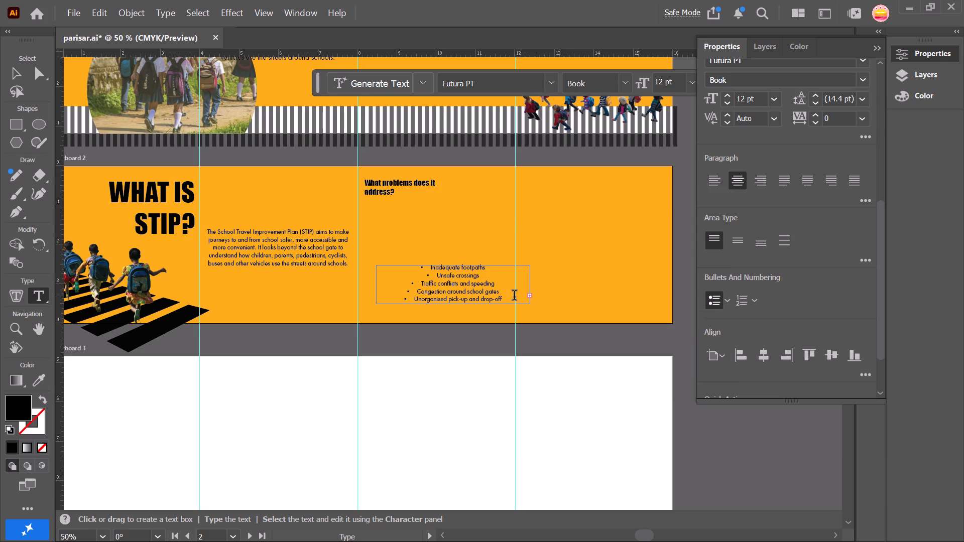
left_click_drag(512, 302, 417, 257)
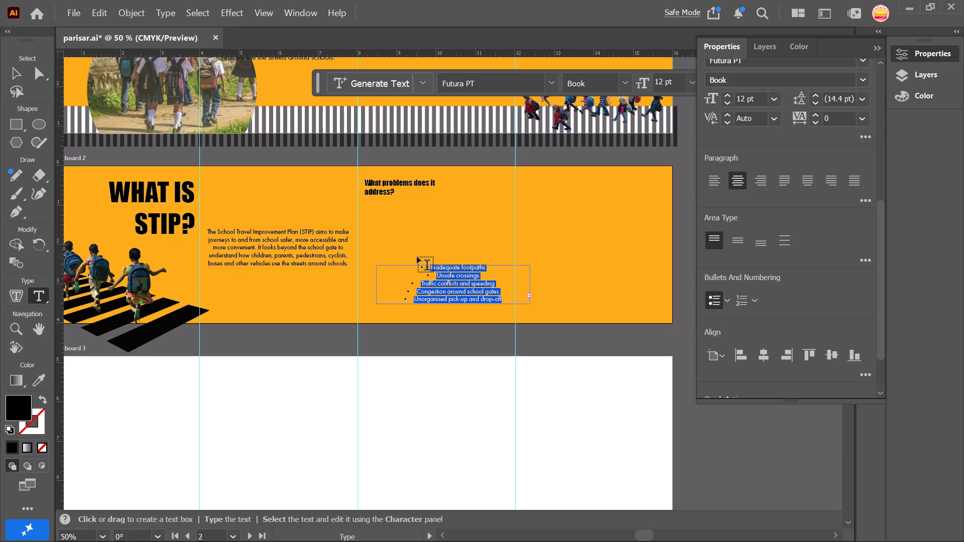
Extend the problem list's text frame downward to fit all the lines through "Gaps in accessibility".
left_click(7, 69)
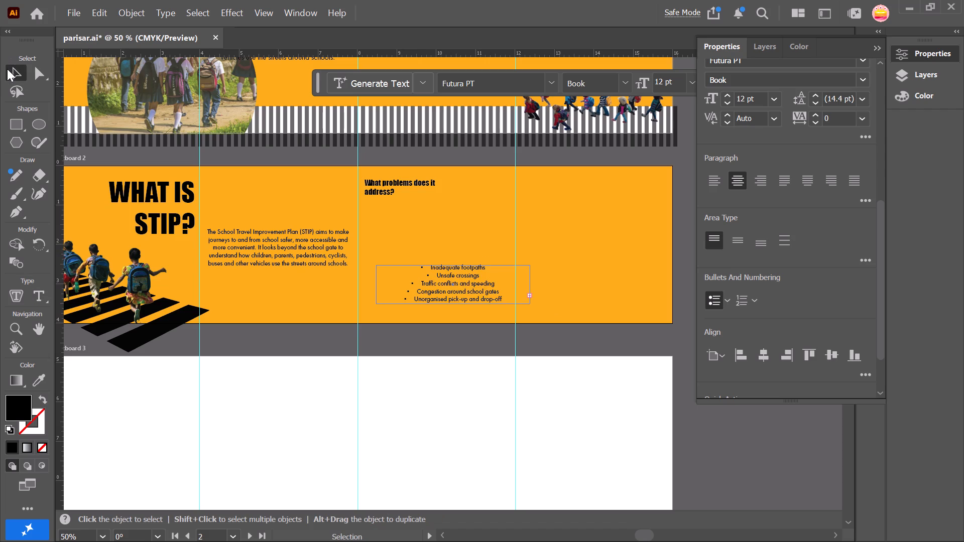
left_click_drag(450, 303, 452, 320)
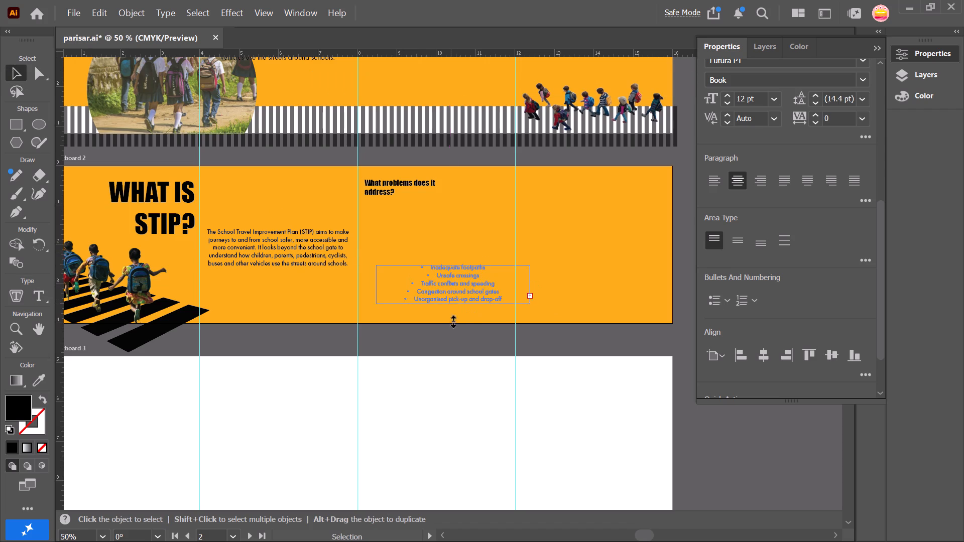
left_click_drag(452, 320, 453, 351)
left_click(490, 323)
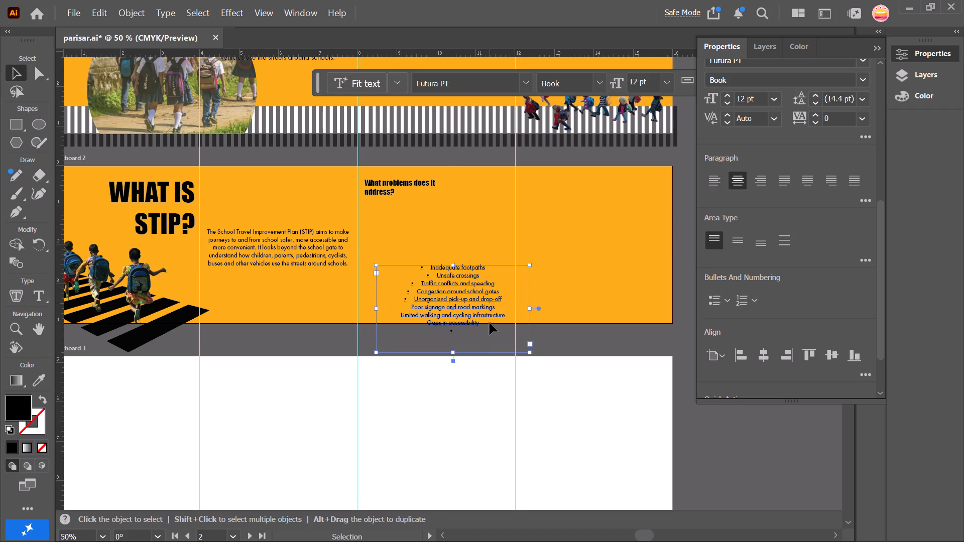
left_click(490, 323)
Delete the empty bulleted line after "Gaps in accessibility" in the problem list.
double_click(457, 332)
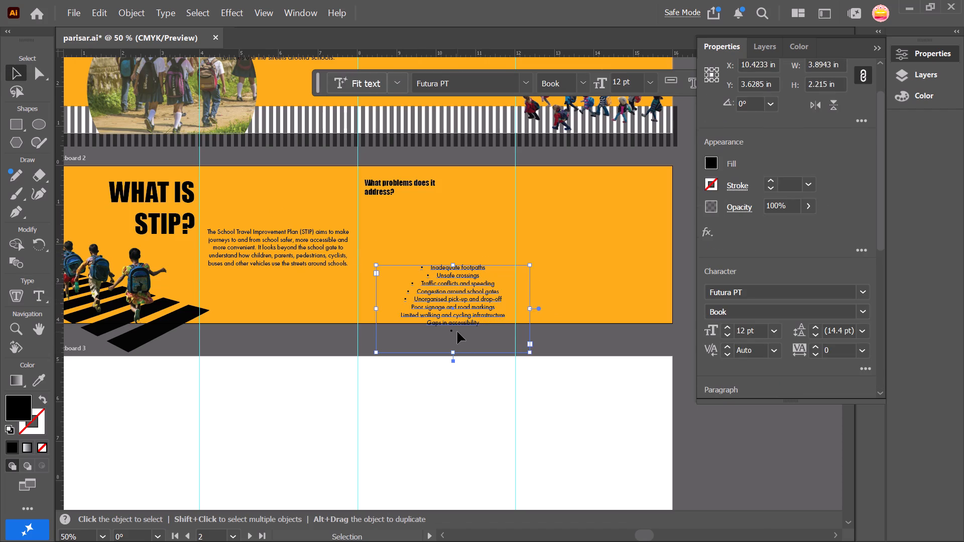
left_click(457, 332)
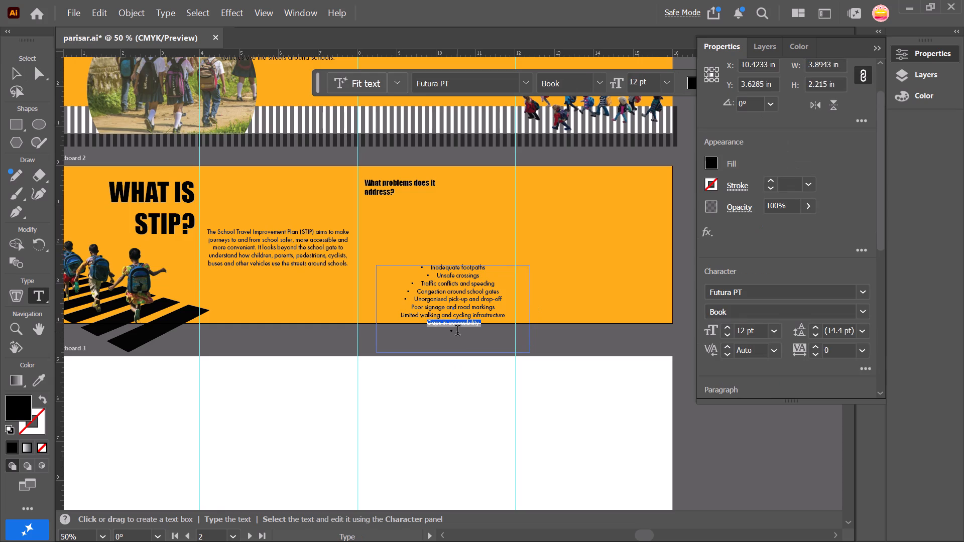
left_click(457, 332)
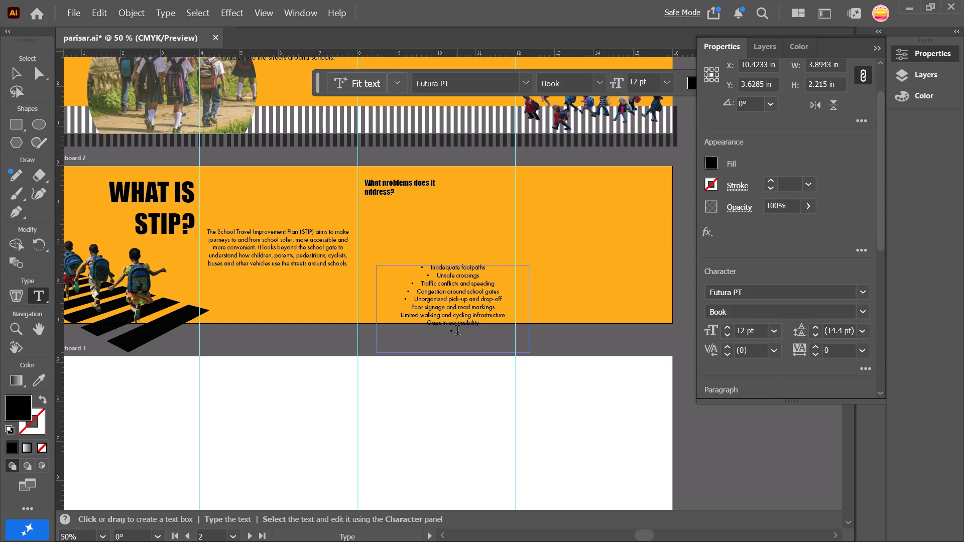
left_click(457, 332)
key("BackSpace")
Left-align all the lines of the problem list, from "Inadequate footpaths" to "Gaps in accessibility".
left_click_drag(496, 336, 360, 270)
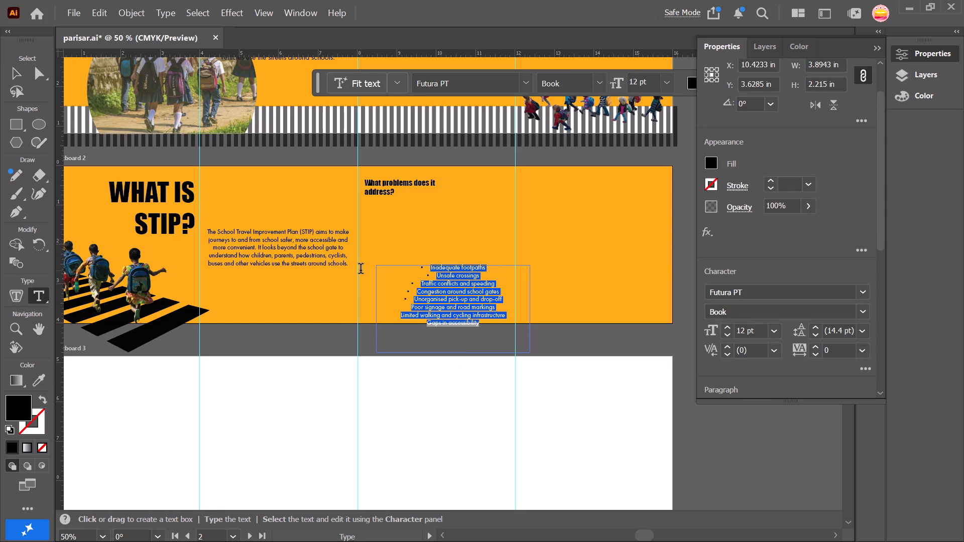
scroll(729, 352, "down", 5)
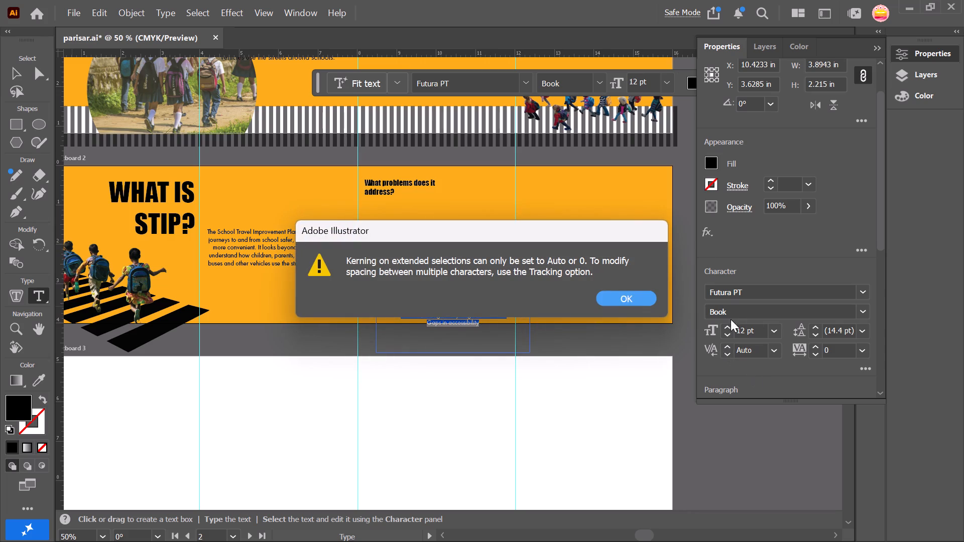
left_click(611, 310)
left_click(615, 297)
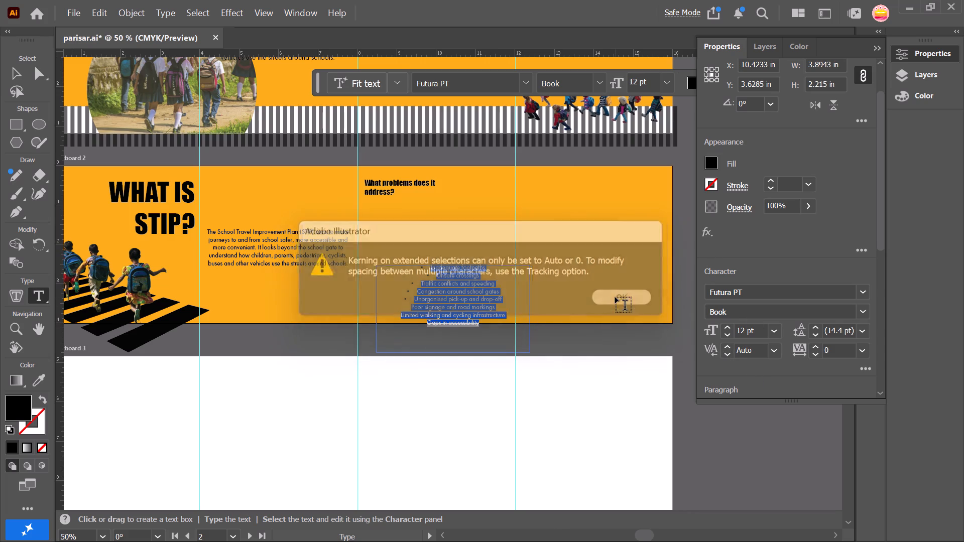
scroll(765, 376, "down", 1)
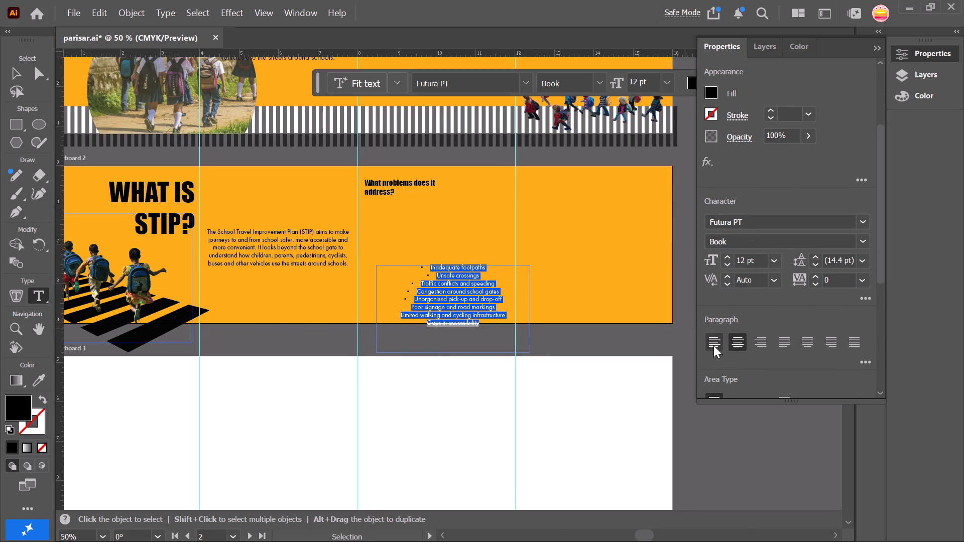
left_click(713, 345)
Apply square bullets to the whole problem list, including its last three lines.
scroll(726, 358, "down", 1)
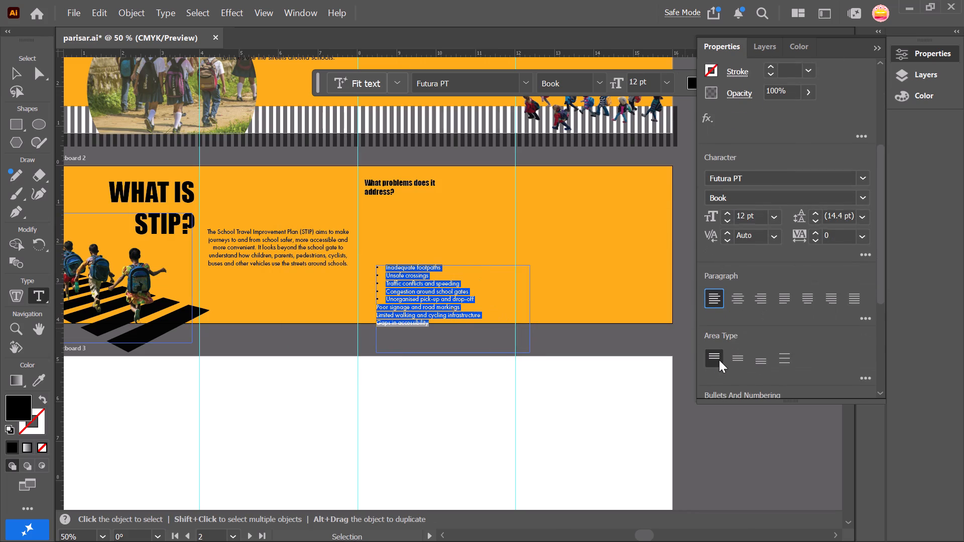
scroll(733, 367, "down", 1)
left_click(712, 337)
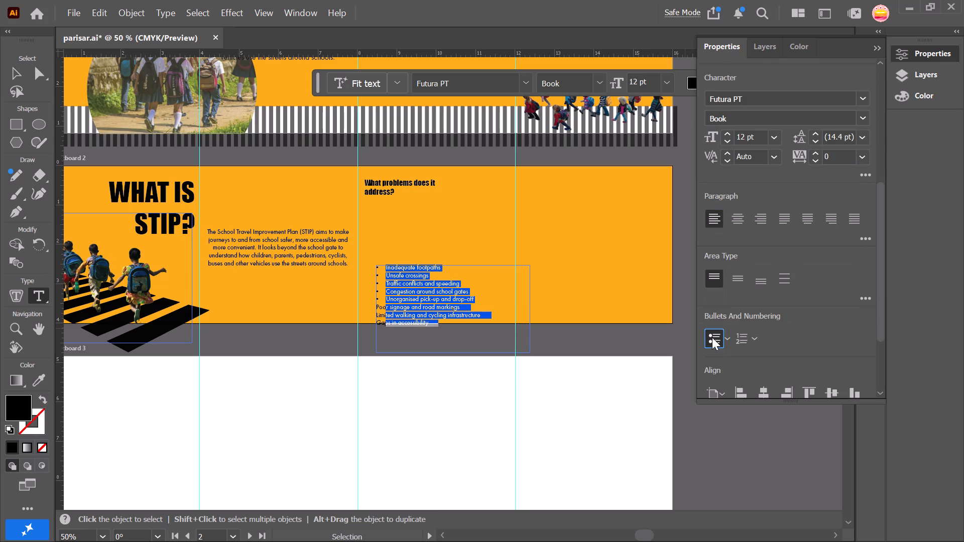
left_click(728, 339)
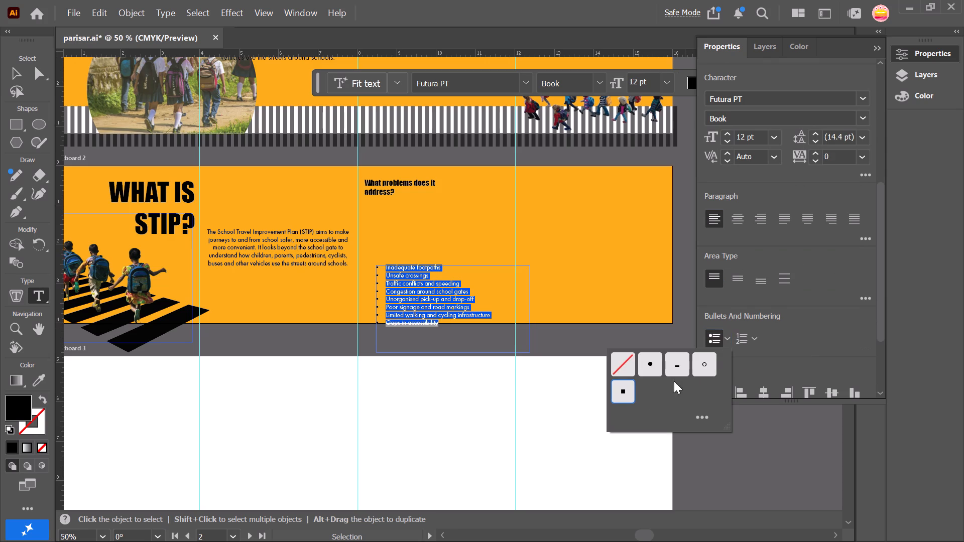
left_click(621, 393)
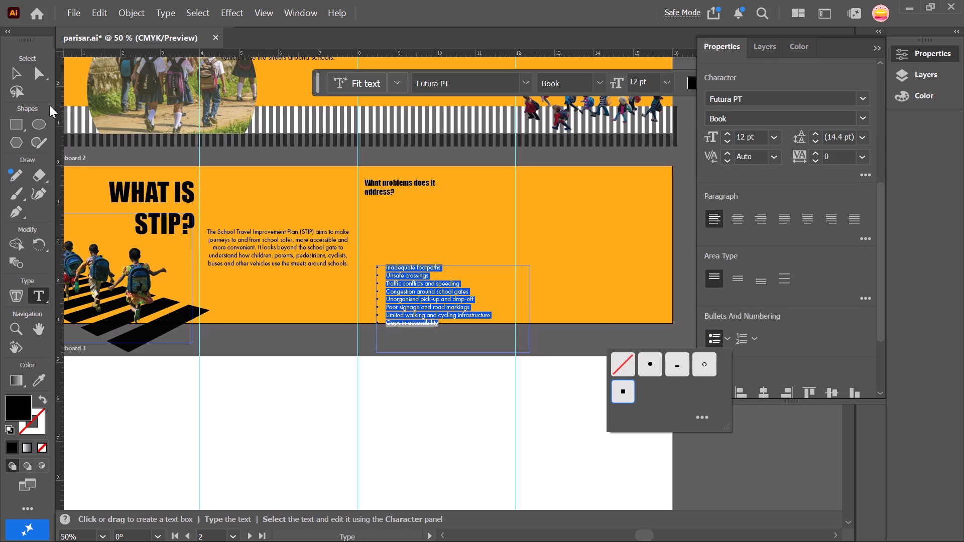
left_click(14, 71)
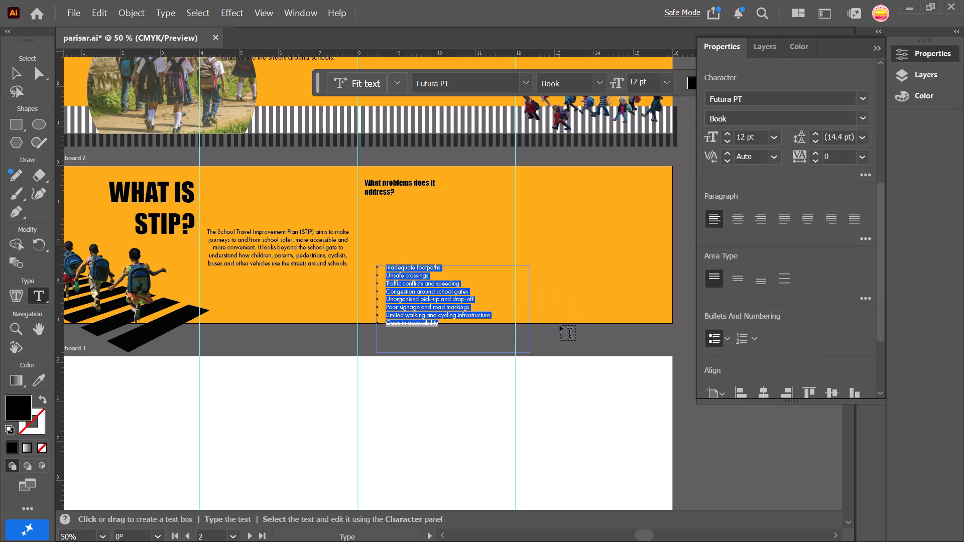
left_click(562, 332)
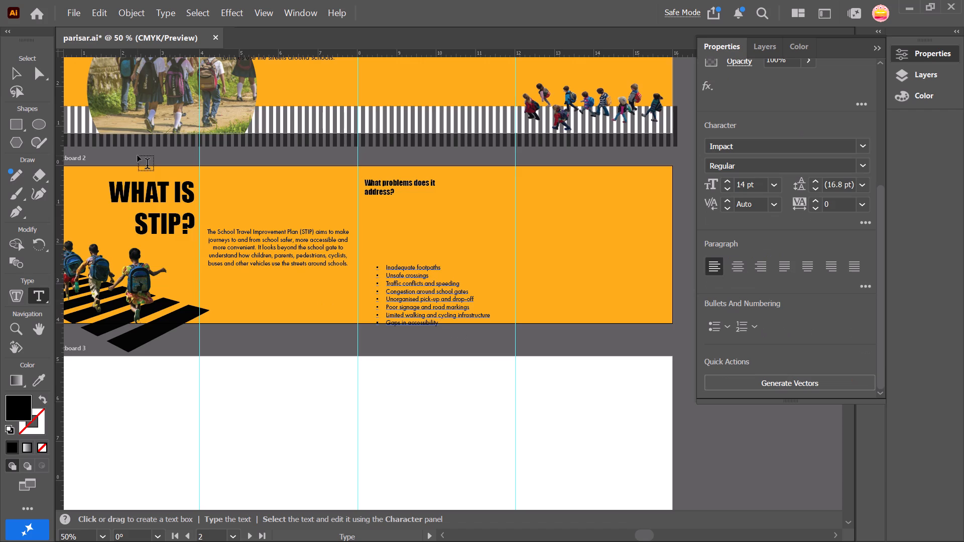
Move the bulleted list up beneath the "What problems does it address?" heading, to about X 10.19 in, Y 2.10 in.
left_click(14, 73)
left_click_drag(401, 287, 393, 243)
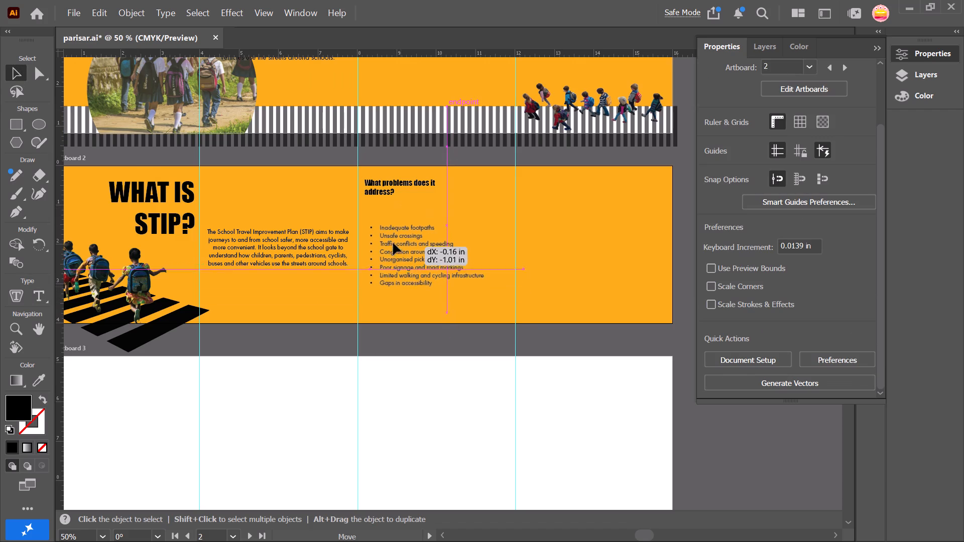
left_click_drag(393, 243, 392, 227)
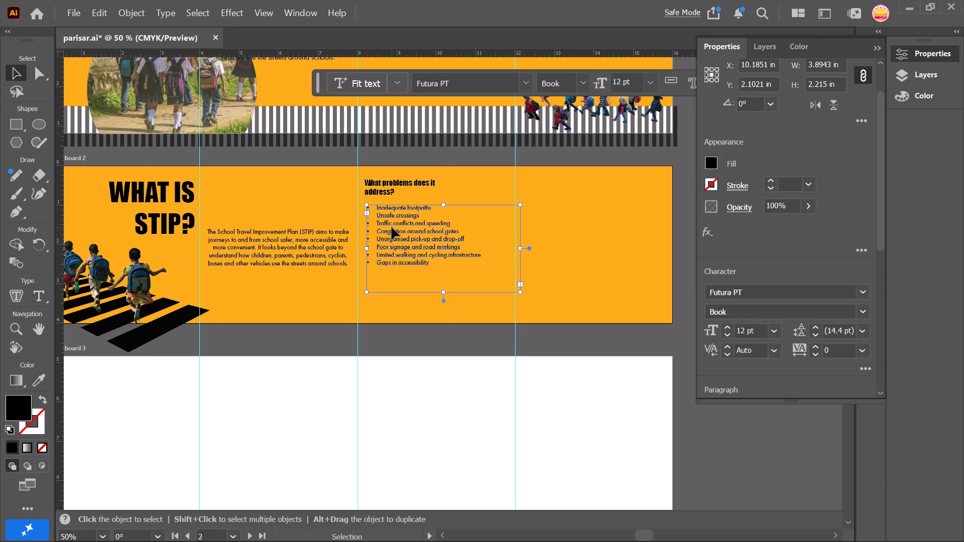
left_click(403, 336)
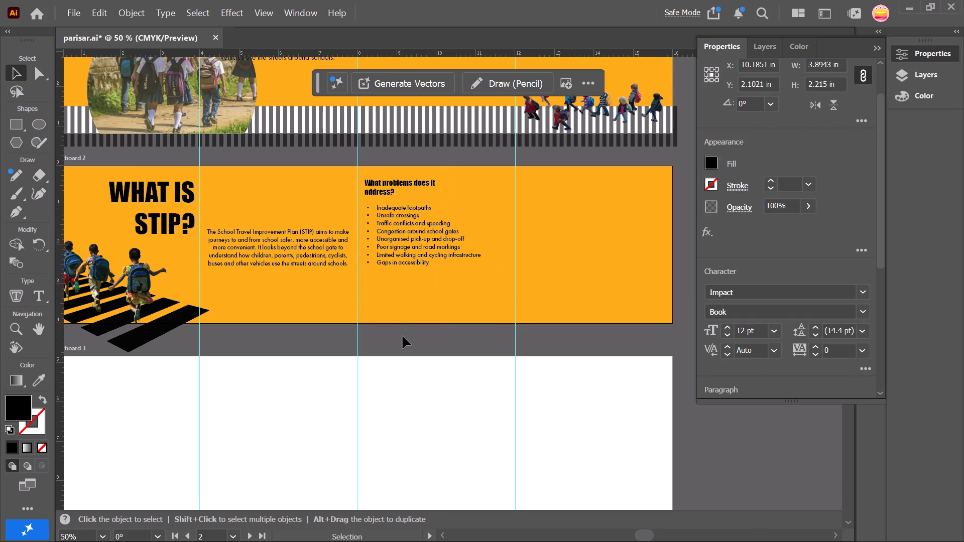
Set the font size of the bulleted problem list to 10 pt.
left_click(400, 223)
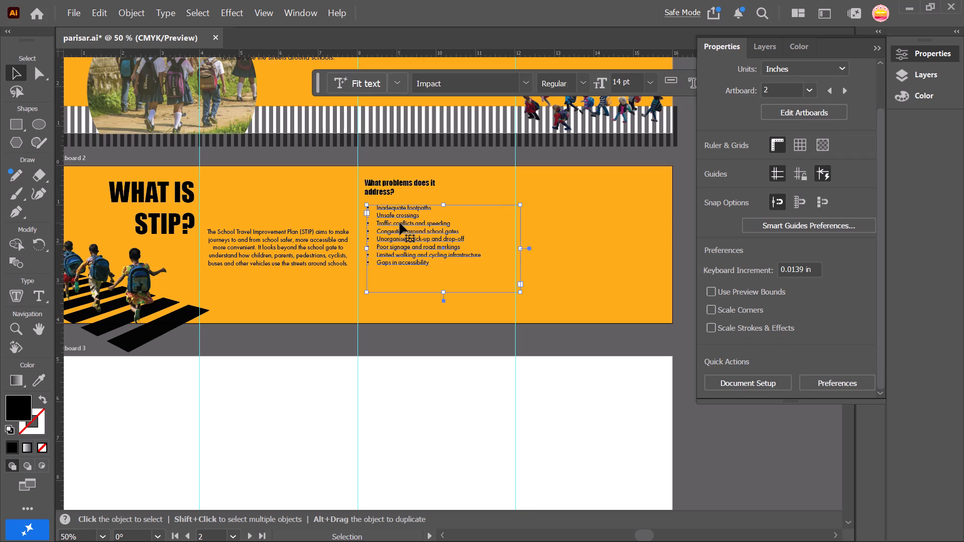
left_click(386, 189)
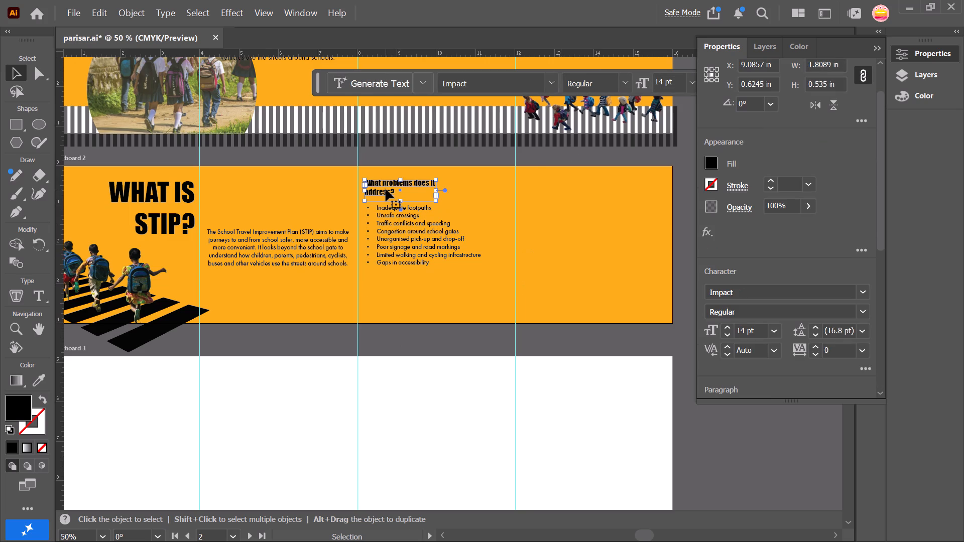
left_click(398, 229)
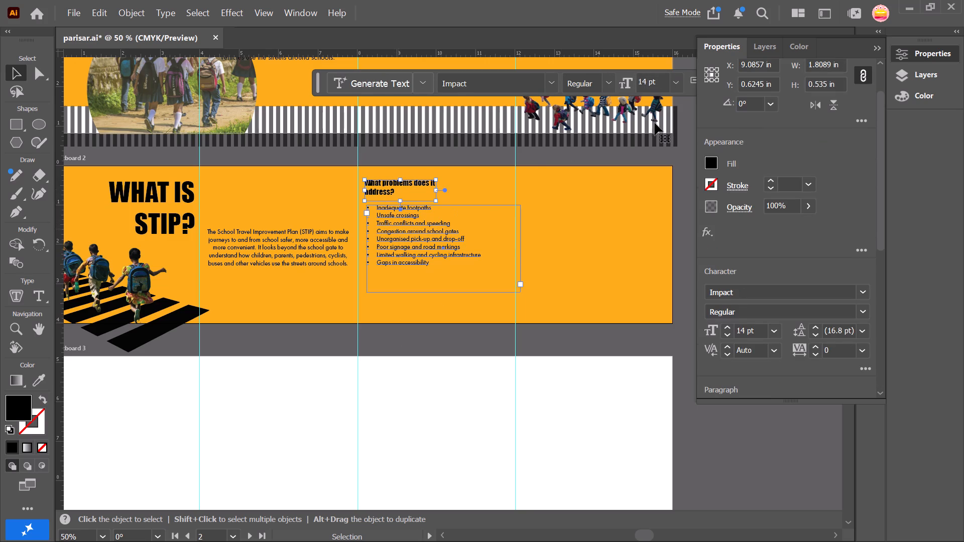
left_click(652, 75)
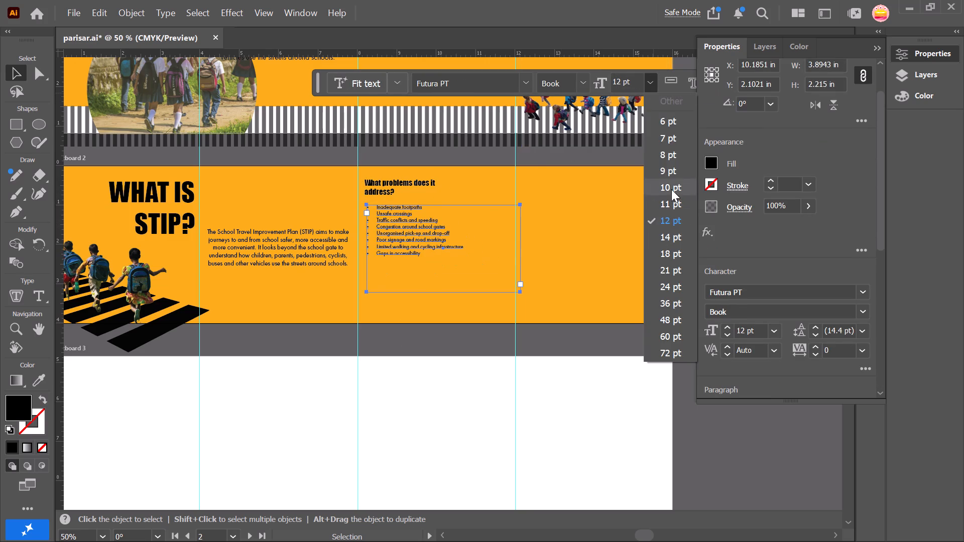
left_click(671, 189)
left_click(477, 338)
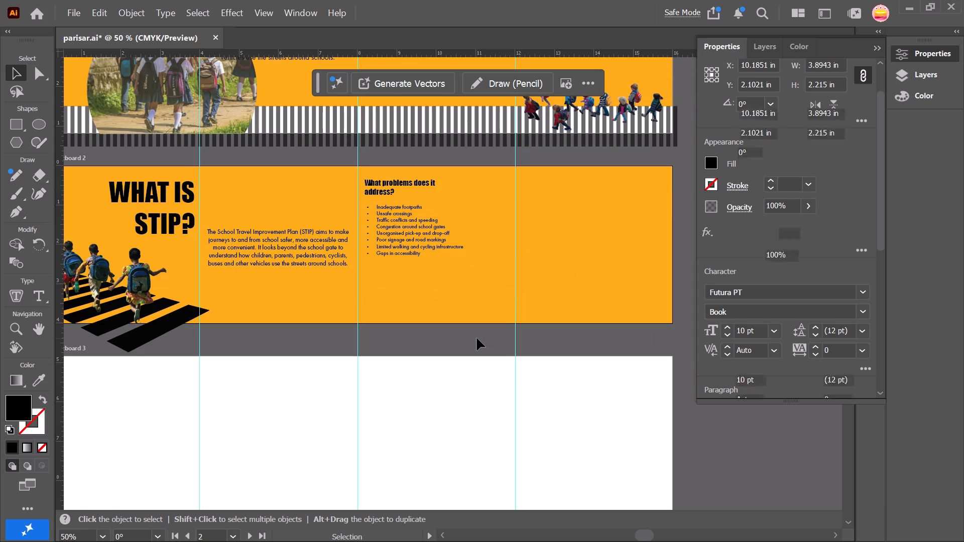
Narrow the problem list's text frame until it is just wide enough for "Limited walking and cycling infrastructure" on one line.
left_click(408, 243)
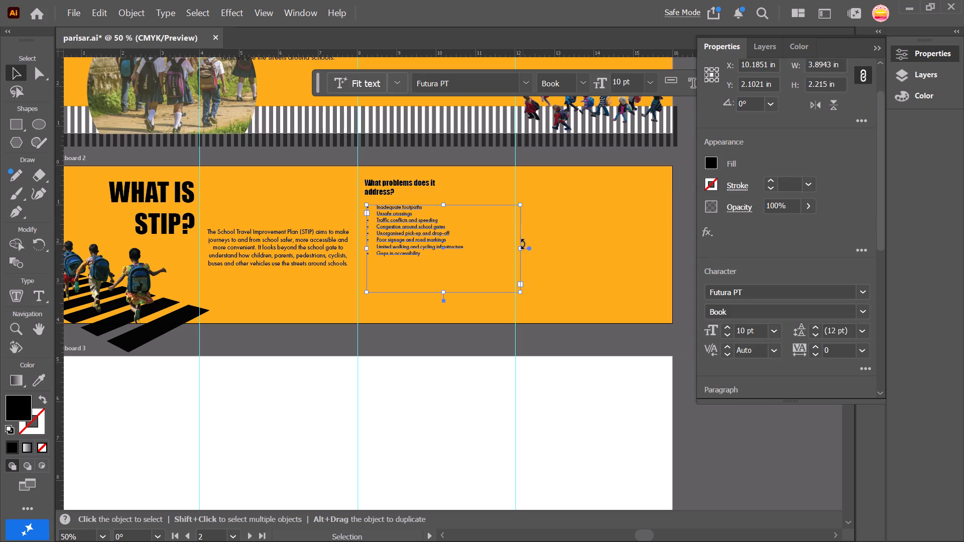
left_click_drag(521, 246, 460, 251)
left_click(407, 324)
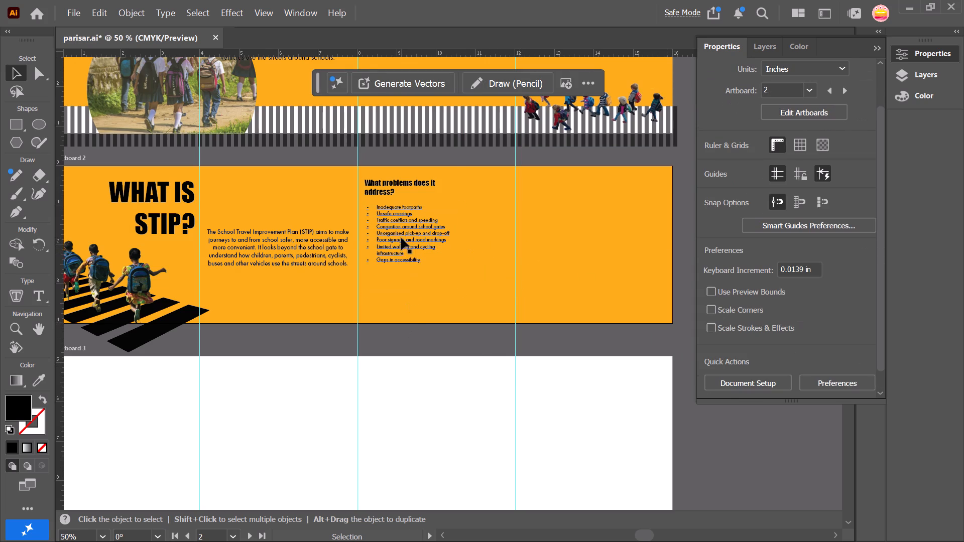
left_click(401, 238)
left_click_drag(462, 247, 468, 246)
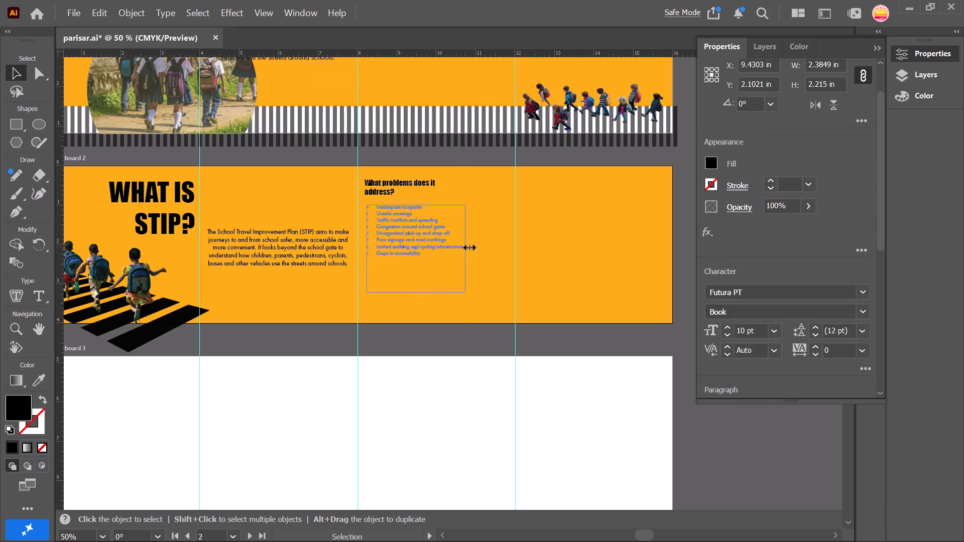
Widen the problem list's text frame to about 2.61 in and nudge it under the heading, to about X 9.48 in, Y 2.00 in.
left_click_drag(468, 246, 469, 245)
left_click(406, 241)
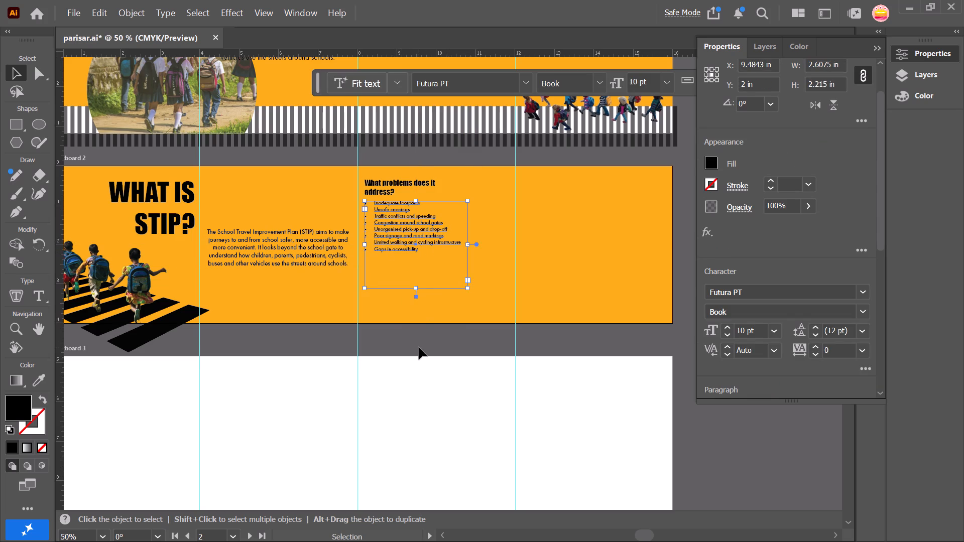
left_click(419, 347)
Shorten the problem list's text frame from its bottom edge to end just below the "Gaps in accessibility" line.
left_click(393, 236)
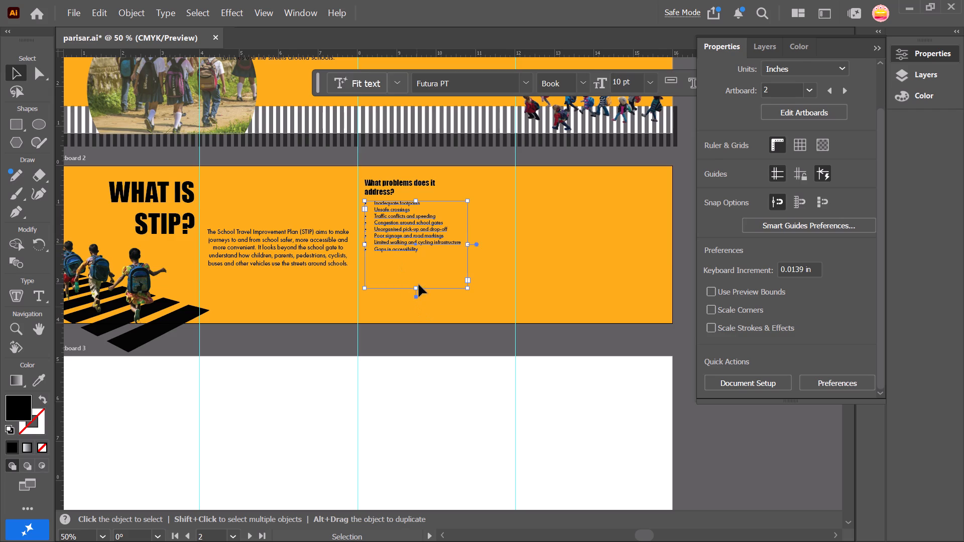
left_click_drag(414, 287, 415, 255)
left_click(412, 346)
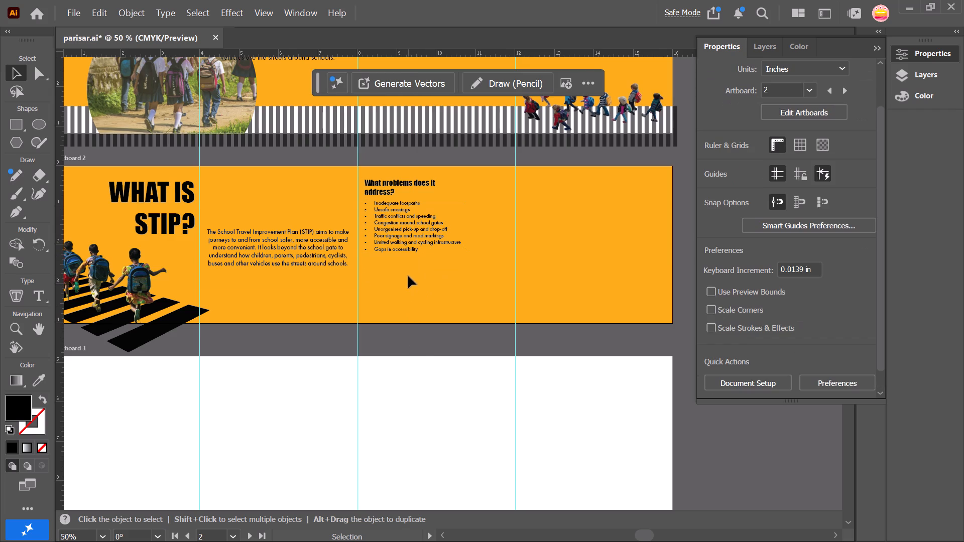
Move the "What problems does it address?" heading and its bulleted list together about 0.3 in down and 0.03 in left.
left_click_drag(408, 276, 381, 181)
left_click_drag(381, 220, 379, 233)
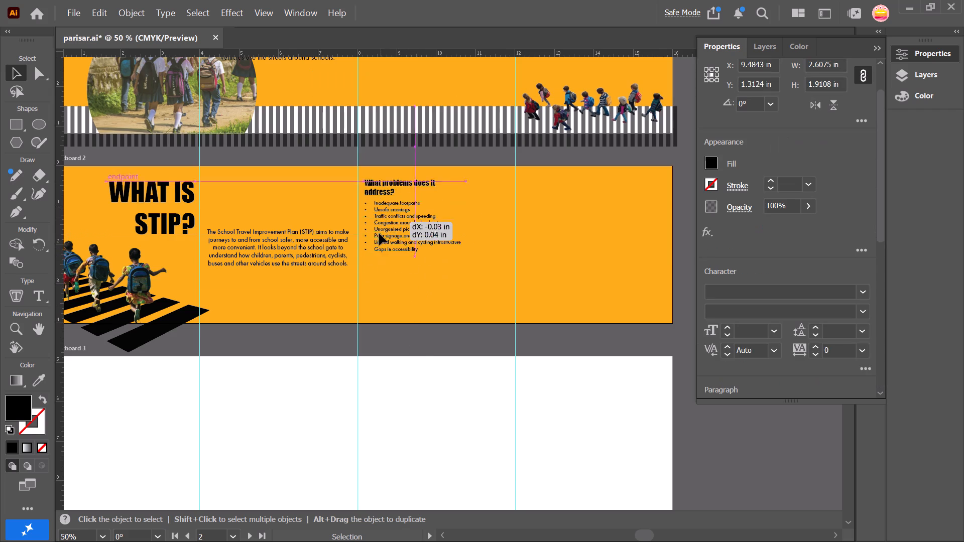
left_click_drag(379, 233, 380, 232)
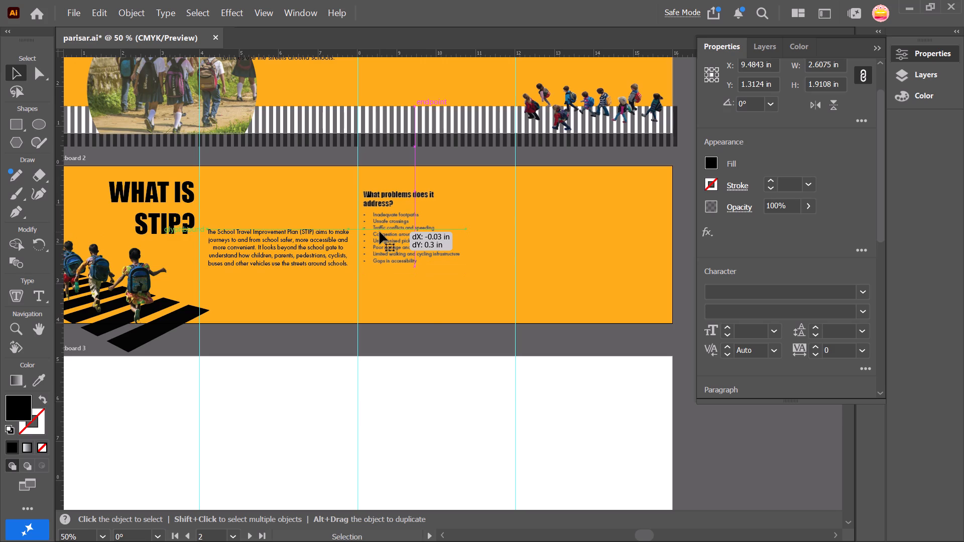
left_click(427, 329)
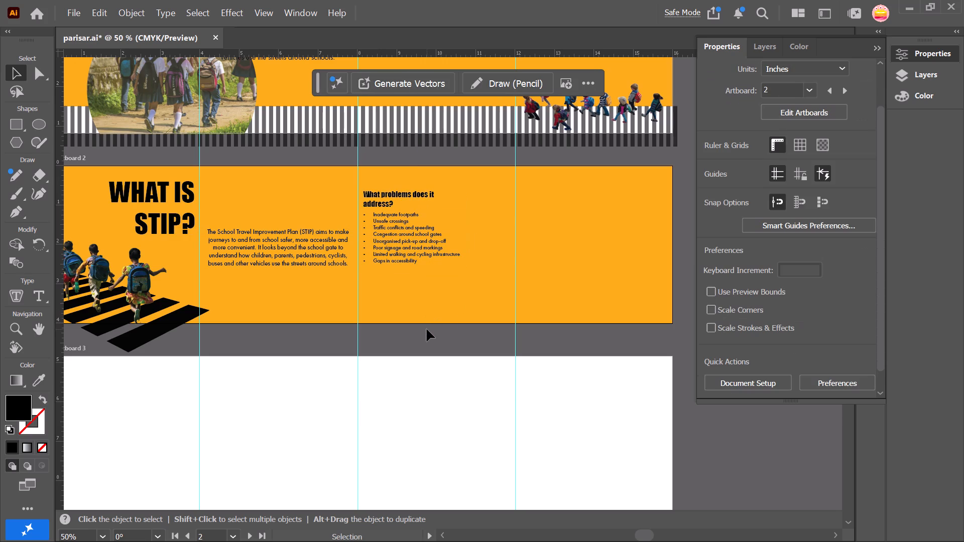
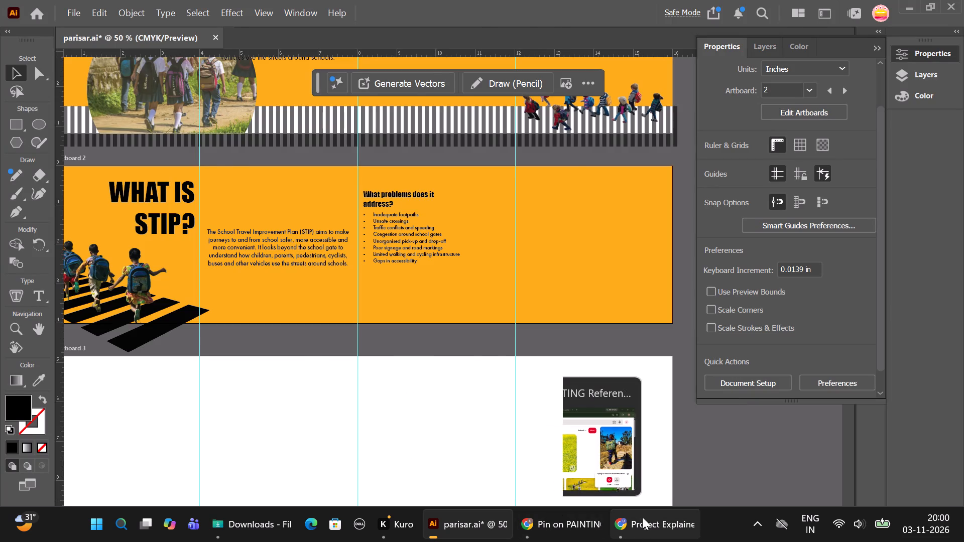
Switch to Chrome and check the project explainer documents, then examine the front-page layout of STEP-folder.pdf.
left_click(613, 447)
left_click(260, 19)
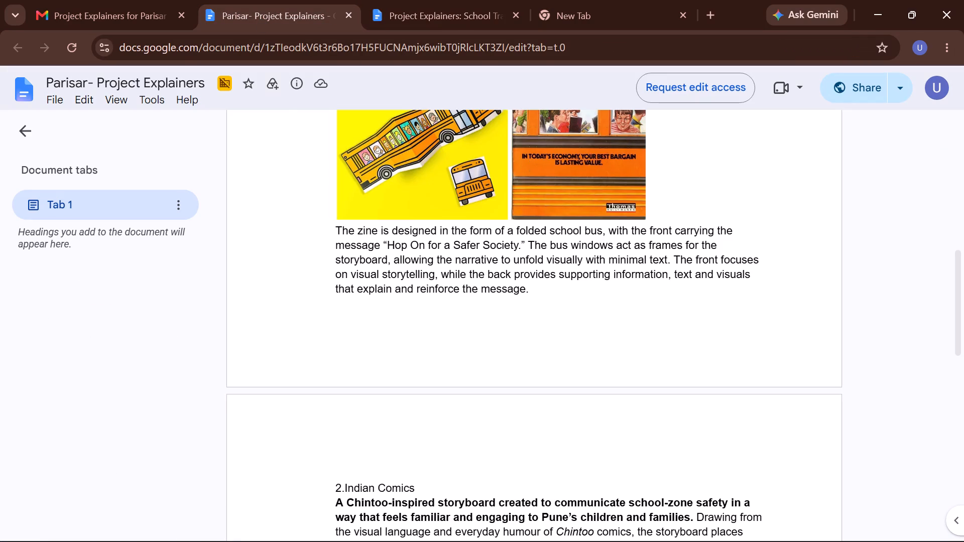
left_click(418, 12)
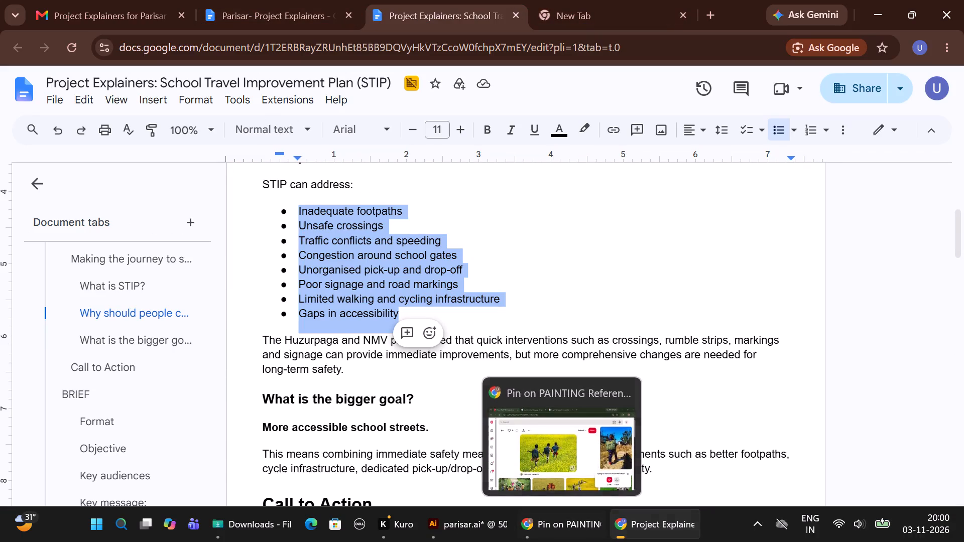
left_click(108, 10)
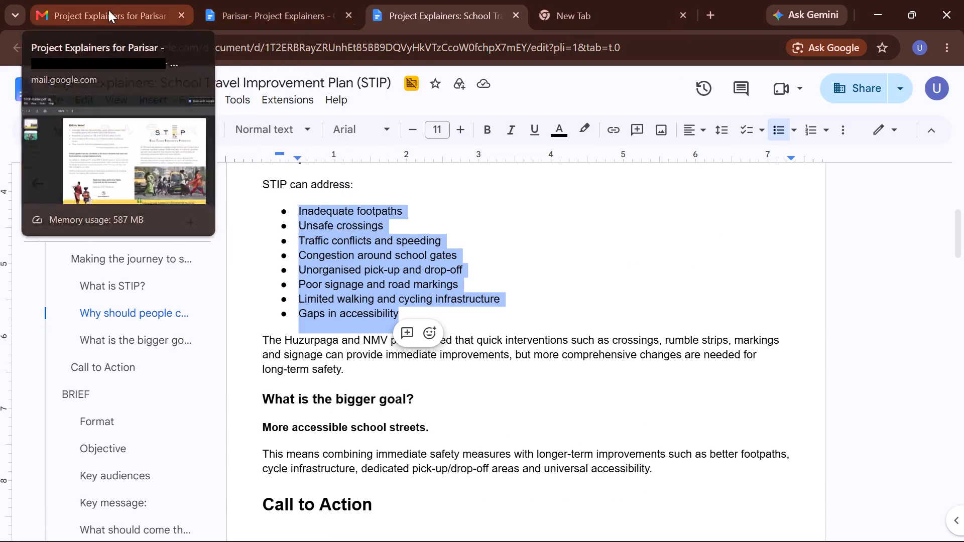
scroll(539, 380, "down", 1)
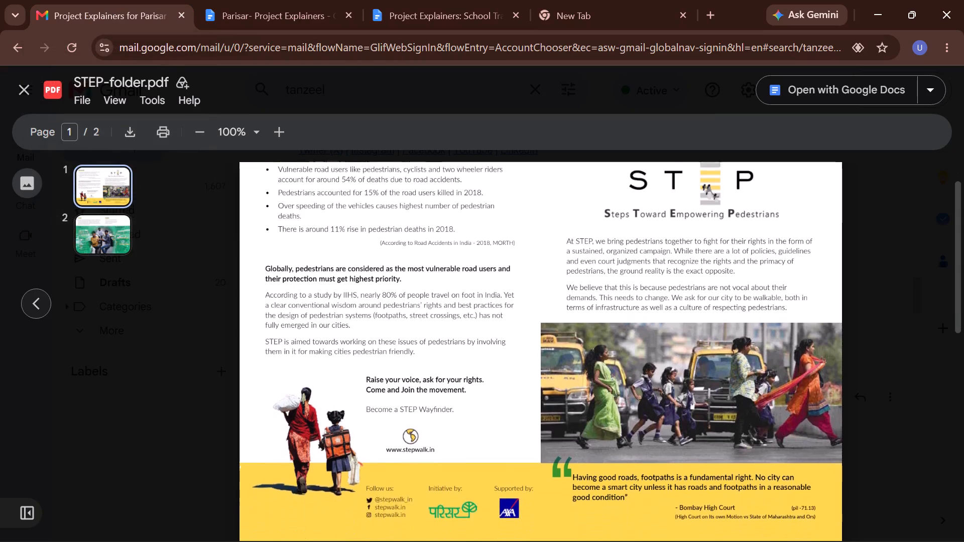
scroll(539, 380, "down", 1)
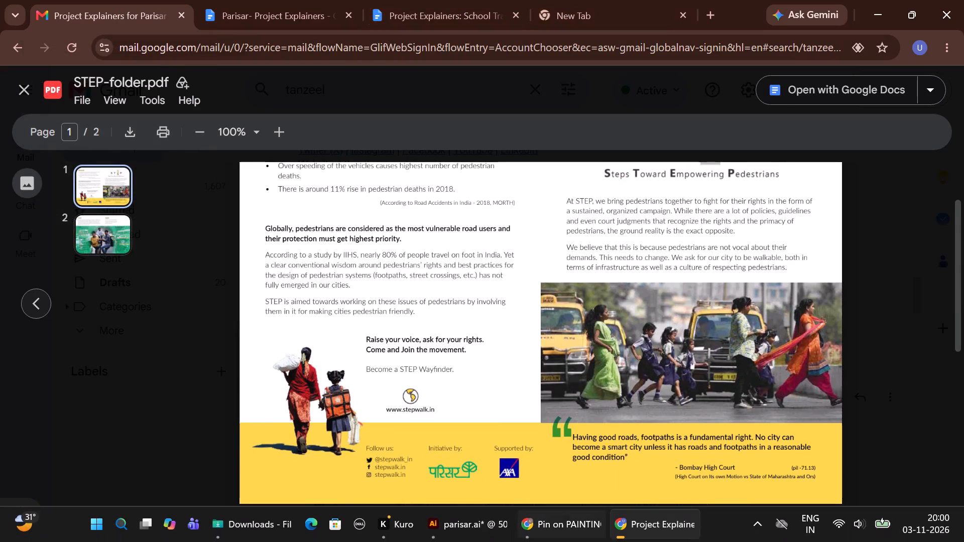
Browse Pinterest's related pins for photos of Indian schoolchildren with backpacks walking to school, opening a promising pin to see similar images.
left_click(561, 525)
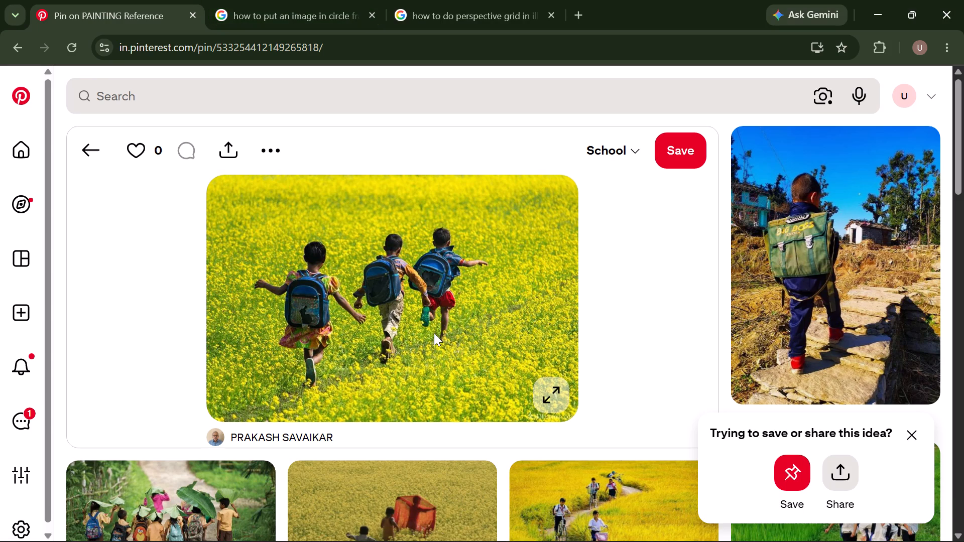
scroll(434, 333, "down", 6)
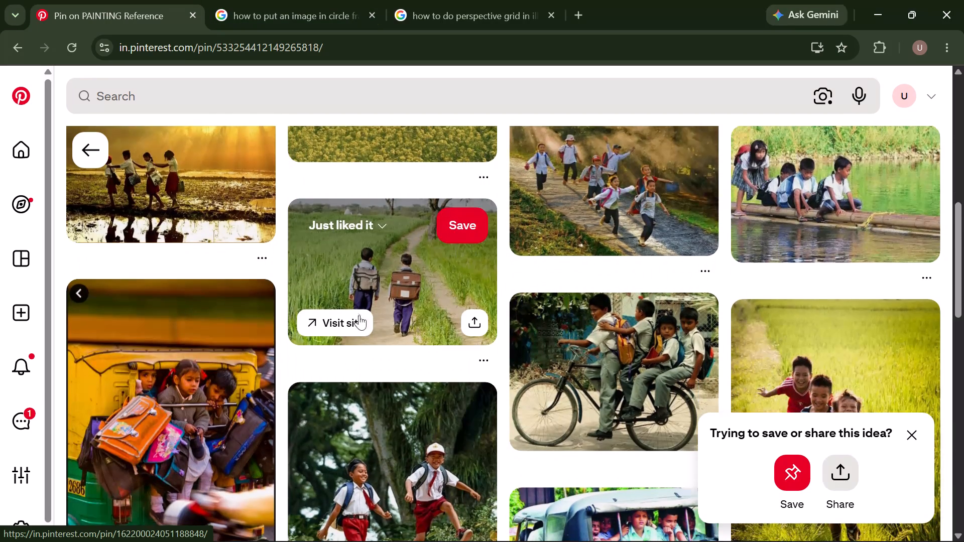
left_click(96, 146)
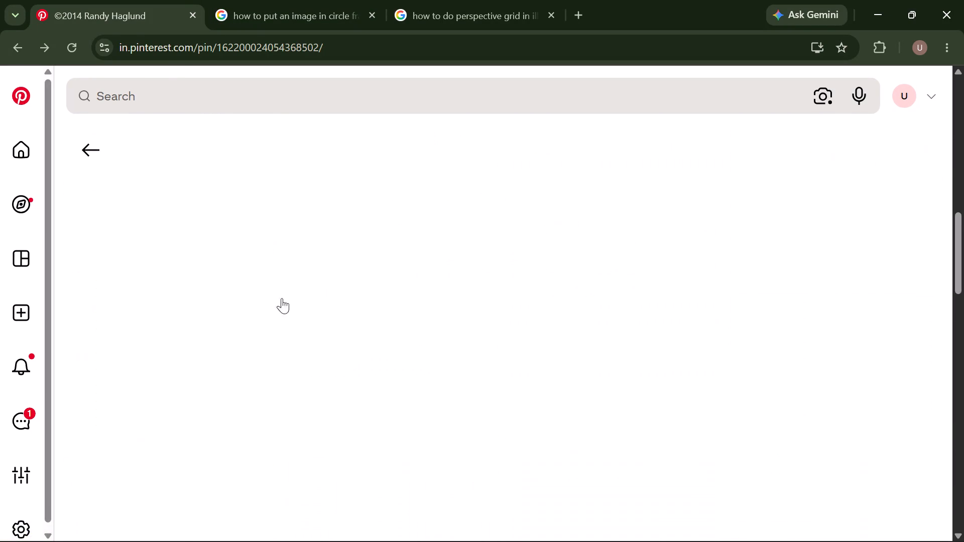
scroll(437, 351, "up", 3)
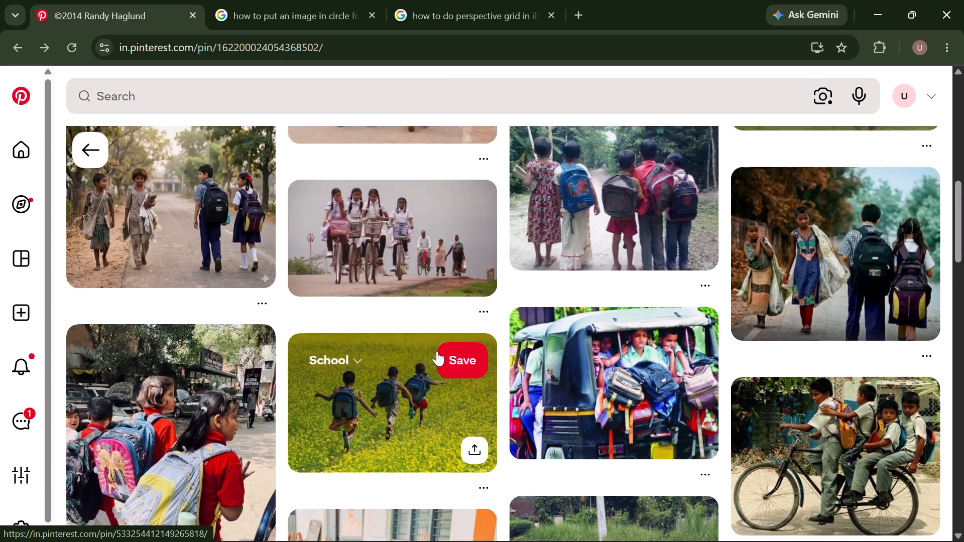
scroll(437, 351, "up", 3)
left_click(369, 389)
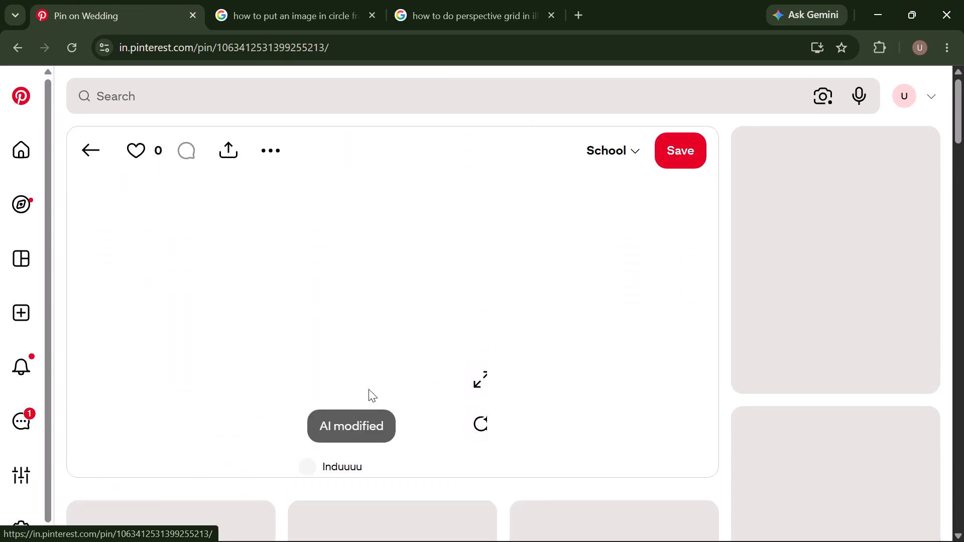
scroll(408, 366, "down", 4)
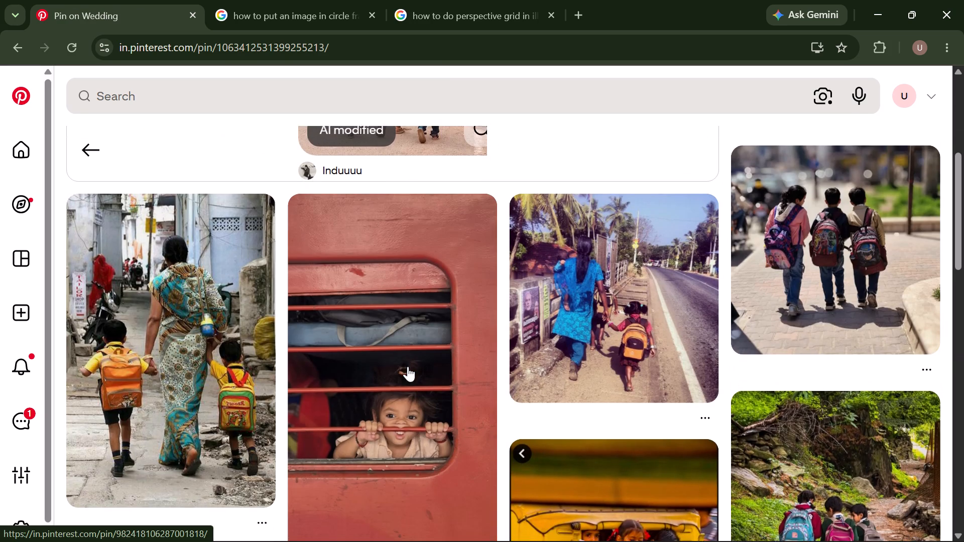
Browse the related Pinterest pins for a photo of Indian schoolchildren walking to school.
scroll(408, 366, "down", 5)
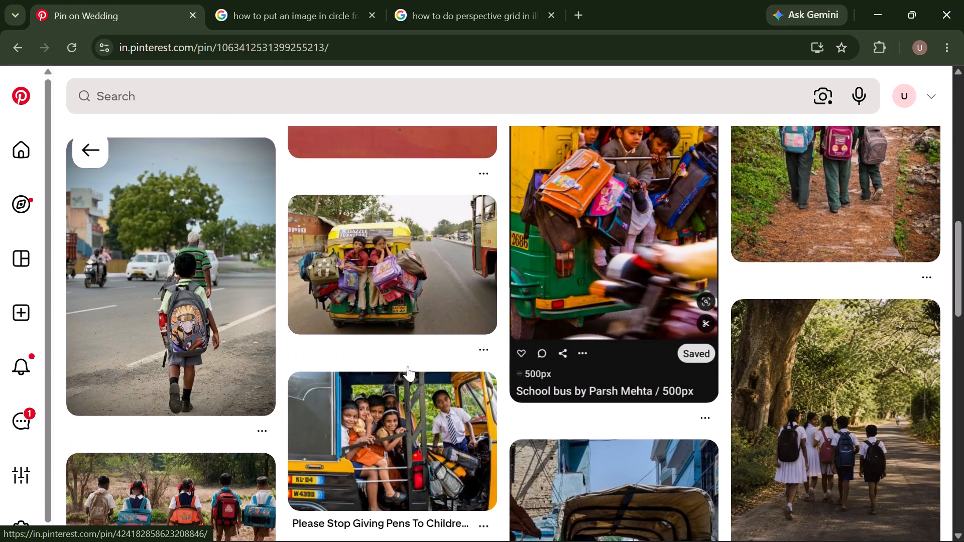
scroll(408, 366, "down", 3)
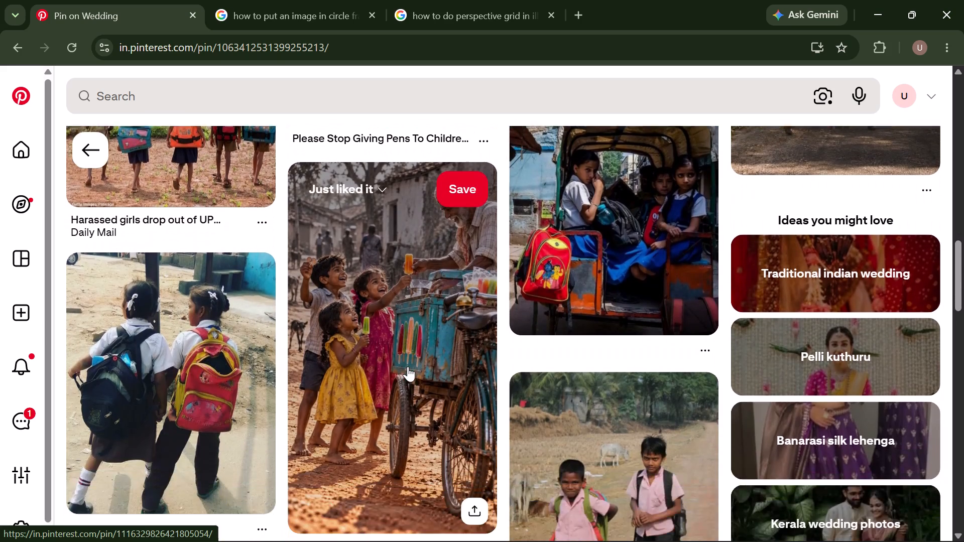
scroll(408, 366, "down", 2)
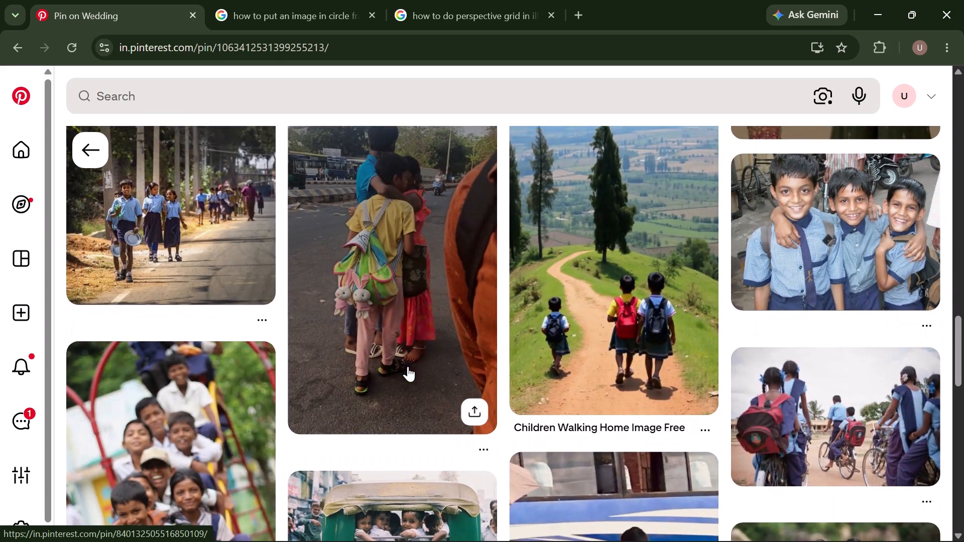
scroll(408, 366, "down", 1)
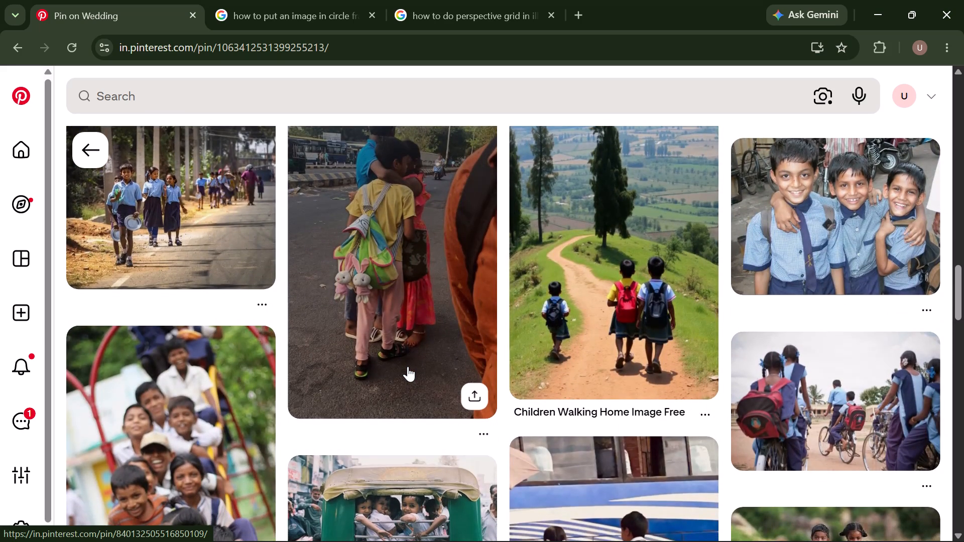
scroll(408, 366, "down", 1)
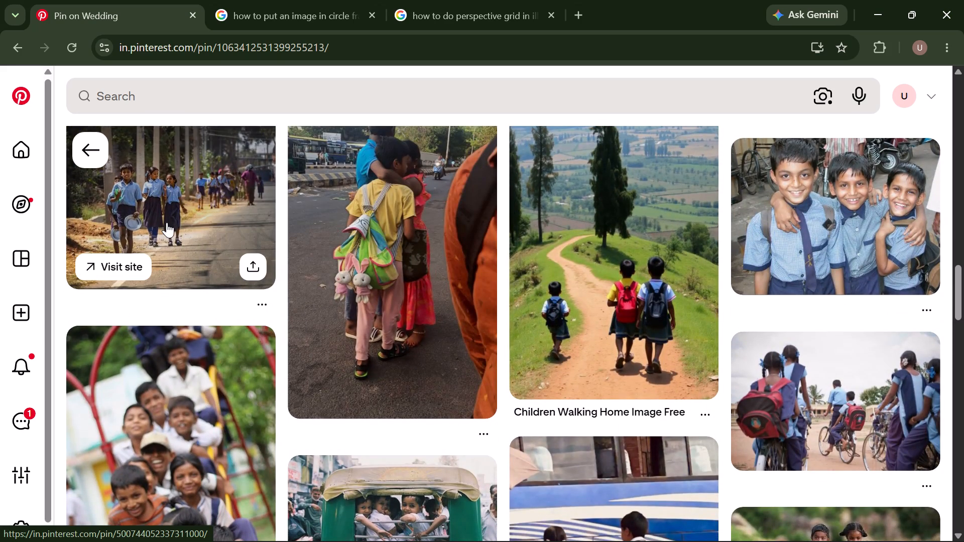
scroll(170, 252, "down", 1)
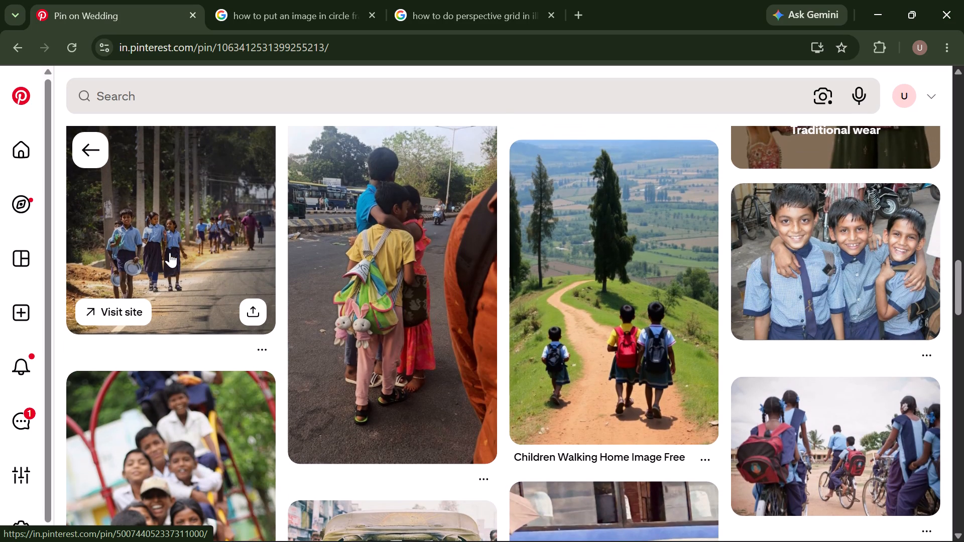
scroll(170, 252, "down", 3)
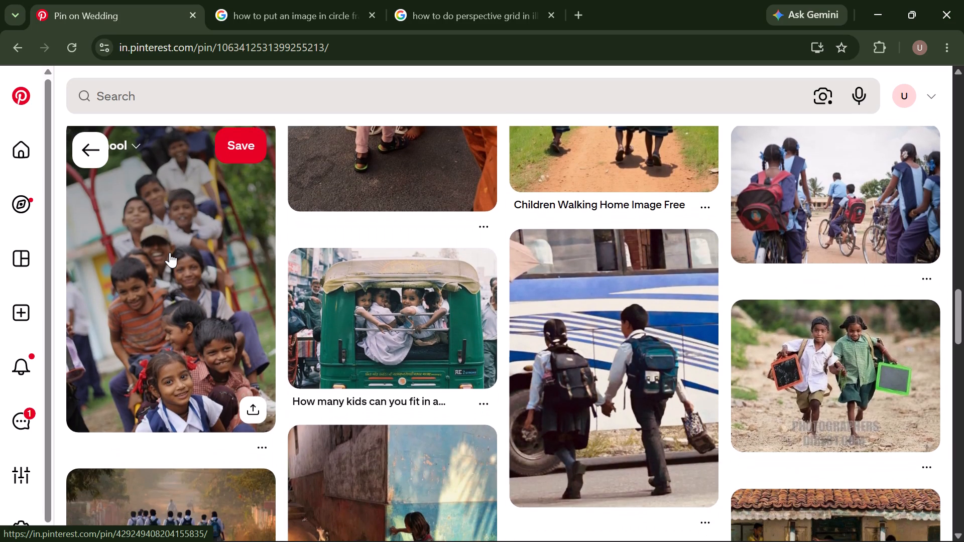
scroll(170, 252, "down", 2)
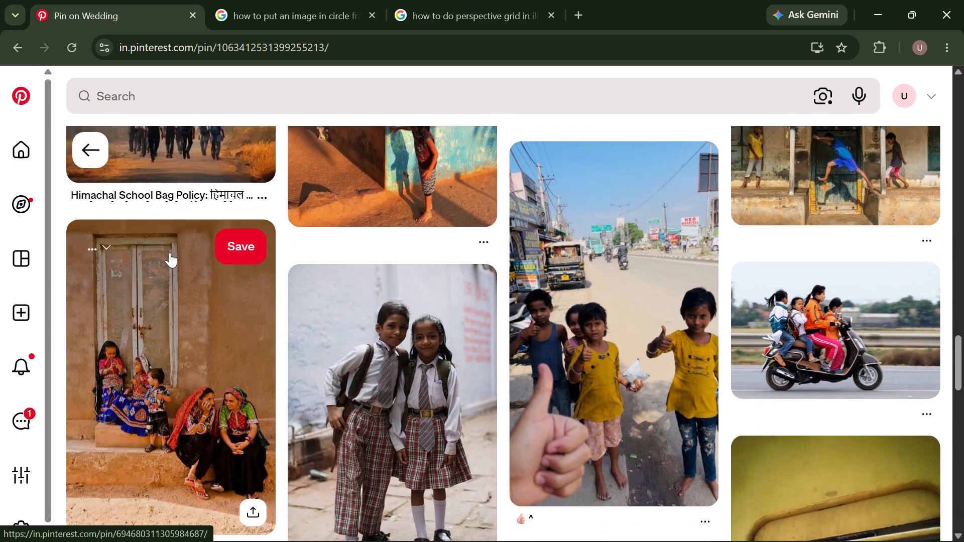
scroll(170, 252, "down", 7)
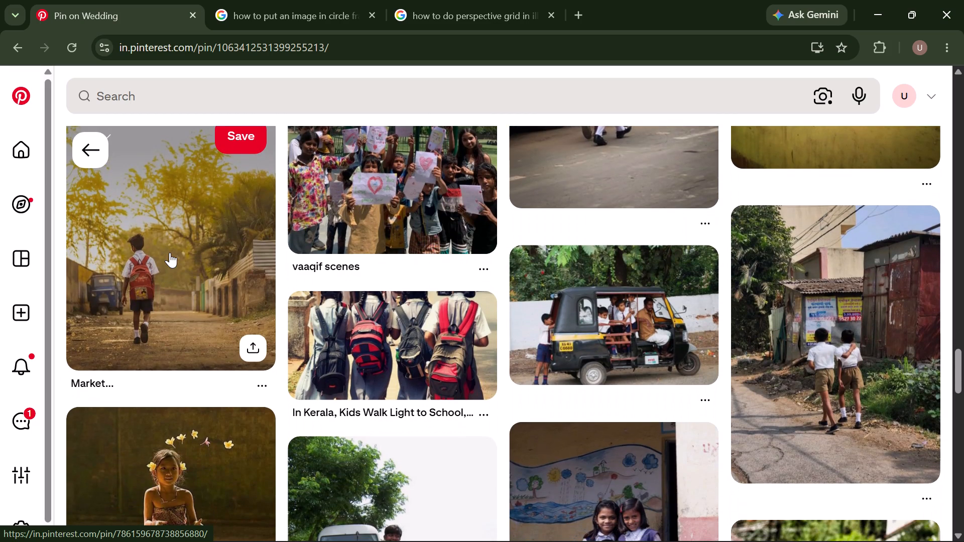
scroll(170, 252, "down", 1)
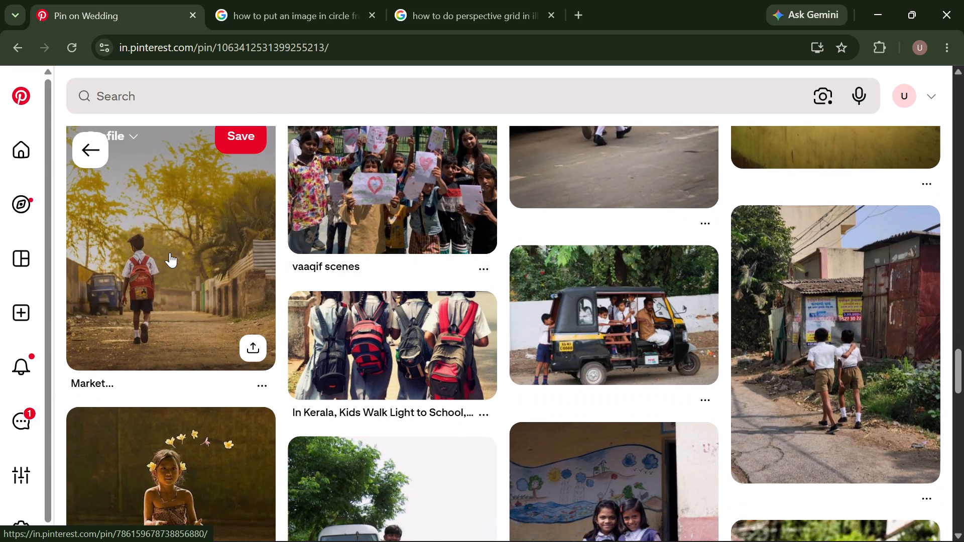
scroll(170, 252, "down", 1)
Copy the Pinterest photo of the boy with a red backpack walking down a dirt road and paste it into parisar.ai in Illustrator.
right_click(170, 252)
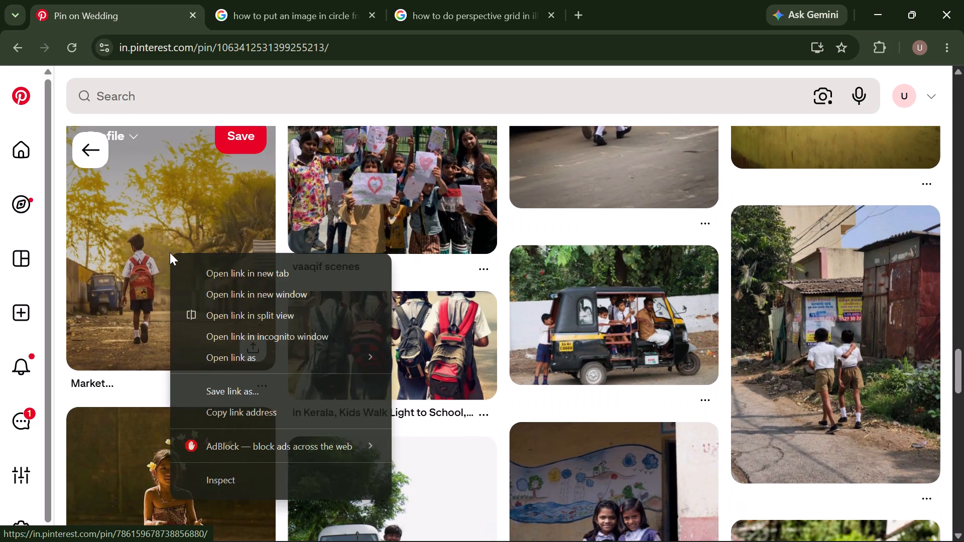
double_click(122, 274)
right_click(299, 299)
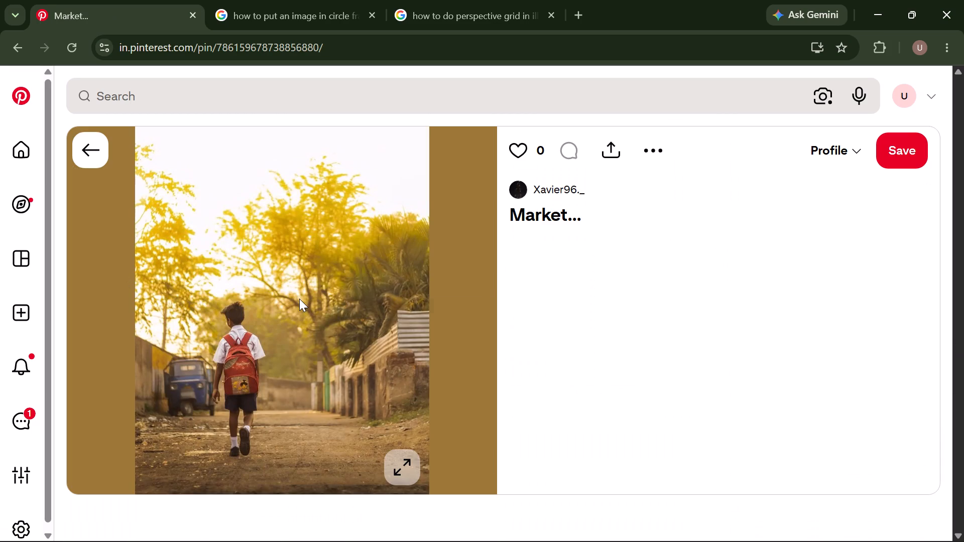
left_click(367, 363)
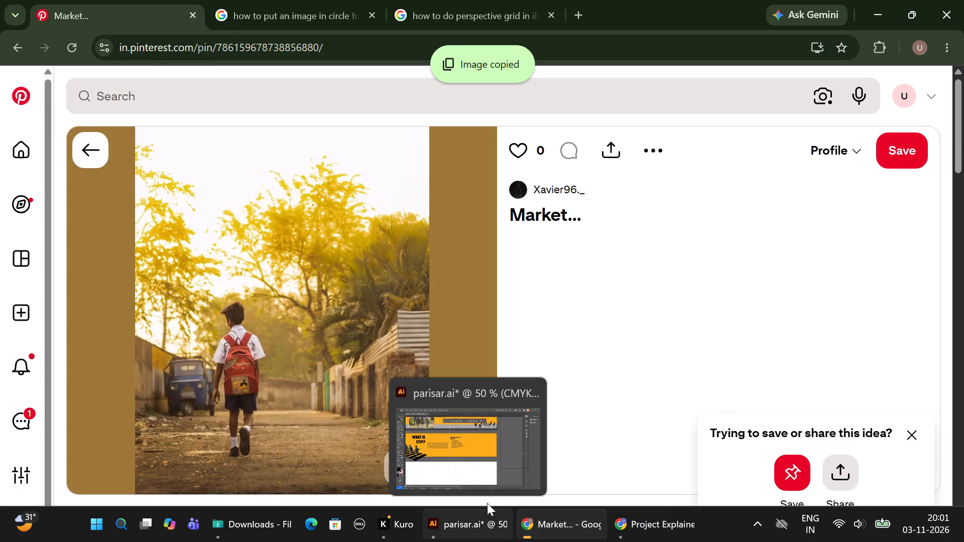
left_click(486, 420)
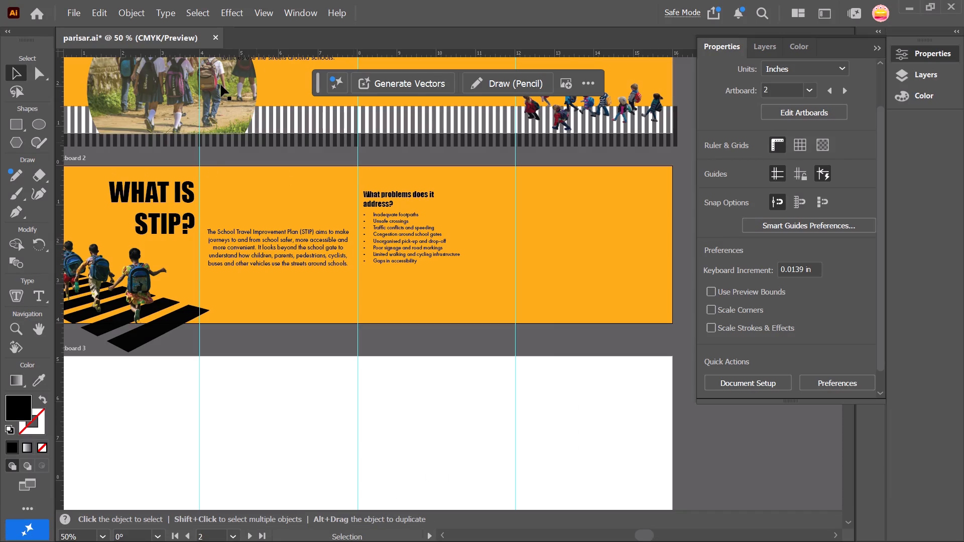
key("ctrl+v")
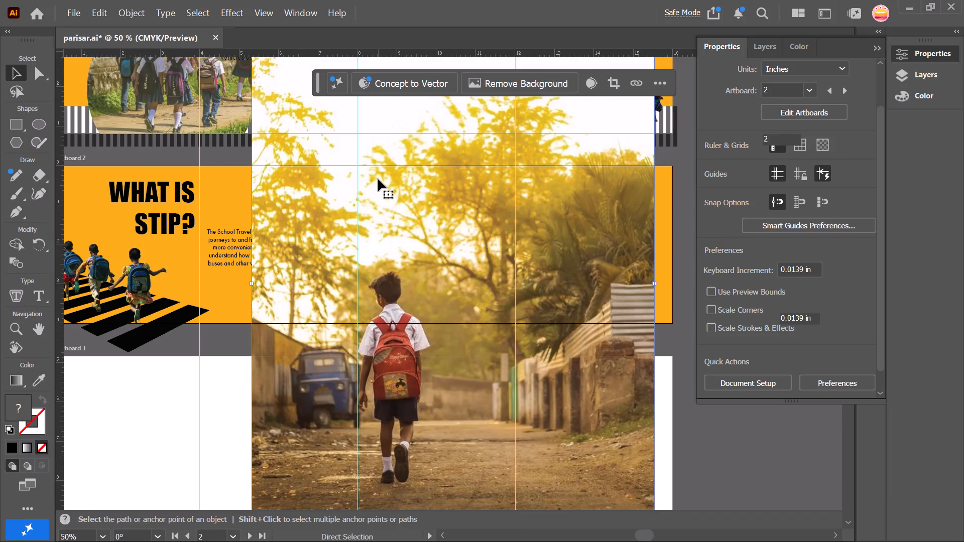
Scale the pasted schoolboy photo down proportionally to about 3.23 × 4.04 in so it sits over Artboard 2.
scroll(482, 324, "down", 3, "ctrl+alt")
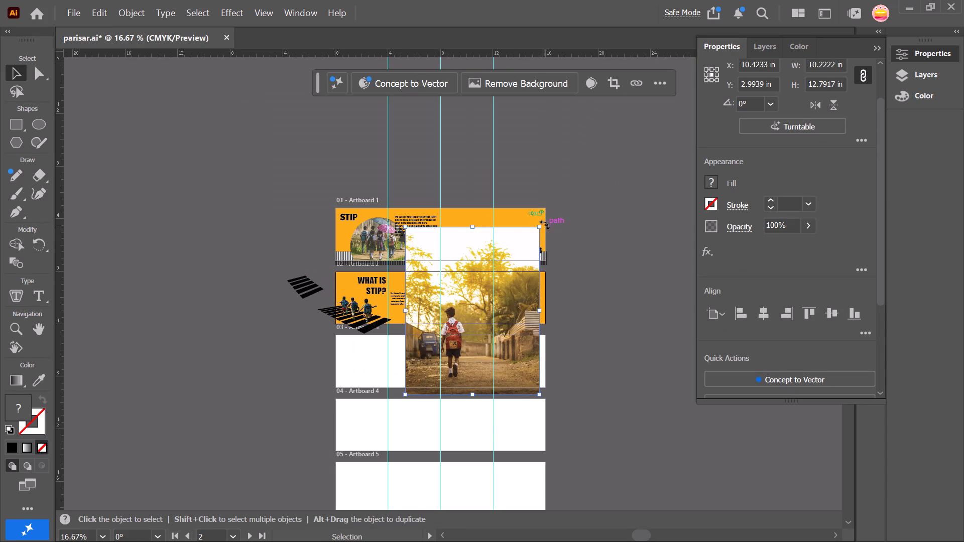
left_click_drag(539, 225, 501, 266, "shift")
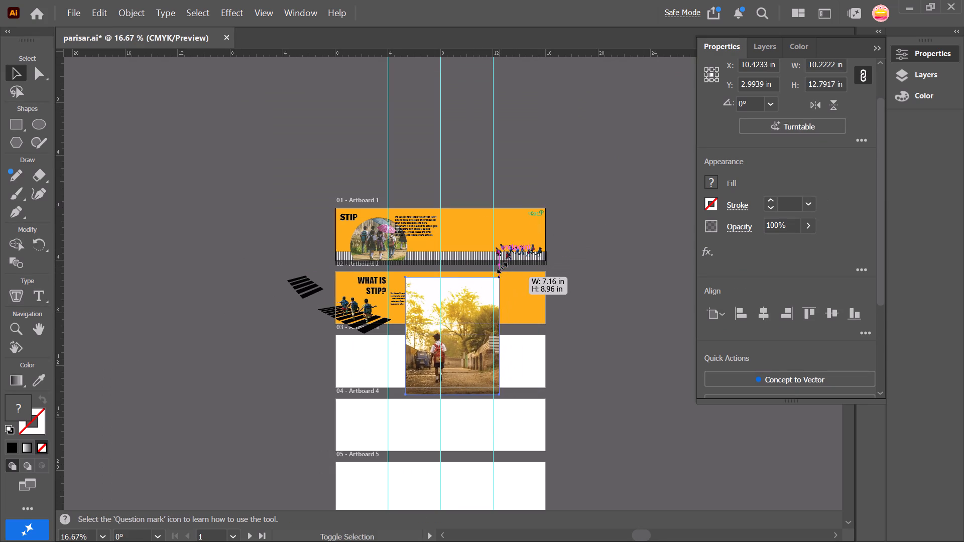
left_click_drag(501, 266, 504, 266, "shift")
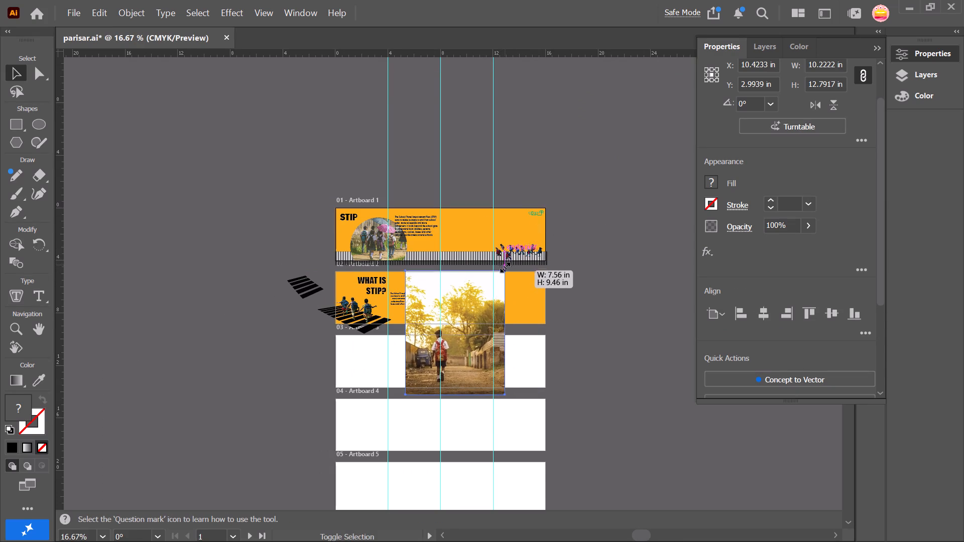
left_click_drag(504, 266, 504, 266, "shift")
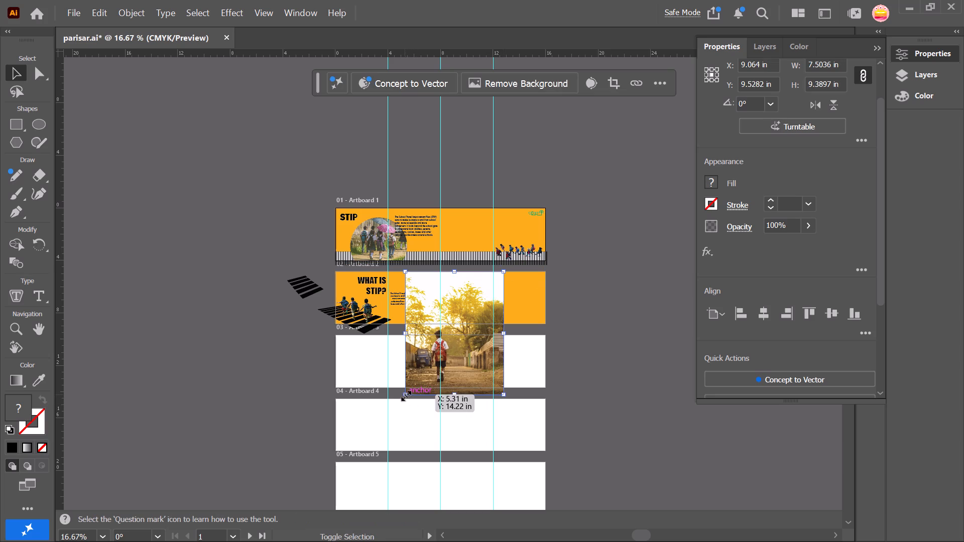
left_click_drag(405, 394, 445, 325, "shift")
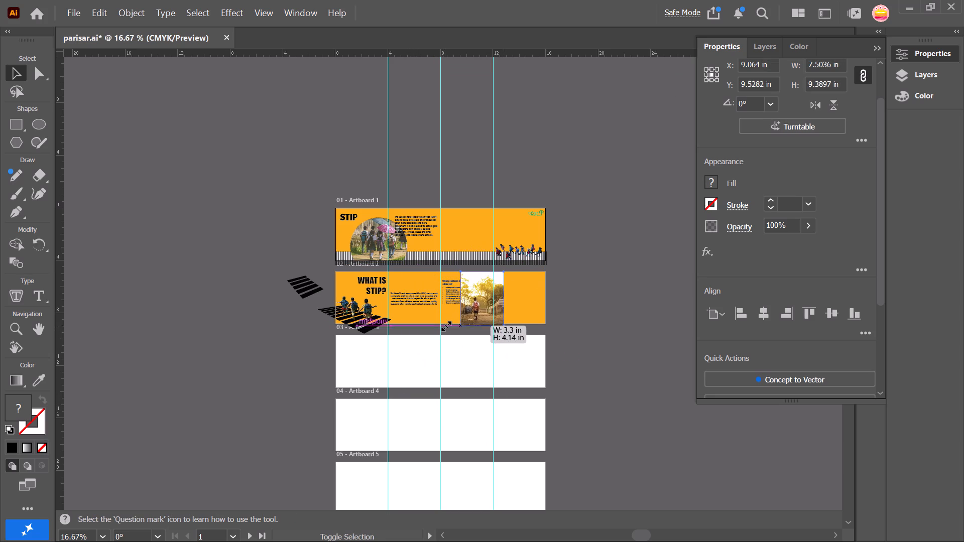
left_click_drag(445, 325, 445, 325, "shift")
Move the schoolboy photo over the problem list and enlarge it to about 4.00 × 5.01 in, spanning the 8 in and 12 in guides.
scroll(485, 303, "up", 1, "ctrl+alt")
scroll(485, 303, "up", 1, "ctrl")
scroll(476, 297, "up", 3, "ctrl+alt")
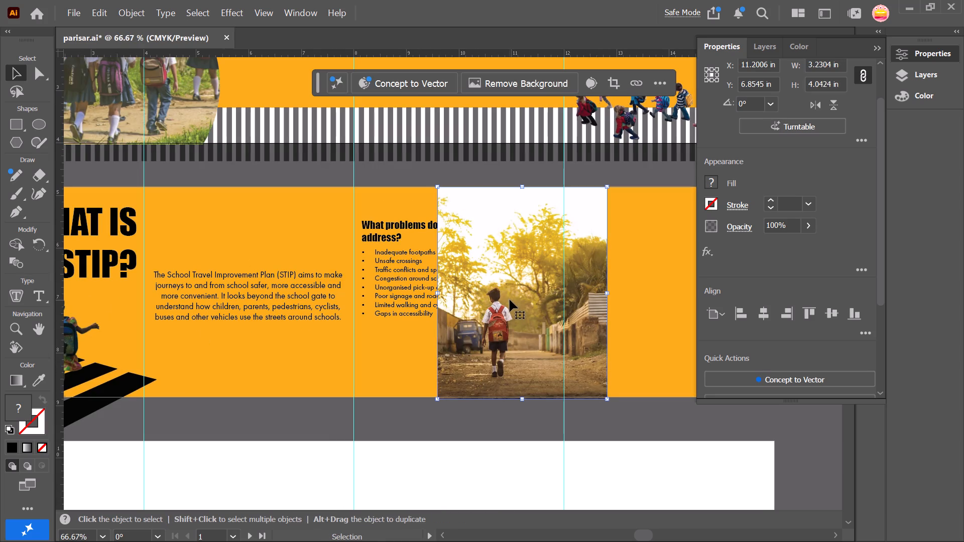
left_click_drag(510, 300, 440, 299)
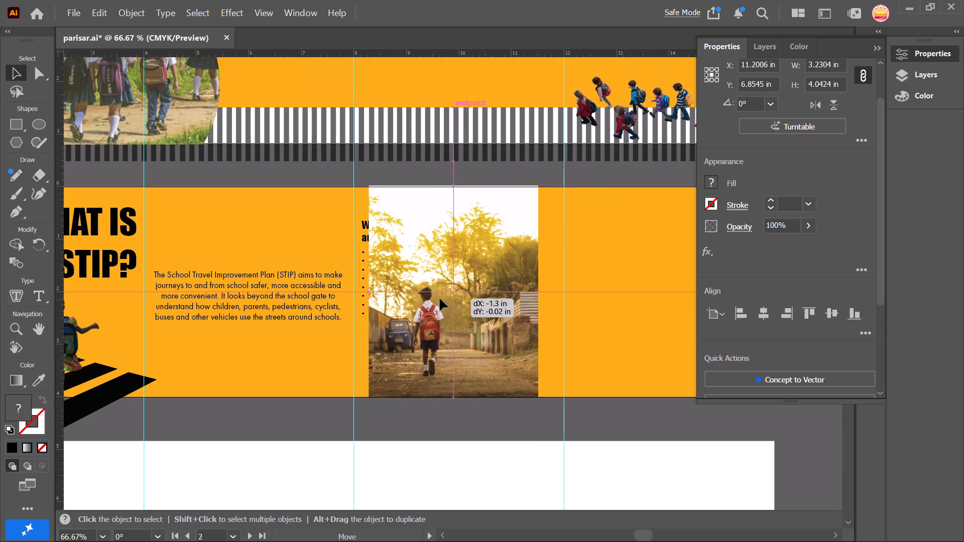
left_click_drag(440, 299, 441, 300)
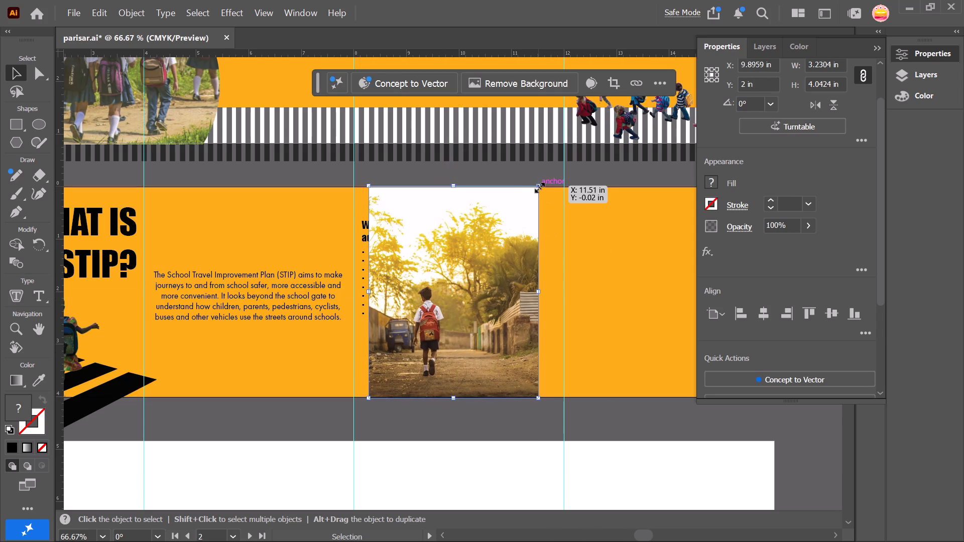
left_click_drag(538, 186, 565, 145, "shift")
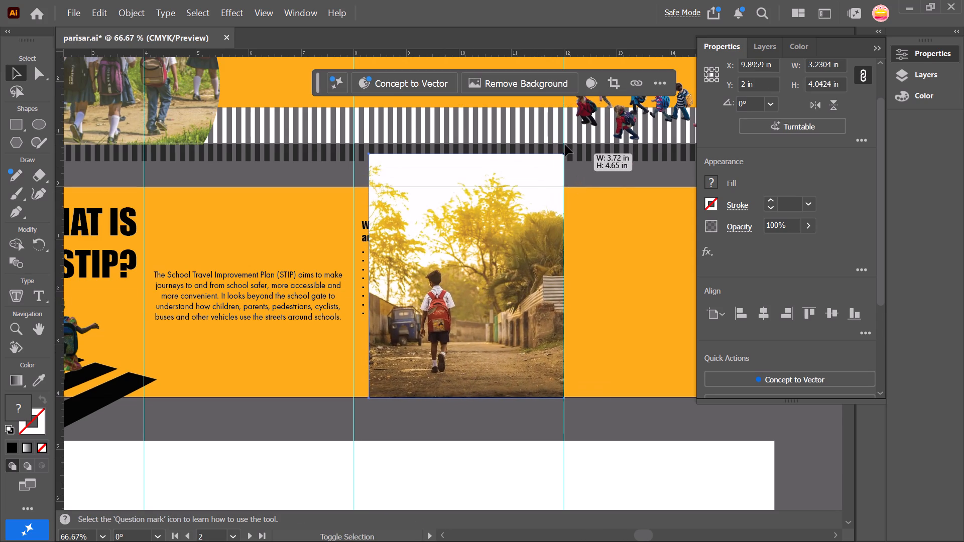
left_click_drag(369, 397, 359, 405, "shift")
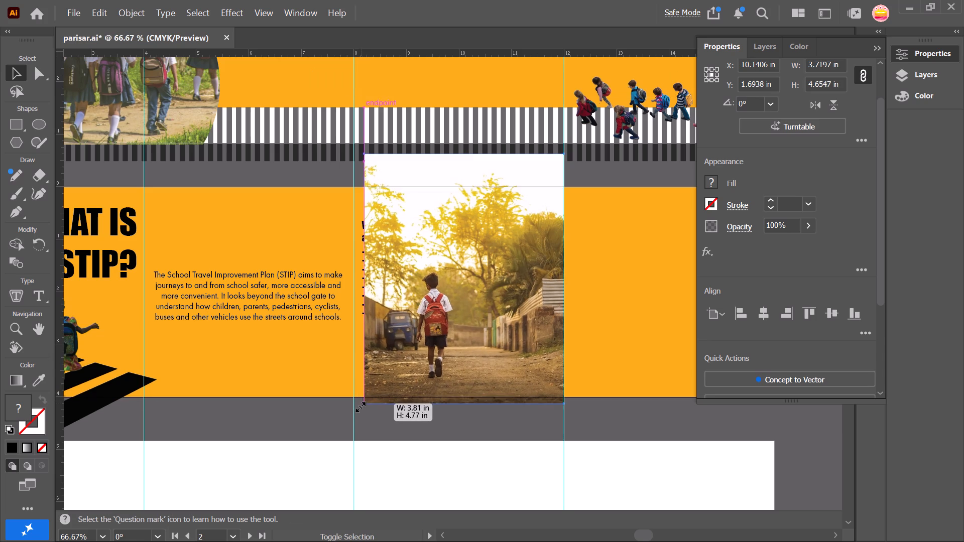
left_click_drag(359, 405, 351, 416, "shift")
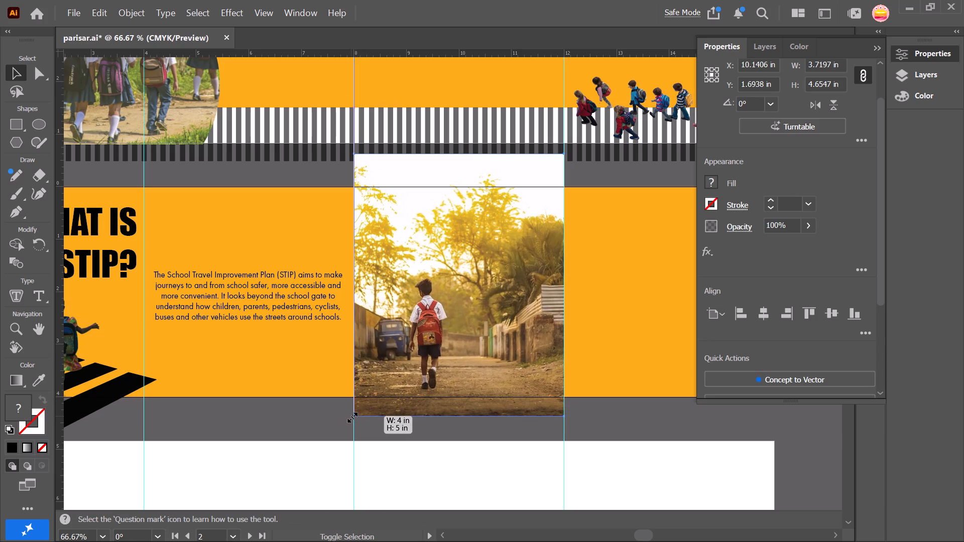
left_click_drag(351, 416, 350, 417, "shift")
Reflect the schoolboy photo horizontally so the auto-rickshaw is on the boy's other side.
right_click(437, 355)
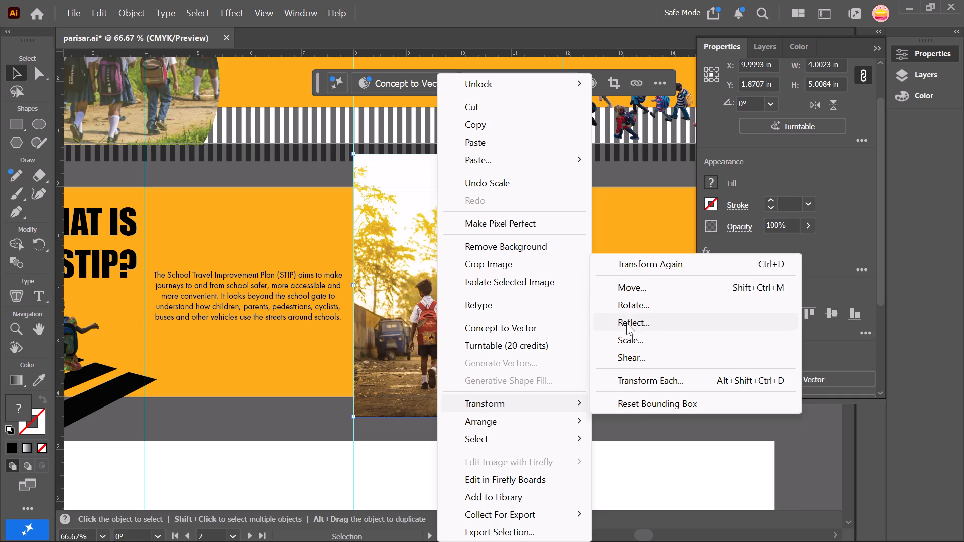
left_click(626, 323)
left_click(498, 369)
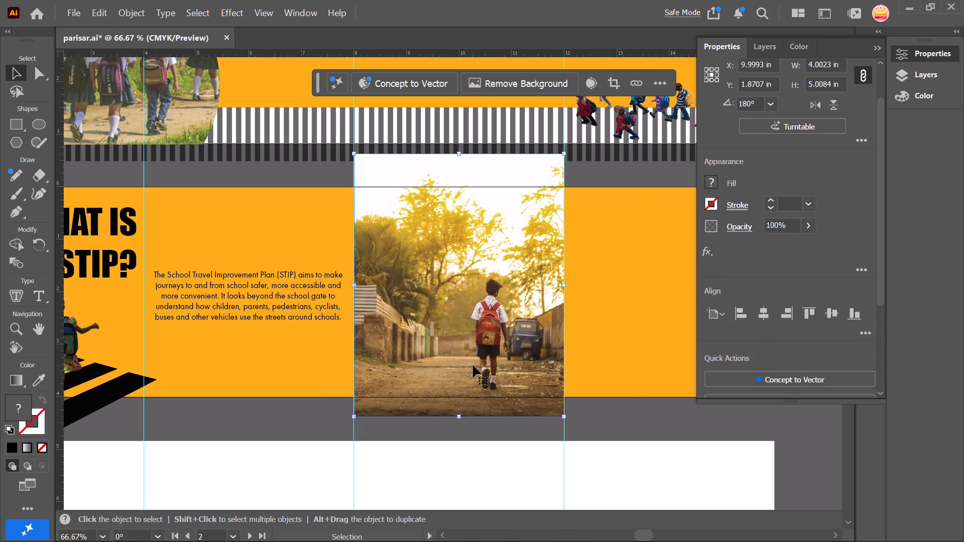
right_click(473, 337)
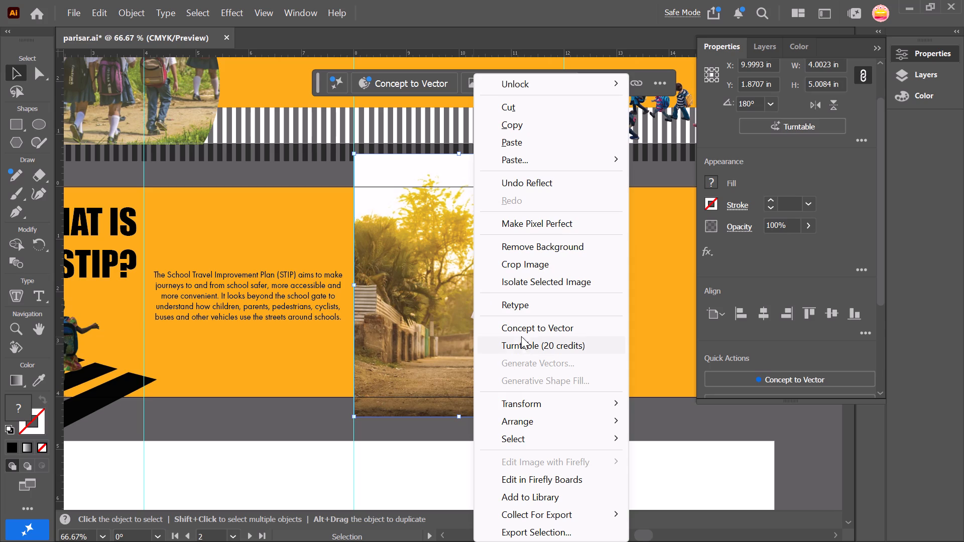
left_click(422, 424)
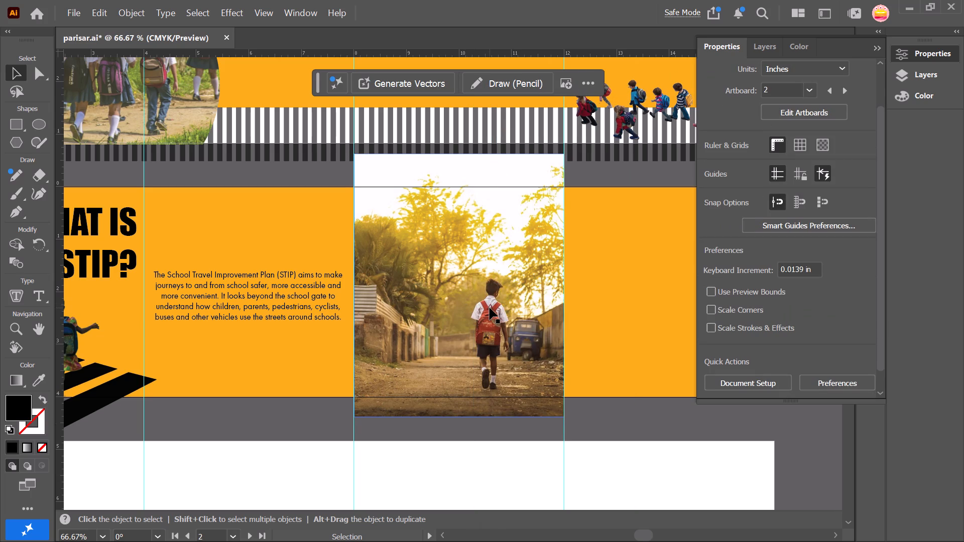
Enlarge the photo to about 4.19 × 5.25 in and shift it about 0.19 in right and 0.2 in up, starting at the 8 in guide.
left_click(490, 308)
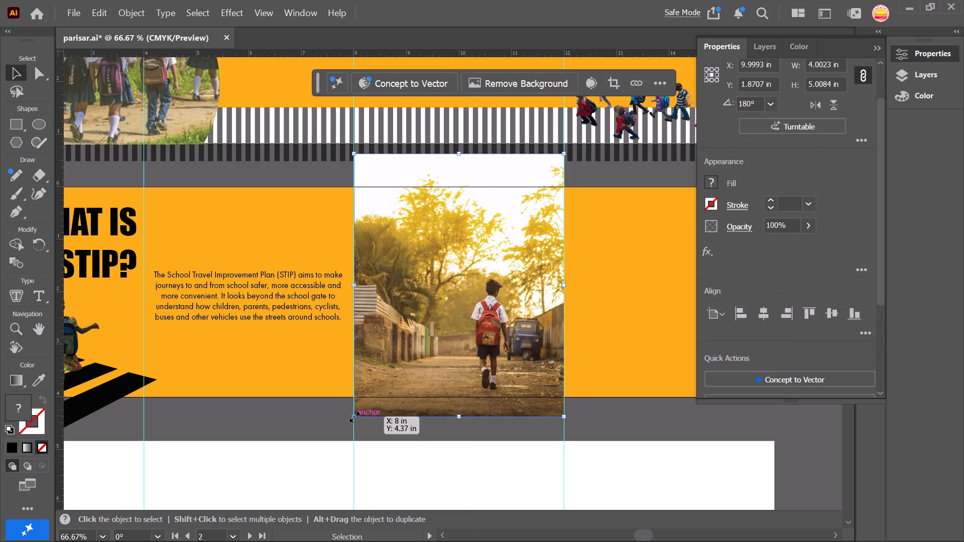
left_click_drag(351, 415, 335, 429, "shift")
left_click_drag(459, 355, 470, 346)
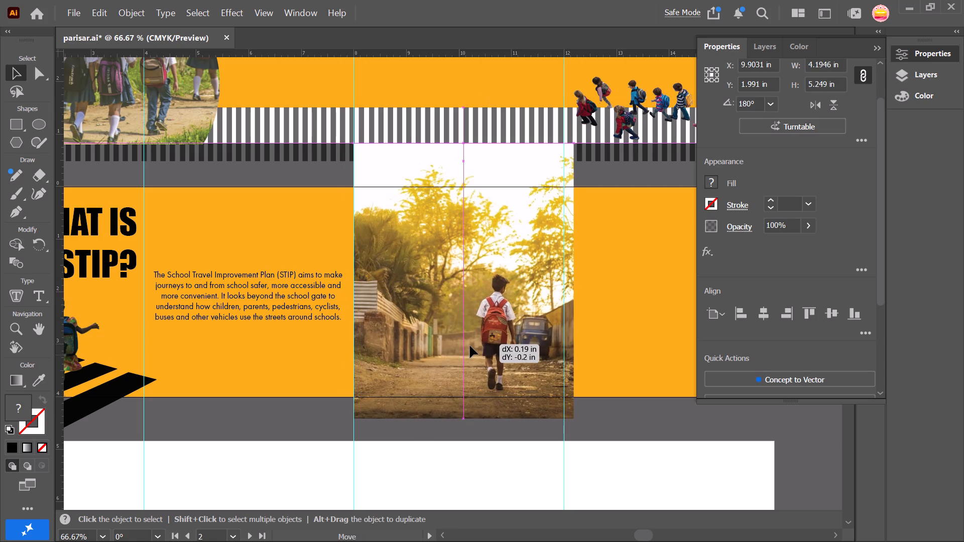
left_click_drag(470, 346, 470, 344)
Crop the schoolboy photo to about 4.01 × 4.01 in, fitting the artboard's height between the 8 in and 12 in guides.
left_click(614, 82)
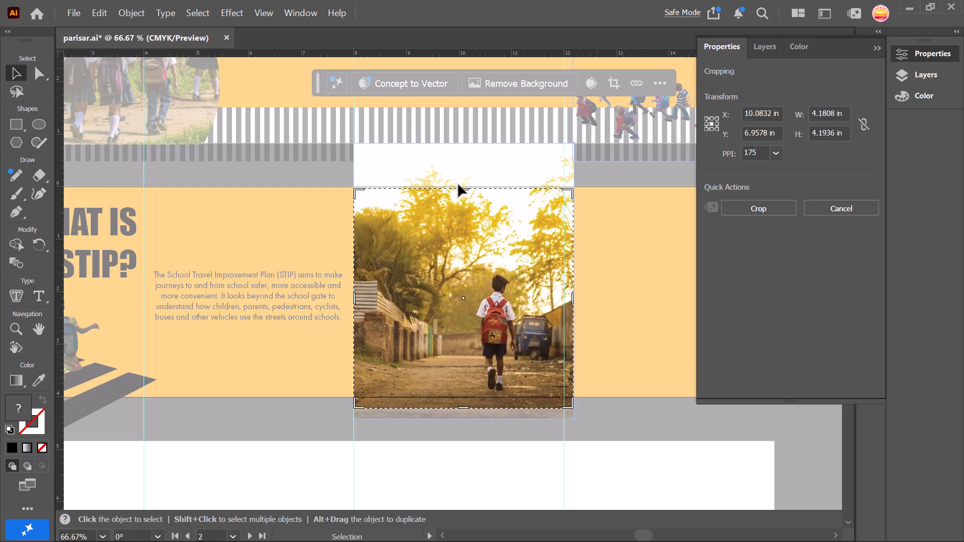
left_click(461, 190)
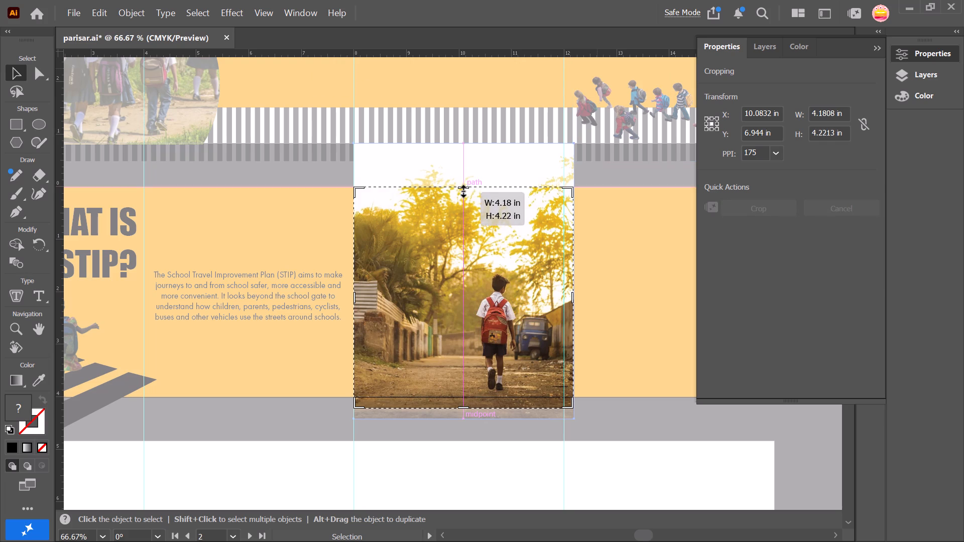
left_click_drag(572, 295, 563, 295)
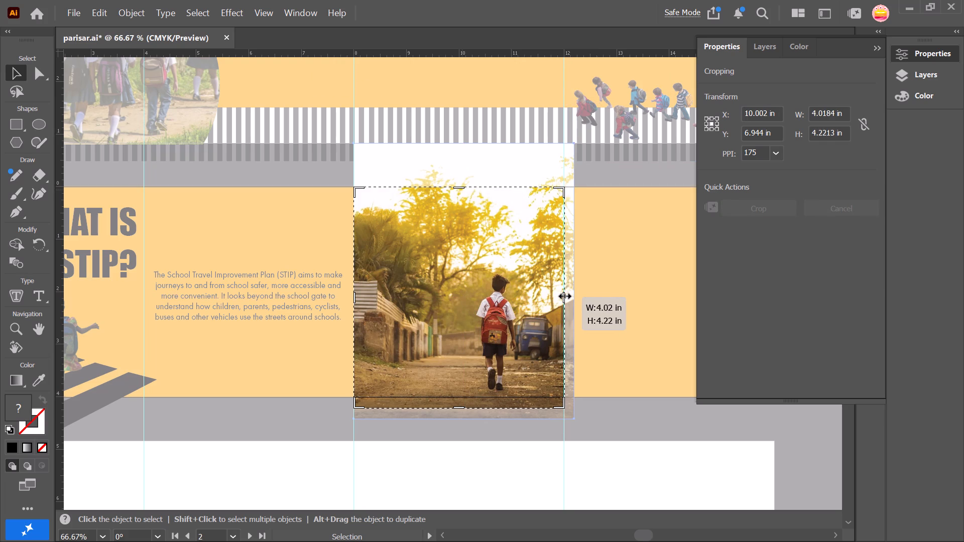
left_click_drag(563, 295, 563, 295)
left_click_drag(457, 406, 458, 396)
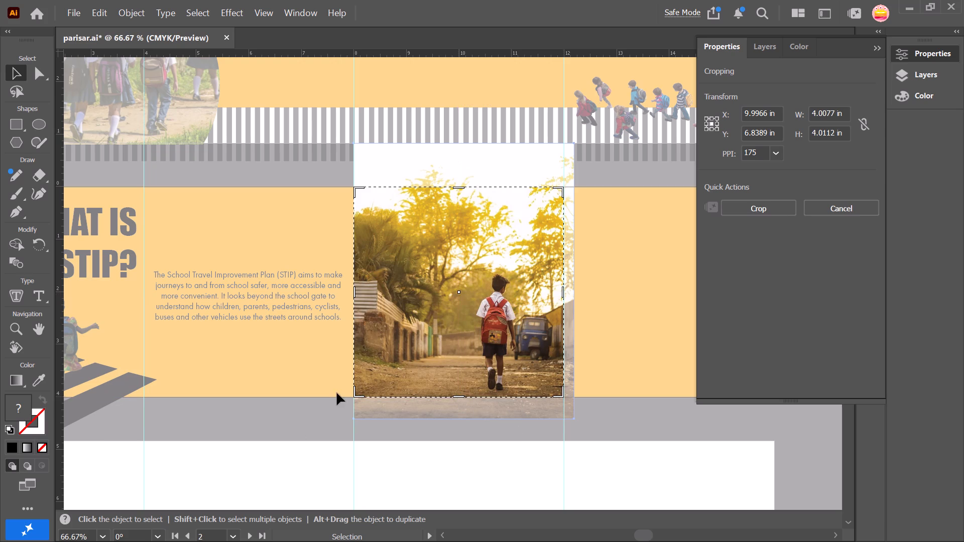
key("Return")
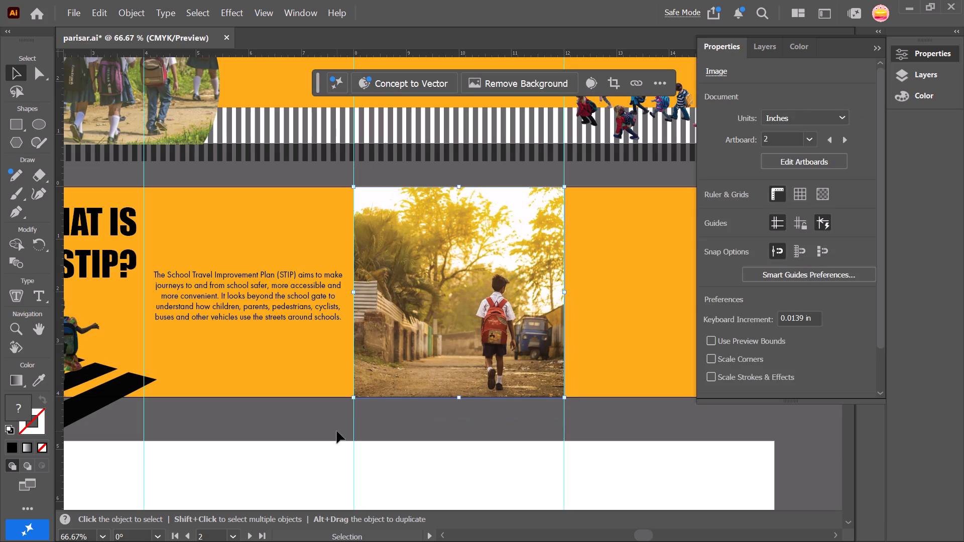
Send the cropped photo backward two levels, behind the bulleted problems list and the "What problems does it address?" heading.
right_click(458, 322)
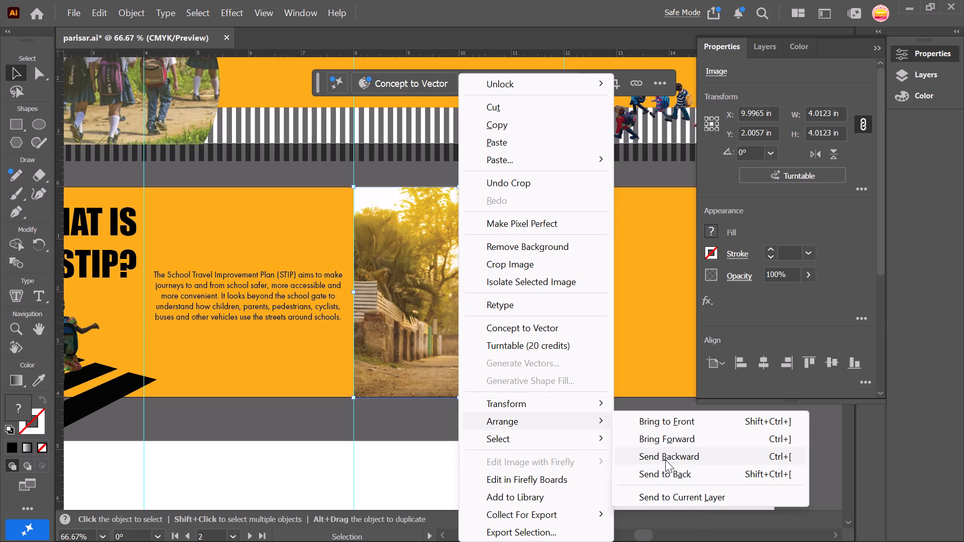
left_click(666, 461)
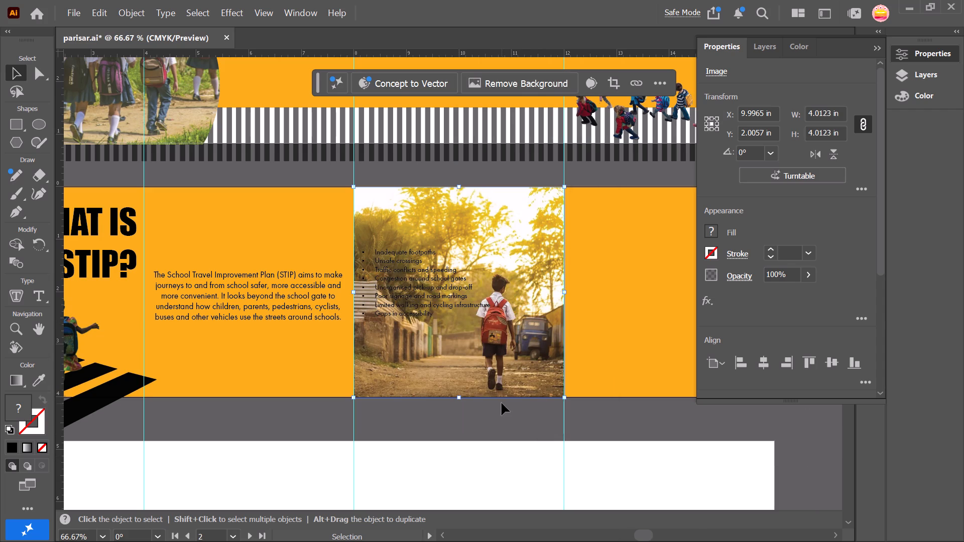
right_click(498, 387)
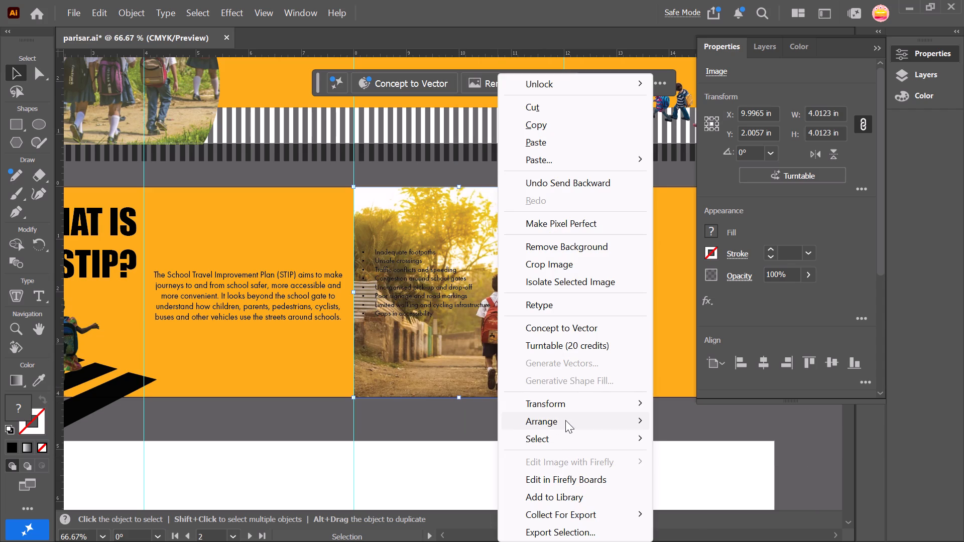
left_click(709, 455)
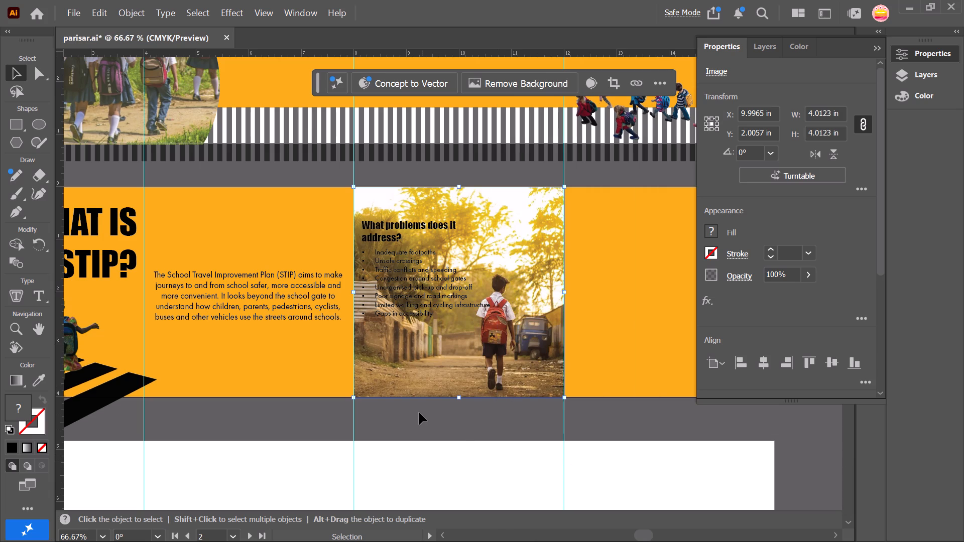
left_click(416, 412)
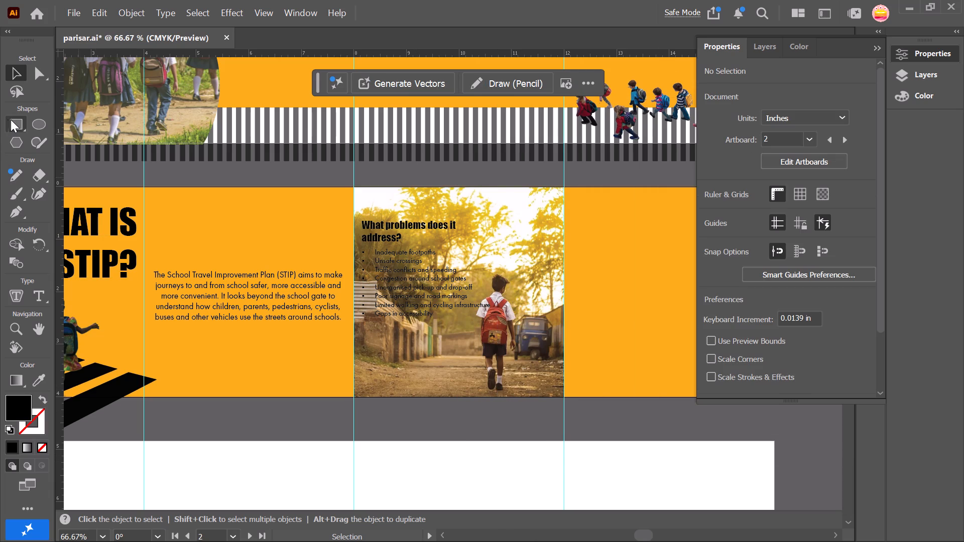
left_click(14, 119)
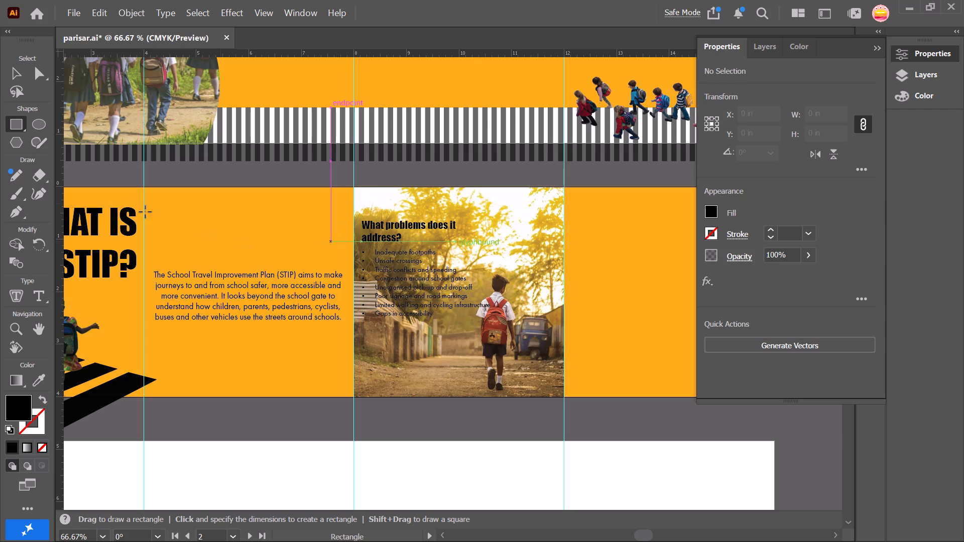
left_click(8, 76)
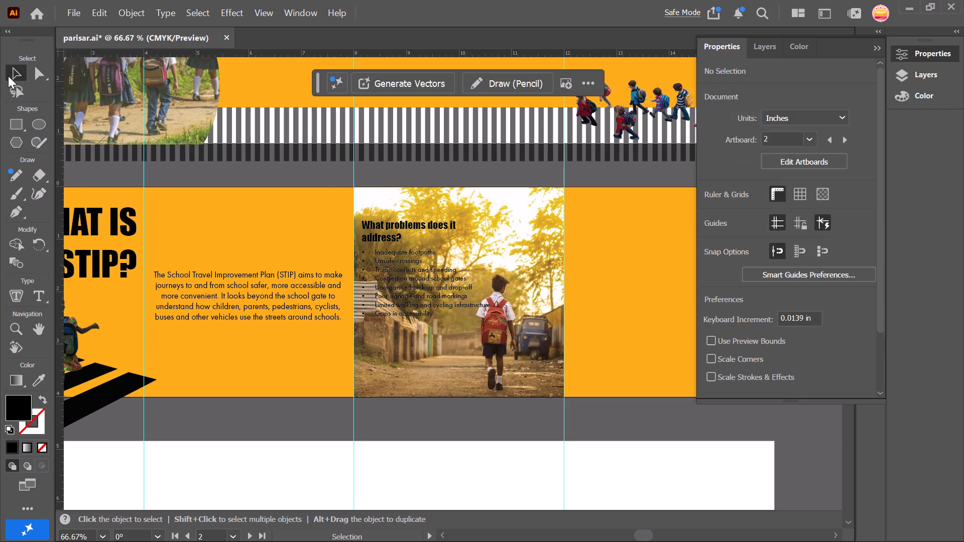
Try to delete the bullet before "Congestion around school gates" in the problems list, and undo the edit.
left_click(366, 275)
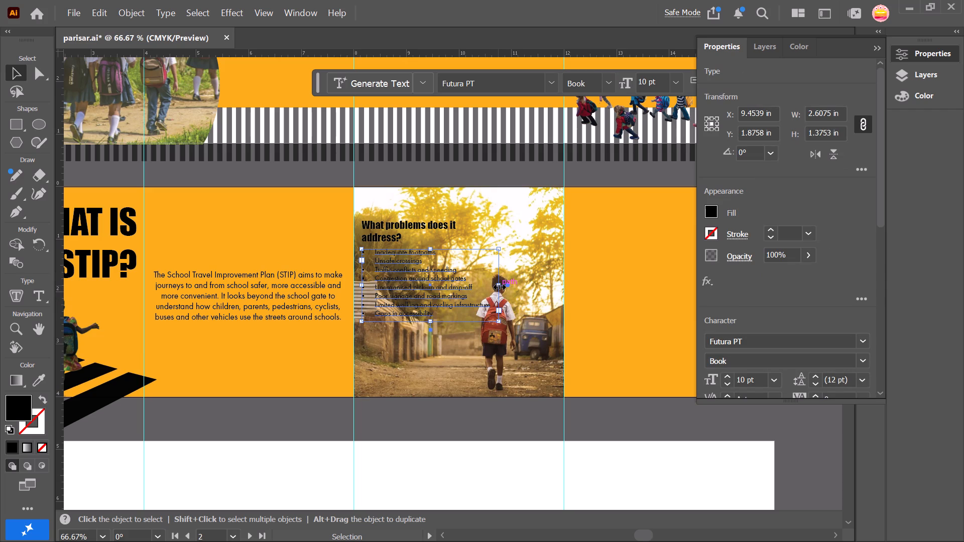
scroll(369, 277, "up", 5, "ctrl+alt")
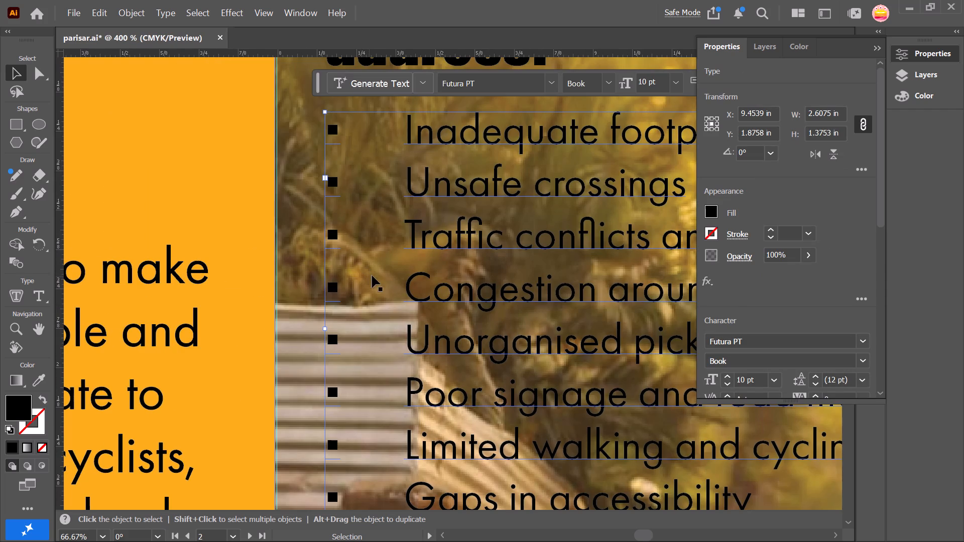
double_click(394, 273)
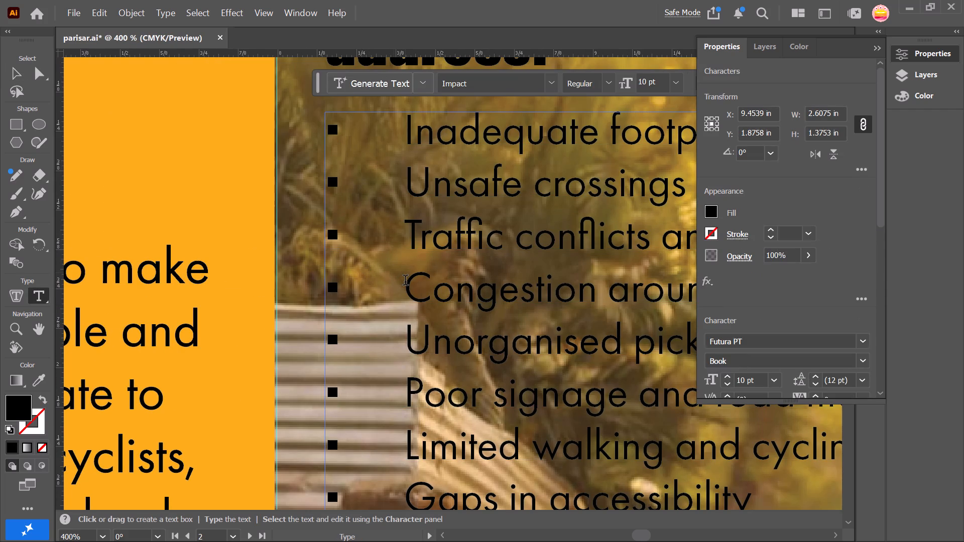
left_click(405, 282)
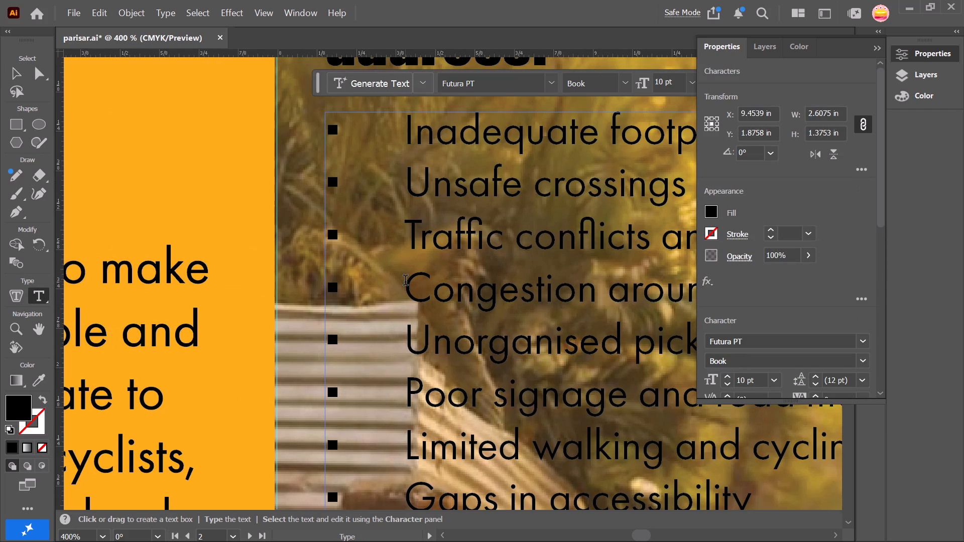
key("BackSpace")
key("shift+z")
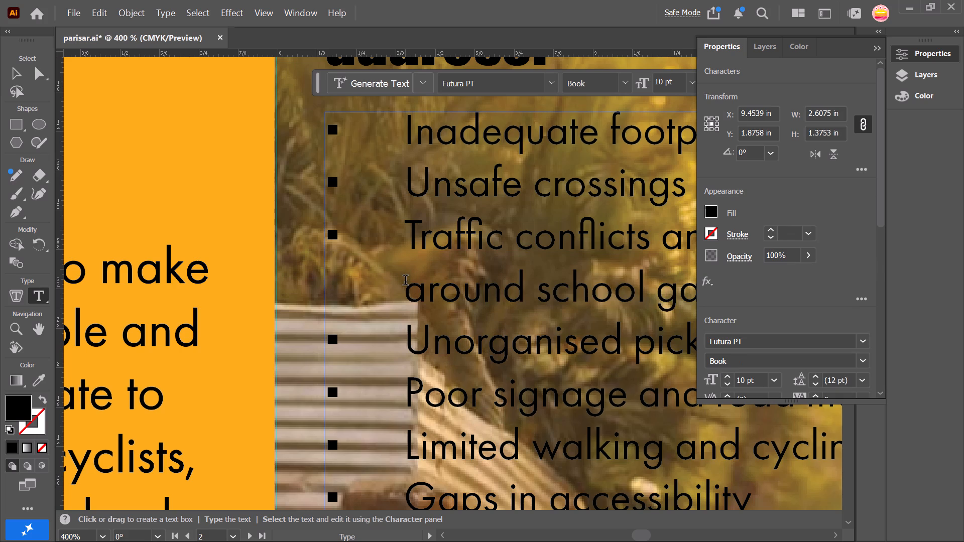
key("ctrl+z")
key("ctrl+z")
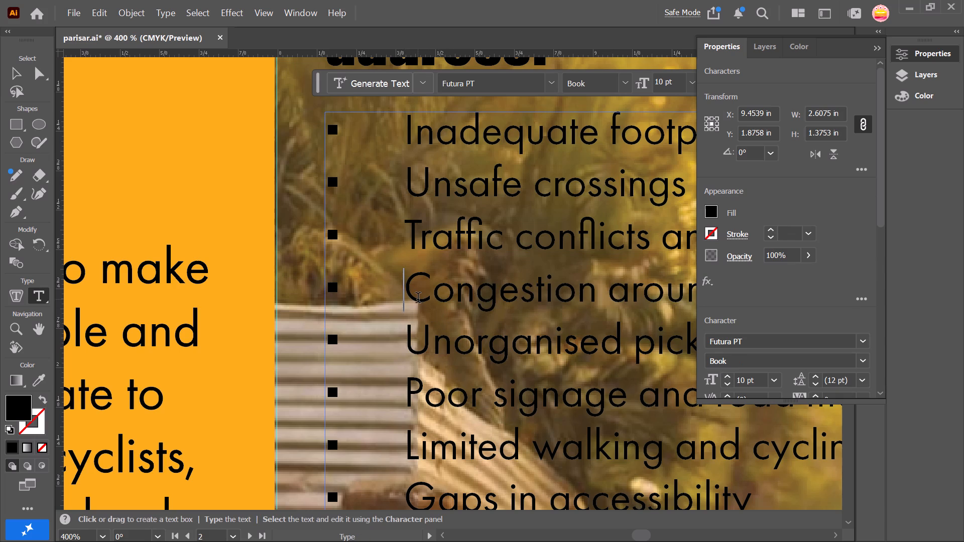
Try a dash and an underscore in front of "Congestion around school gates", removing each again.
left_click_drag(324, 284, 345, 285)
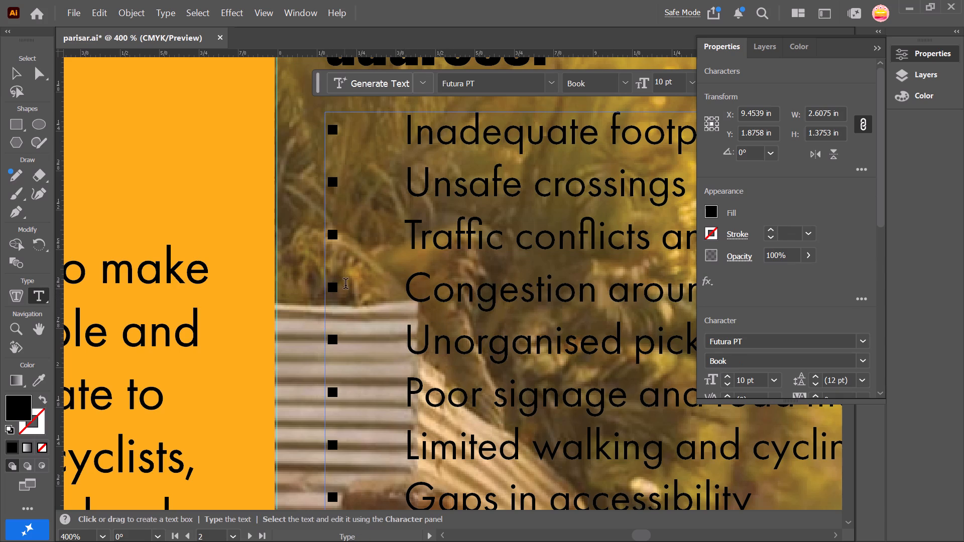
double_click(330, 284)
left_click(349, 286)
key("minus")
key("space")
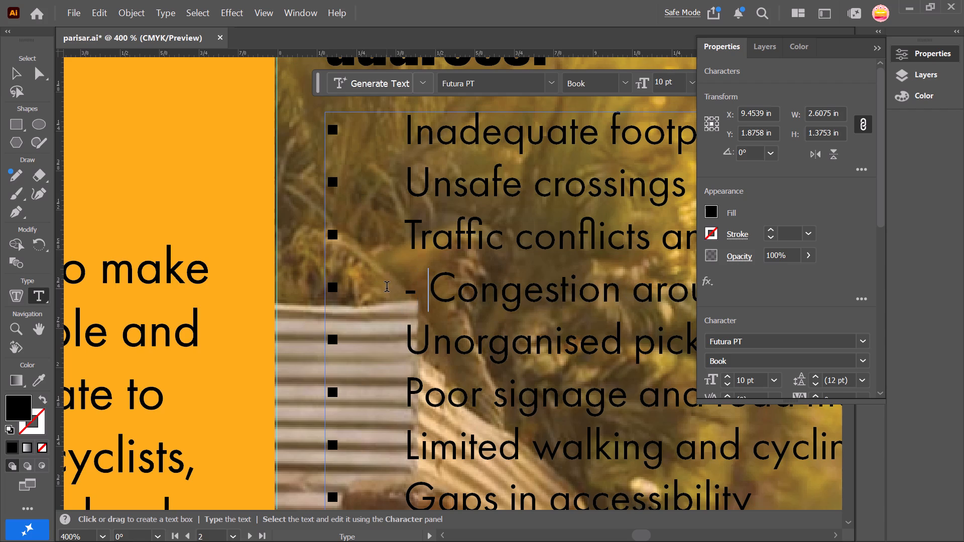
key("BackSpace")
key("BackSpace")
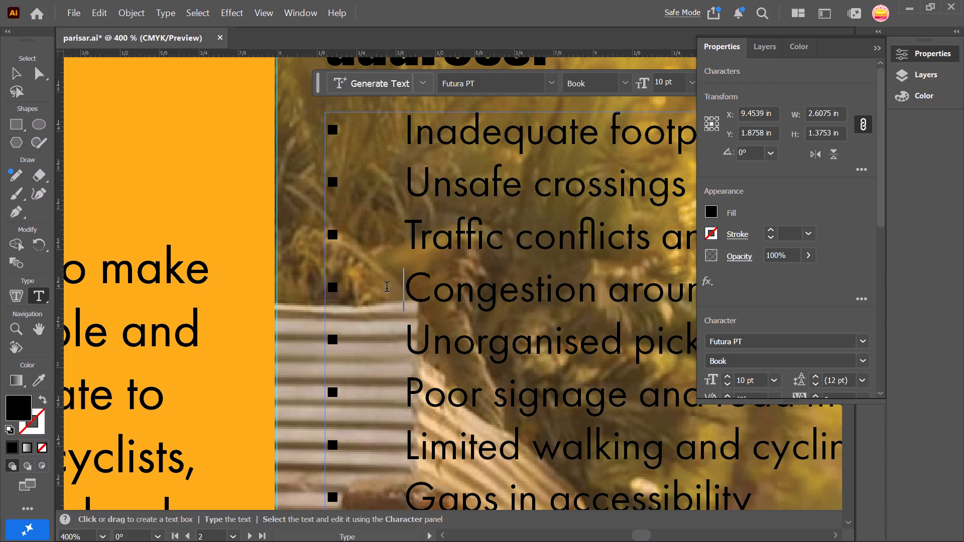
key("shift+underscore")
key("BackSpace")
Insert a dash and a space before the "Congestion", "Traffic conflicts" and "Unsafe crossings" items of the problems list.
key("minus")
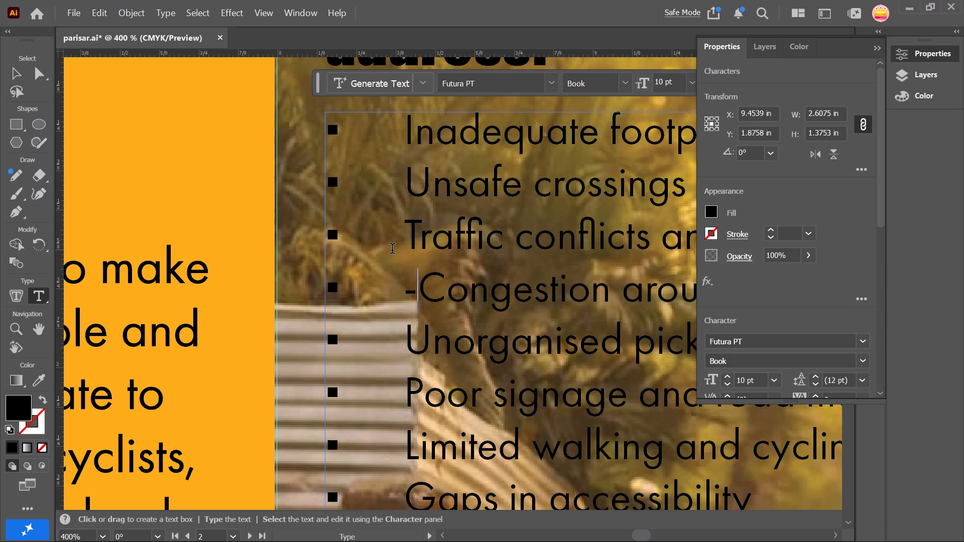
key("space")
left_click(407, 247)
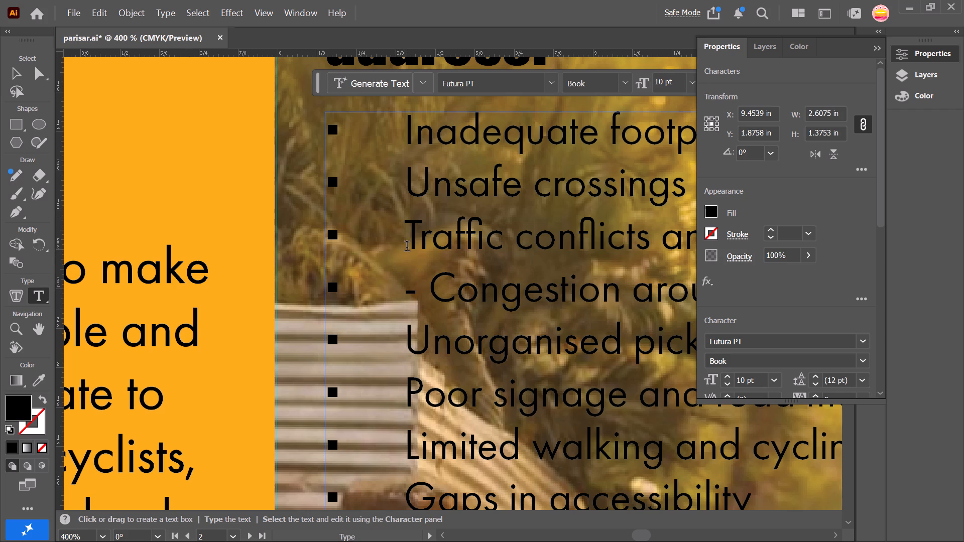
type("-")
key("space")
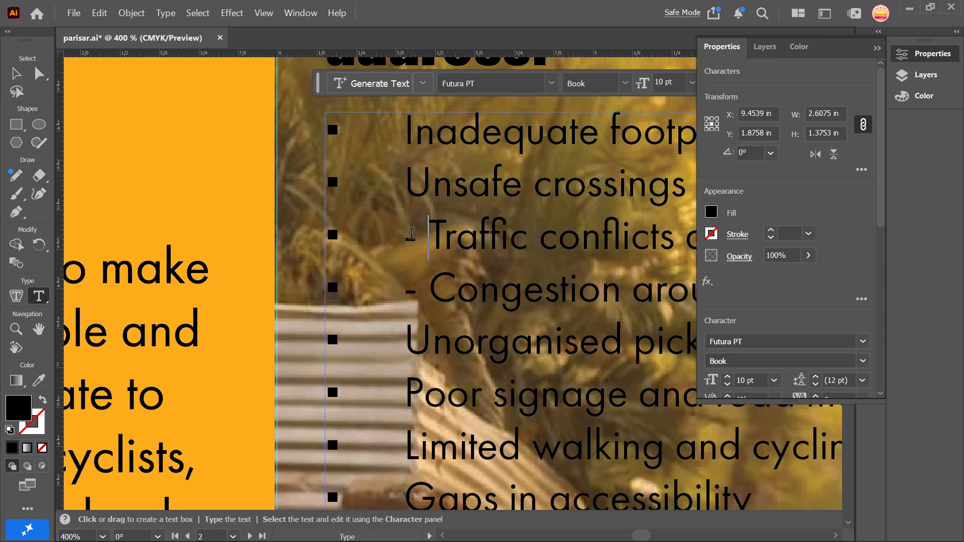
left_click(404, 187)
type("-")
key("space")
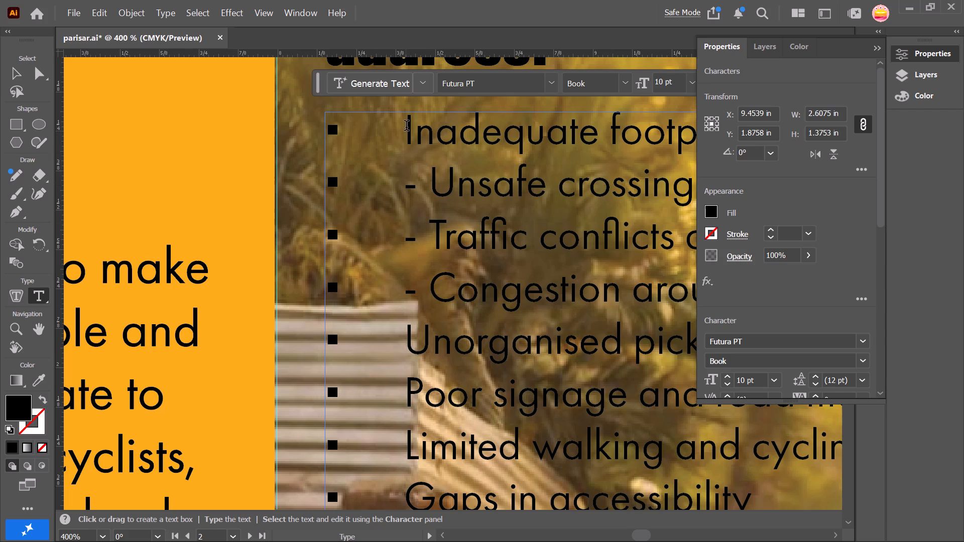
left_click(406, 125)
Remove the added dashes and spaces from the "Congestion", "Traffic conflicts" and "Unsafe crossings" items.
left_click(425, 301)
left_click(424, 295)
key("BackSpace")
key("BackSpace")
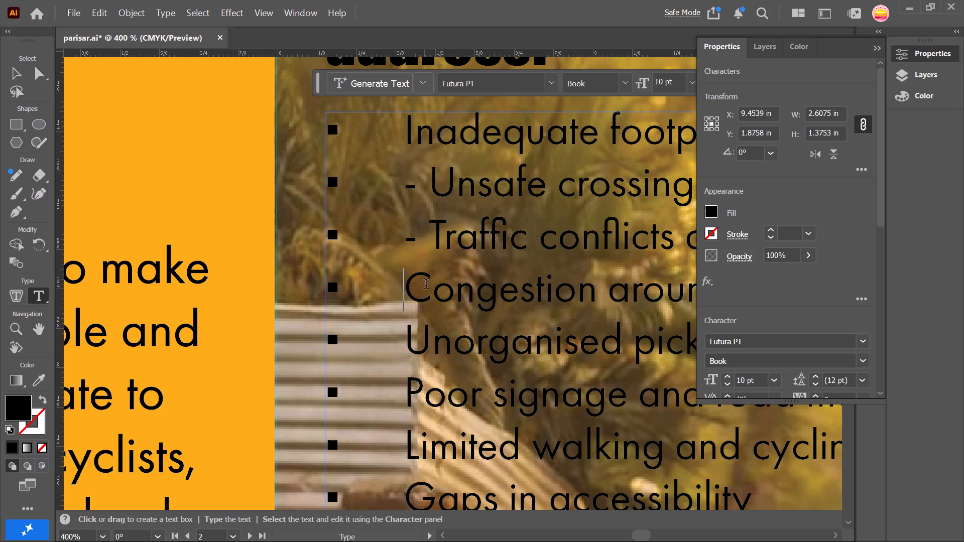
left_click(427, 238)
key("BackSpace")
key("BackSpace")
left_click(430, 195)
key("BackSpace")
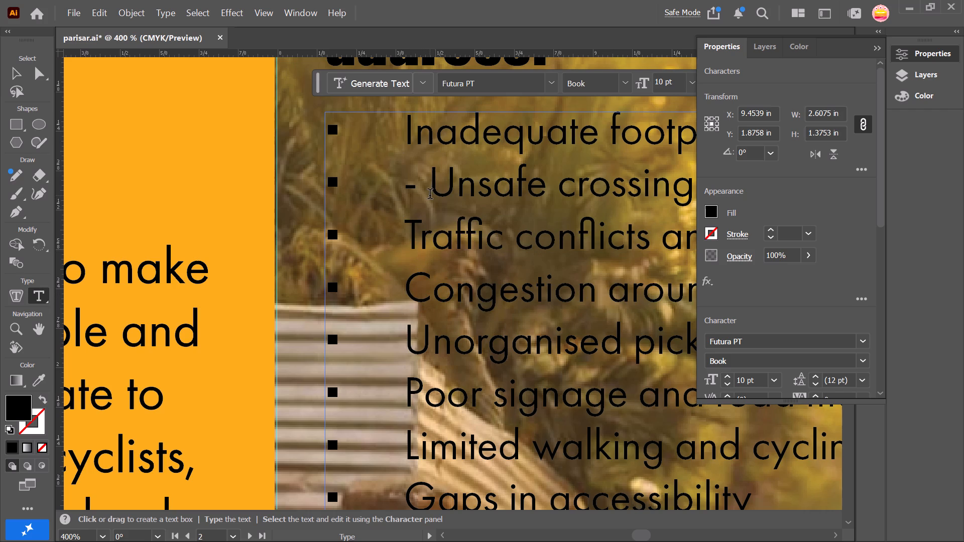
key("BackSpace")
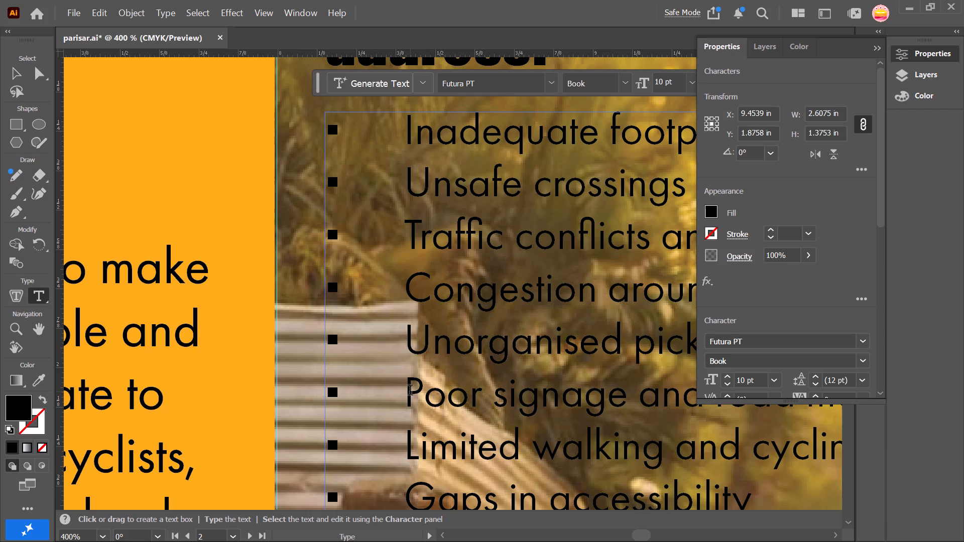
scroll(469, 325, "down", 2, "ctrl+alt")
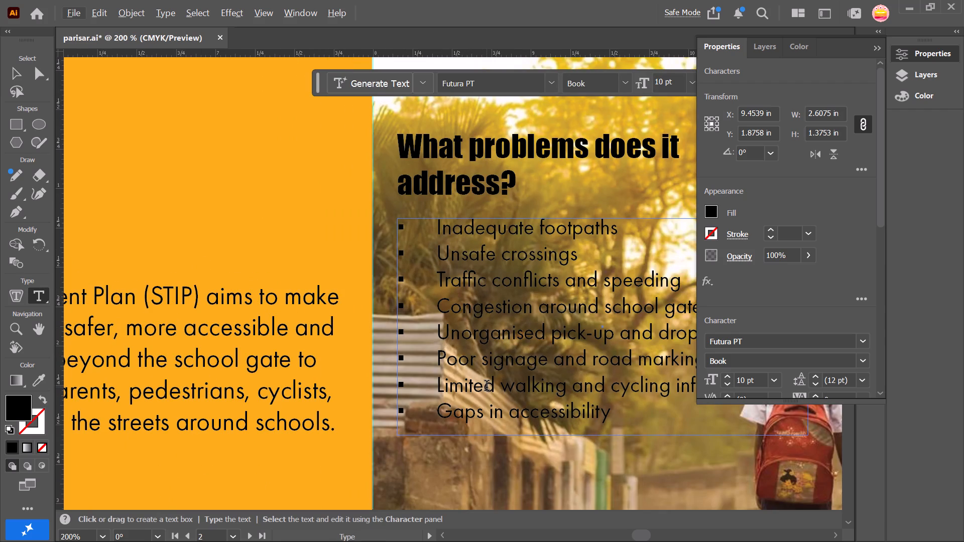
Set the tracking of the whole problems list text to -7.
left_click(21, 66)
scroll(815, 331, "down", 1)
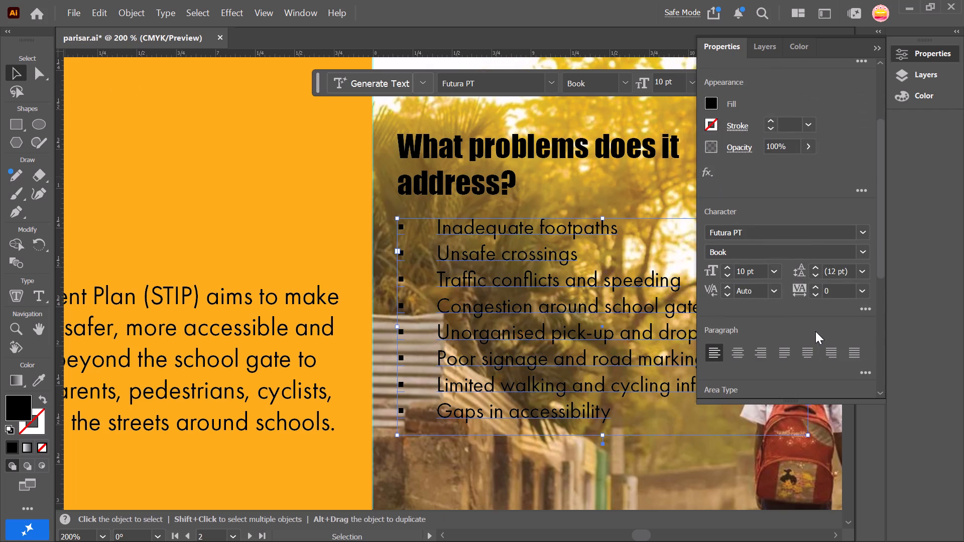
scroll(815, 331, "down", 1)
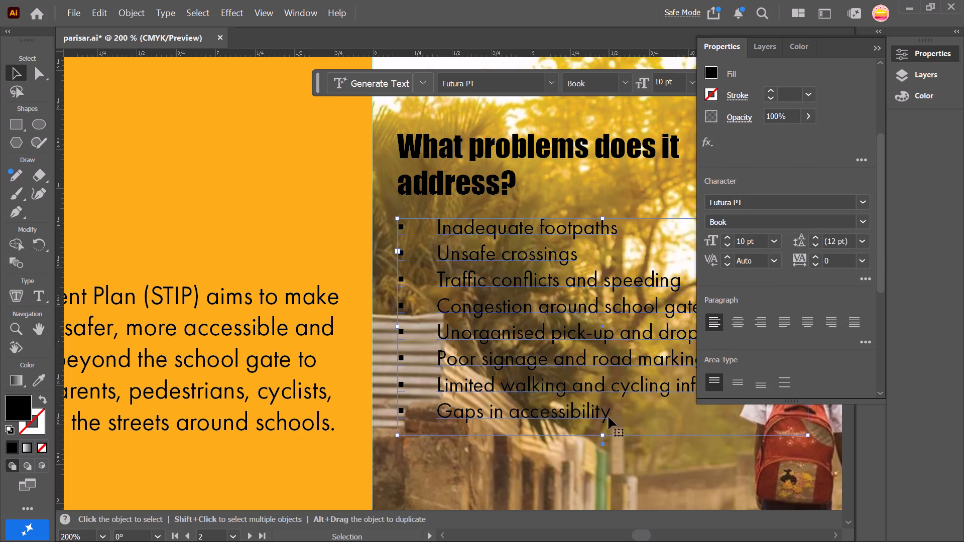
left_click(817, 262)
left_click(817, 262)
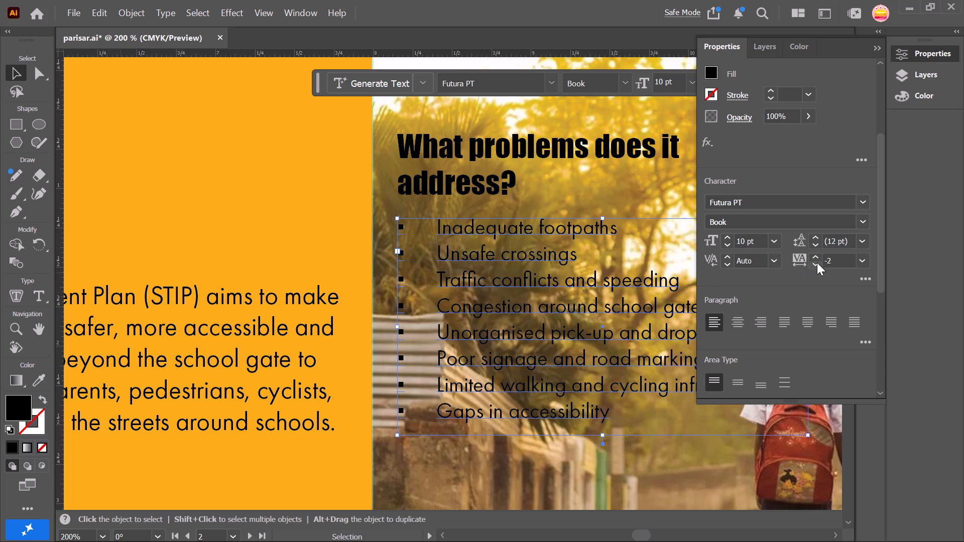
left_click(817, 262)
left_click(817, 262)
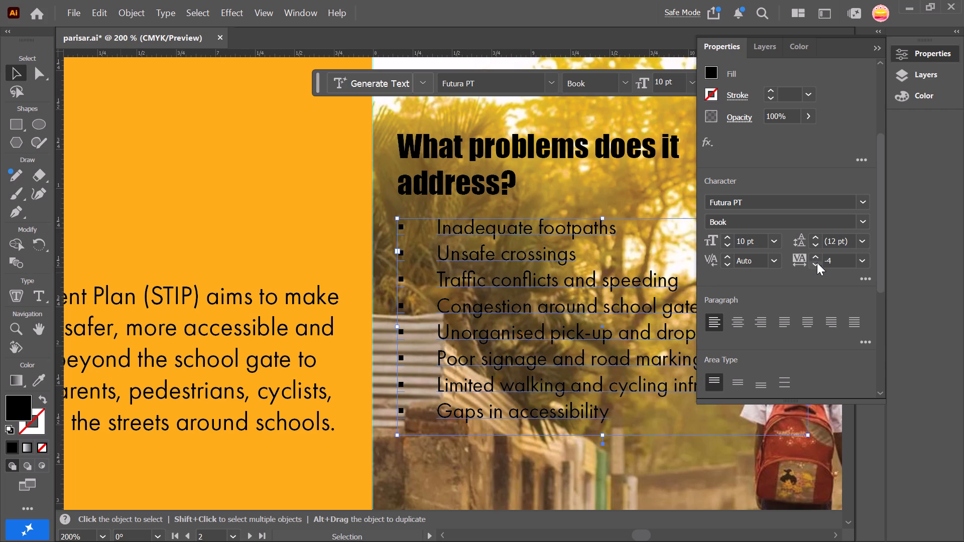
left_click(817, 262)
left_click(817, 262)
left_click(817, 262)
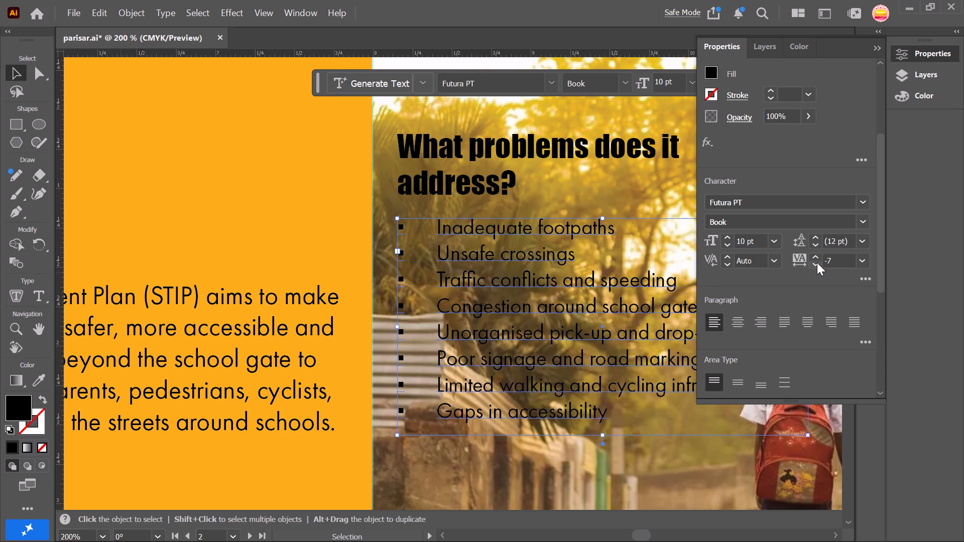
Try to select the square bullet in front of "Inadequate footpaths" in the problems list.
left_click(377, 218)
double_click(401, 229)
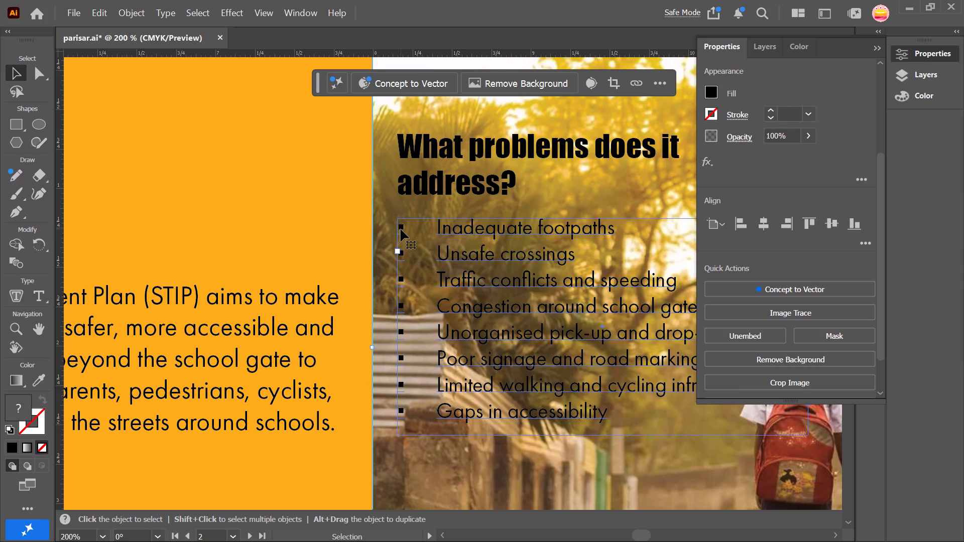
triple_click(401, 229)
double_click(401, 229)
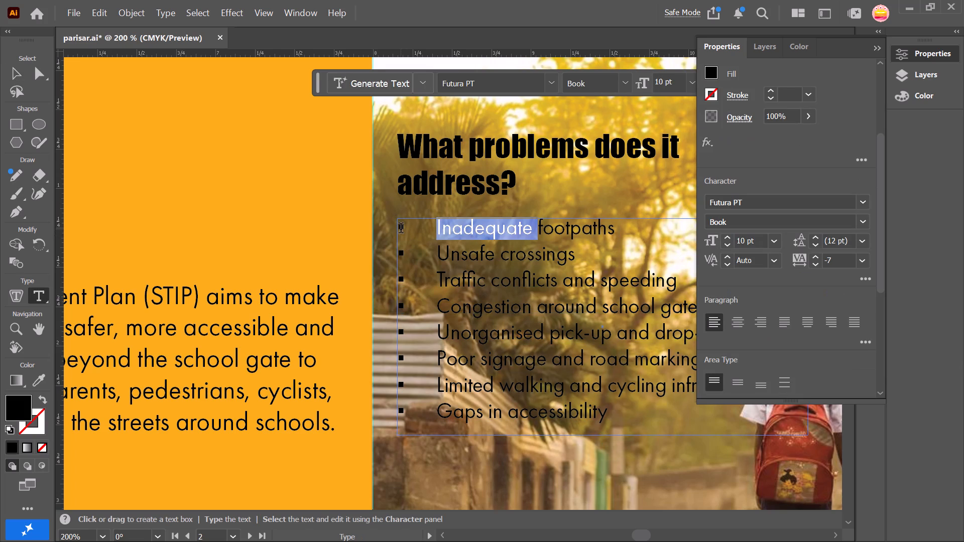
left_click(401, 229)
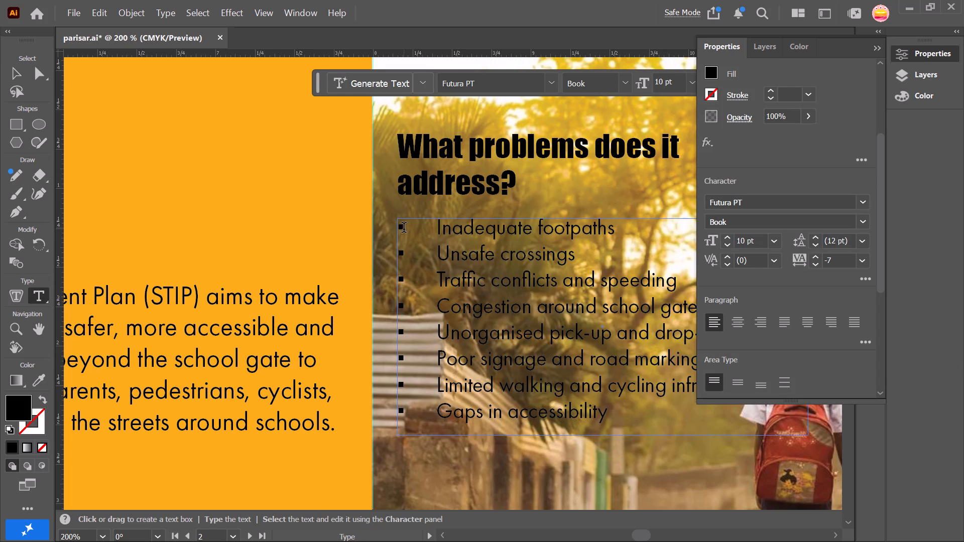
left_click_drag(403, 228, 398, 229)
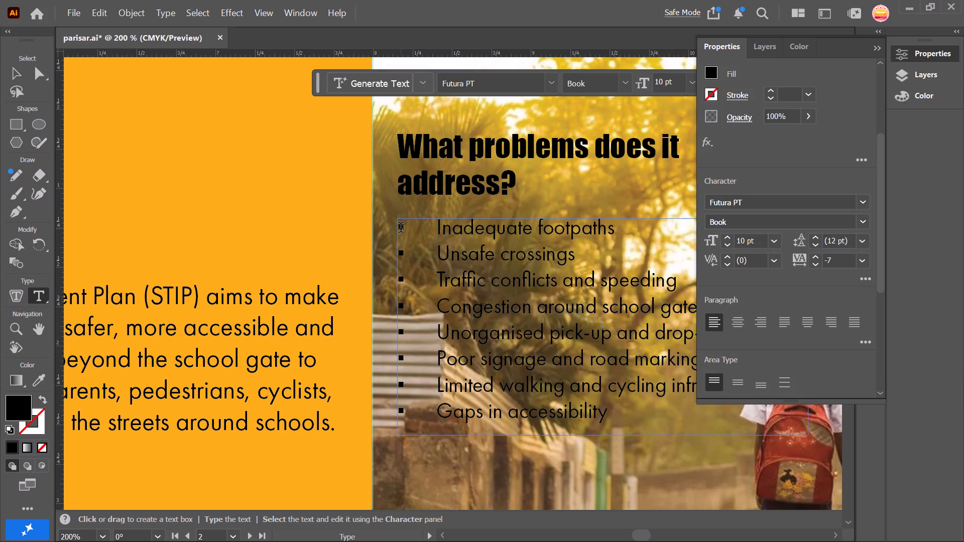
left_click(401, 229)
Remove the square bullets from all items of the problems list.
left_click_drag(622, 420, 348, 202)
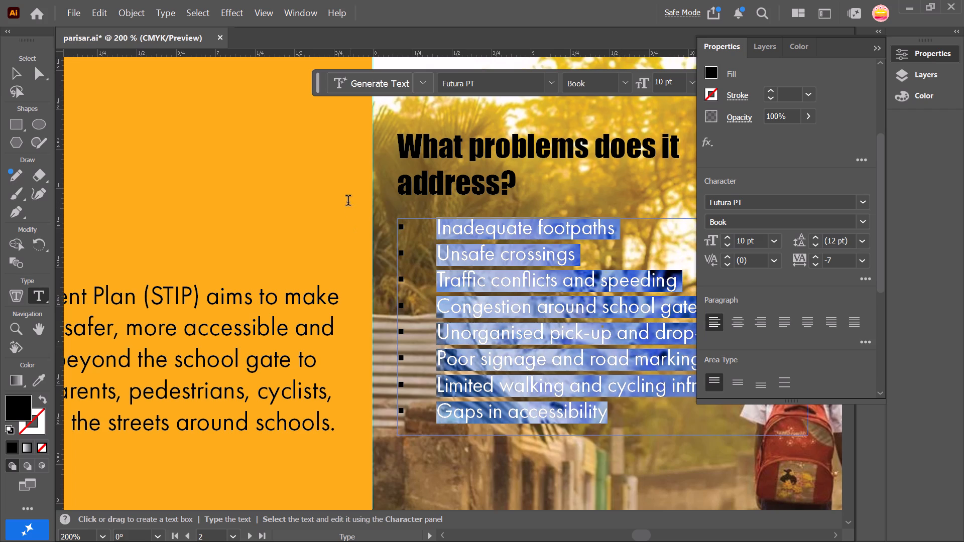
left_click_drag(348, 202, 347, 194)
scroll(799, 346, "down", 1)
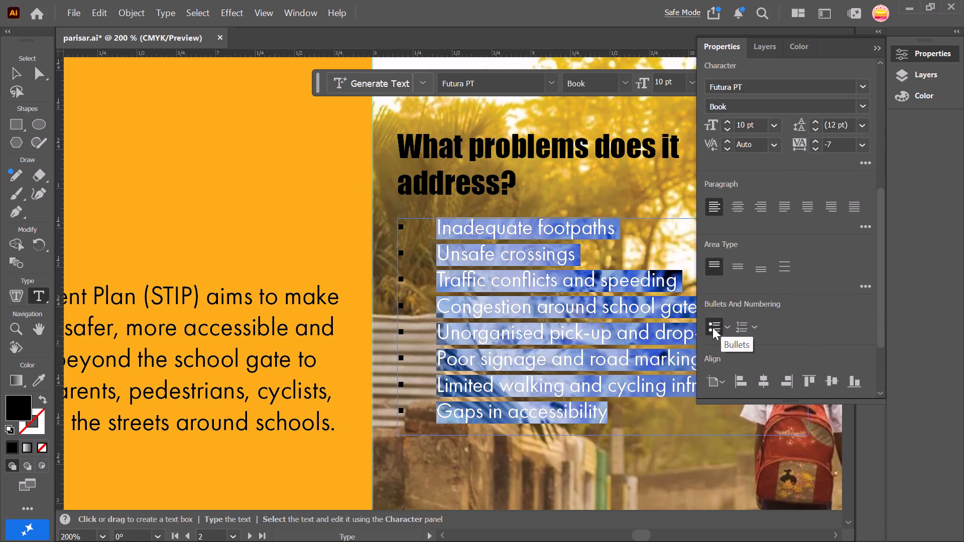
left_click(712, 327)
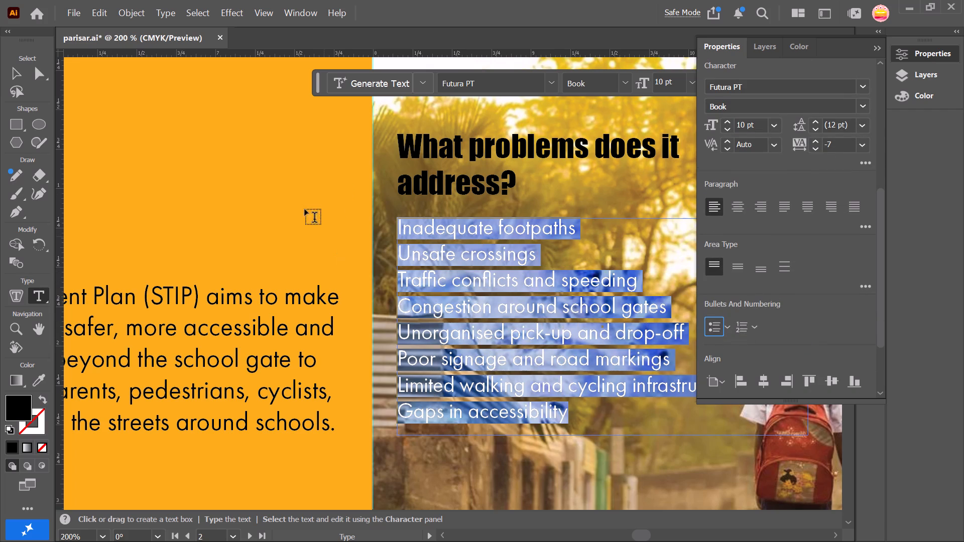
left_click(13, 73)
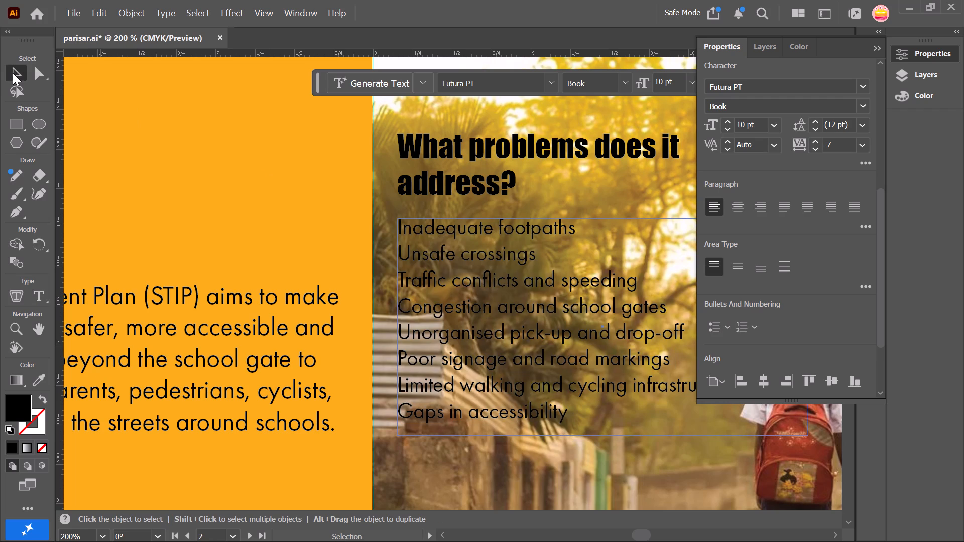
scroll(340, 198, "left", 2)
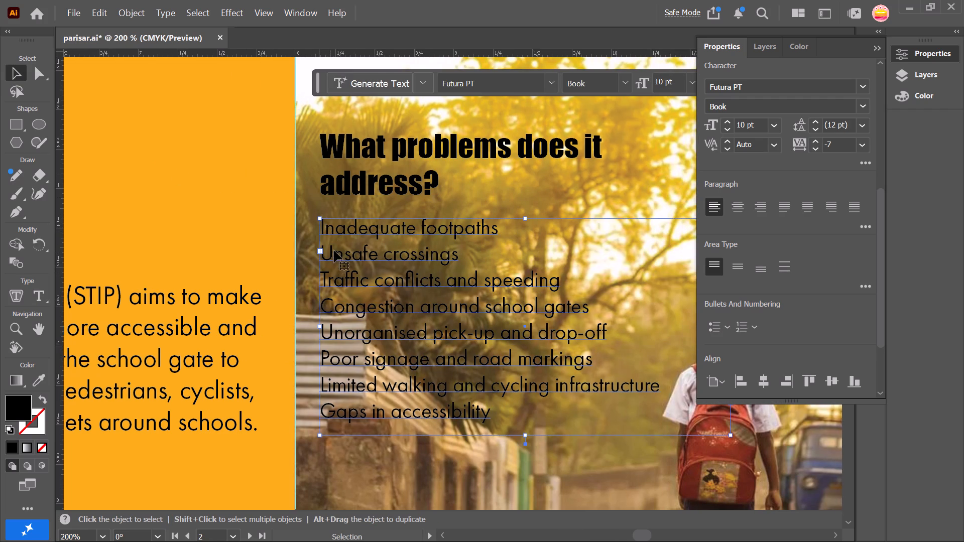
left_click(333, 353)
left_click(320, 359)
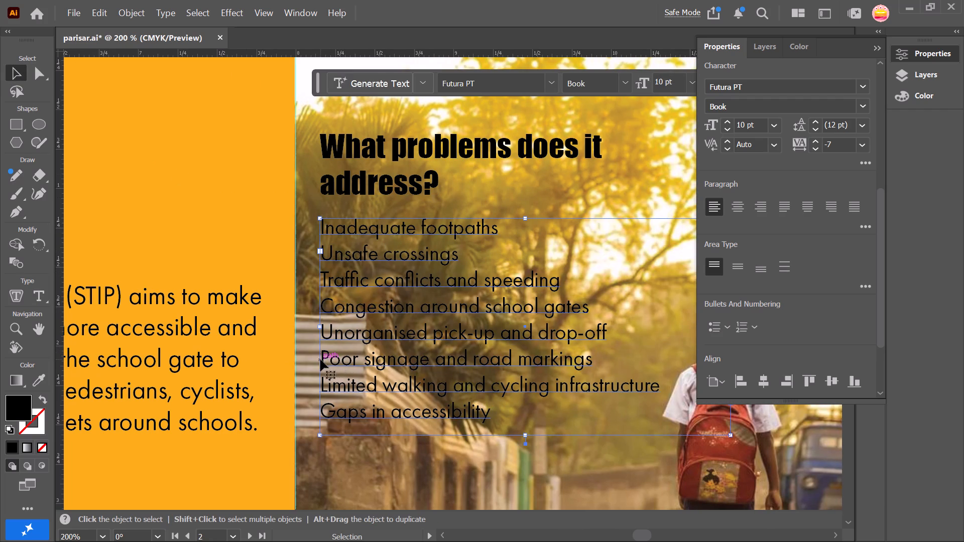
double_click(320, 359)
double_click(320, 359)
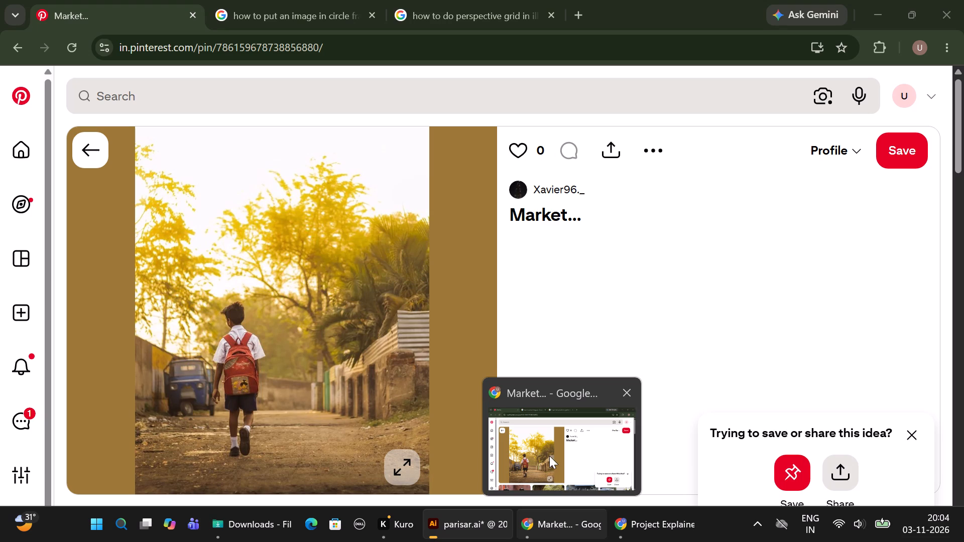
Switch to Chrome to check the STEP-folder PDF as a layout reference, and return to Illustrator.
left_click(631, 449)
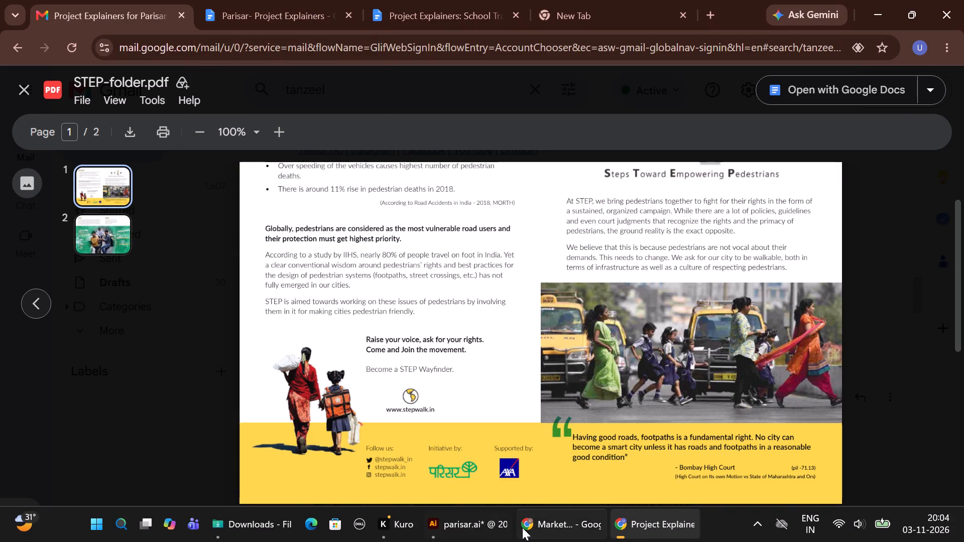
left_click(459, 478)
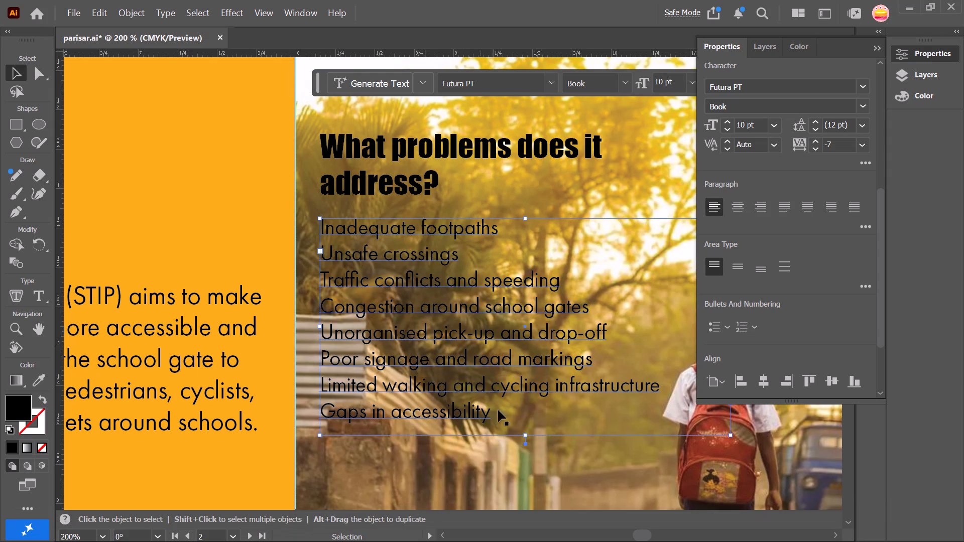
Apply solid round bullets to all eight items of the problems list, from "Inadequate footpaths" to "Gaps in accessibility".
triple_click(516, 410)
left_click_drag(516, 410, 340, 222)
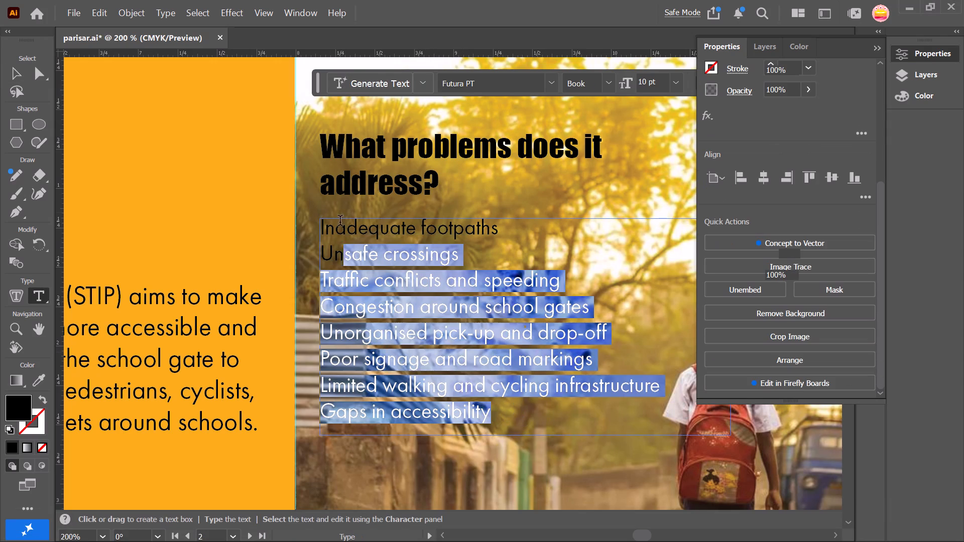
left_click_drag(340, 222, 324, 194)
left_click(497, 413)
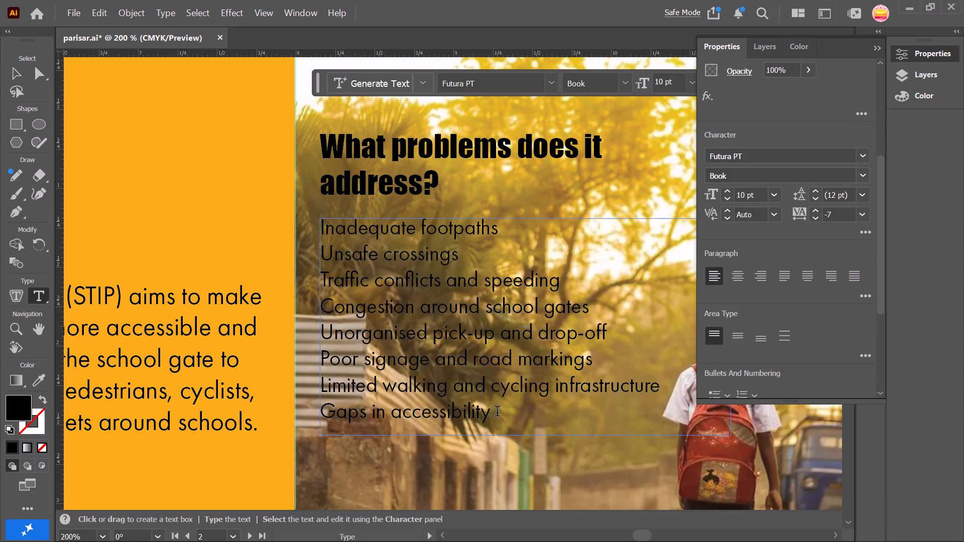
left_click_drag(497, 413, 302, 162)
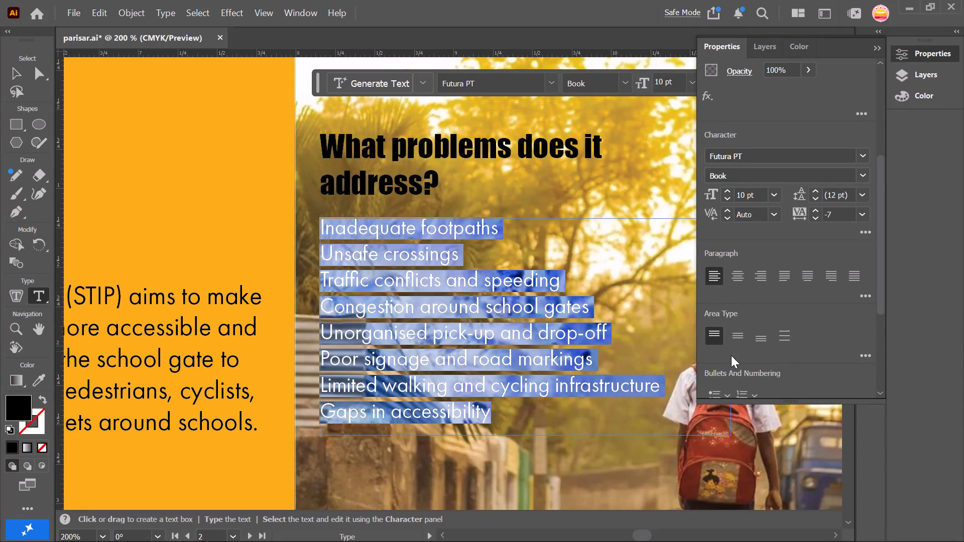
scroll(731, 355, "down", 1)
left_click(725, 333)
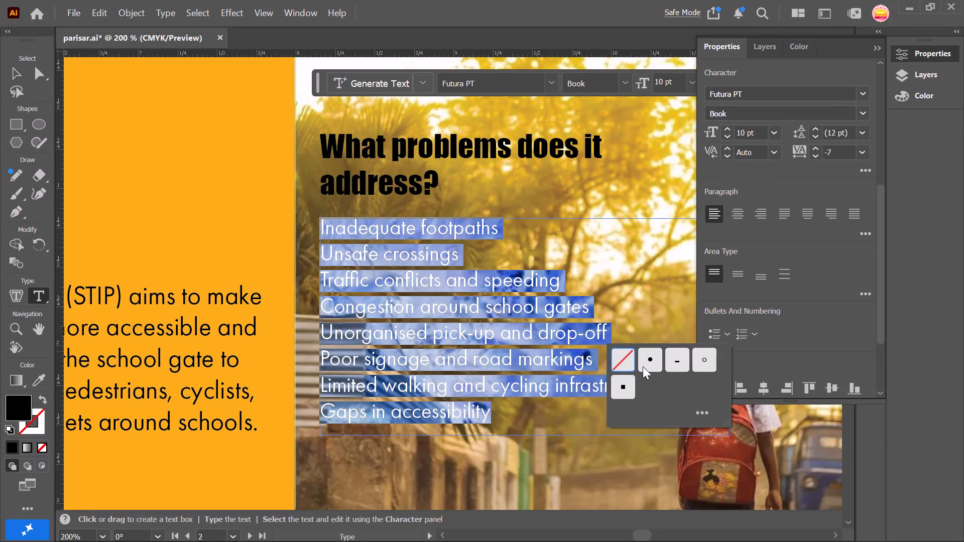
left_click(653, 363)
left_click(673, 359)
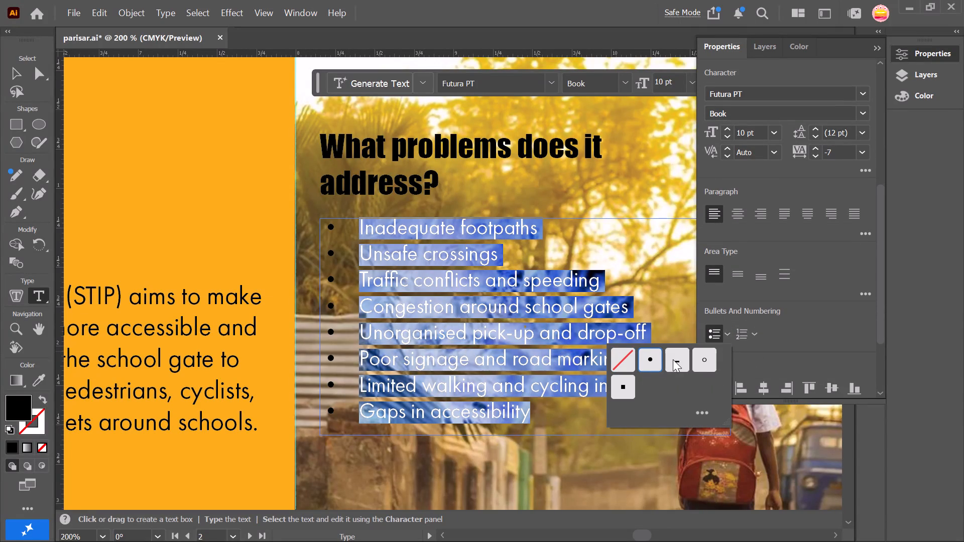
left_click(651, 360)
left_click(6, 73)
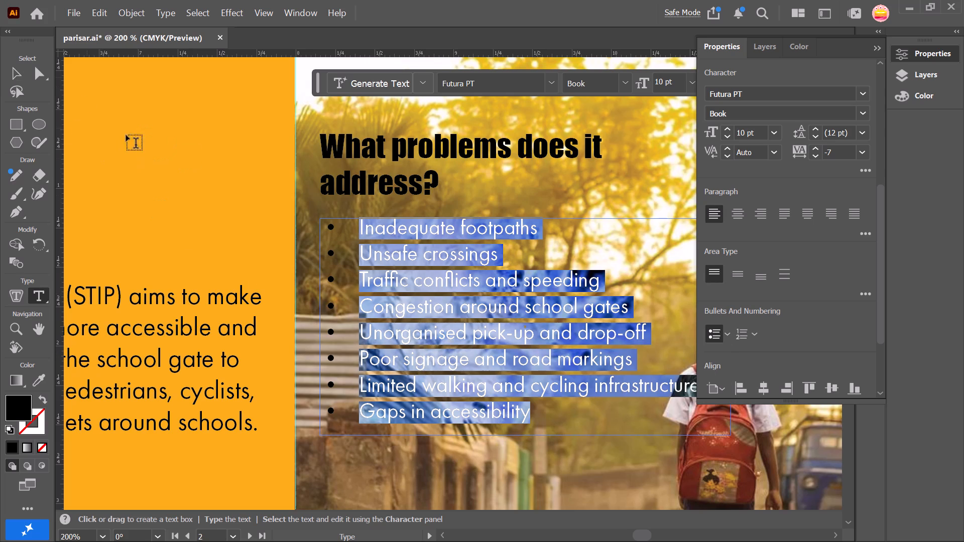
scroll(72, 141, "down", 3, "ctrl+alt")
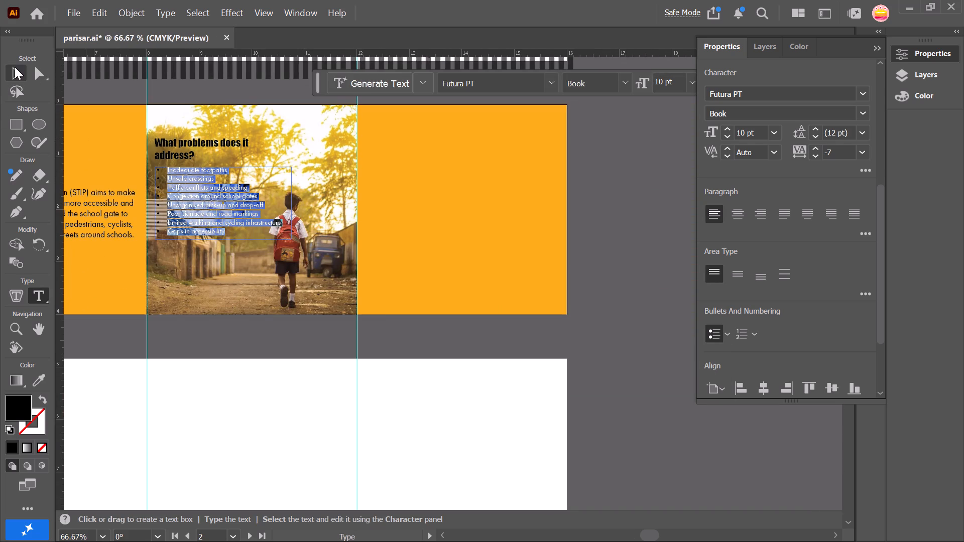
left_click(15, 63)
left_click(15, 66)
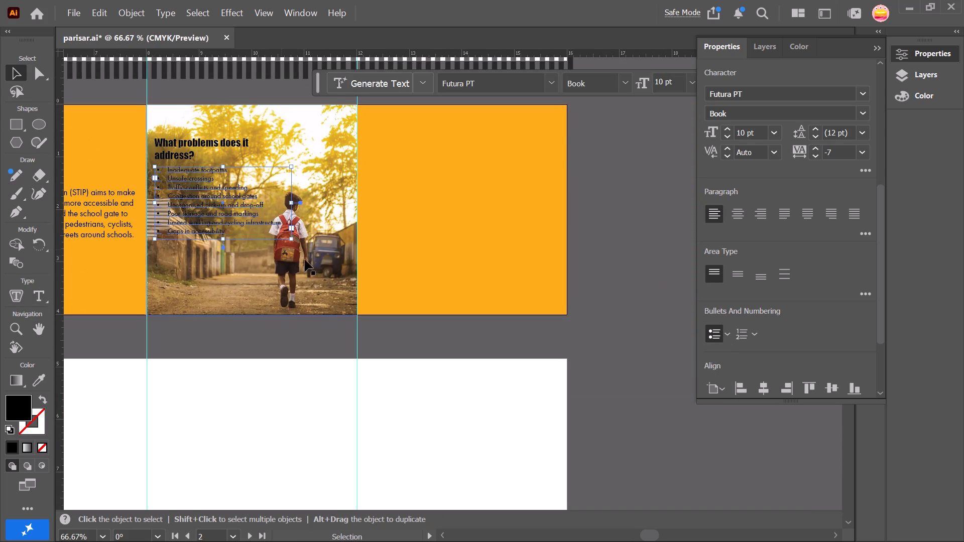
Enlarge the schoolboy photo proportionally to about 4.76 in square and move it up so its bottom sits near the artboard's lower edge.
left_click(306, 260)
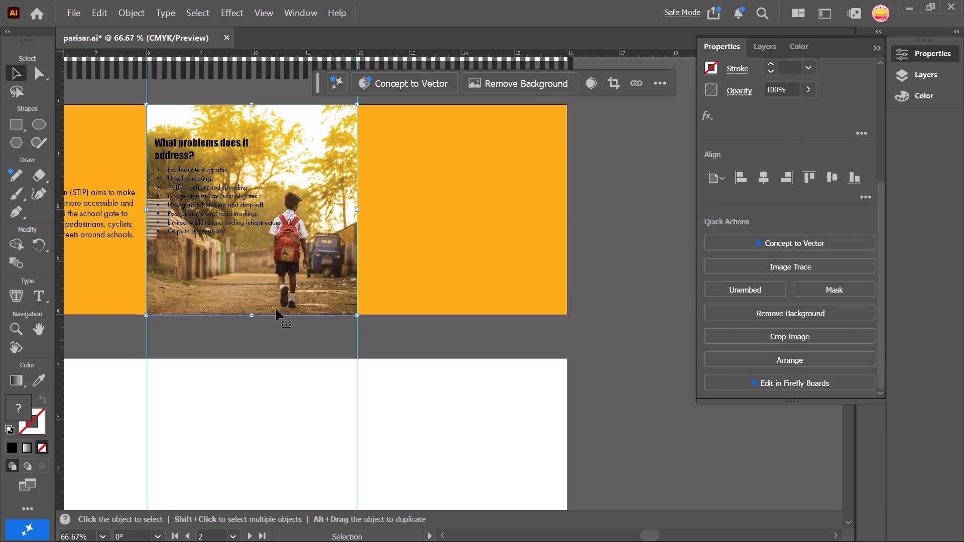
left_click_drag(359, 314, 401, 333, "shift")
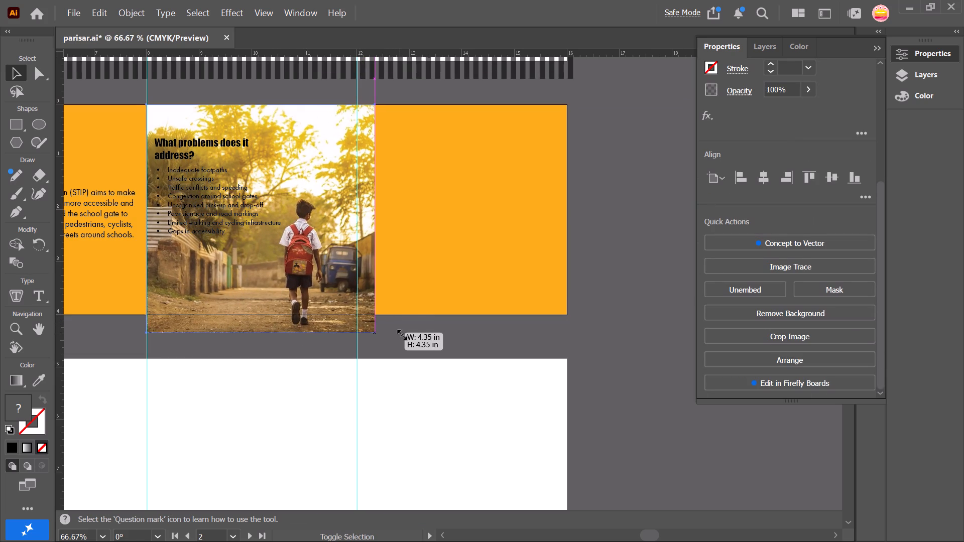
left_click_drag(401, 333, 405, 338, "shift")
left_click_drag(296, 257, 299, 247)
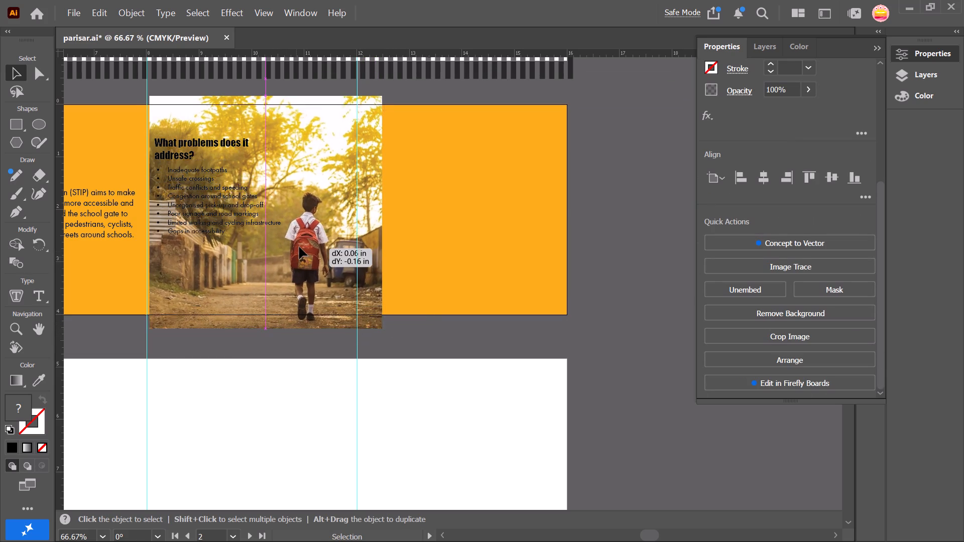
left_click_drag(299, 247, 302, 240)
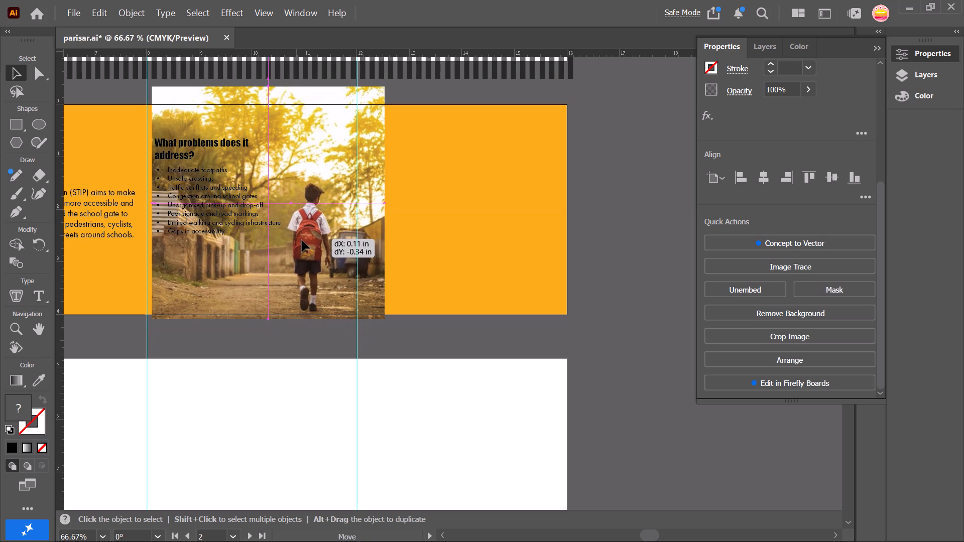
left_click_drag(302, 240, 298, 241)
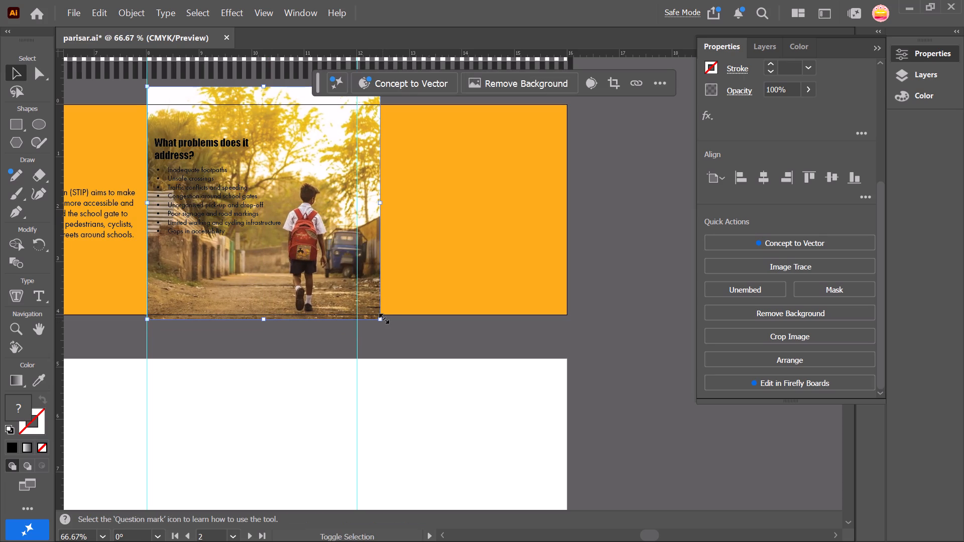
left_click_drag(383, 317, 421, 338, "shift")
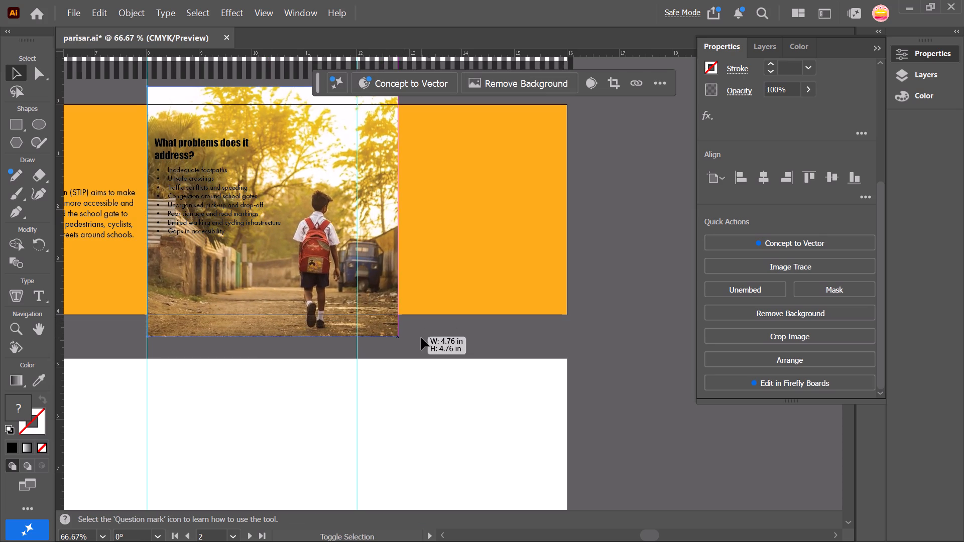
left_click_drag(323, 284, 322, 262)
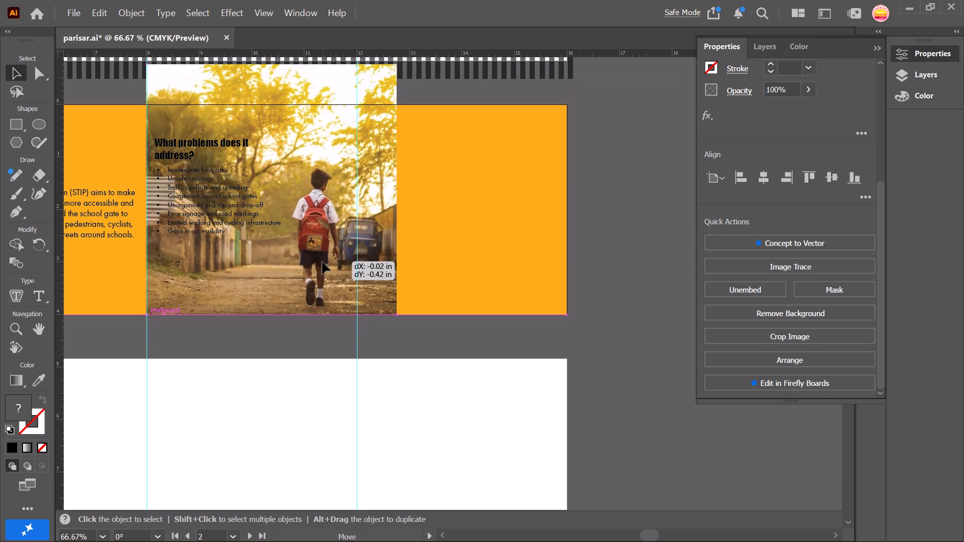
left_click_drag(322, 262, 323, 264)
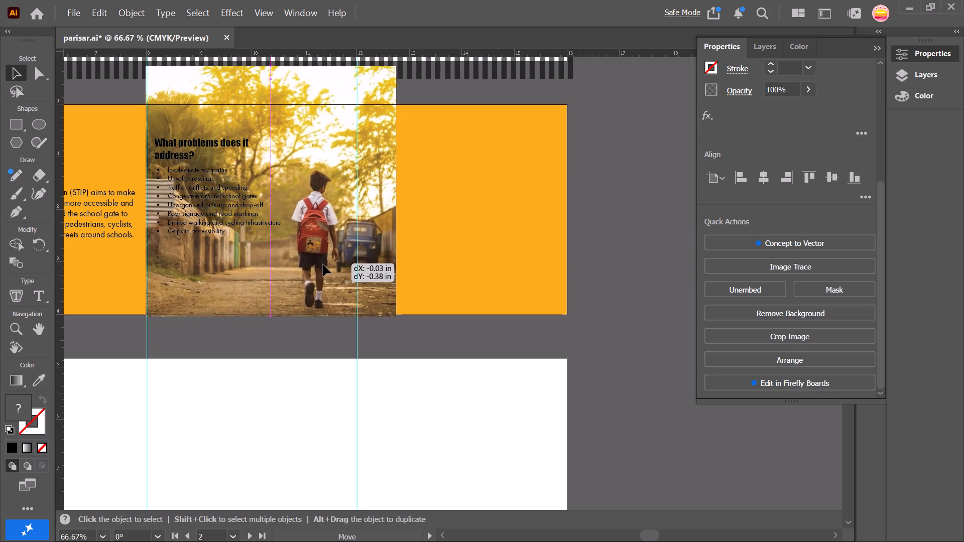
left_click_drag(323, 264, 323, 264)
Pull the schoolboy photo's left edge in to the vertical guide at 8 in, undoing and repeating the first adjustment.
left_click(20, 125)
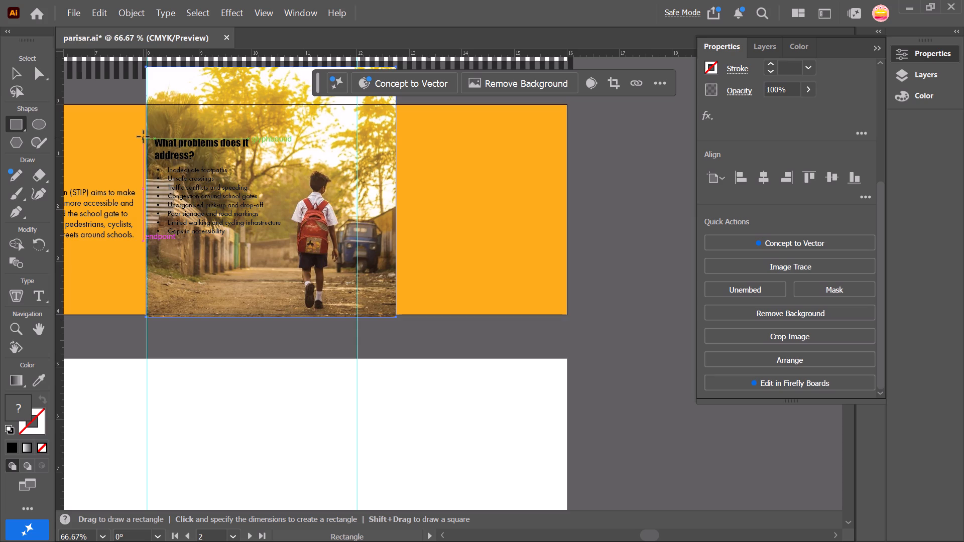
left_click(17, 77)
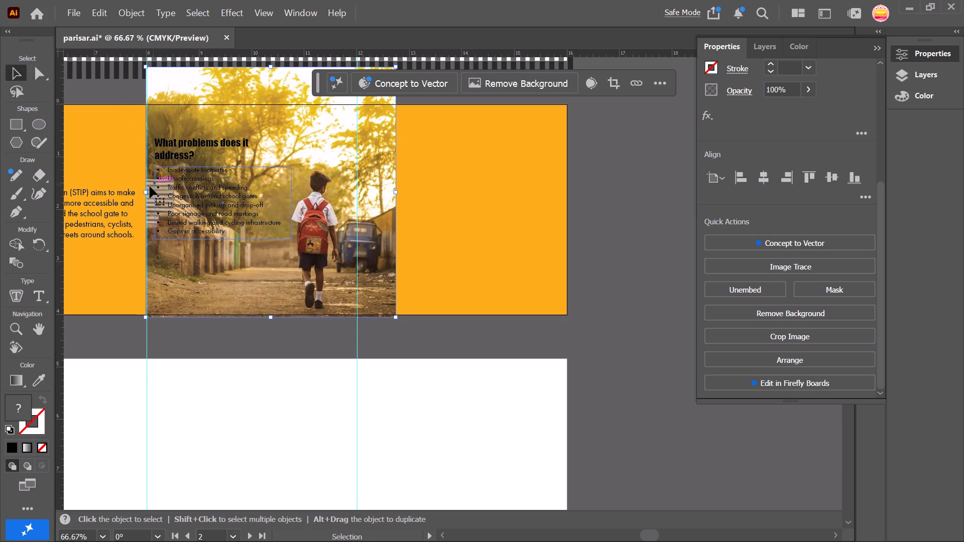
left_click(145, 191)
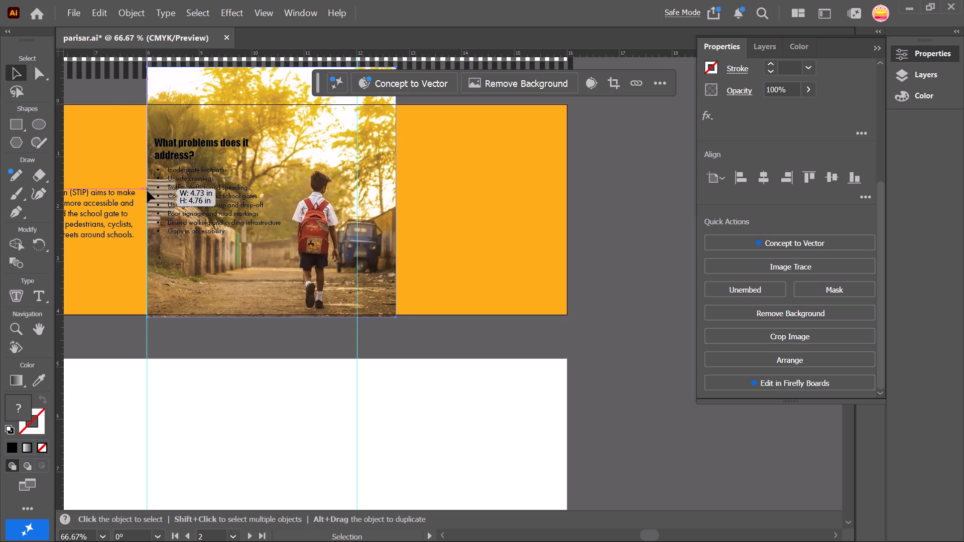
key("ctrl+z")
left_click(146, 191, "shift")
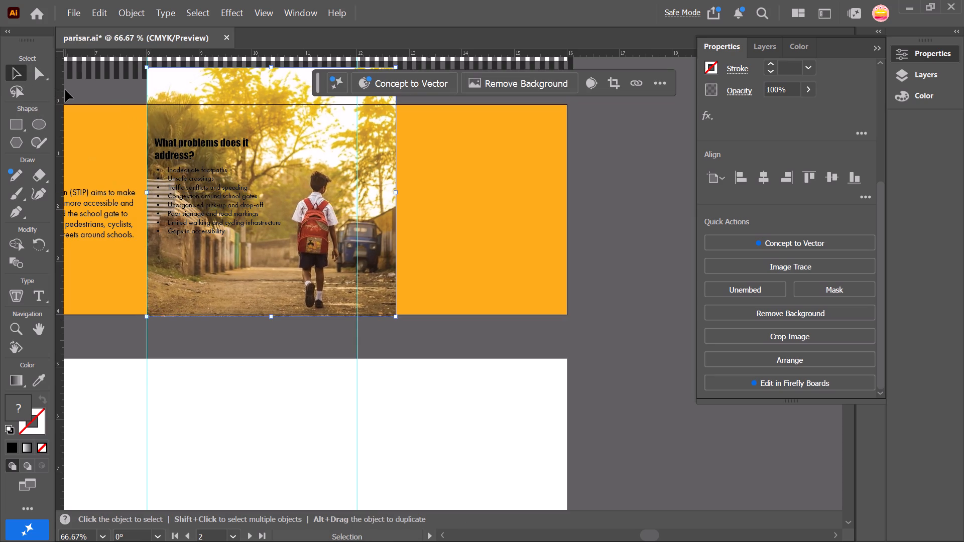
Draw a rectangle about 2.94 by 2.2 in over the "What problems does it address?" heading and list.
scroll(258, 279, "right", 5)
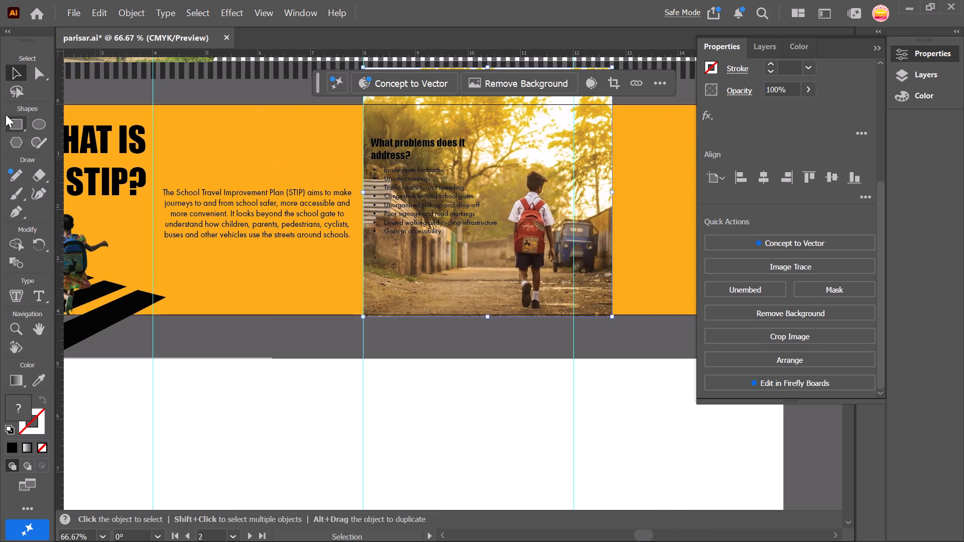
left_click(14, 130)
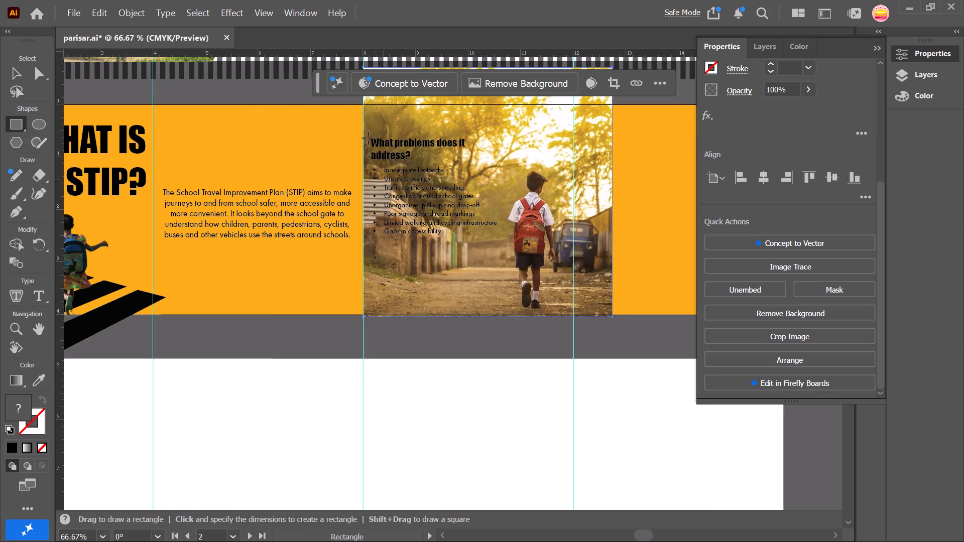
left_click_drag(351, 126, 495, 248)
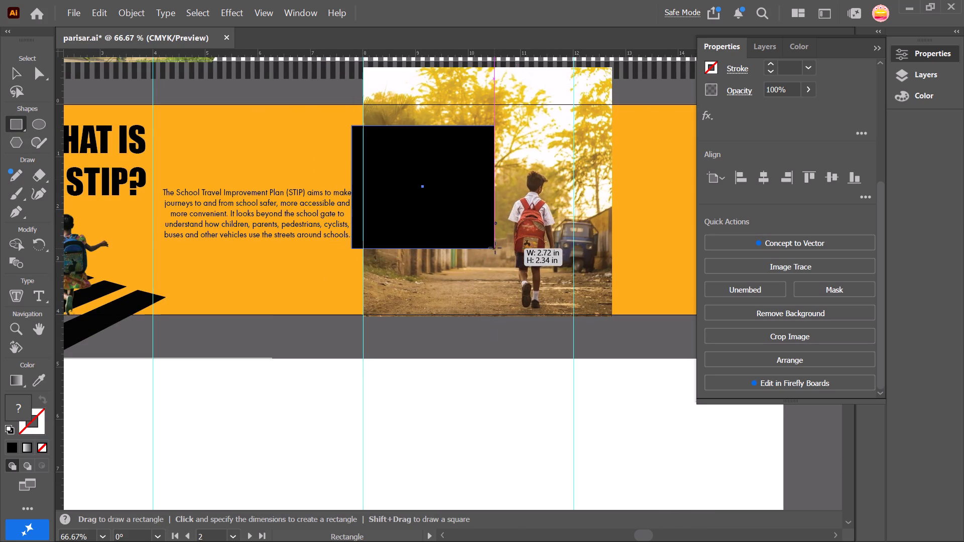
left_click_drag(495, 248, 506, 242)
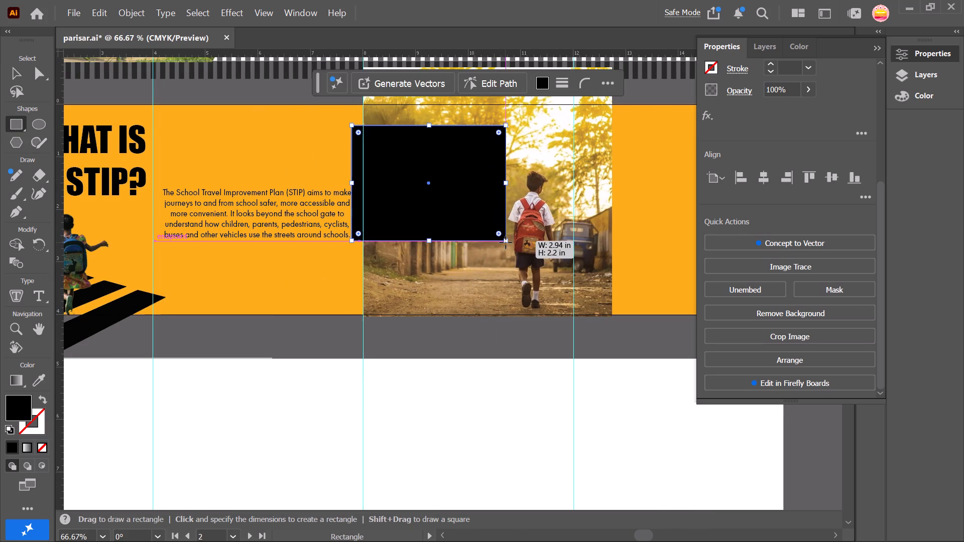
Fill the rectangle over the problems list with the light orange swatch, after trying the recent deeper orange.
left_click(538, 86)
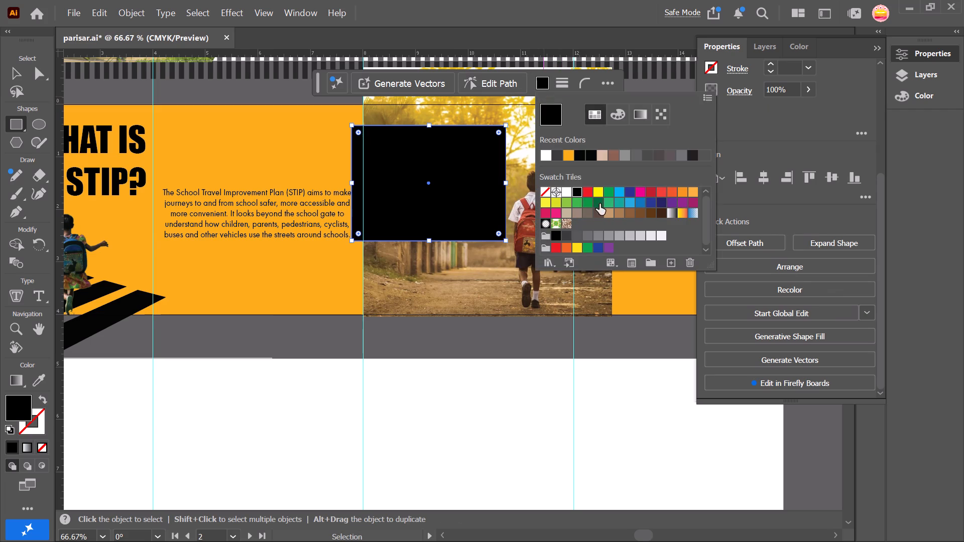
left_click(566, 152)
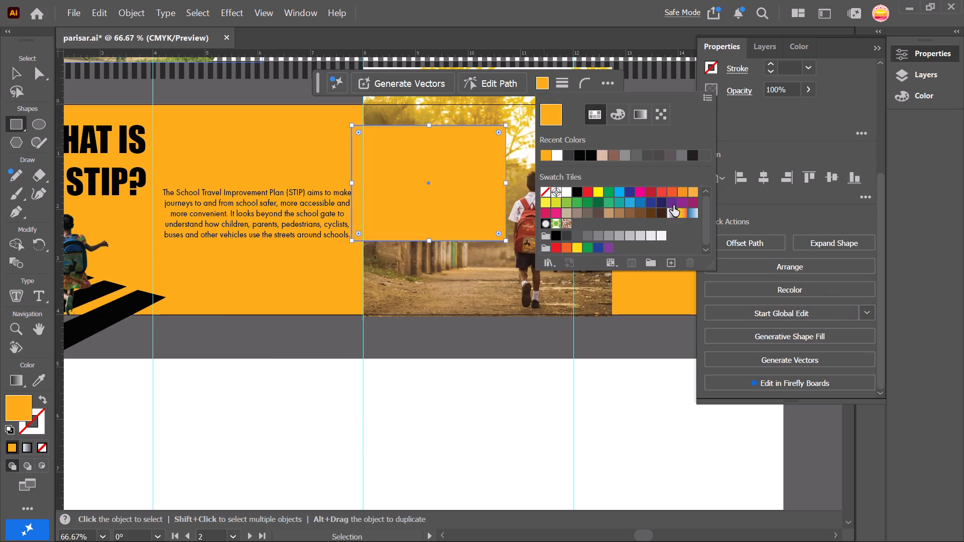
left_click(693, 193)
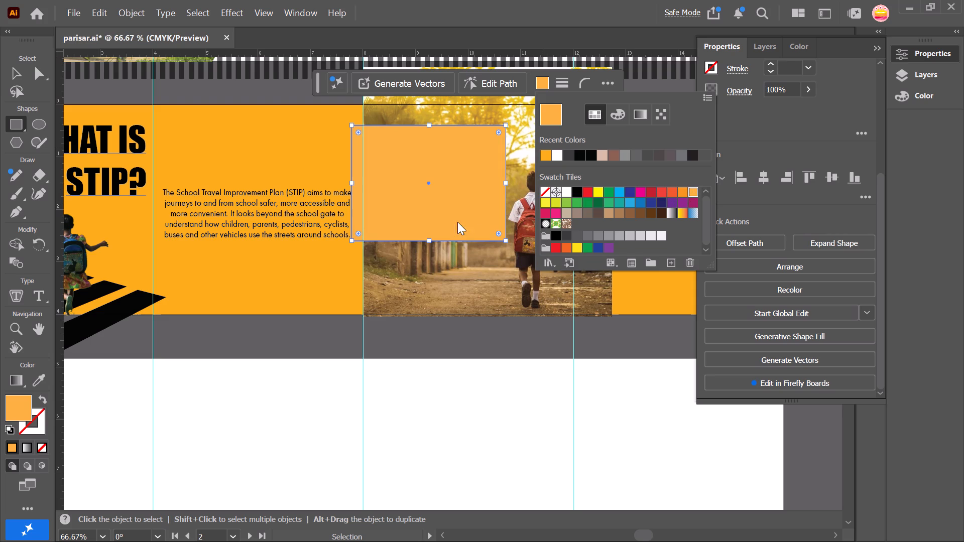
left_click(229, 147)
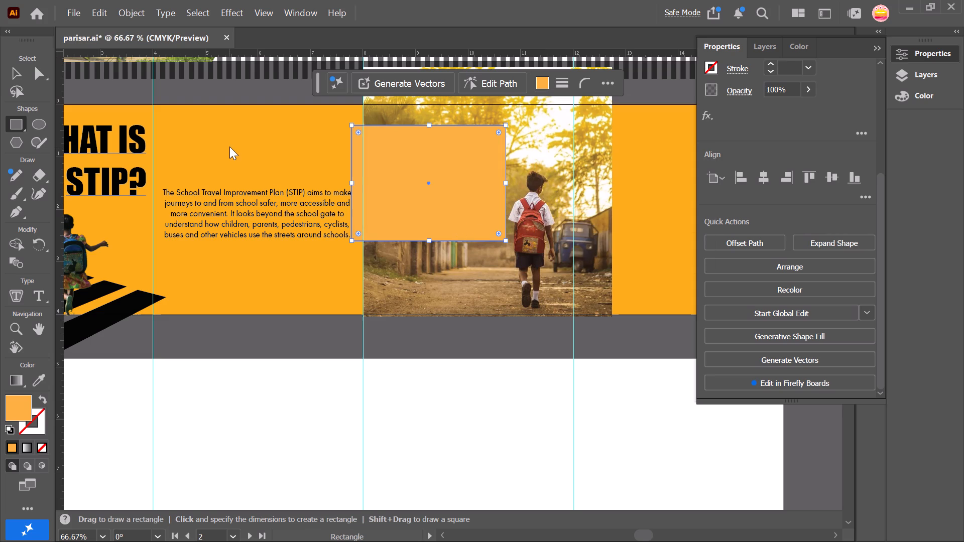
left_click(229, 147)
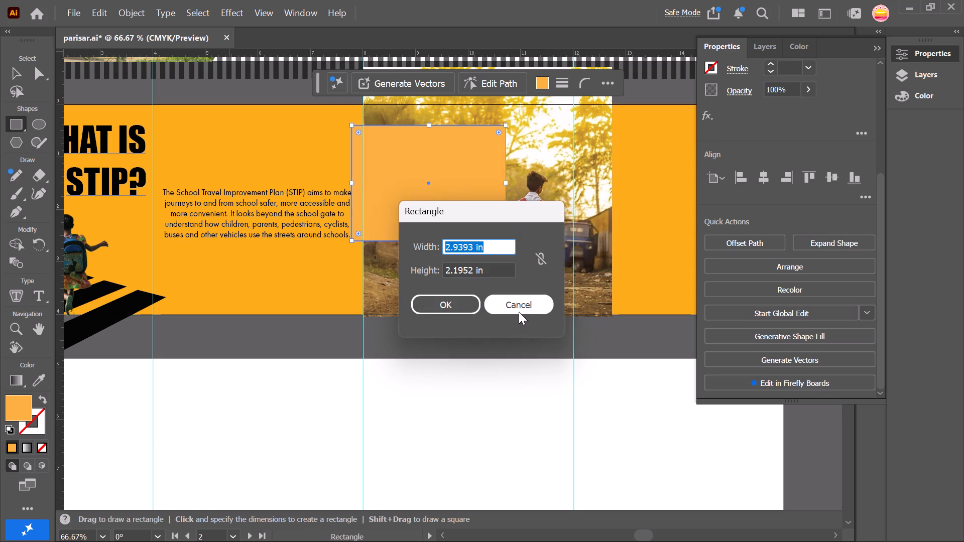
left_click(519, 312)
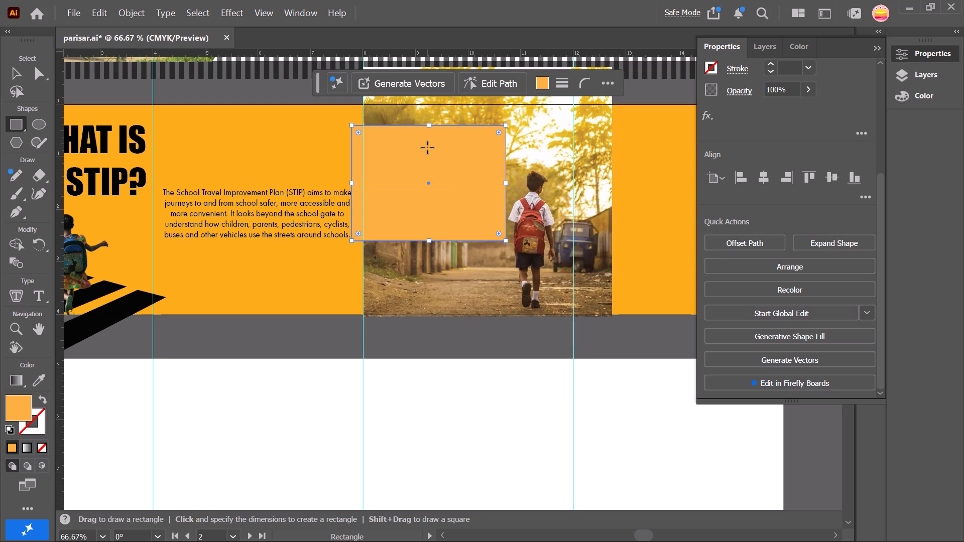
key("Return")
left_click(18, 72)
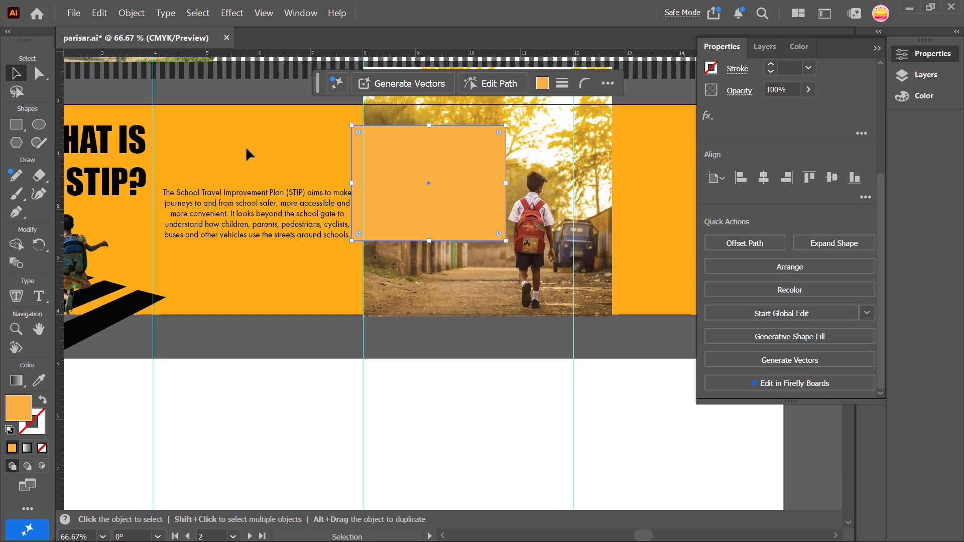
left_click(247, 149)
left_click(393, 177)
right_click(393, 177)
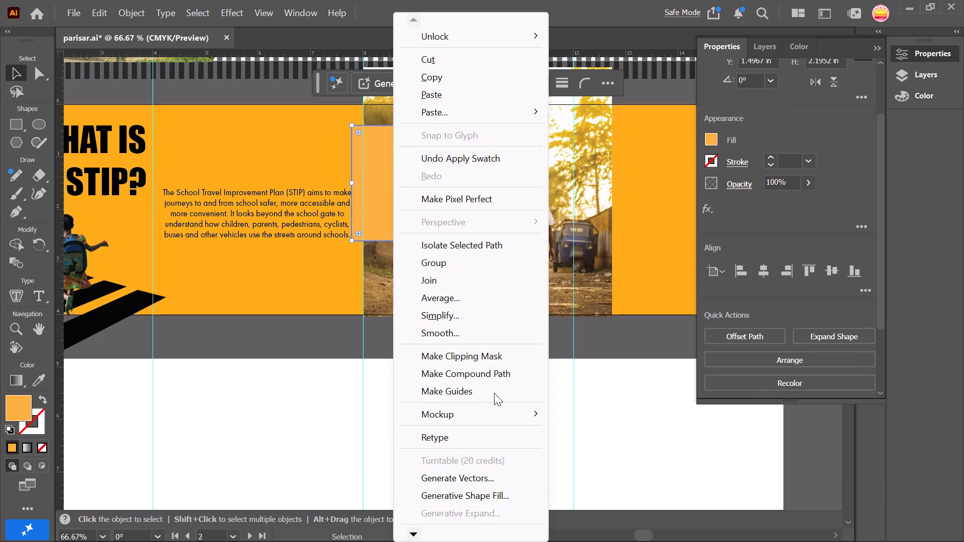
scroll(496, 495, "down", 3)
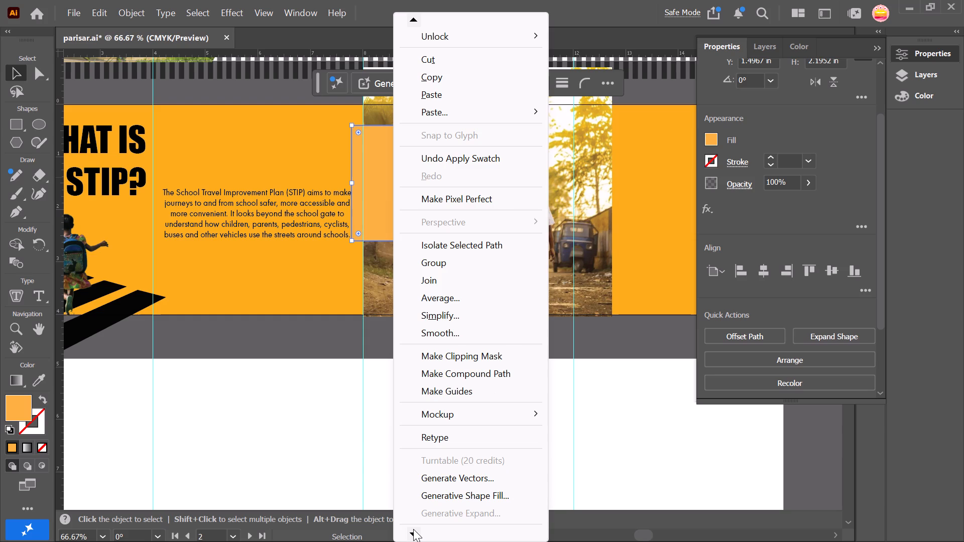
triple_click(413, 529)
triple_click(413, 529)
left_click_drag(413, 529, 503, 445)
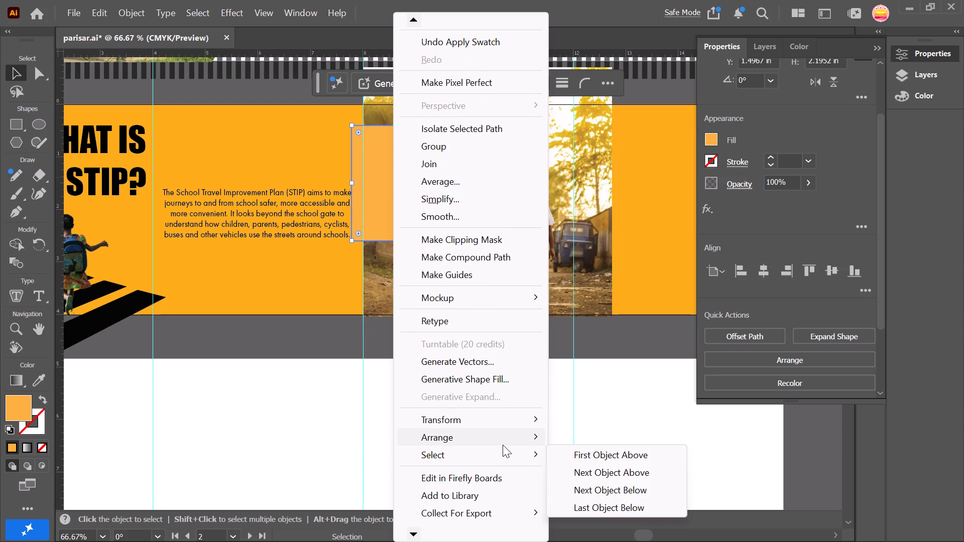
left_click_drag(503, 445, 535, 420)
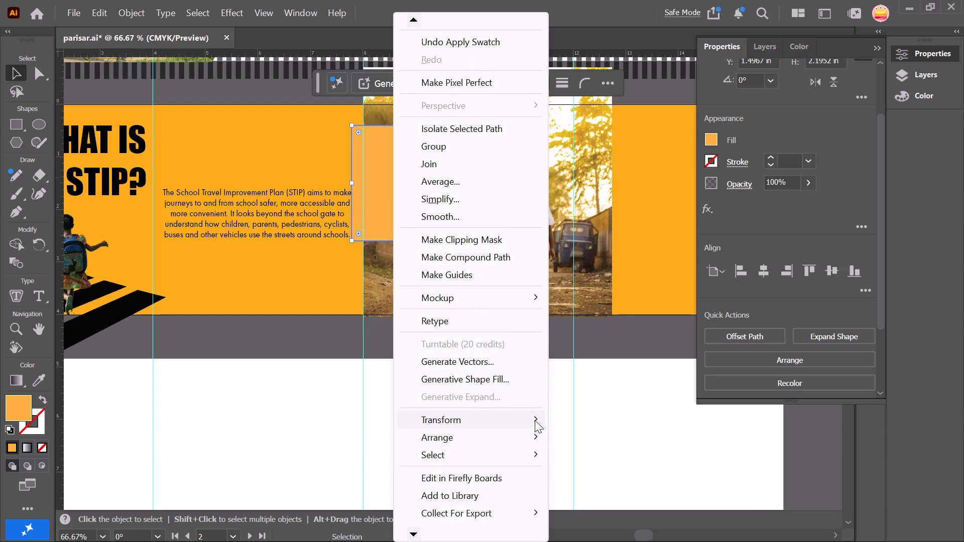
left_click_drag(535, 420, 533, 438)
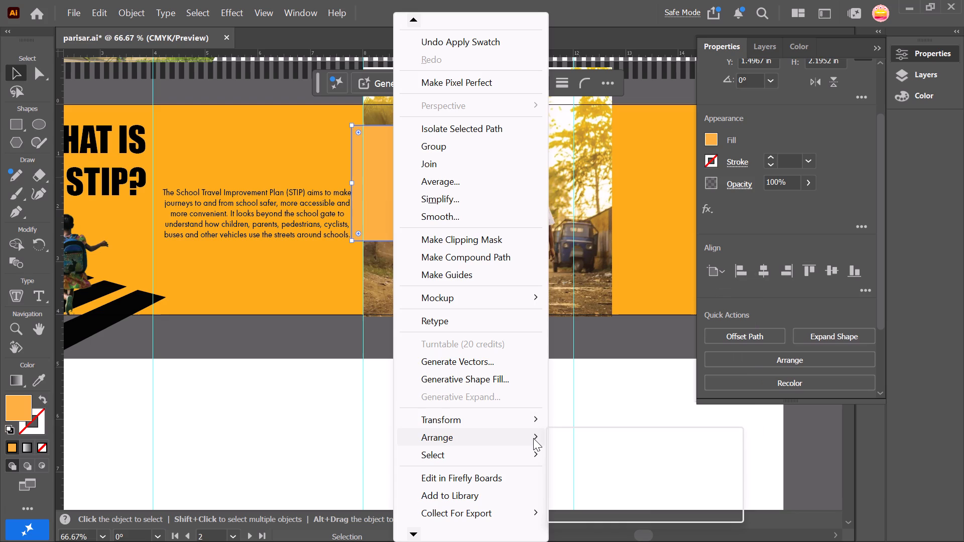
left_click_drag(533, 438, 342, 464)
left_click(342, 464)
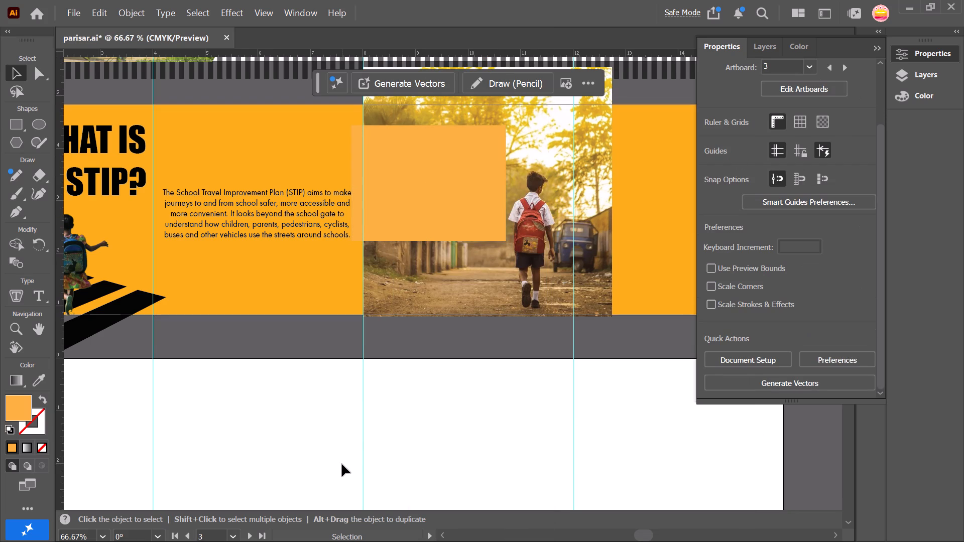
Send the rectangle backward two levels, behind the "What problems does it address?" heading and list but above the schoolboy photo.
key("shift+braceleft")
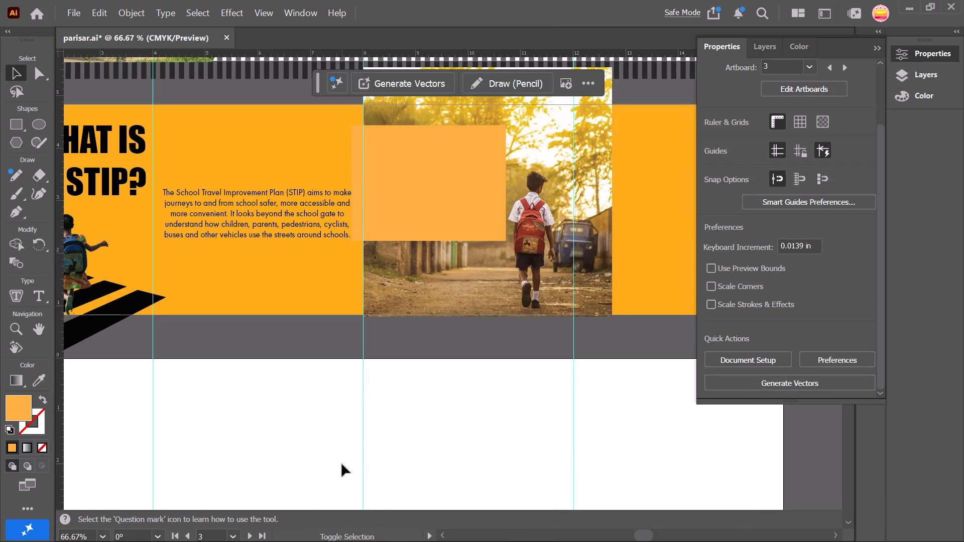
left_click(467, 159)
type("{{{{{{{")
left_click(445, 168)
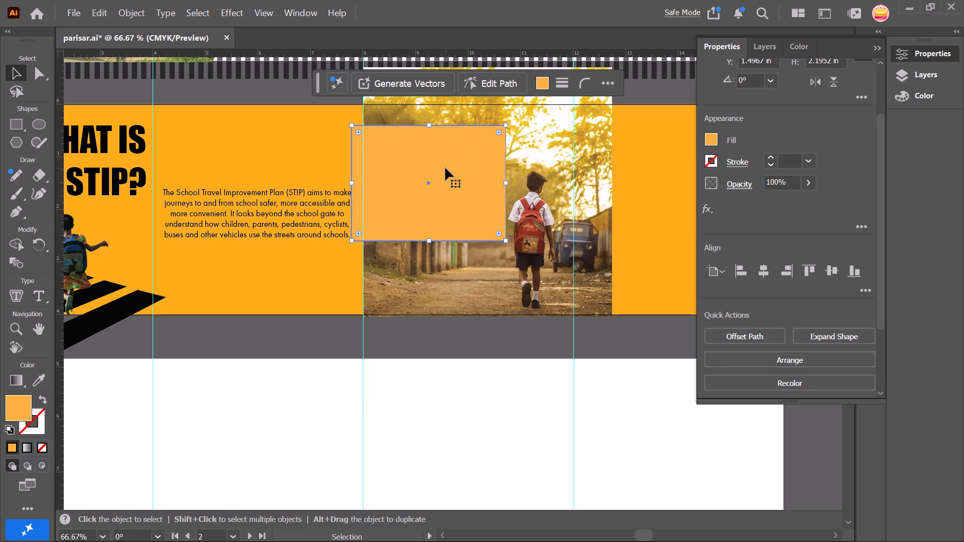
key("ctrl+bracketleft")
key("ctrl+bracketleft")
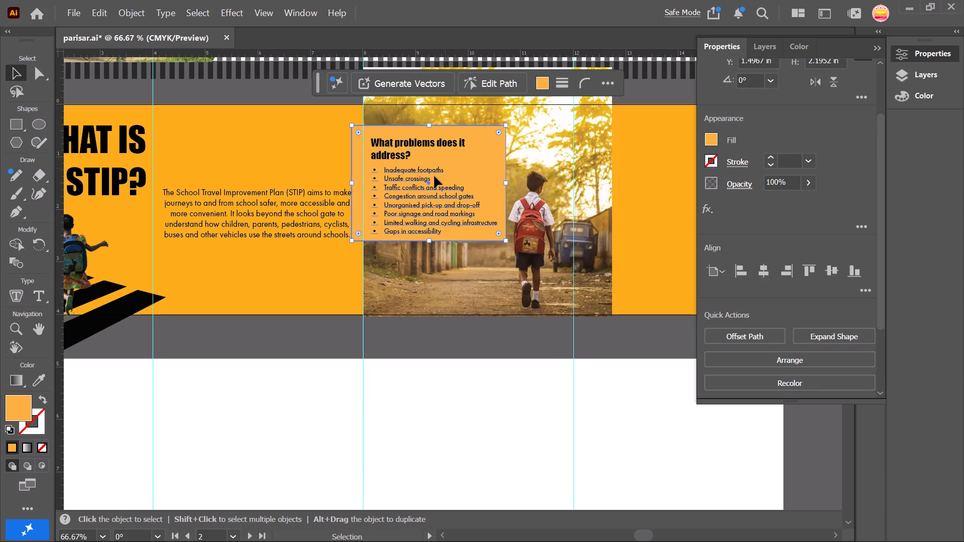
left_click(299, 107)
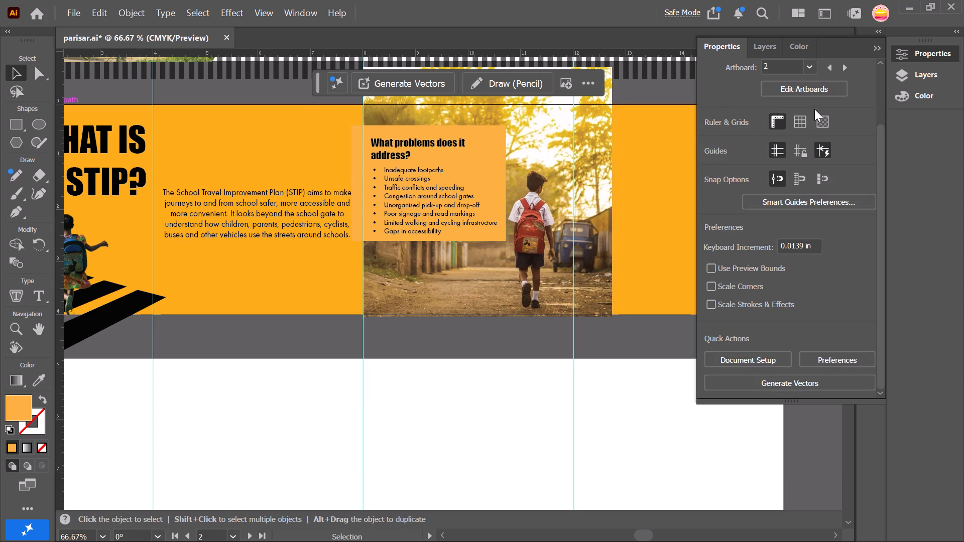
Unlock the two orange background groups at the bottom of Layer 1.
left_click(930, 70)
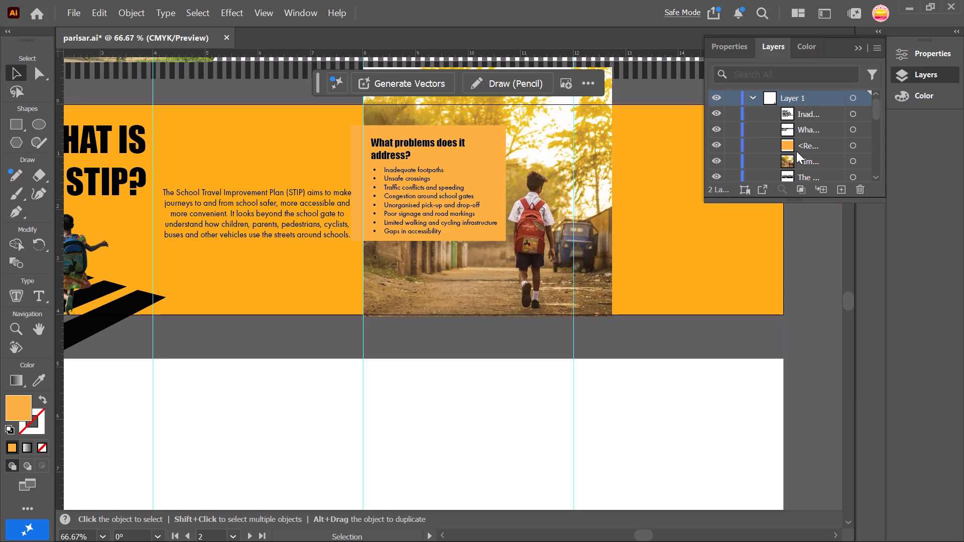
left_click(804, 138)
scroll(789, 154, "down", 2)
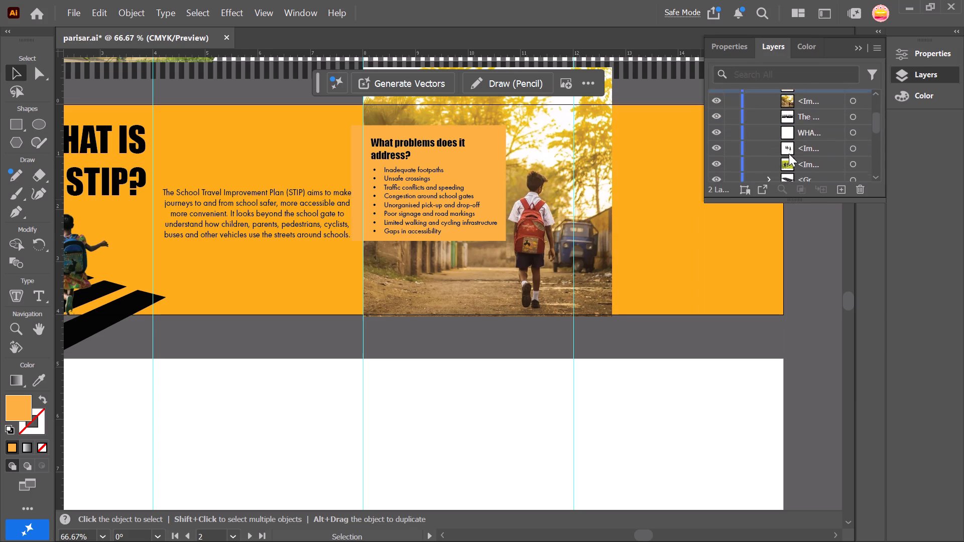
scroll(789, 154, "down", 4)
left_click(734, 126)
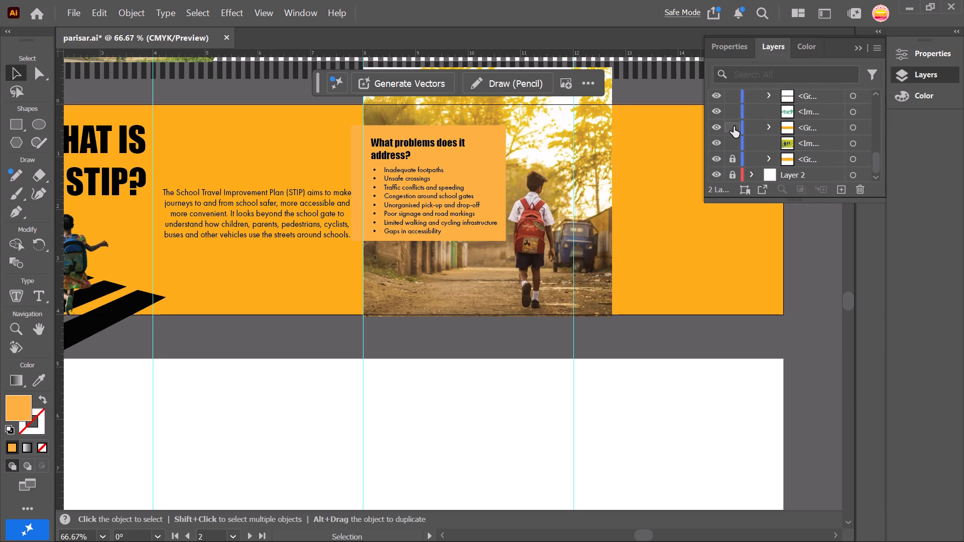
left_click(286, 302)
left_click(295, 262)
left_click(729, 160)
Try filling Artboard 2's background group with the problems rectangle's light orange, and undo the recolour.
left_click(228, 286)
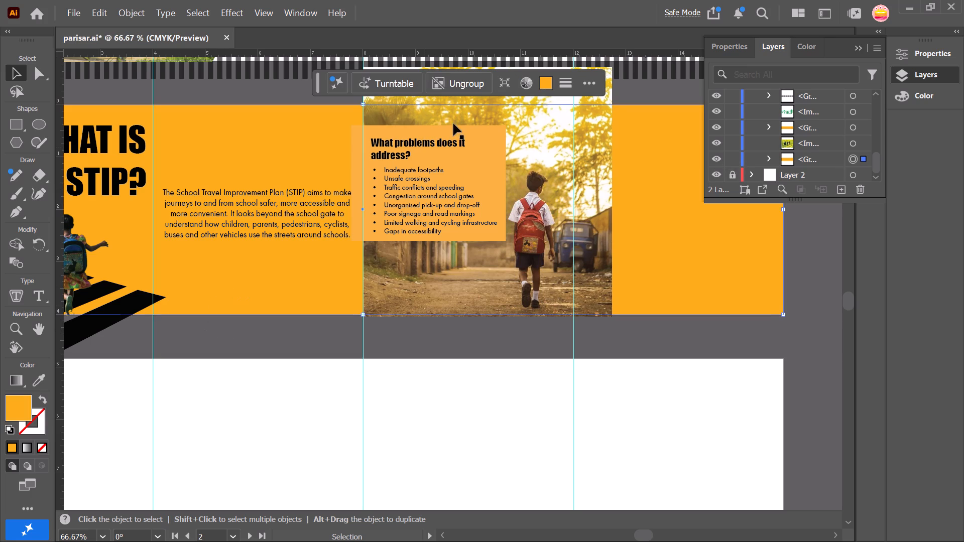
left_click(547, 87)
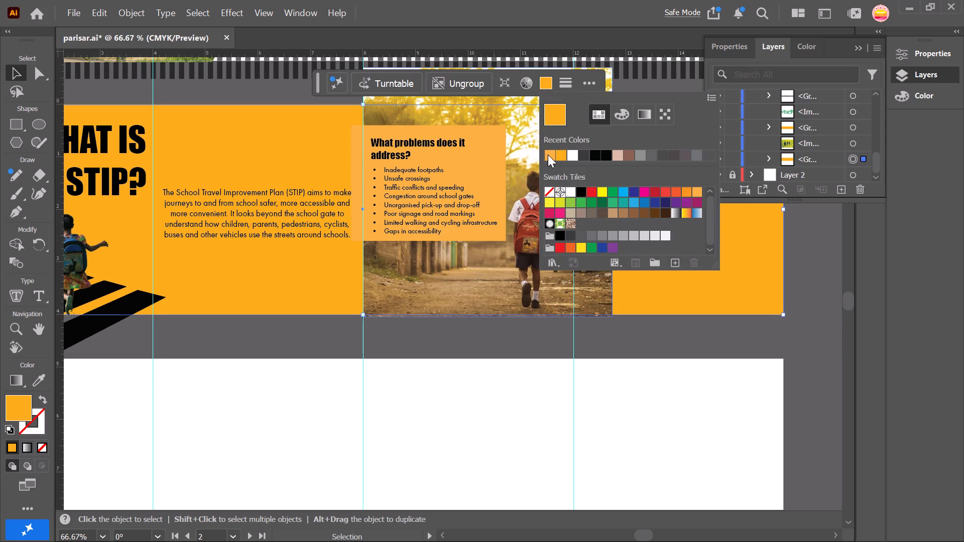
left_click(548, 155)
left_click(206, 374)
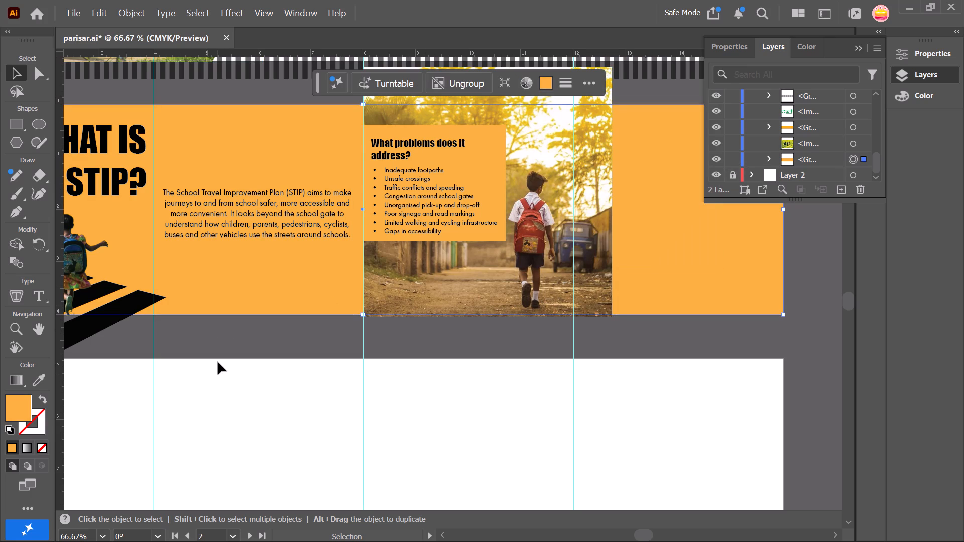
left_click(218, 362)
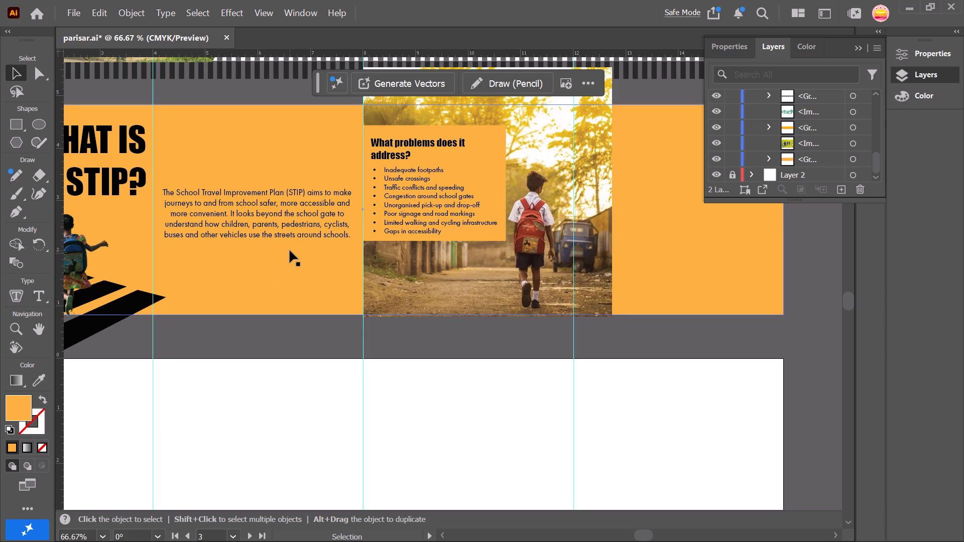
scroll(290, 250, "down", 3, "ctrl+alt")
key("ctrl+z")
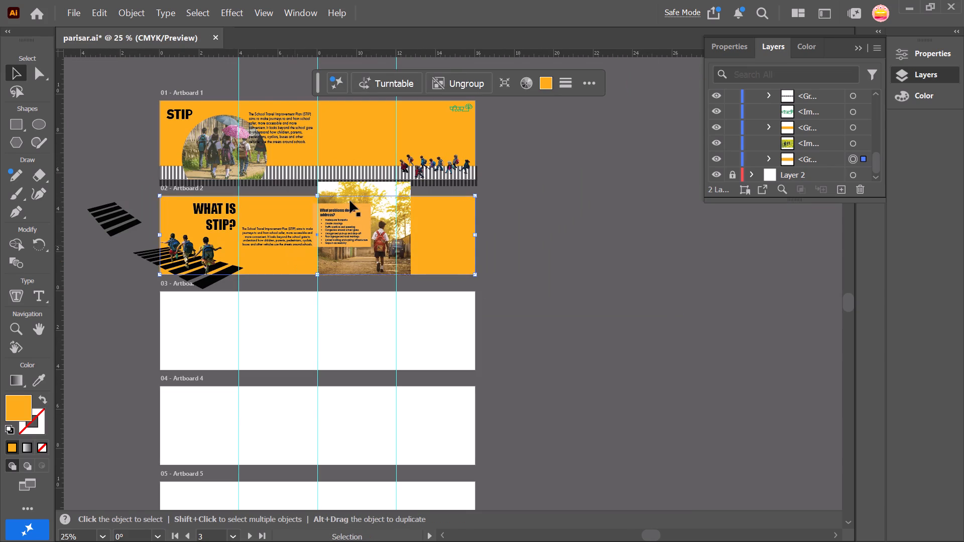
Fill the rectangle behind the problems list with the background's orange, C=0 M=36 Y=100 K=0.
left_click(366, 220)
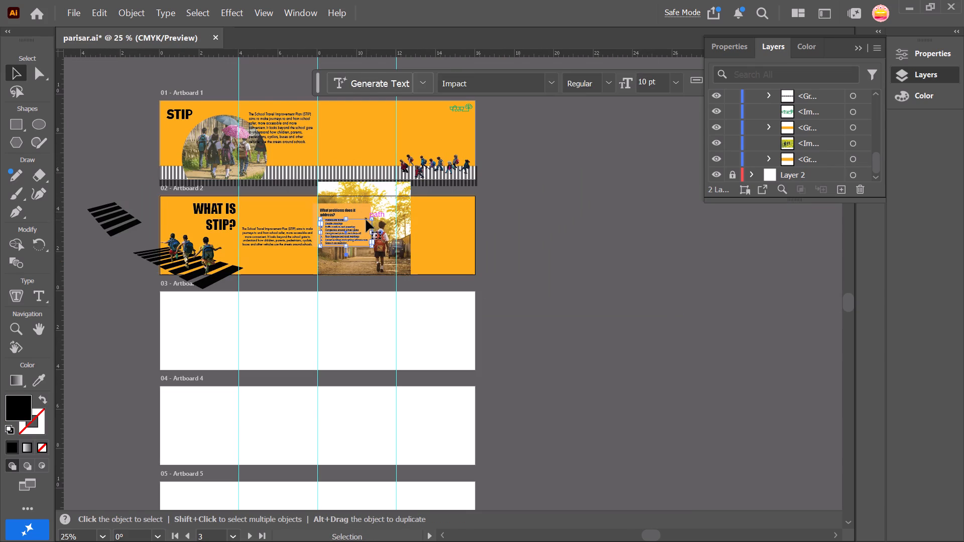
left_click(367, 211)
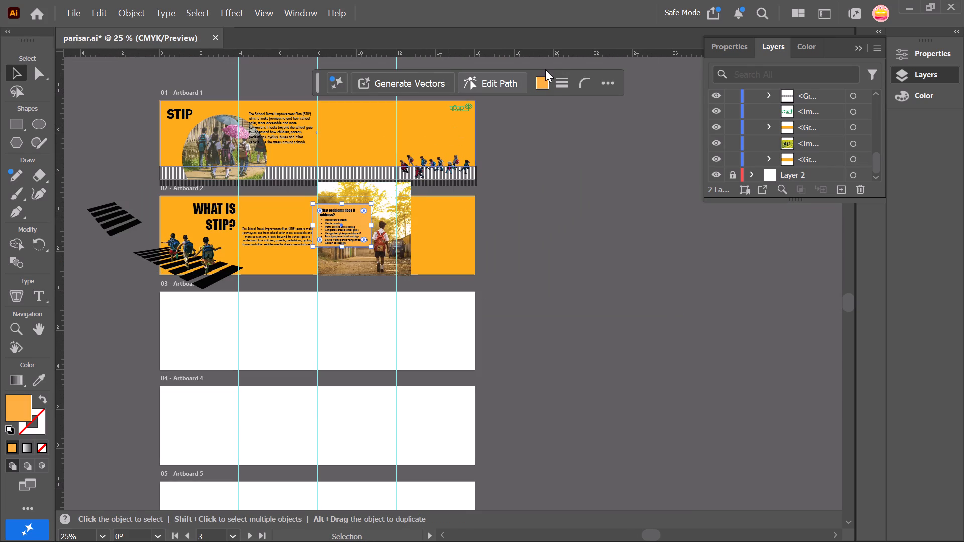
left_click(545, 85)
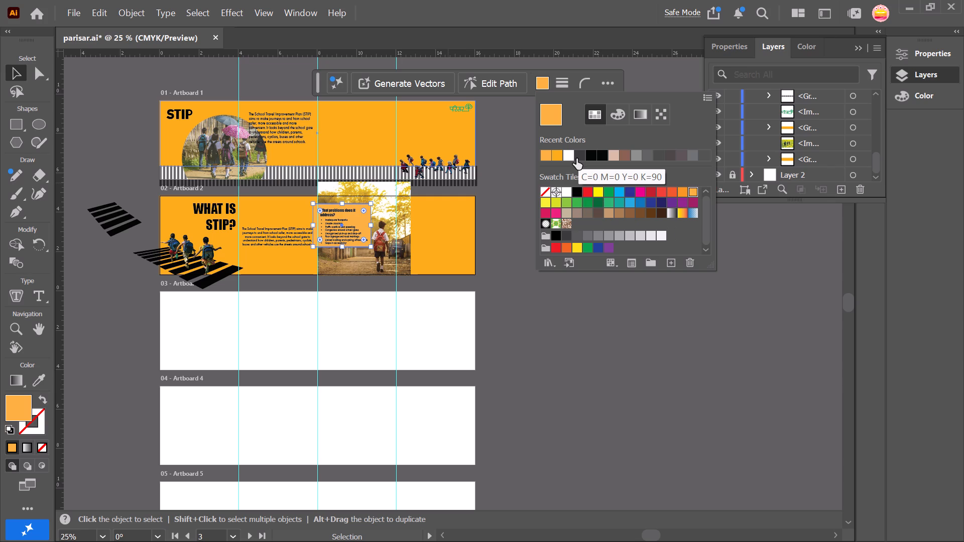
left_click(556, 154)
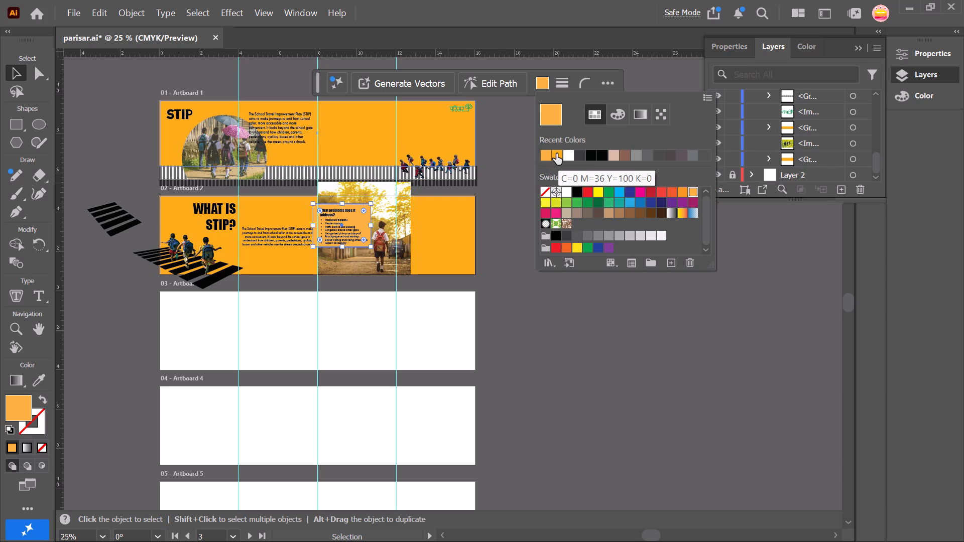
left_click(511, 242)
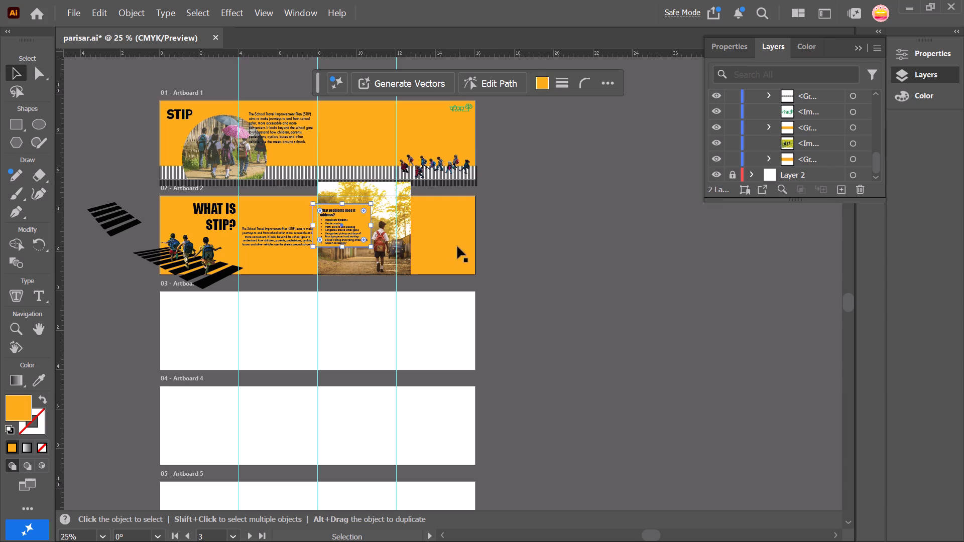
left_click(495, 239)
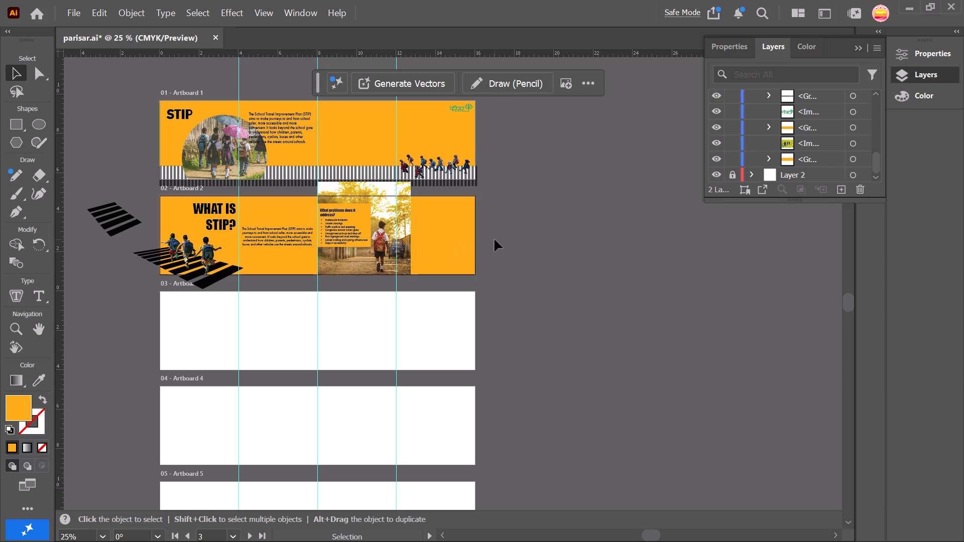
scroll(402, 221, "up", 3, "ctrl+alt")
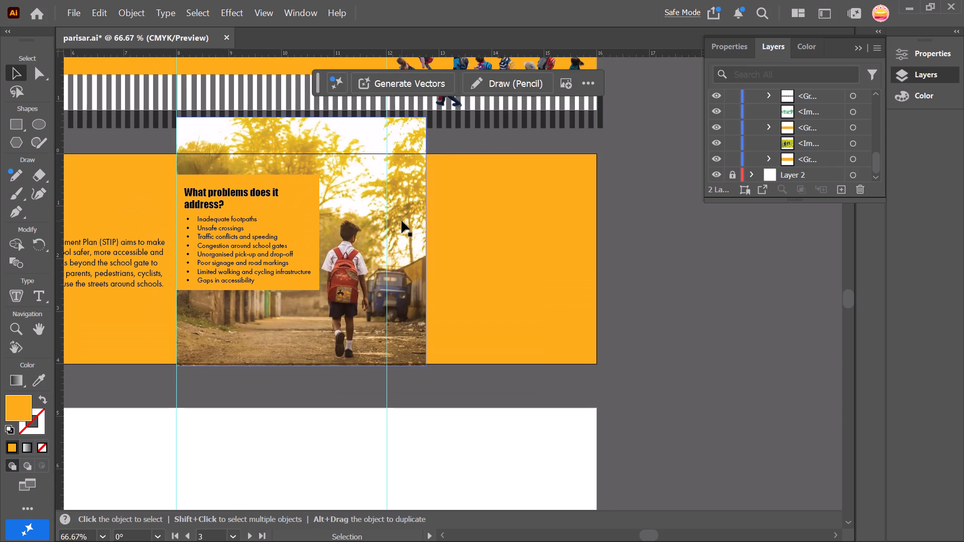
Crop the schoolboy photo to about 4 by 4 in, fitting Artboard 2's top and bottom edges and the two vertical guides.
scroll(402, 221, "right", 2)
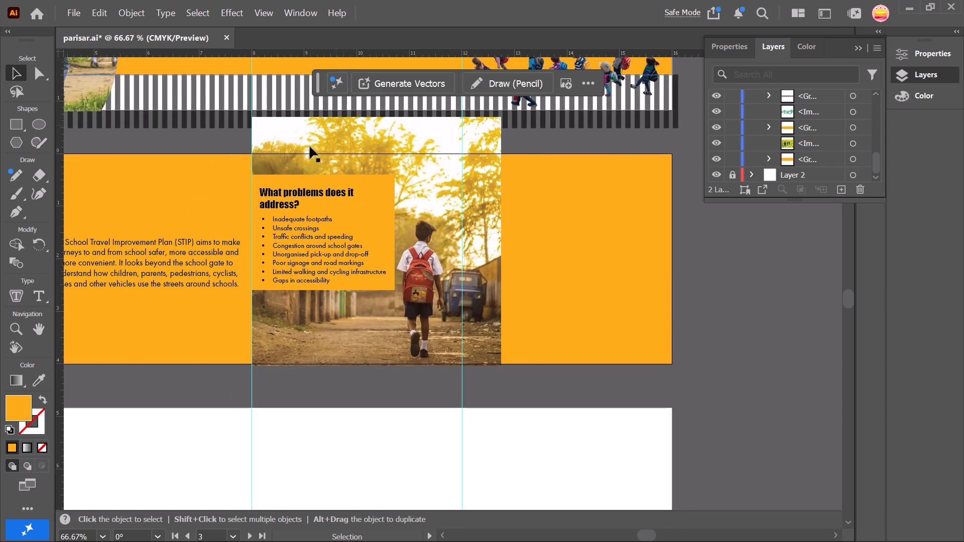
left_click(374, 133)
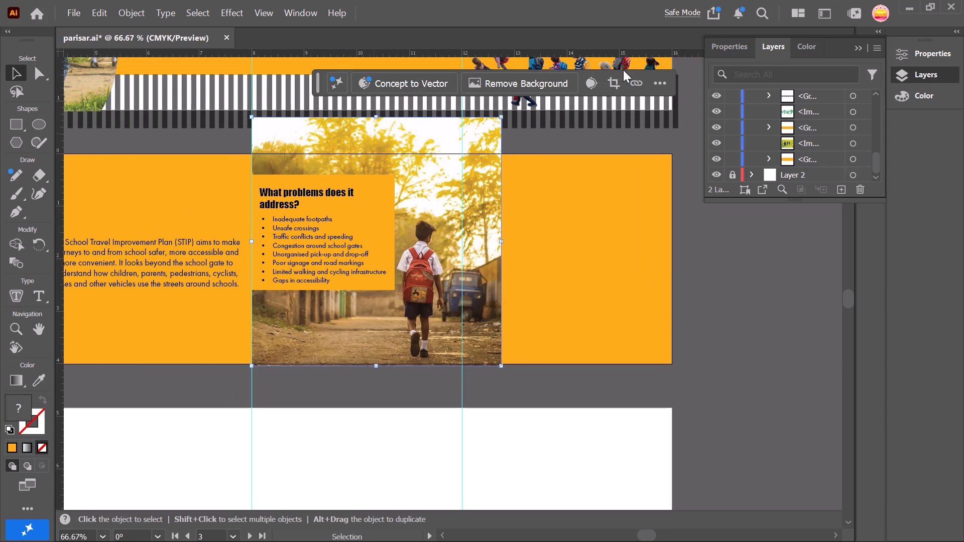
left_click(613, 80)
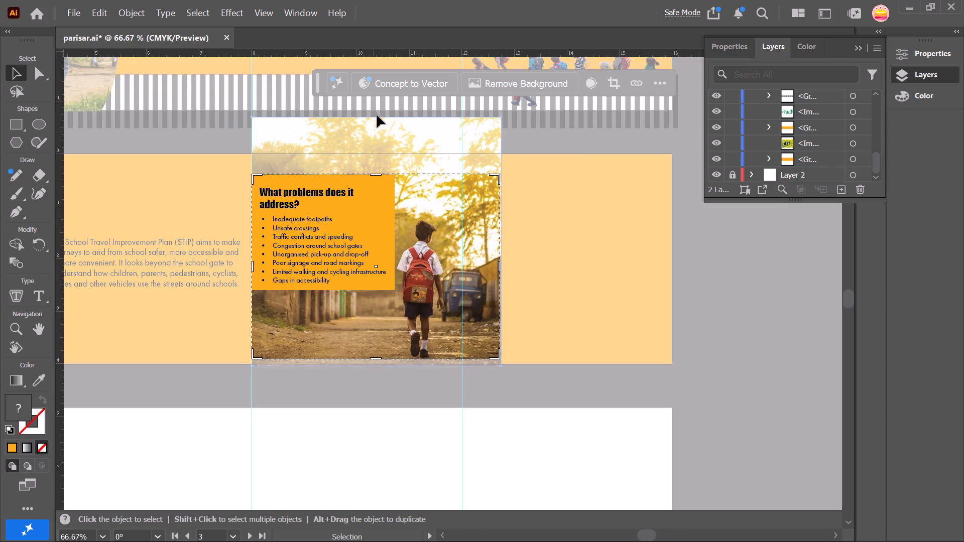
left_click_drag(375, 175, 377, 154)
left_click_drag(500, 257, 488, 259)
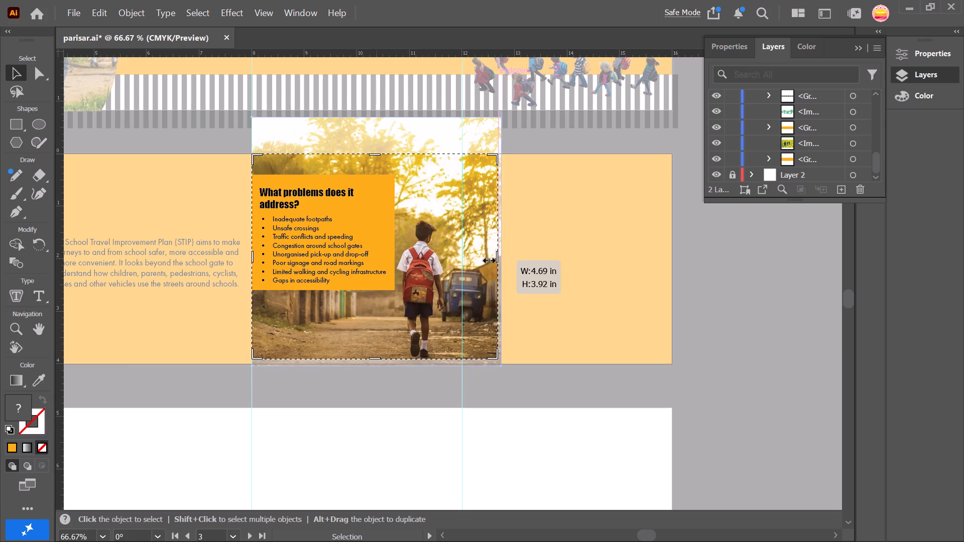
left_click_drag(488, 259, 460, 262)
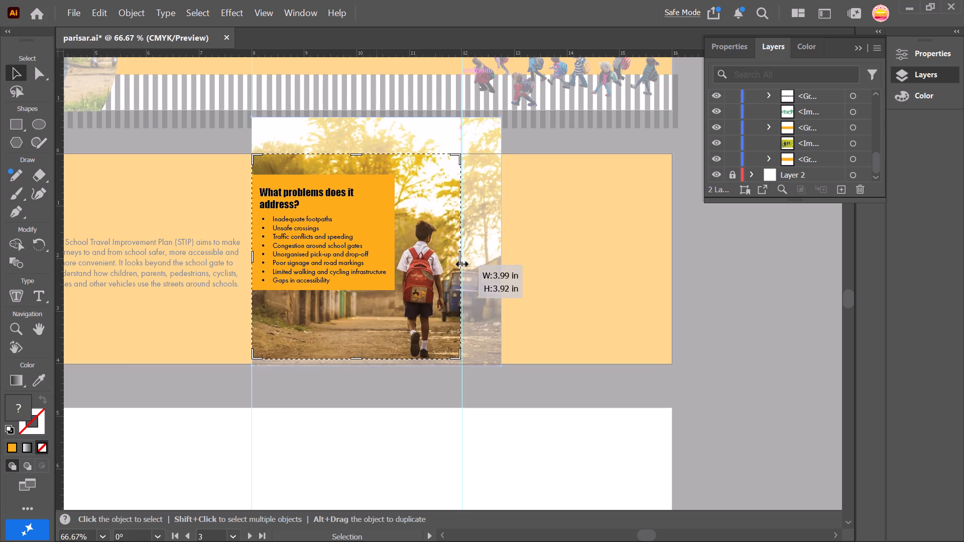
left_click_drag(460, 262, 462, 262)
left_click_drag(358, 358, 359, 363)
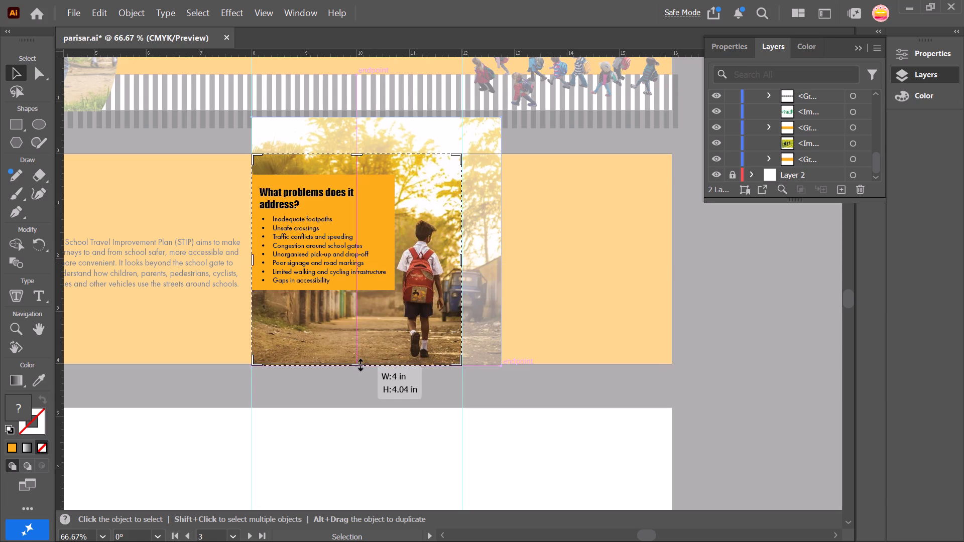
left_click_drag(359, 363, 359, 362)
key("Return")
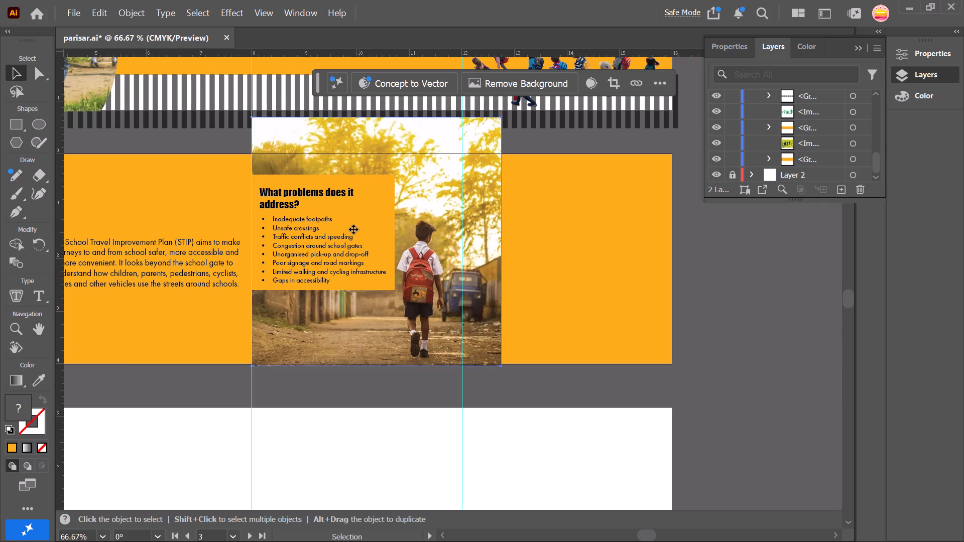
Preview Artboard 2 in Presentation Mode and return to the editing view.
left_click(254, 13)
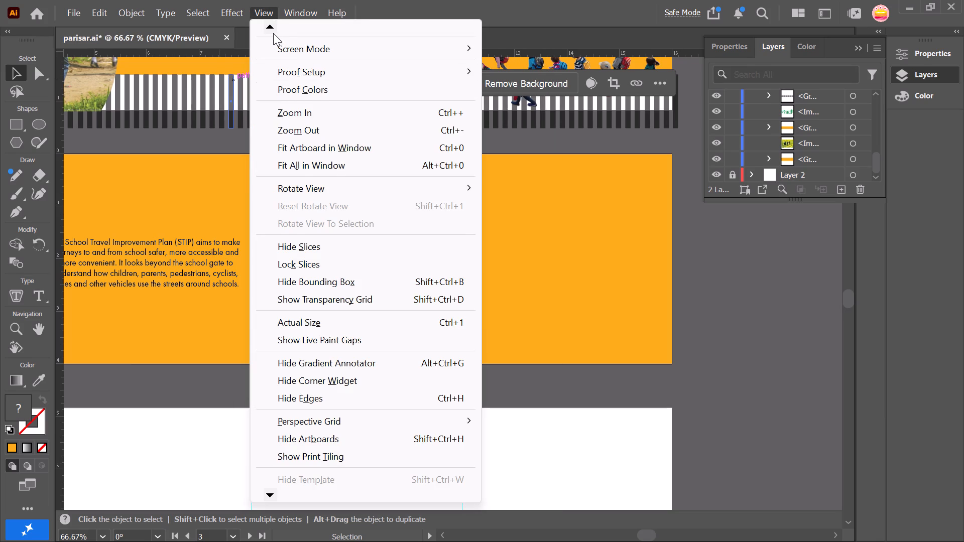
triple_click(273, 31)
triple_click(273, 31)
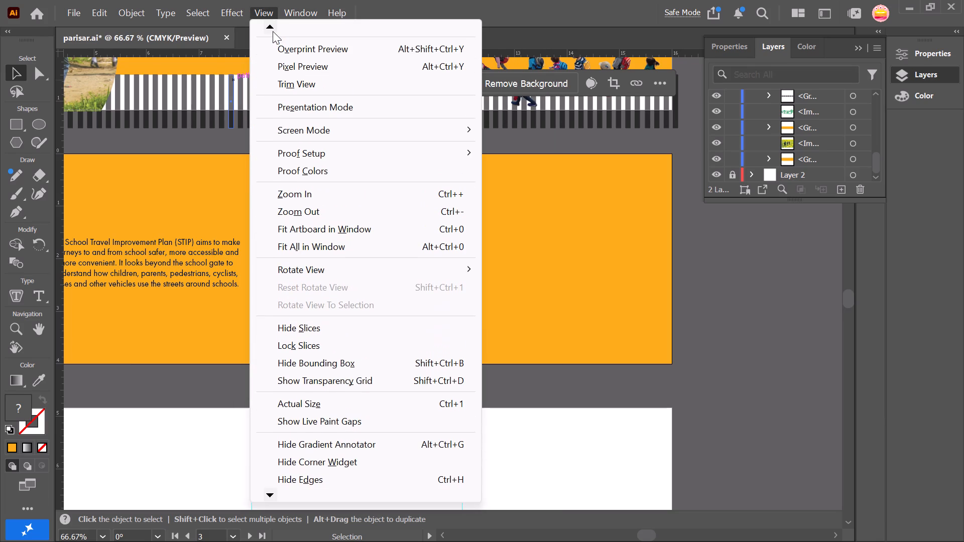
left_click(316, 108)
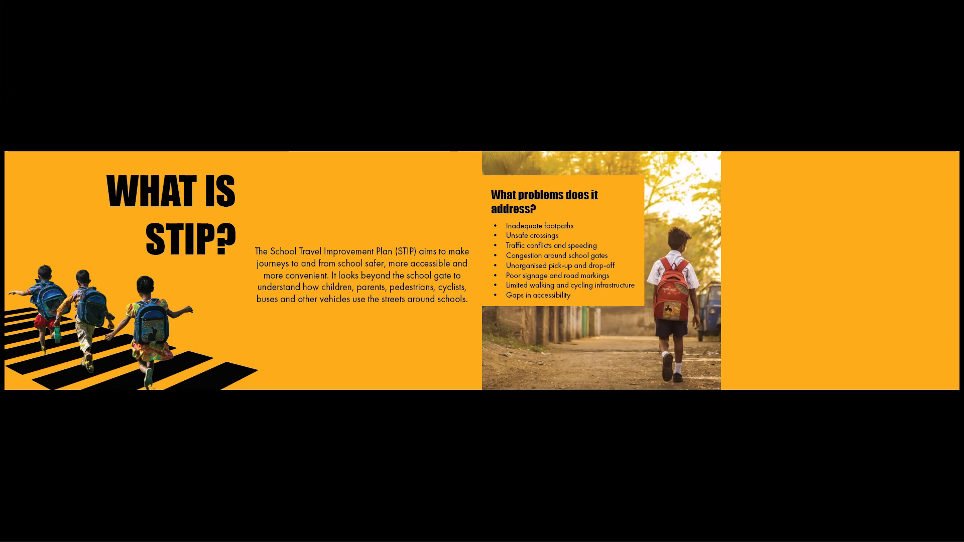
key("Escape")
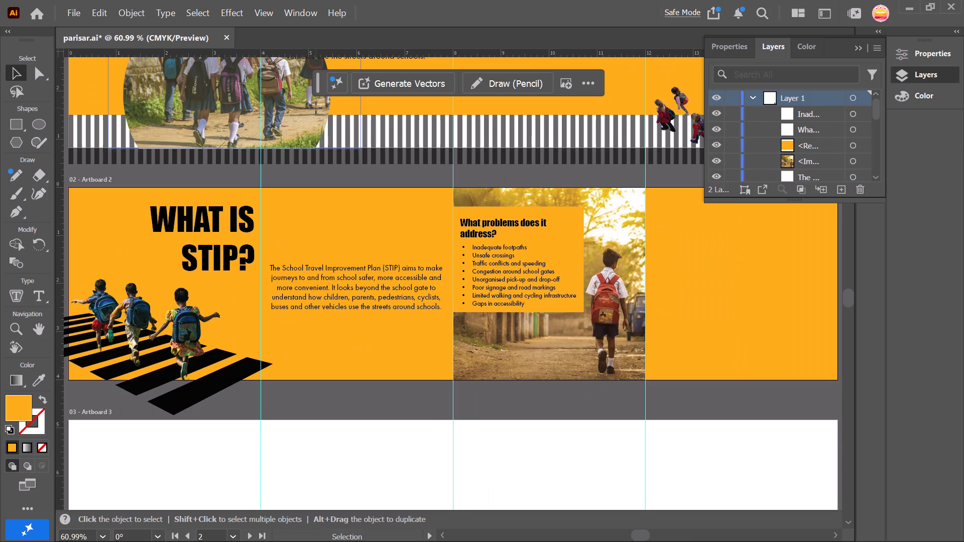
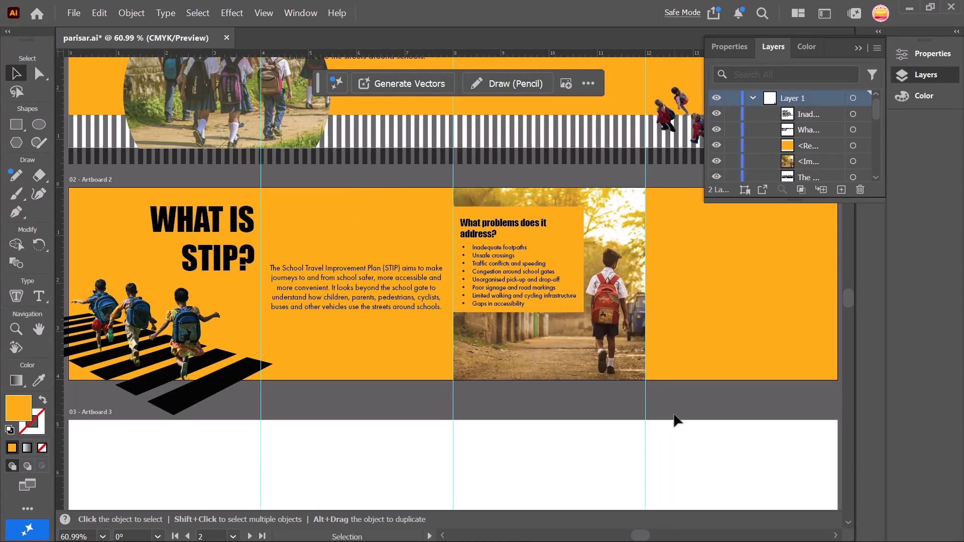
Copy the green Parisar logo from Artboard 1 to Artboard 2's upper-left corner and scale it down to about two-thirds size.
scroll(674, 415, "left", 3)
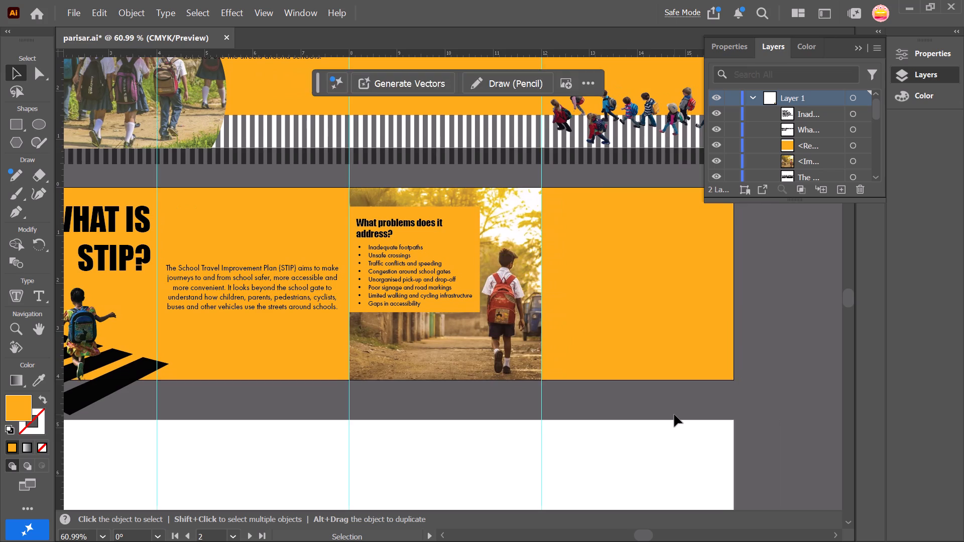
scroll(674, 415, "left", 2)
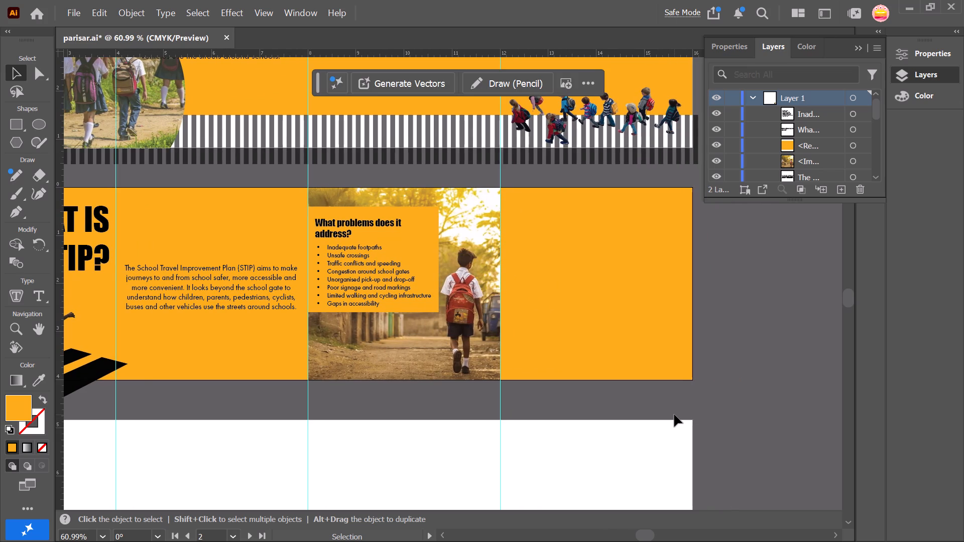
scroll(674, 415, "right", 3)
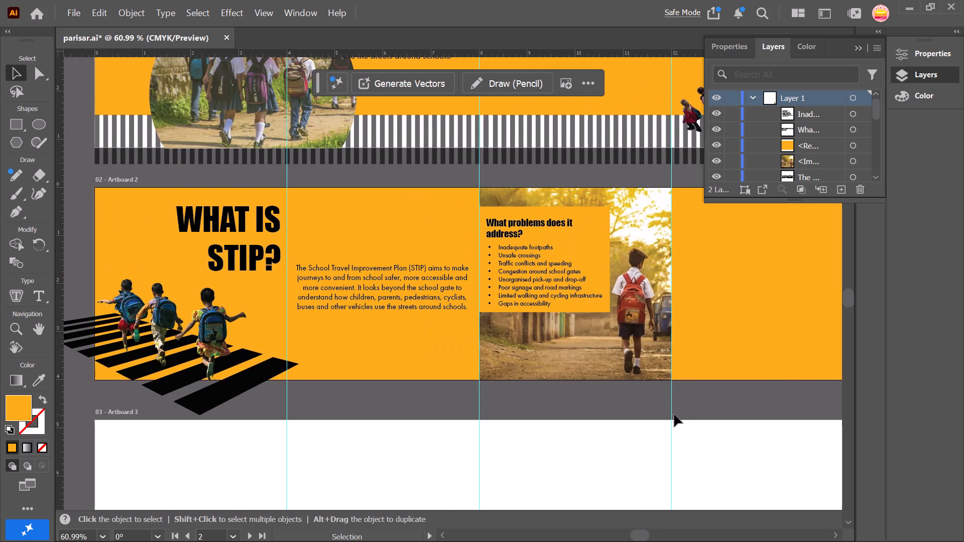
scroll(730, 397, "up", 2)
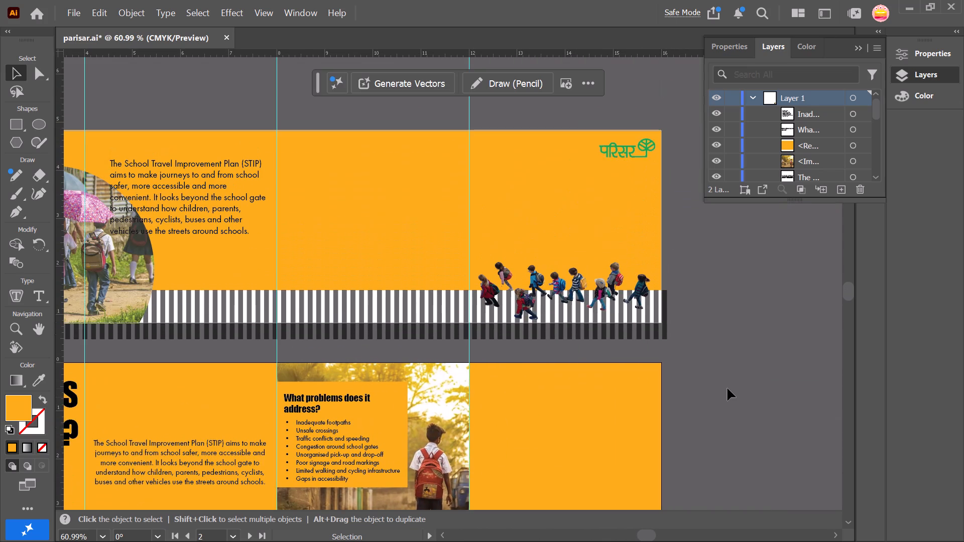
left_click(615, 158)
key("ctrl+c")
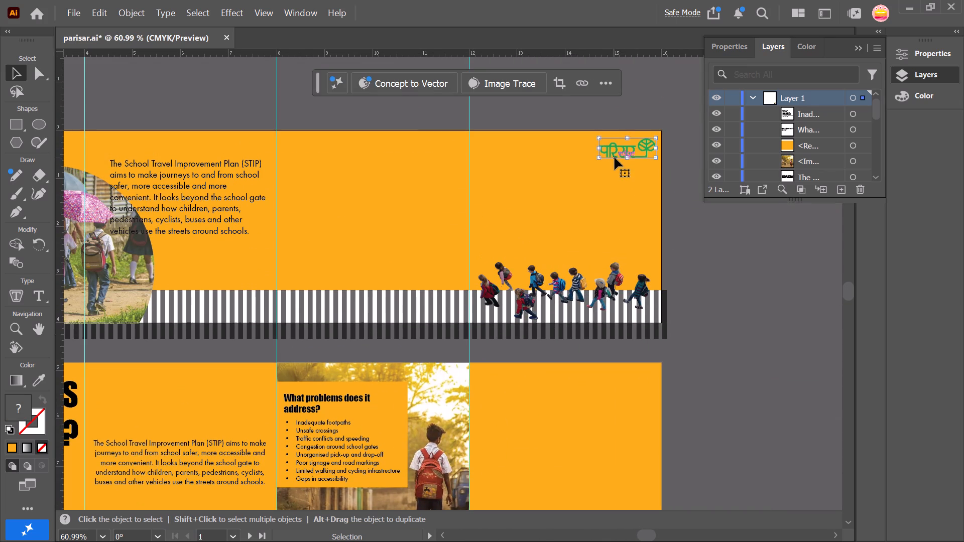
scroll(417, 333, "right", 5)
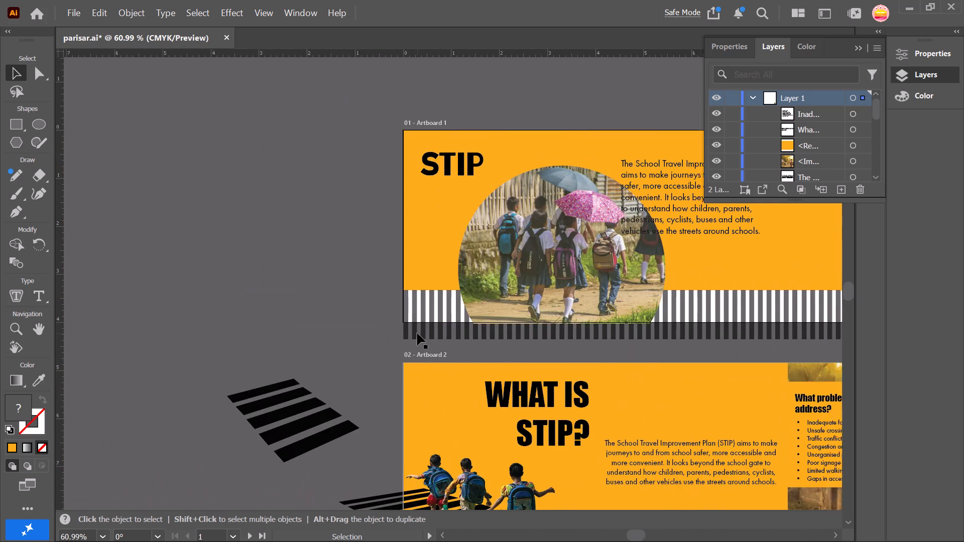
scroll(417, 333, "right", 1)
key("ctrl+v")
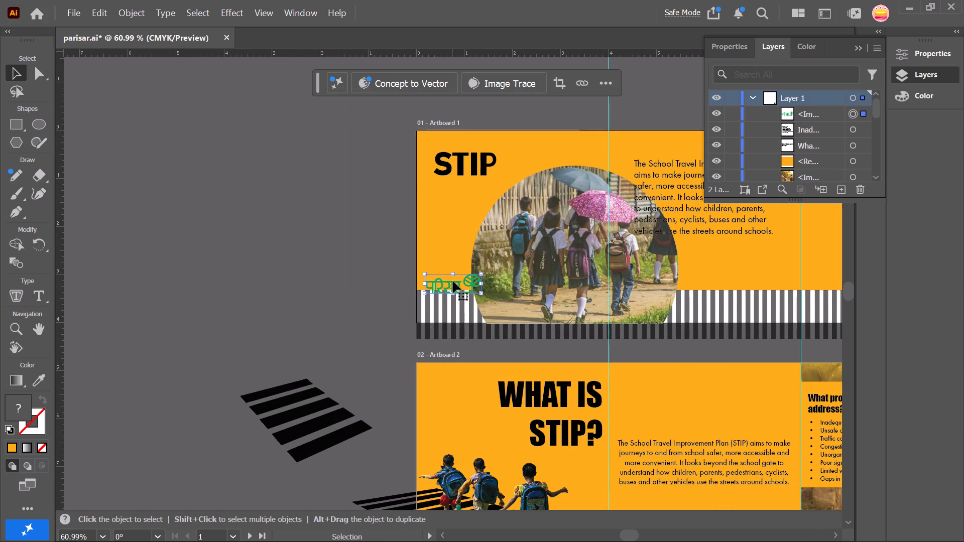
left_click_drag(449, 287, 447, 381)
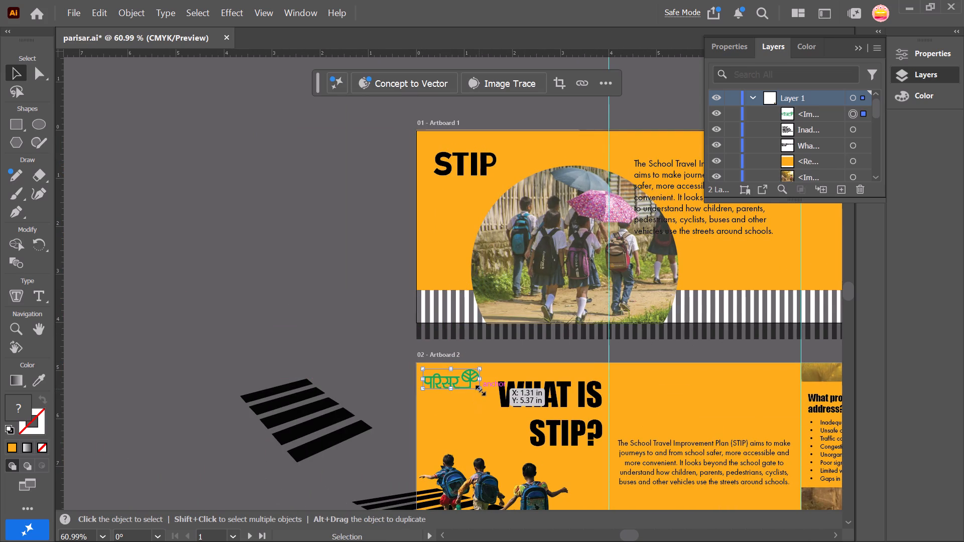
left_click_drag(479, 389, 463, 382, "shift")
left_click(335, 310)
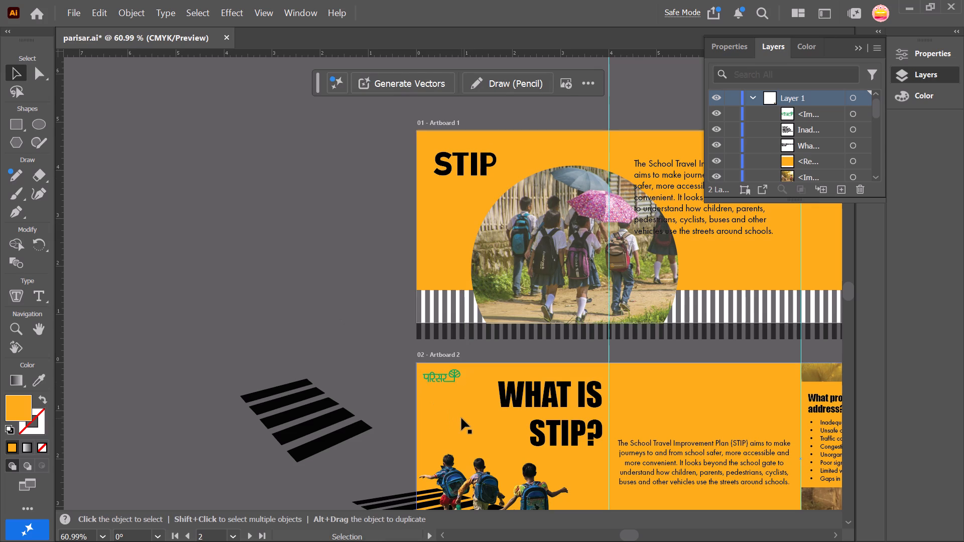
scroll(461, 418, "up", 2, "ctrl+alt")
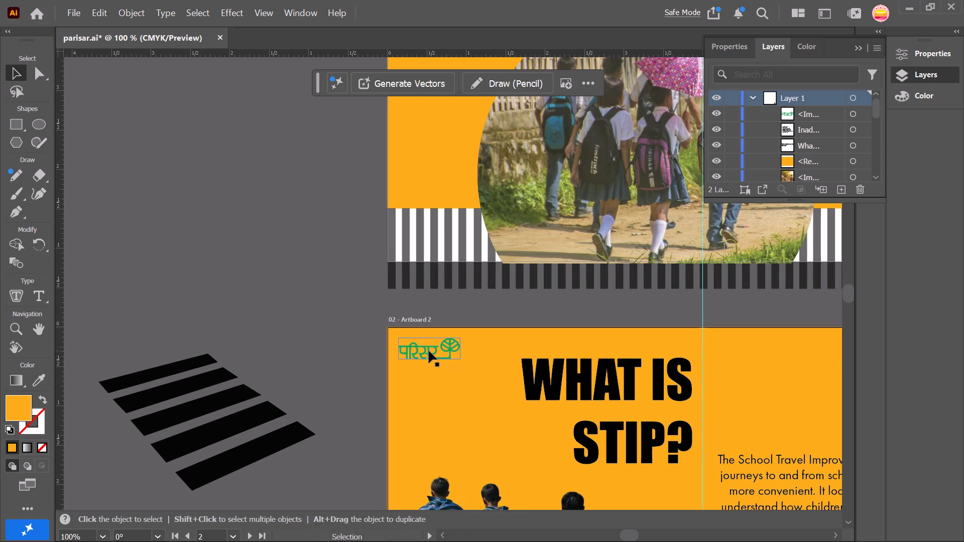
left_click(429, 351)
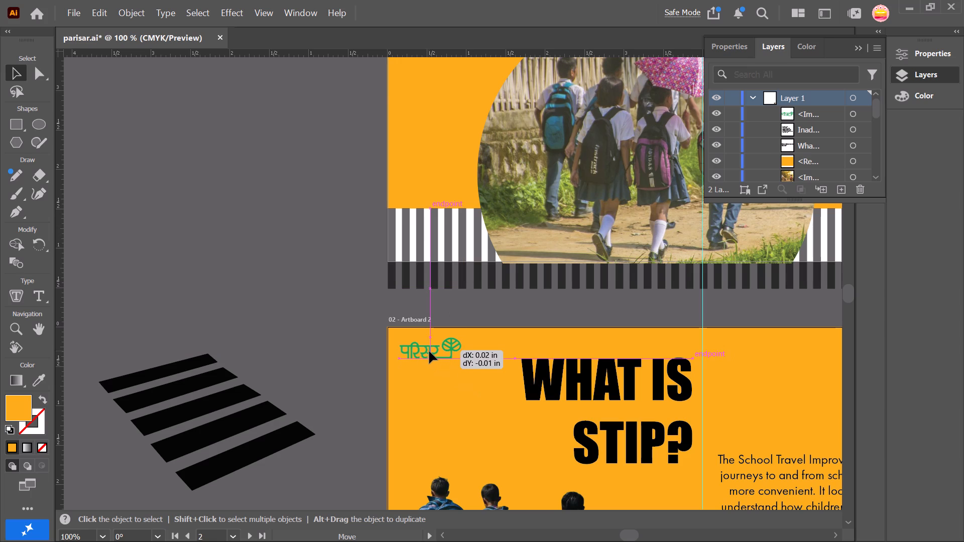
Switch to Chrome and review the STIP Project Explainers document, from the bigger goal and call to action through the brief.
left_click(281, 262)
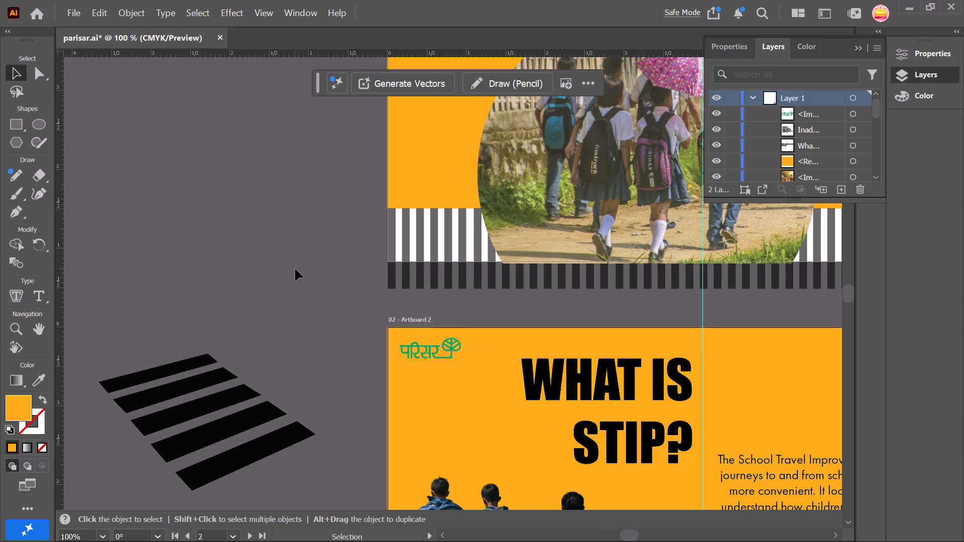
scroll(295, 269, "down", 3, "ctrl+alt")
scroll(295, 269, "left", 3)
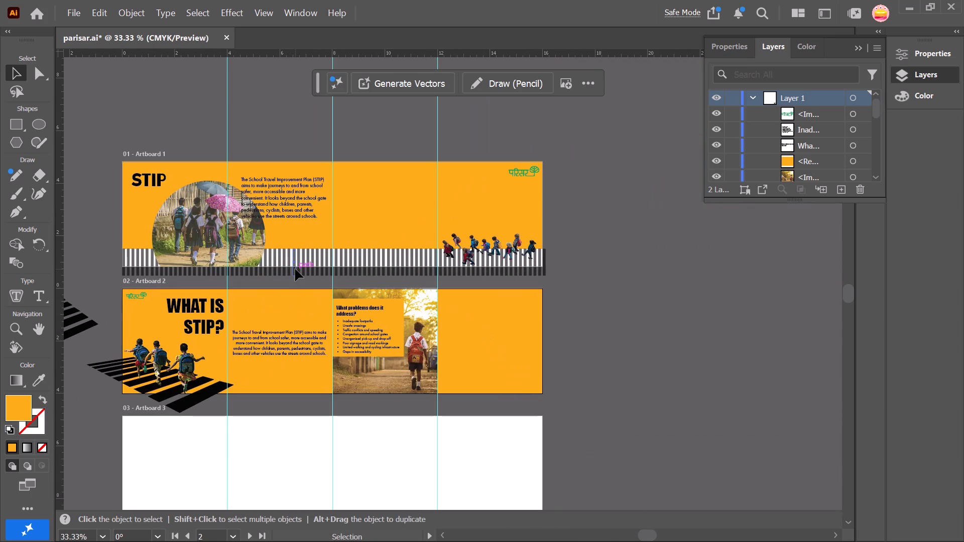
left_click(505, 398)
left_click(499, 406)
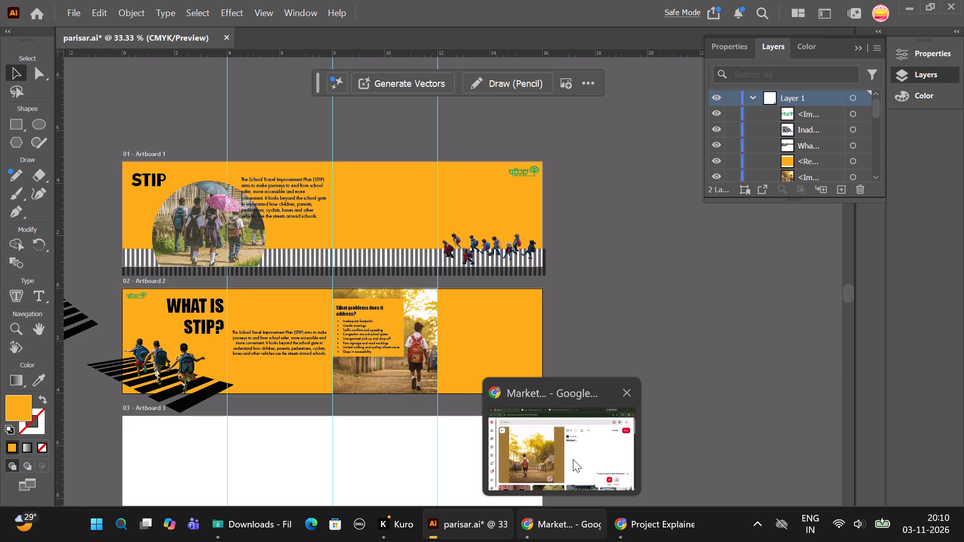
left_click(616, 431)
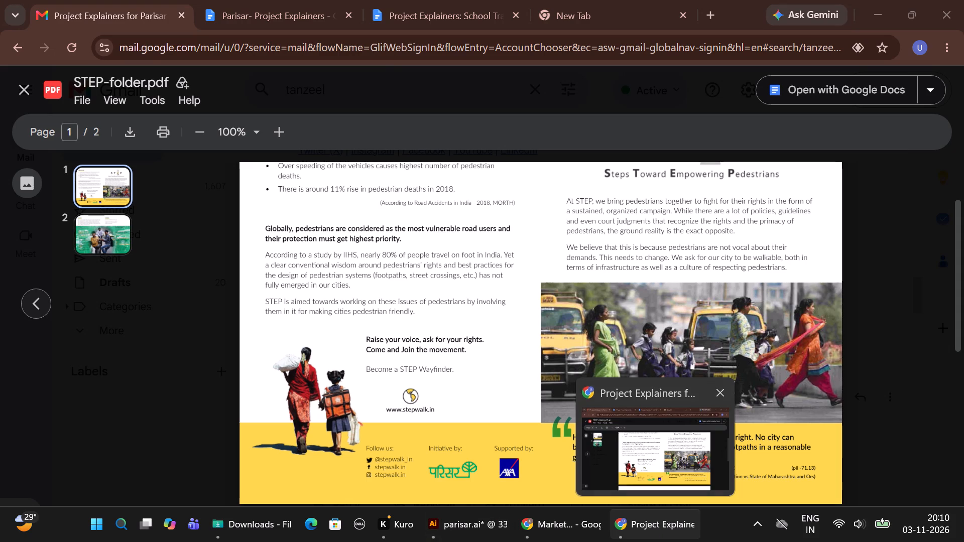
left_click(415, 6)
left_click(452, 385)
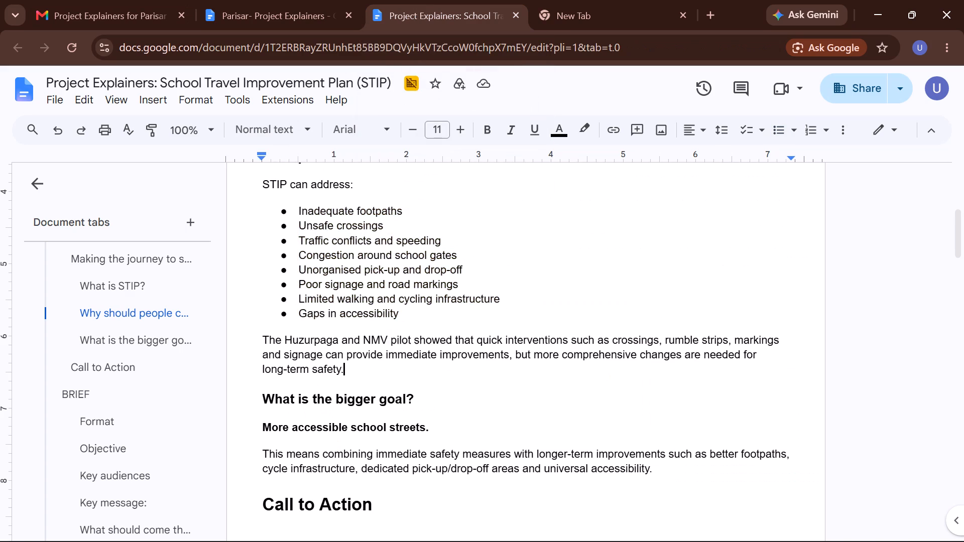
scroll(452, 385, "down", 2)
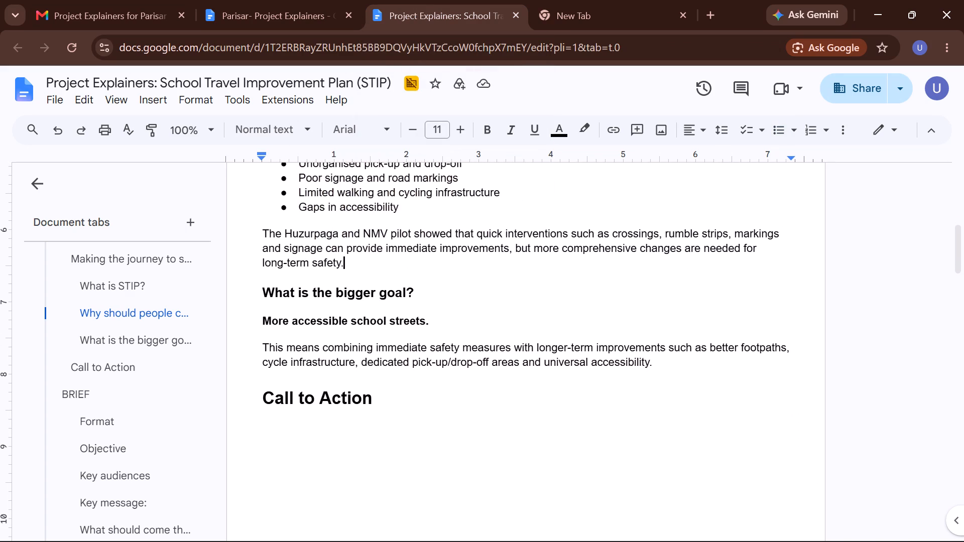
scroll(478, 417, "down", 4)
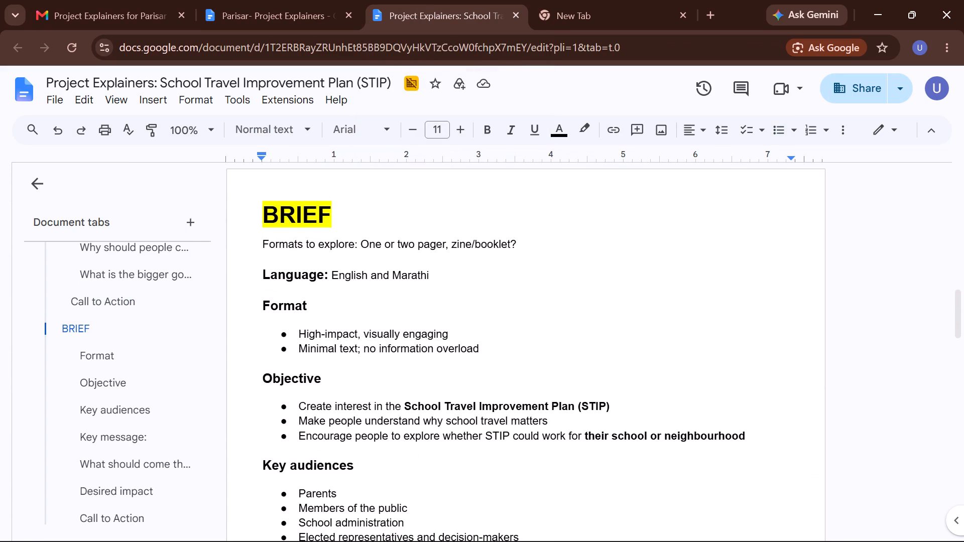
scroll(478, 417, "down", 3)
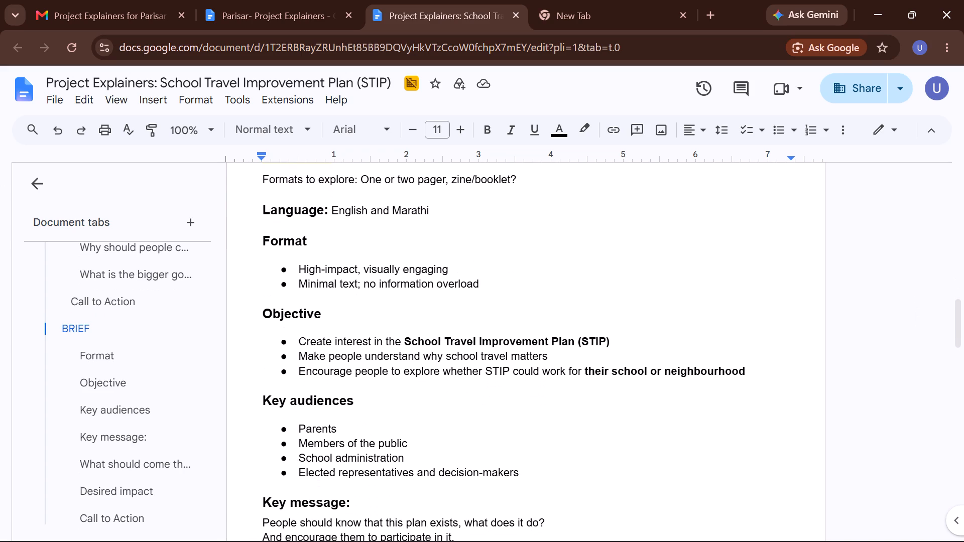
scroll(478, 417, "down", 3)
scroll(478, 417, "up", 4)
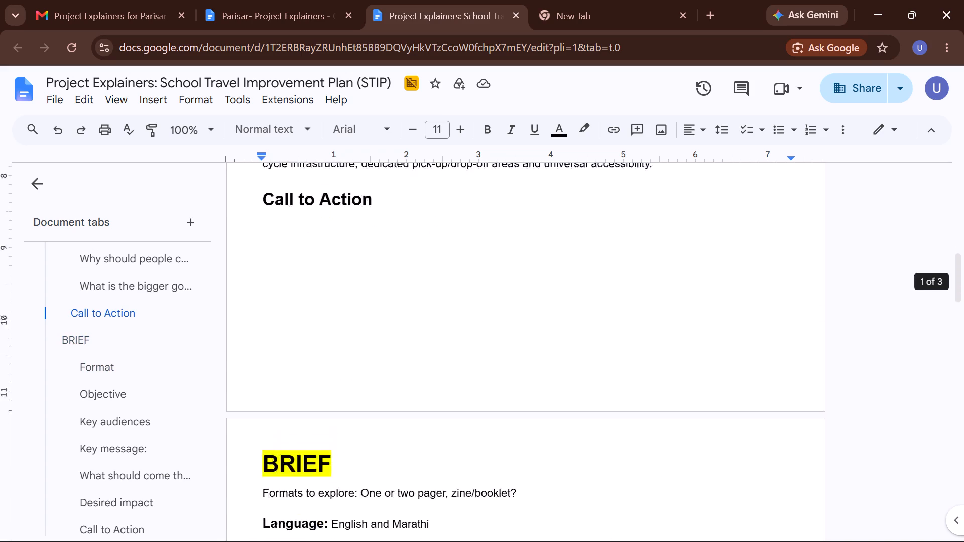
scroll(478, 417, "up", 2)
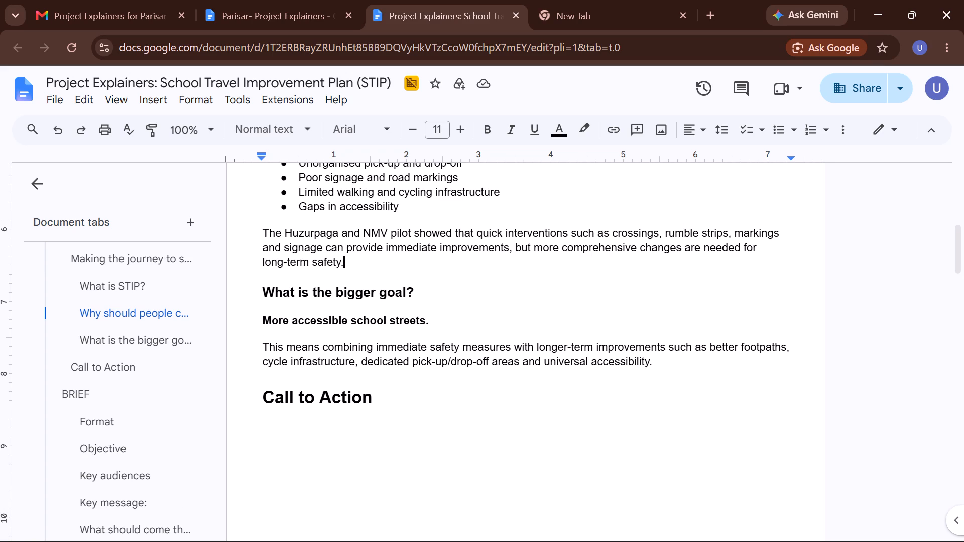
Copy the heading "What is the bigger goal?" from the STIP document and return to parisar.ai in Illustrator.
left_click_drag(425, 293, 231, 291)
key("ctrl+c")
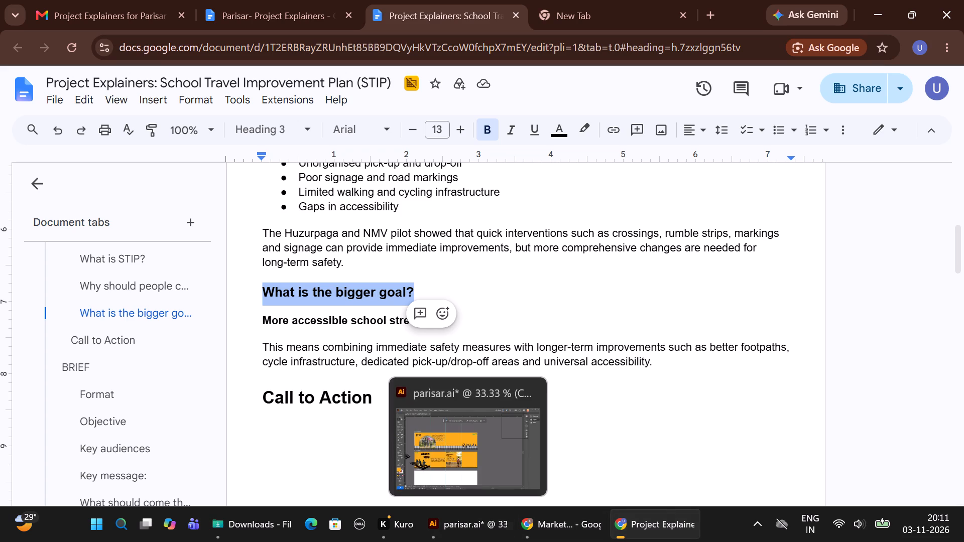
left_click(447, 371)
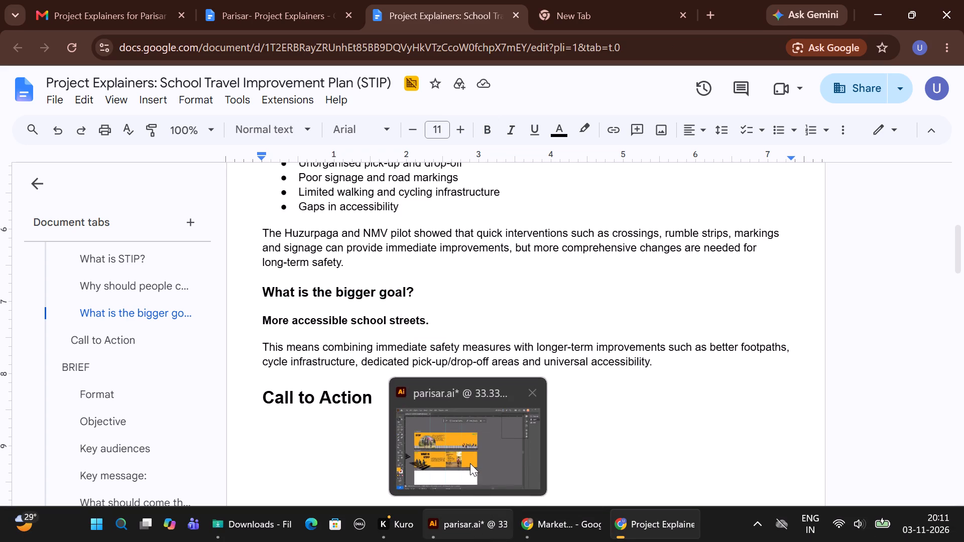
left_click(470, 463)
left_click(573, 373)
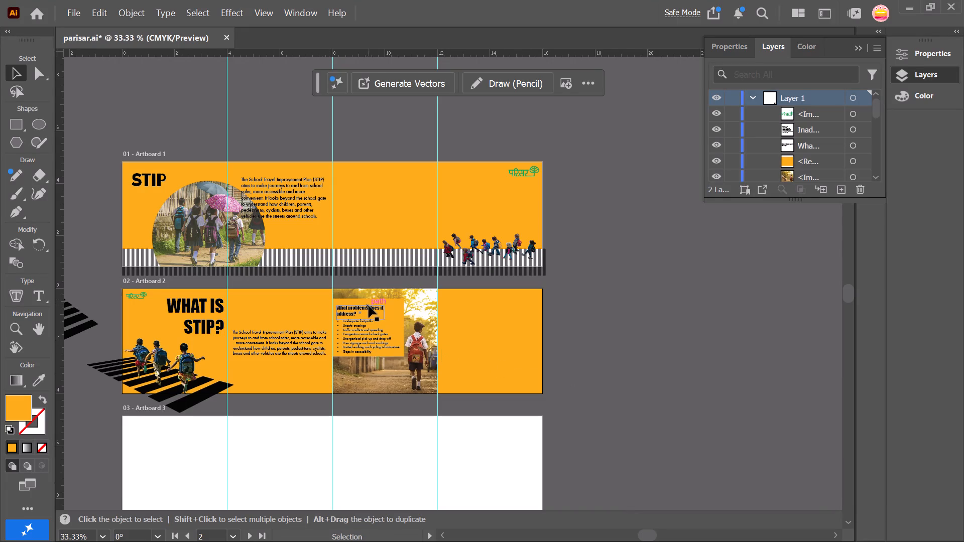
Duplicate the "What problems does it address?" heading onto the empty orange panel beside the schoolboy photo on Artboard 2.
left_click(365, 308)
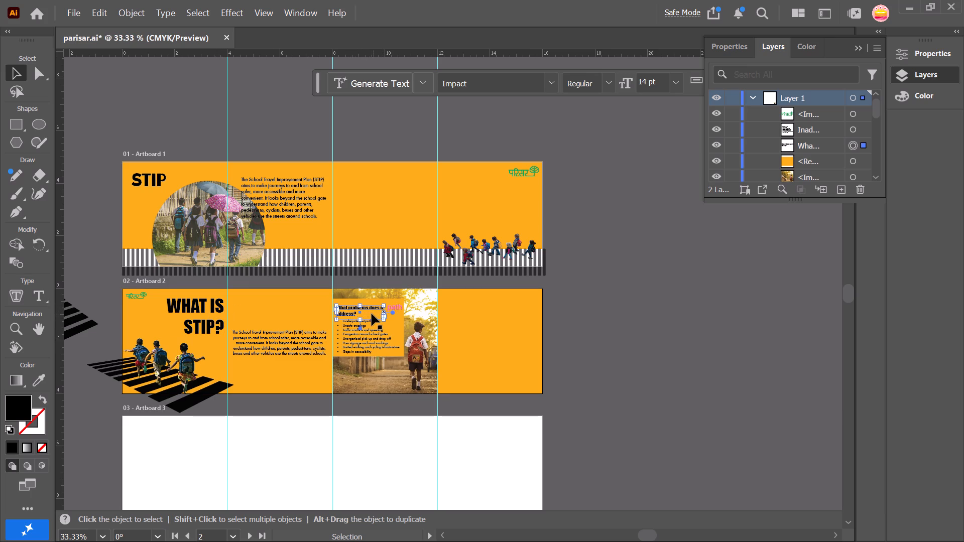
key("ctrl+c")
key("ctrl+v")
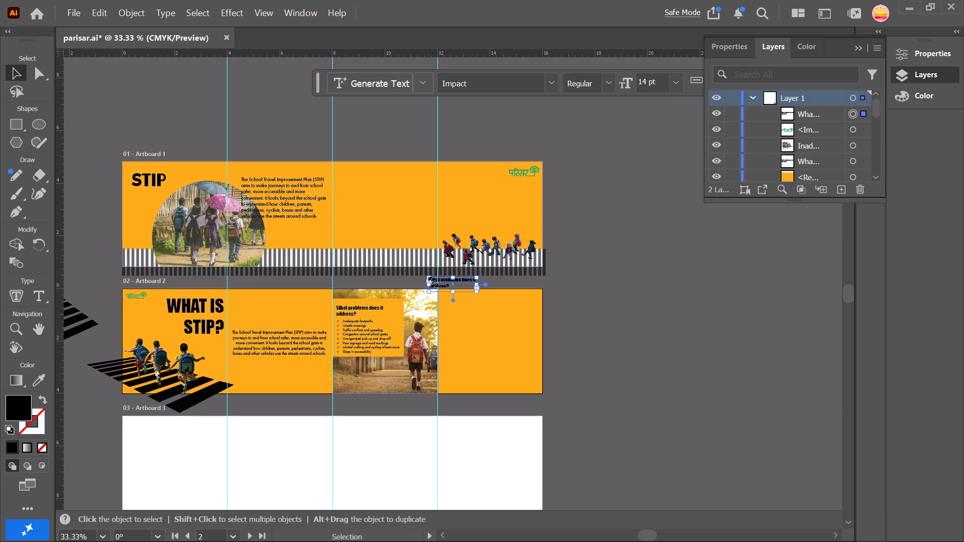
left_click_drag(445, 287, 465, 310)
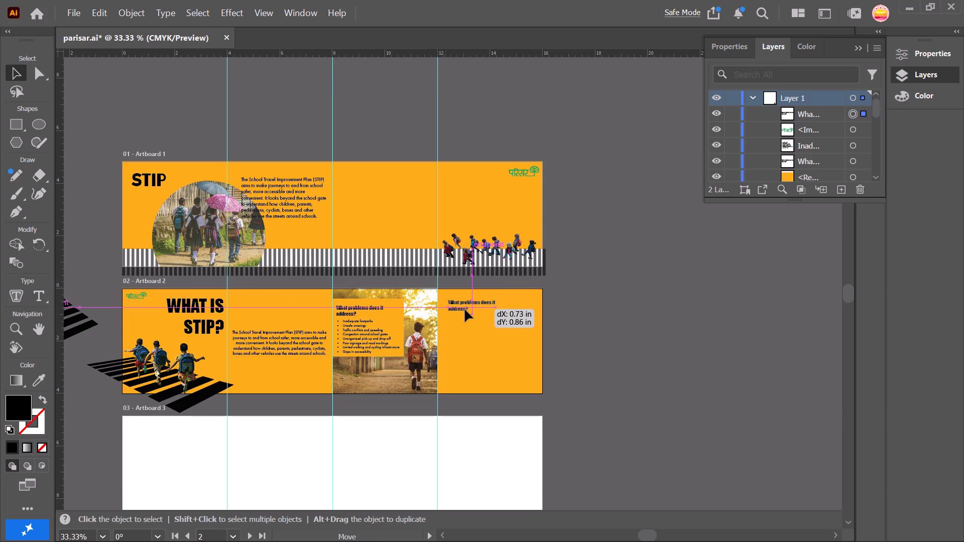
left_click_drag(465, 310, 479, 323)
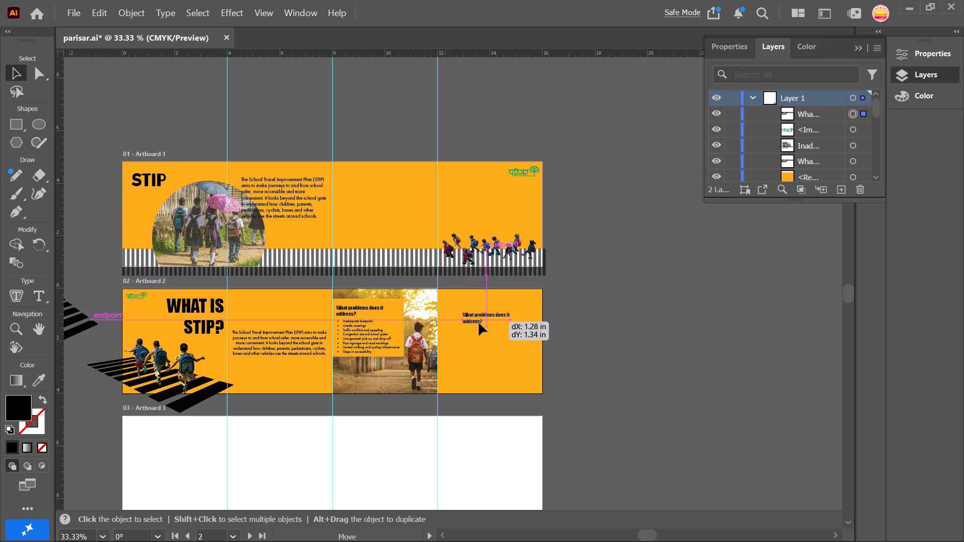
left_click_drag(479, 323, 483, 323)
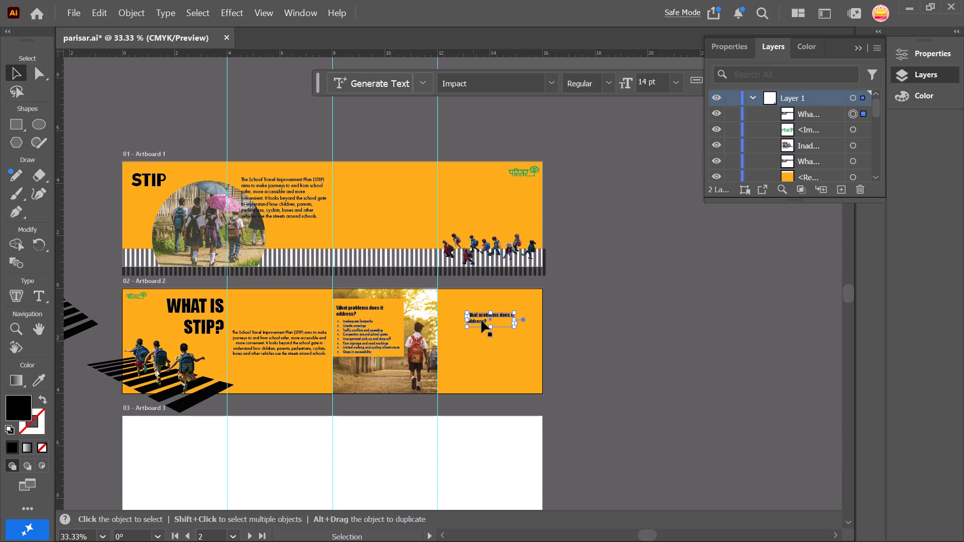
left_click(614, 247)
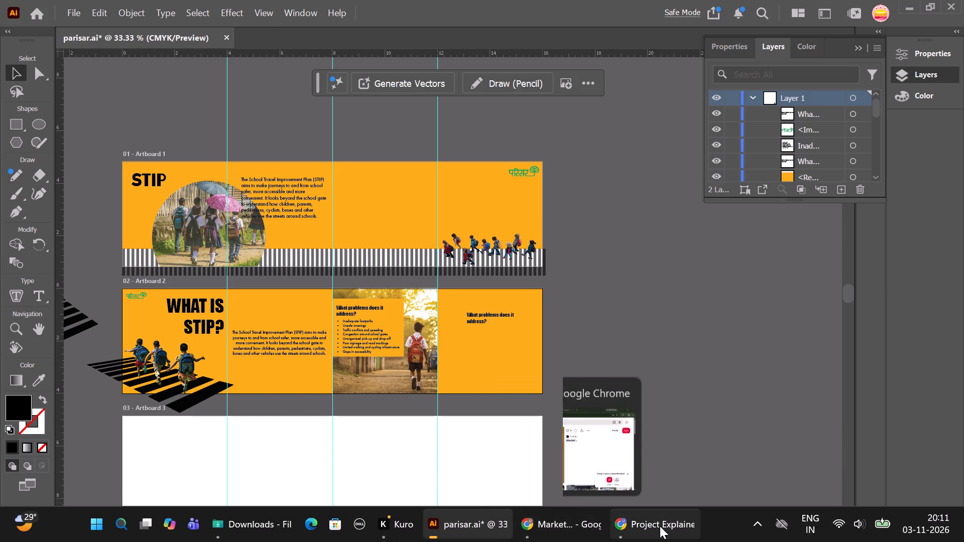
Replace the duplicated heading's text with "What is the bigger goal?", copied from the STIP Google Doc in Chrome.
left_click(625, 451)
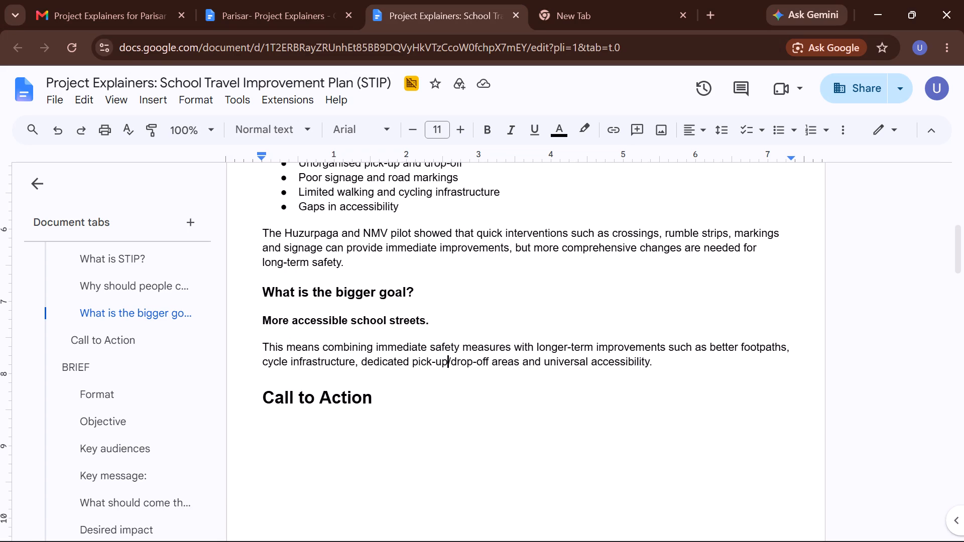
left_click_drag(424, 292, 214, 287)
key("ctrl+c")
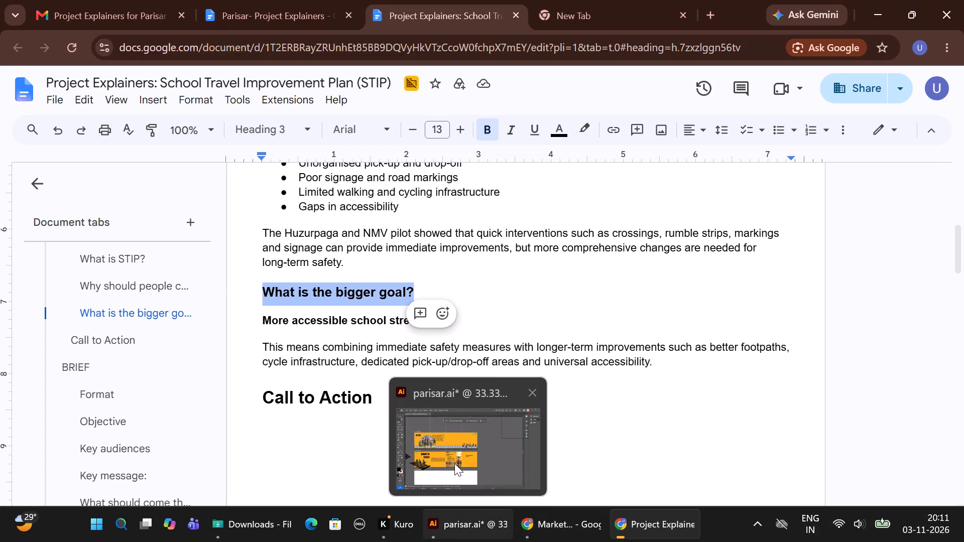
left_click(454, 463)
triple_click(484, 318)
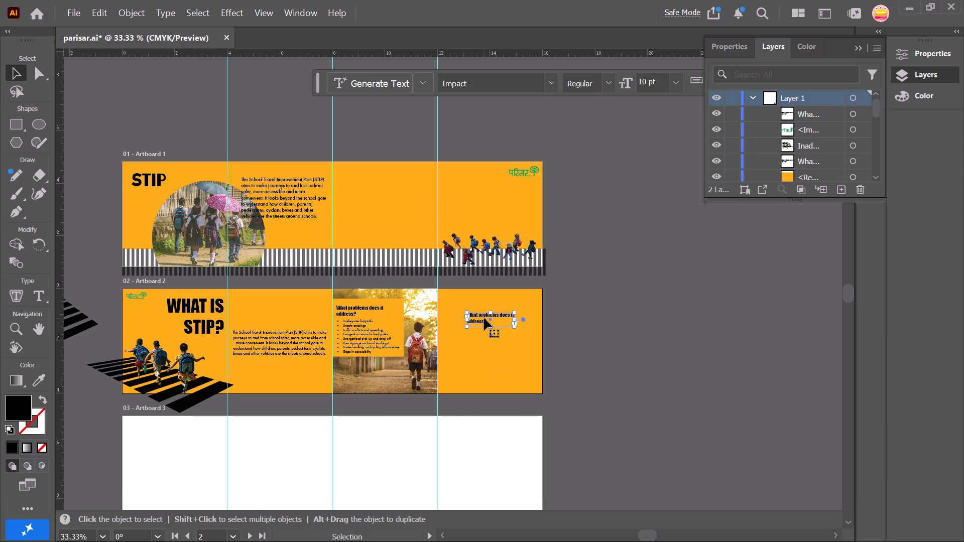
key("ctrl+v")
left_click(616, 323)
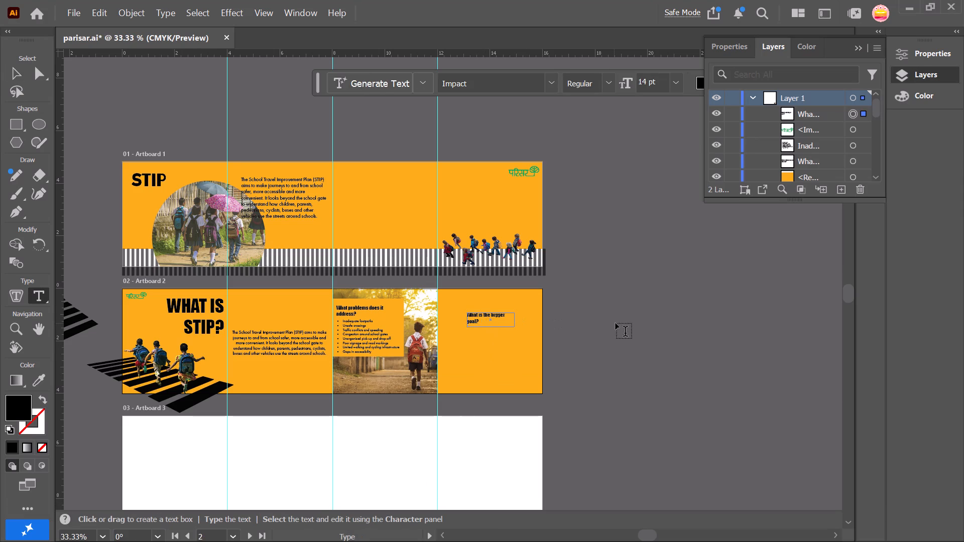
left_click(14, 76)
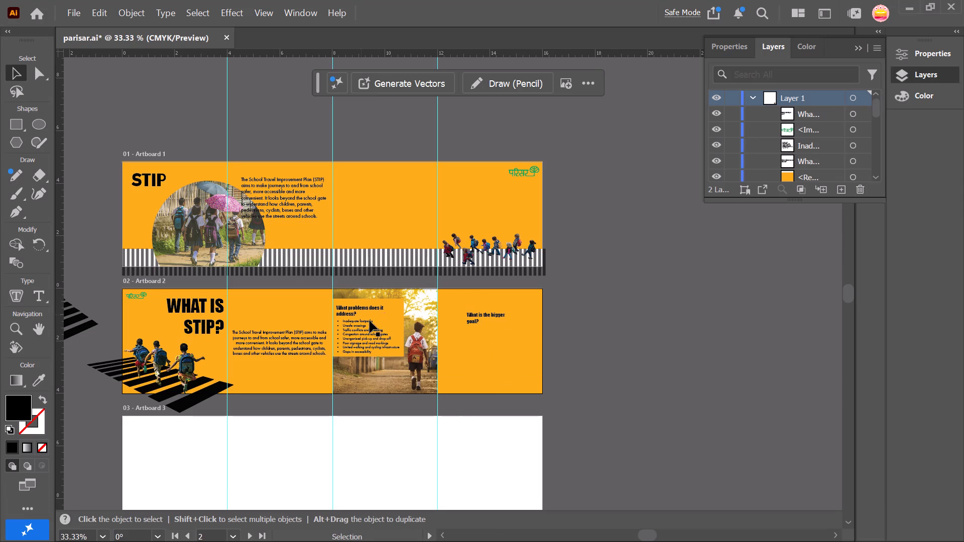
Widen the "What is the bigger goal?" text frame just enough to fit the heading on one line.
scroll(487, 347, "up", 4, "ctrl+alt")
left_click(468, 203)
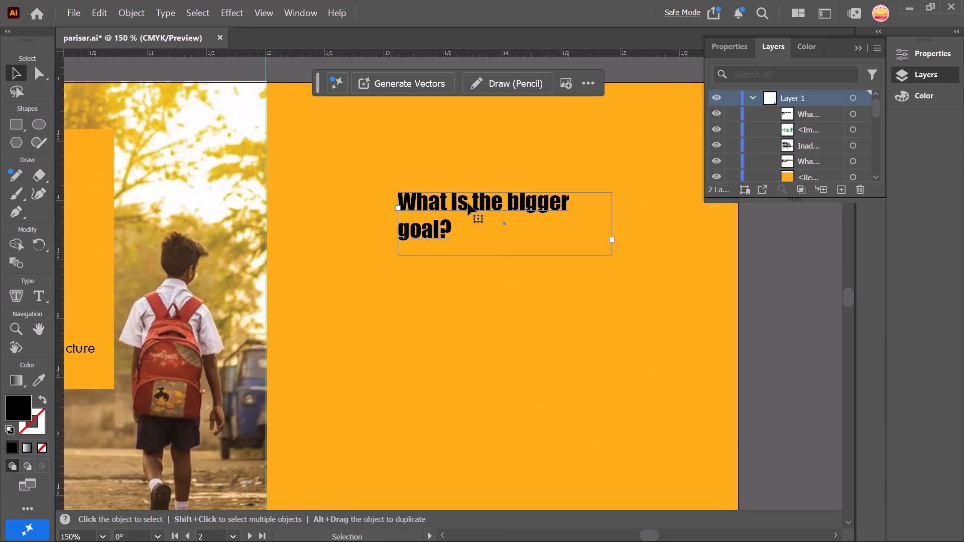
left_click_drag(613, 222, 677, 220)
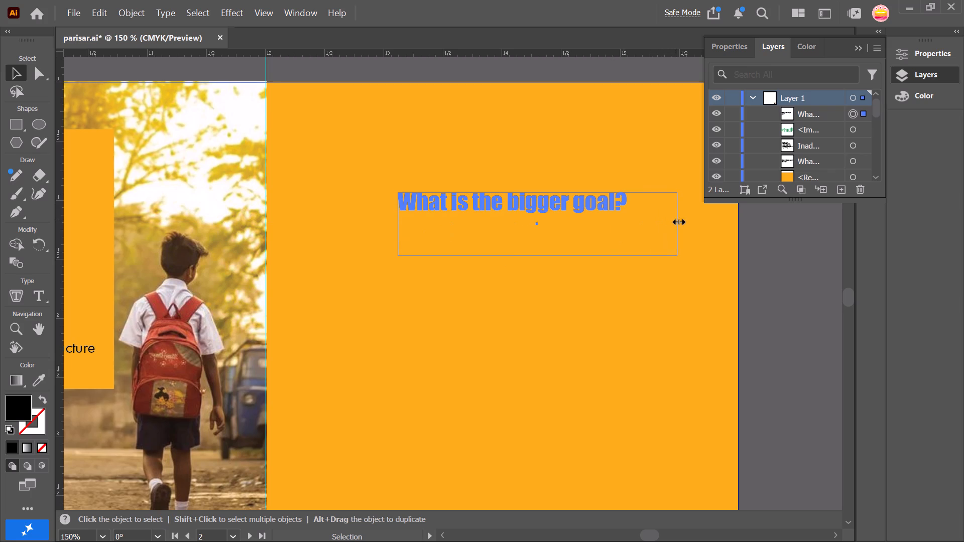
left_click_drag(677, 220, 630, 219)
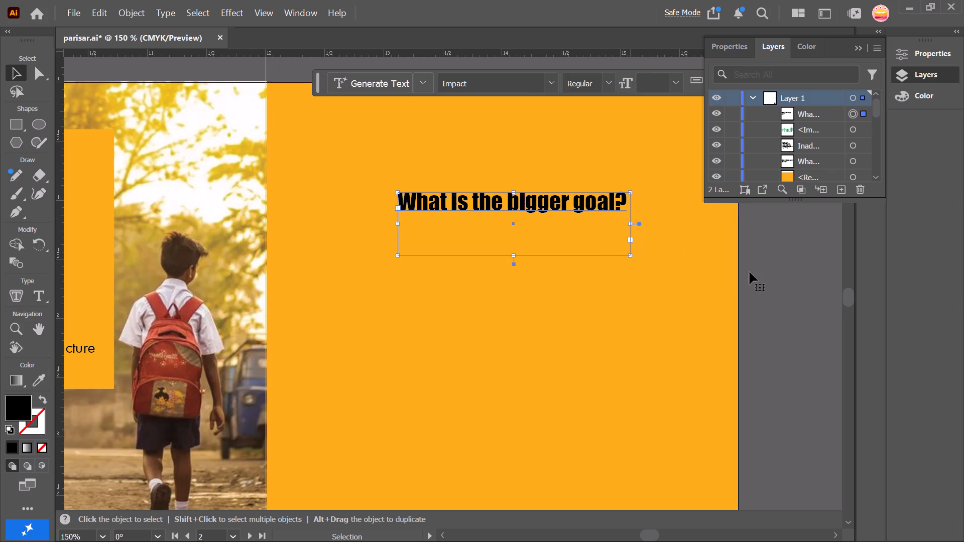
left_click(802, 290)
Move the "What is the bigger goal?" heading about 0.8 in right and 1.2 in down, near Artboard 2's right edge.
left_click_drag(552, 207, 578, 216)
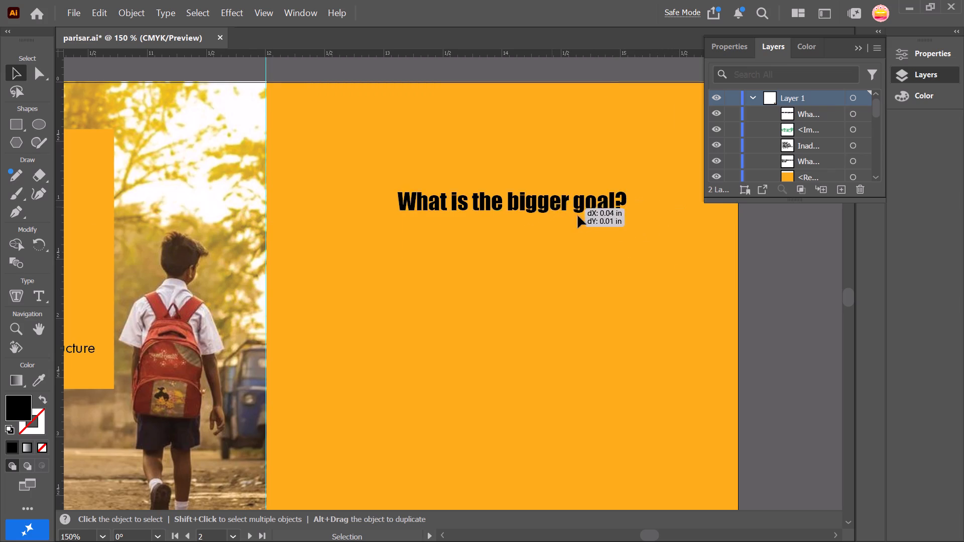
left_click_drag(578, 216, 538, 215)
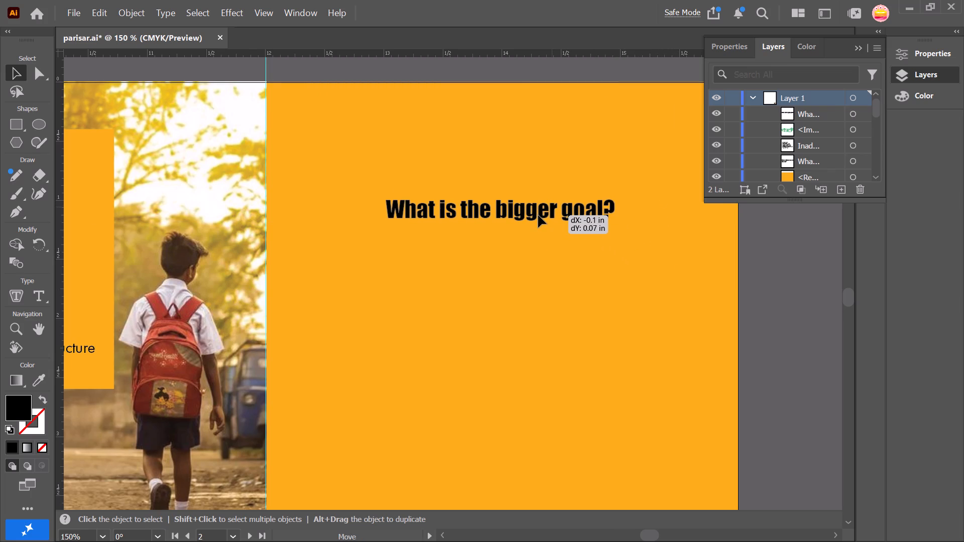
left_click_drag(538, 215, 644, 347)
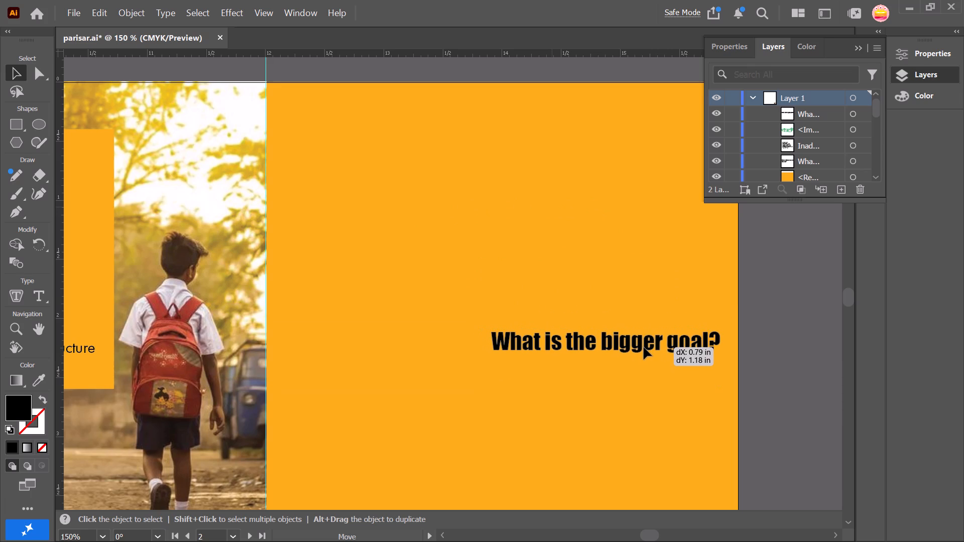
left_click_drag(644, 347, 646, 349)
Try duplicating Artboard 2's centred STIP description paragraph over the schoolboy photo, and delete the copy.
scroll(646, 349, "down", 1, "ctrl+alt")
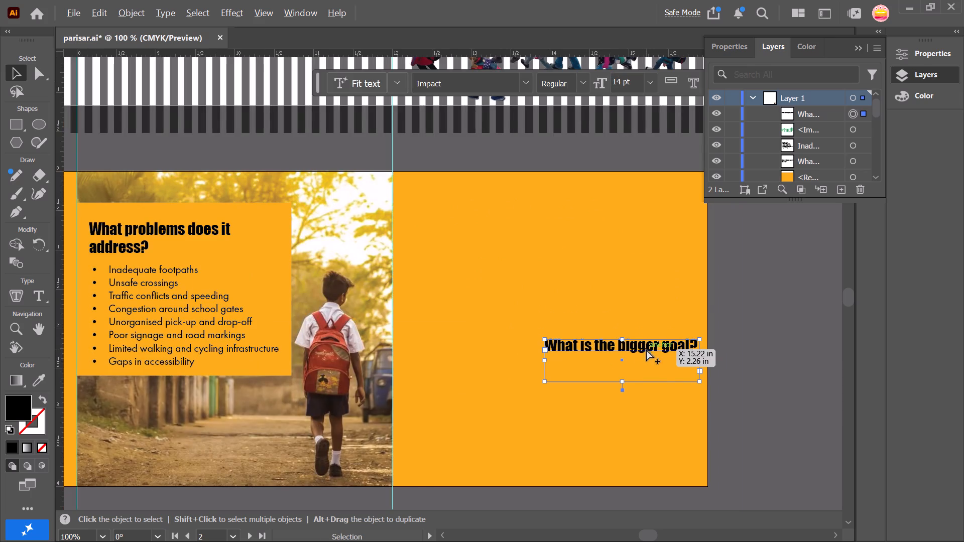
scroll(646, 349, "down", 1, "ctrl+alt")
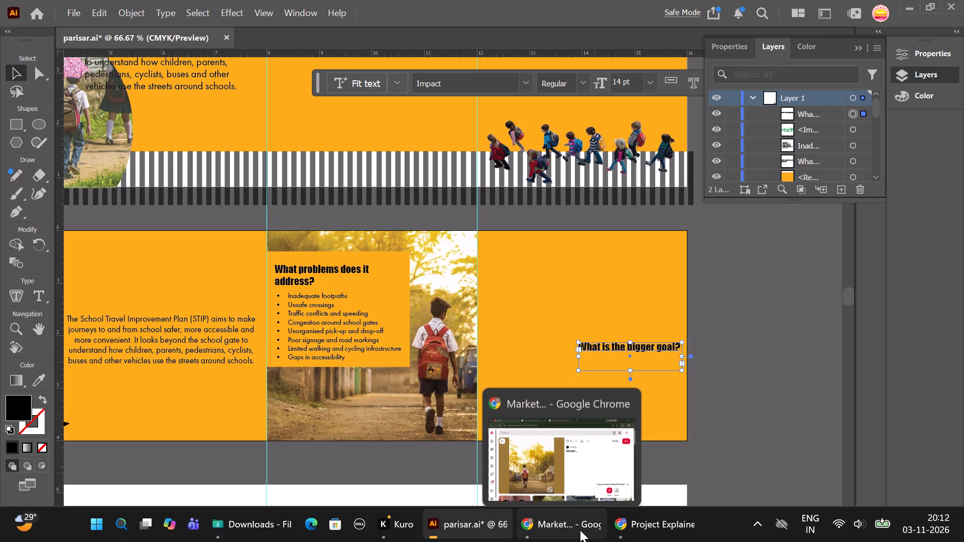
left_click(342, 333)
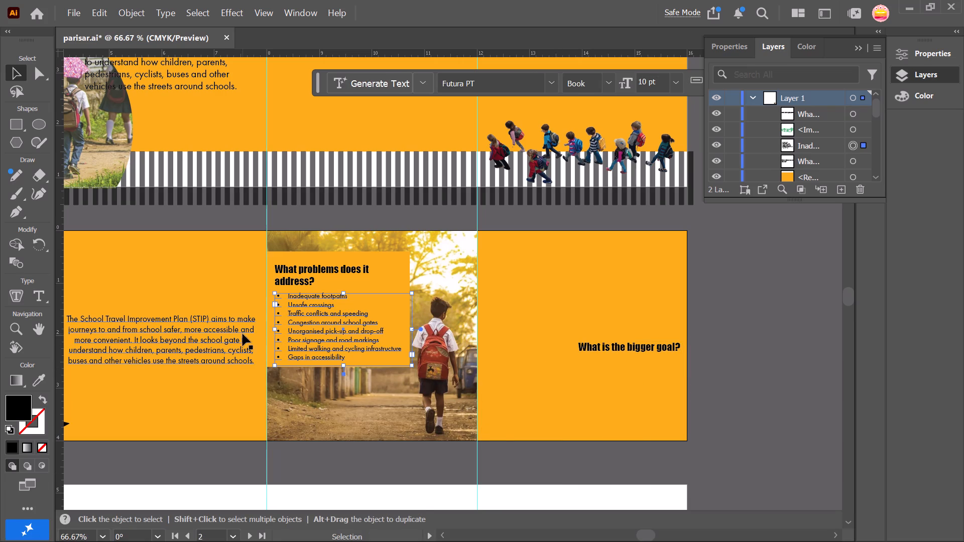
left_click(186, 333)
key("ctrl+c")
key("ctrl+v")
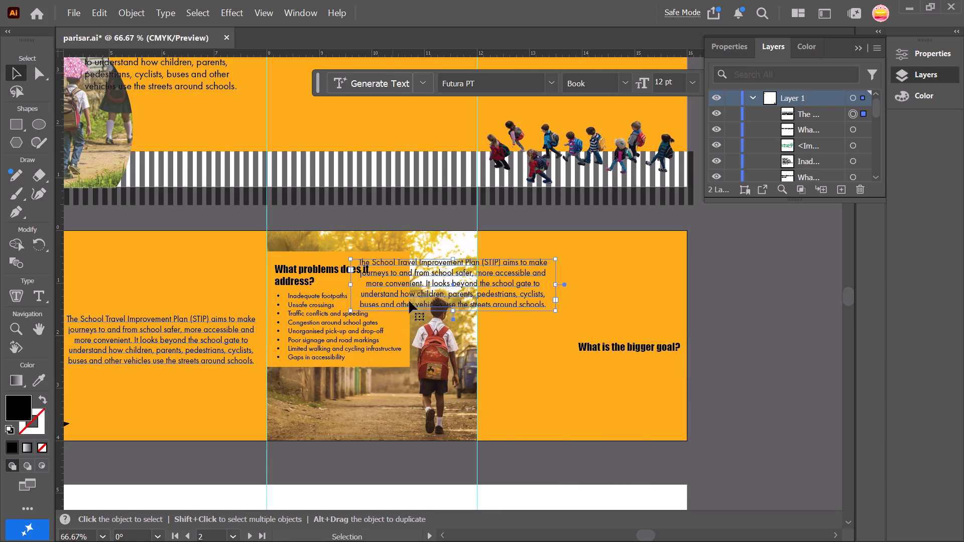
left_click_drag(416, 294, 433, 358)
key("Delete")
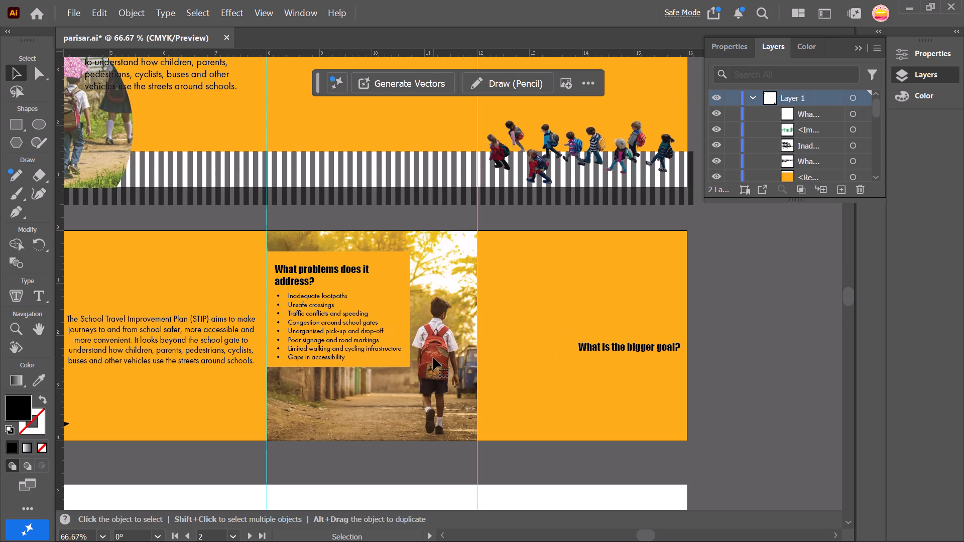
Duplicate the "What problems does it address?" bullet list and place the copy just below the "What is the bigger goal?" heading.
left_click(303, 318)
key("ctrl+c")
key("ctrl+v")
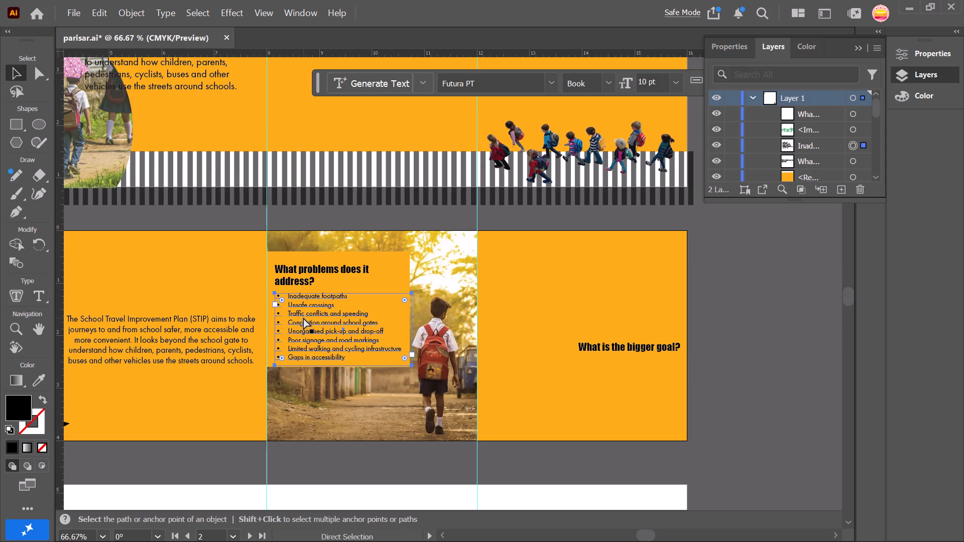
left_click_drag(430, 272, 460, 300)
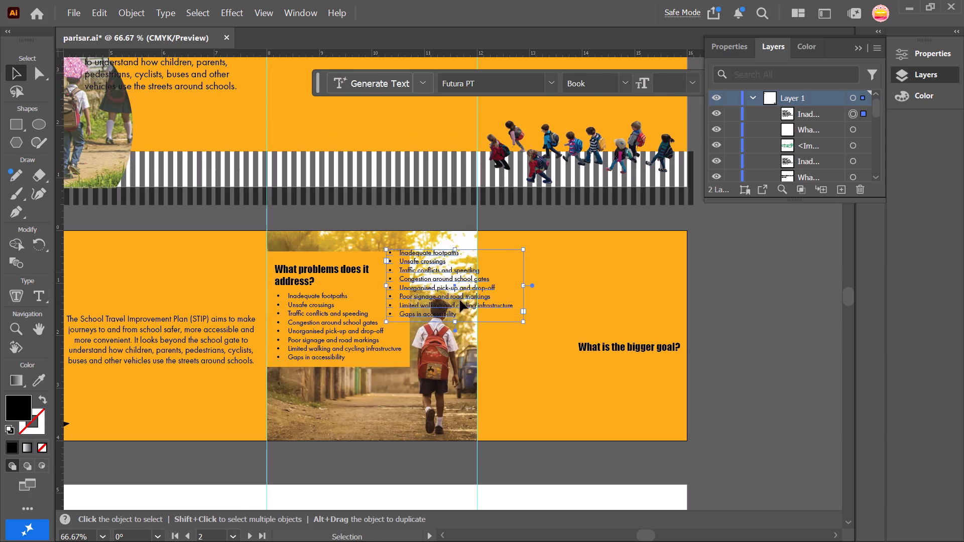
left_click_drag(460, 300, 573, 386)
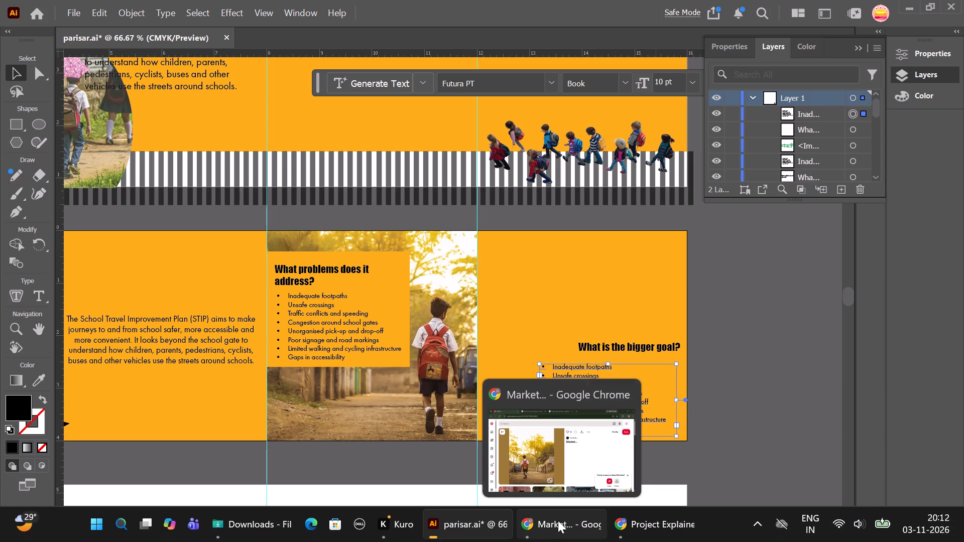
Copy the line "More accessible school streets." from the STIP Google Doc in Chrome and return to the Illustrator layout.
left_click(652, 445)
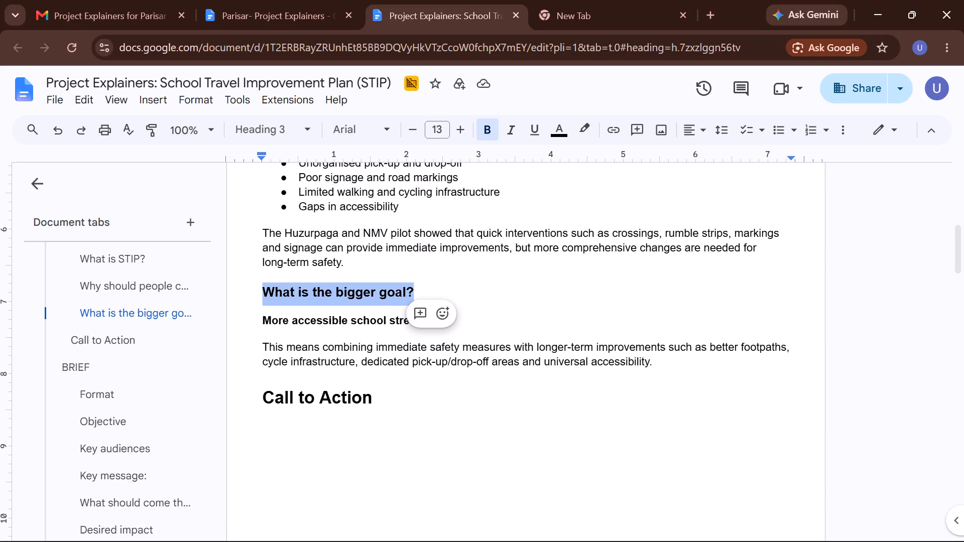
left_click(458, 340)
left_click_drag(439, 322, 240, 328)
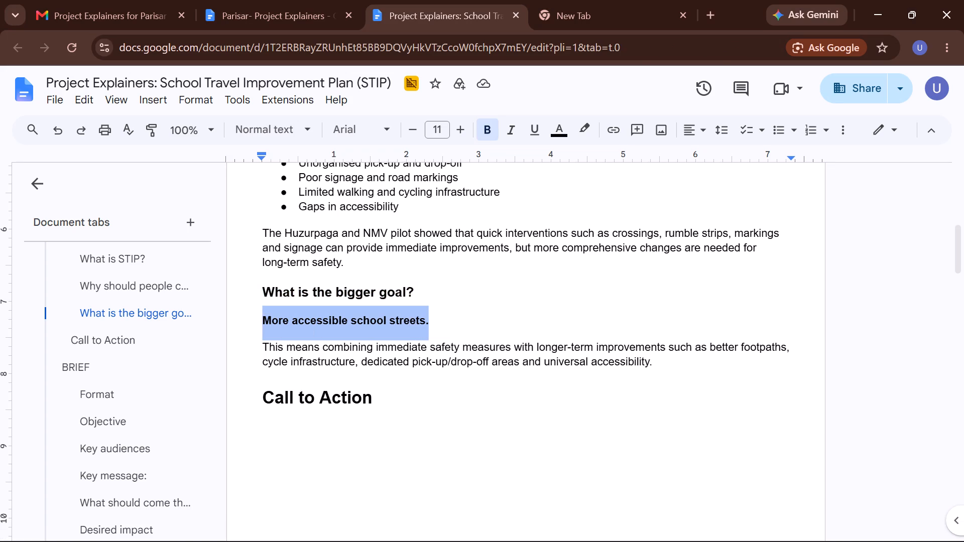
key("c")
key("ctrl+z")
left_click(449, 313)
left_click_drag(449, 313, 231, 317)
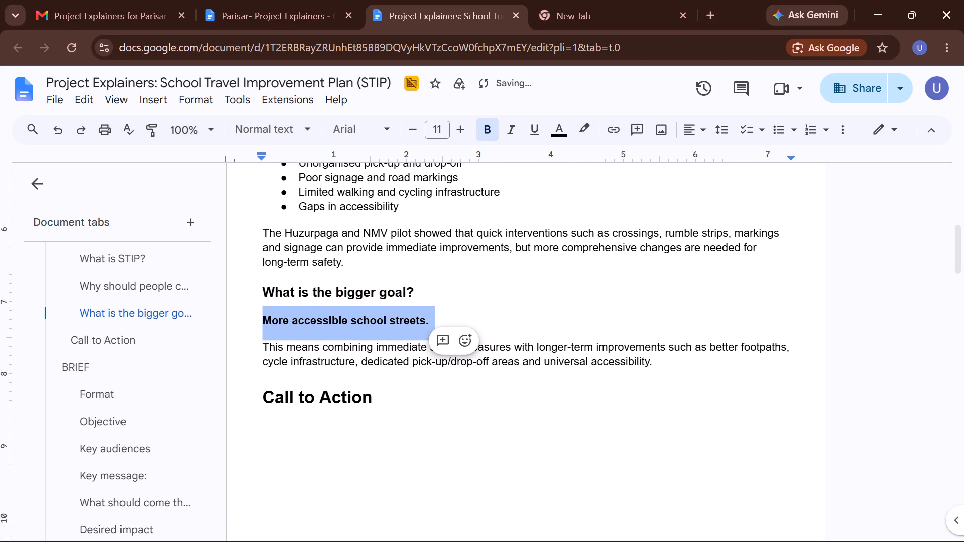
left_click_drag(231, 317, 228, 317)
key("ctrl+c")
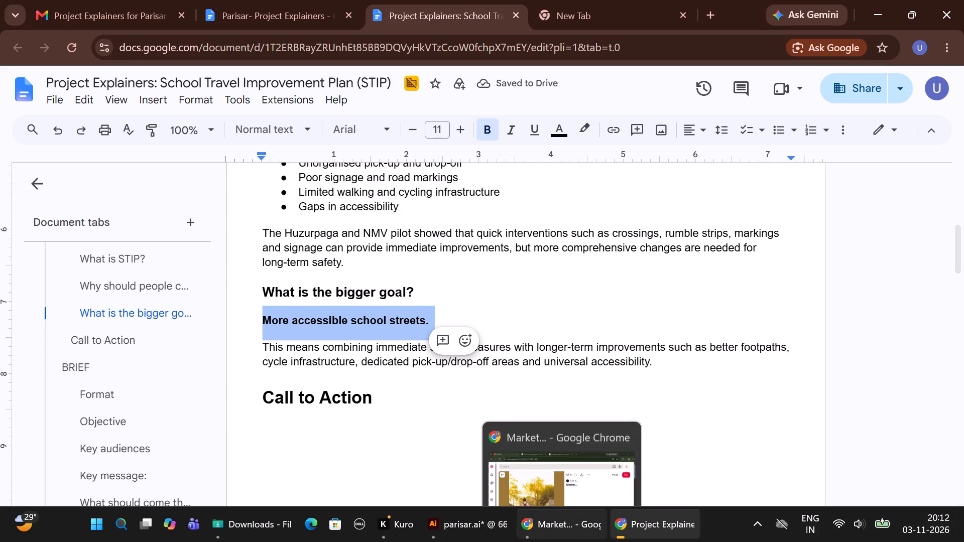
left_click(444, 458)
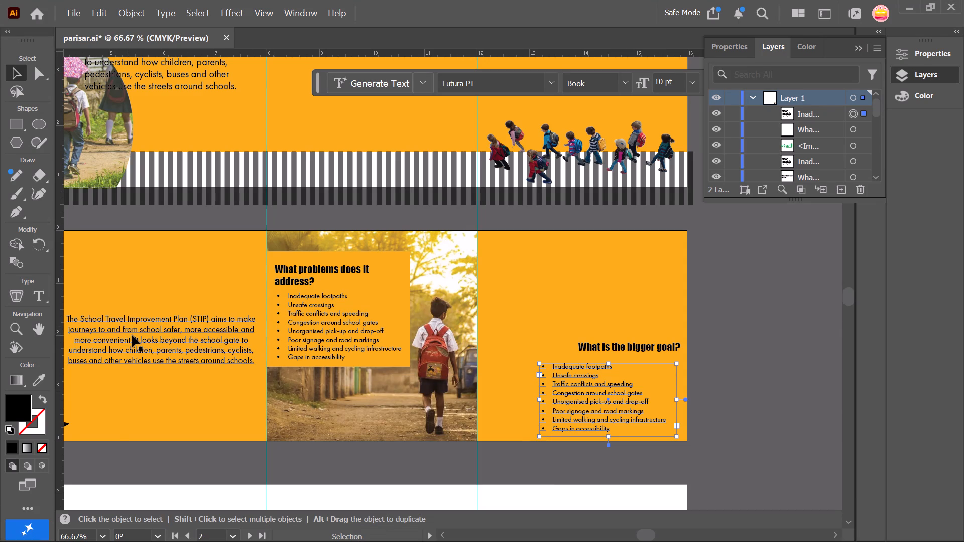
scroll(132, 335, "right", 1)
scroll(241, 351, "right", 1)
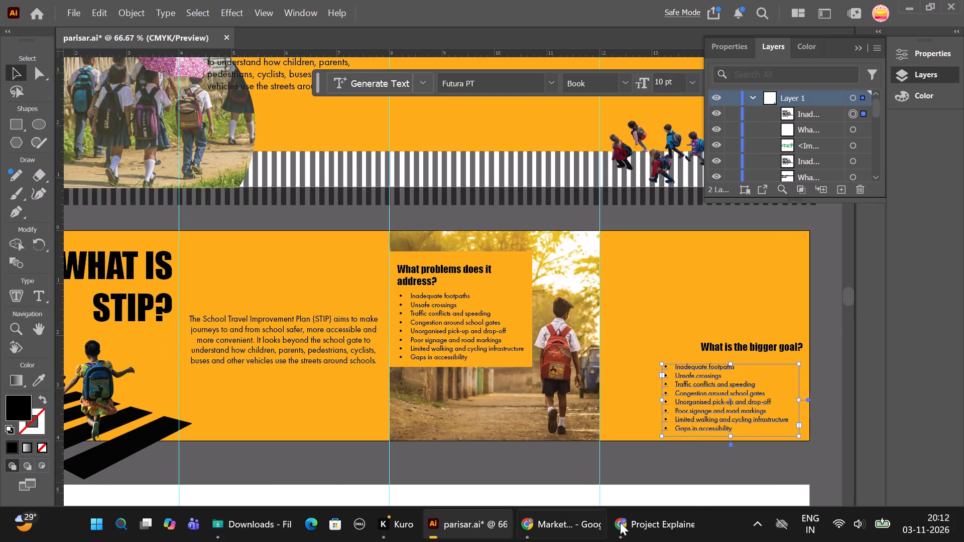
Replace the duplicated list's text with the "This means combining immediate safety measures…" paragraph, copied from the STIP Google Doc in Chrome.
left_click(648, 458)
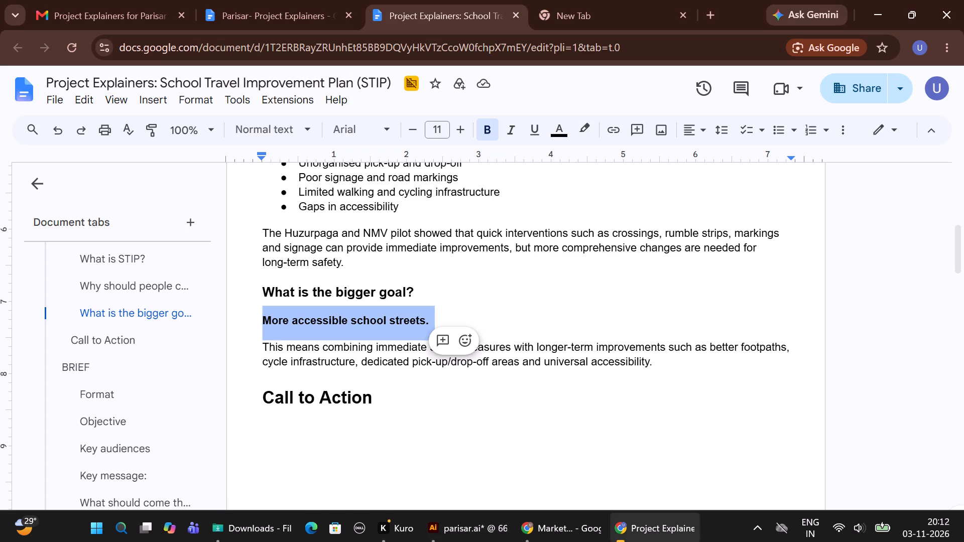
left_click(666, 358)
left_click_drag(666, 358, 258, 339)
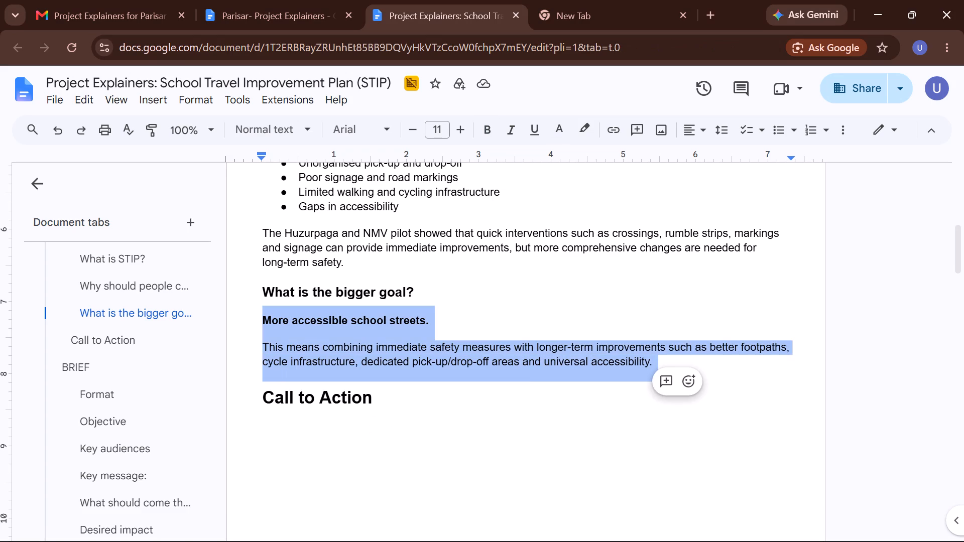
left_click_drag(258, 339, 257, 339)
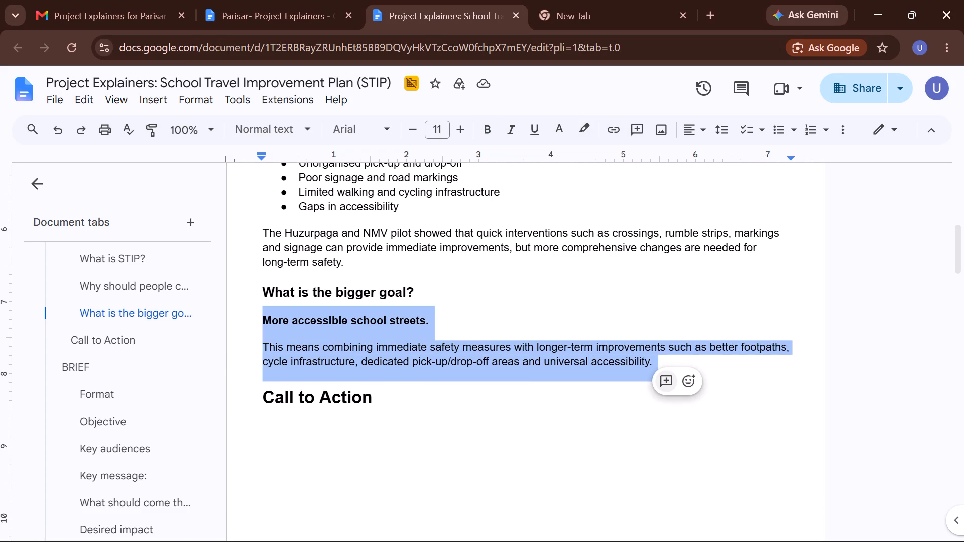
left_click(246, 345)
left_click_drag(246, 345, 674, 374)
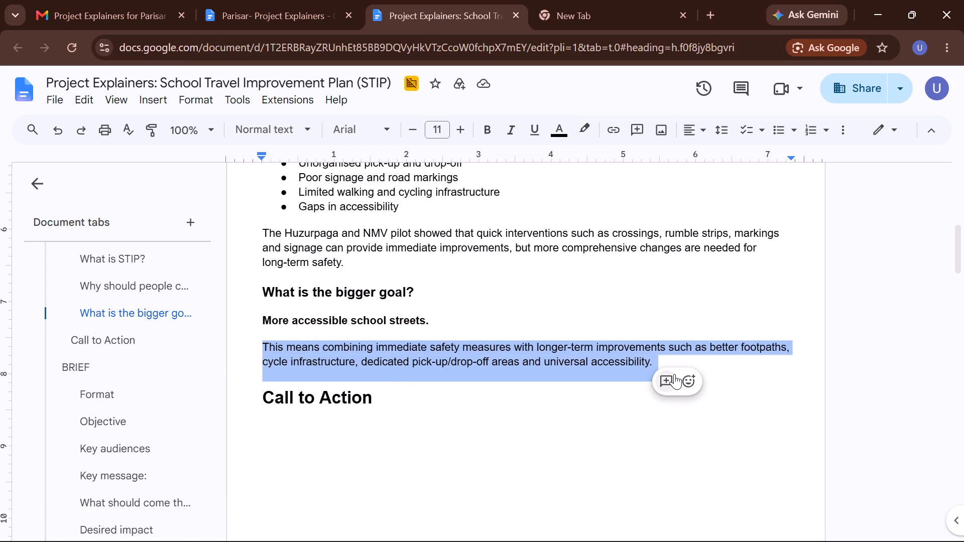
key("ctrl+c")
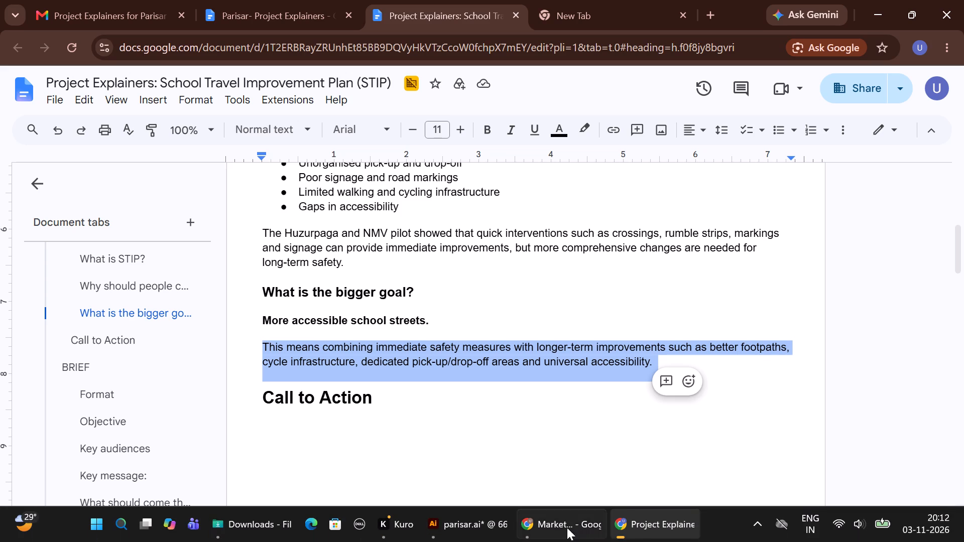
left_click(454, 470)
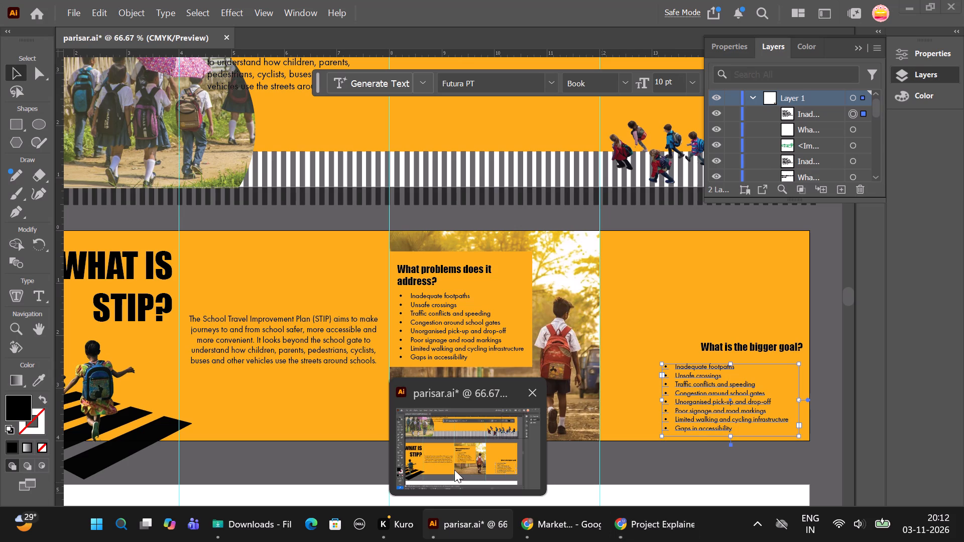
triple_click(731, 410)
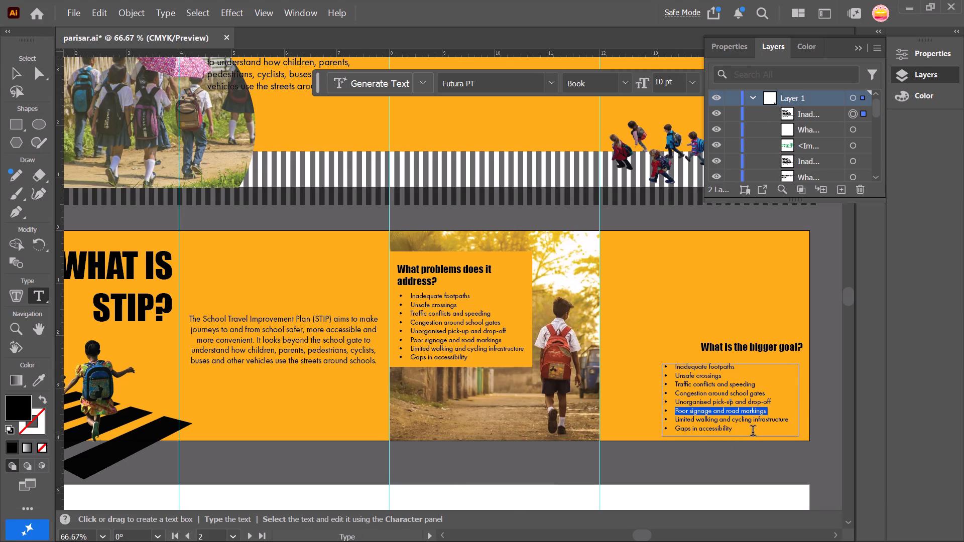
left_click_drag(753, 432, 654, 360)
key("ctrl+v")
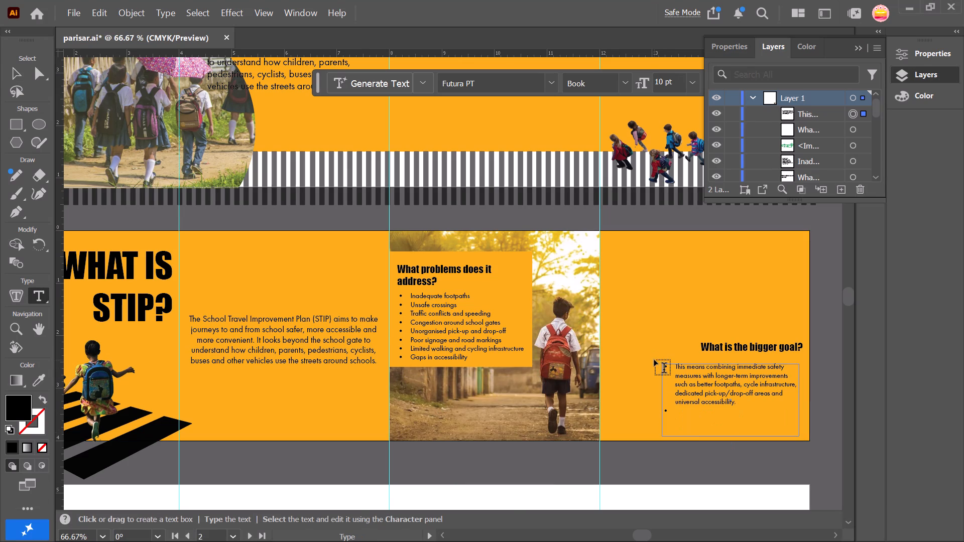
Remove the bullet formatting from the pasted "This means combining immediate safety measures…" paragraph.
left_click(914, 49)
scroll(755, 358, "down", 3)
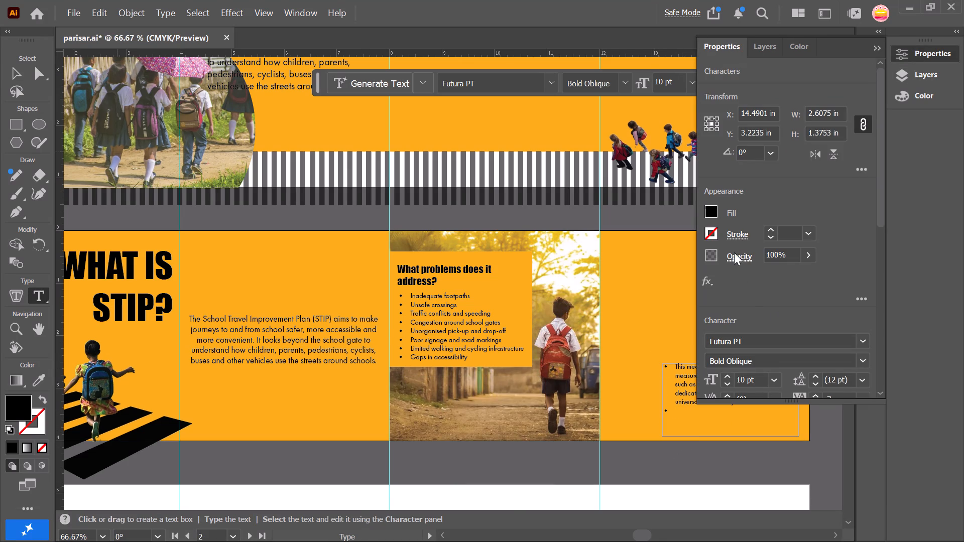
left_click(679, 417)
left_click_drag(679, 417, 661, 354)
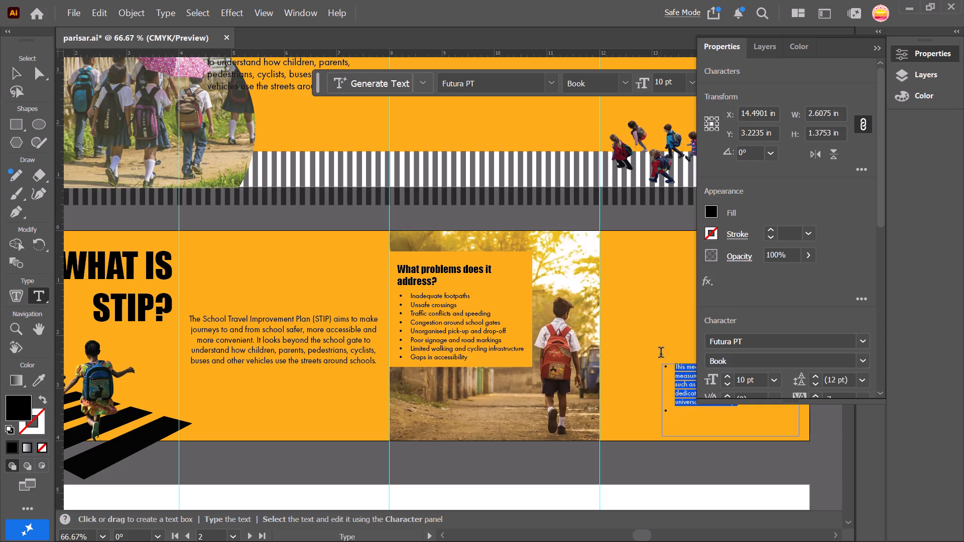
scroll(755, 330, "down", 5)
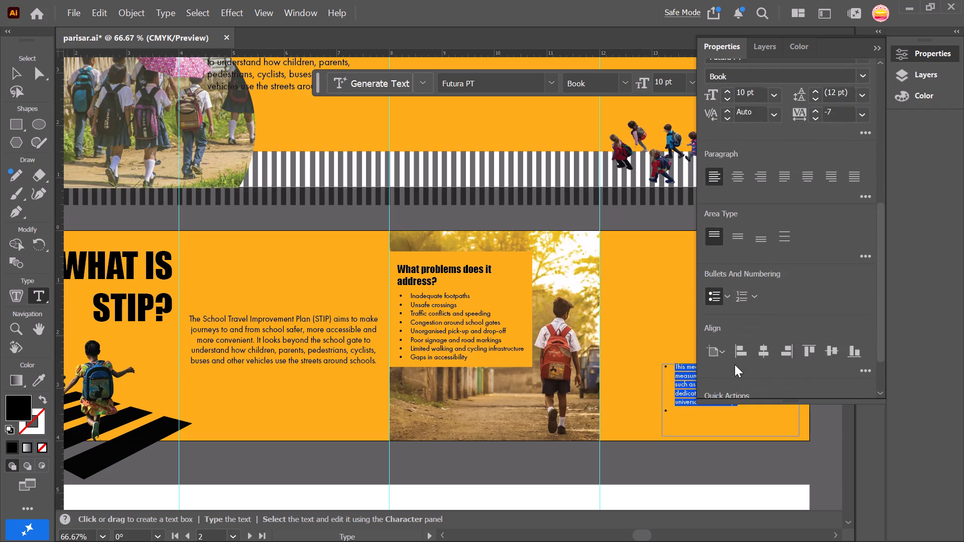
left_click(713, 298)
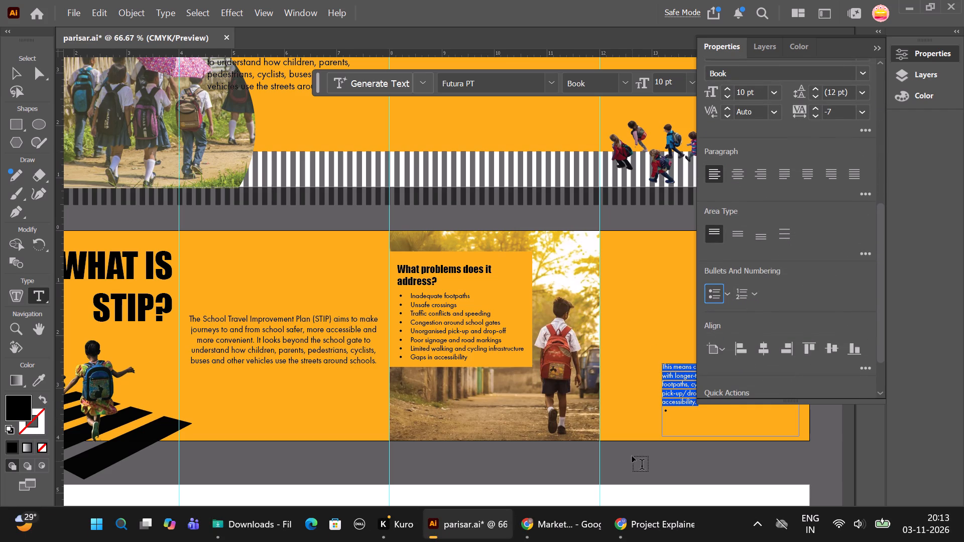
left_click(631, 457)
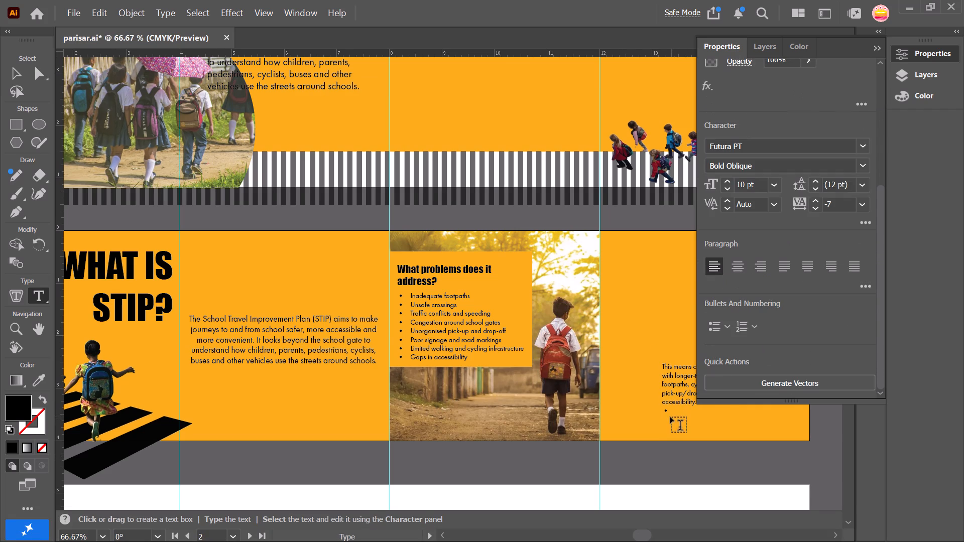
Delete the leftover empty bullet below the "This means combining…" paragraph and deselect the text.
left_click(673, 410)
left_click(673, 410)
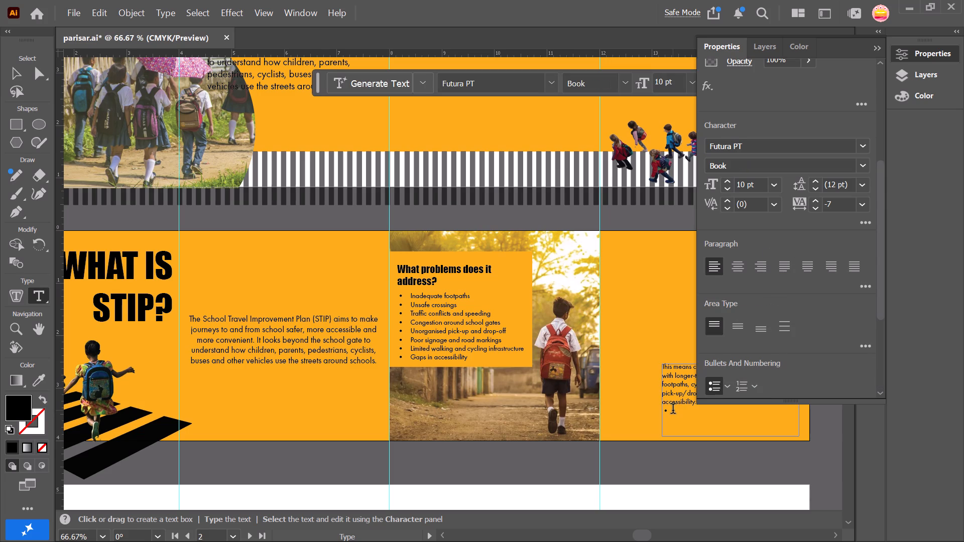
key("BackSpace")
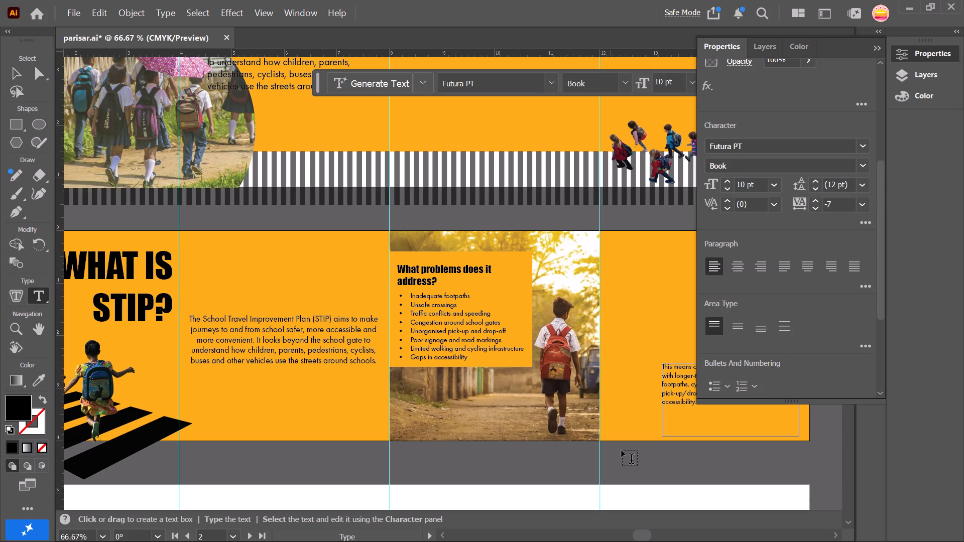
left_click(623, 451)
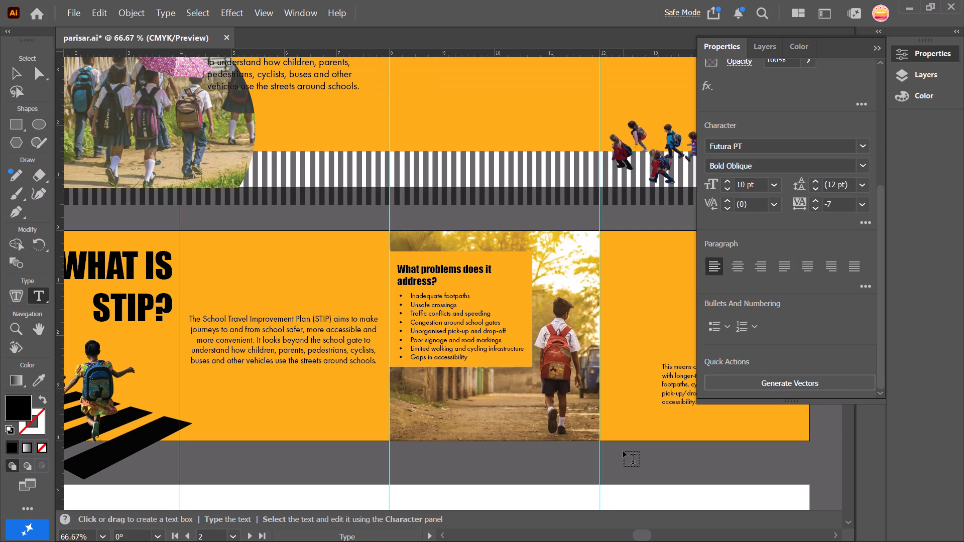
Save the parisar.ai document.
key("ctrl+s")
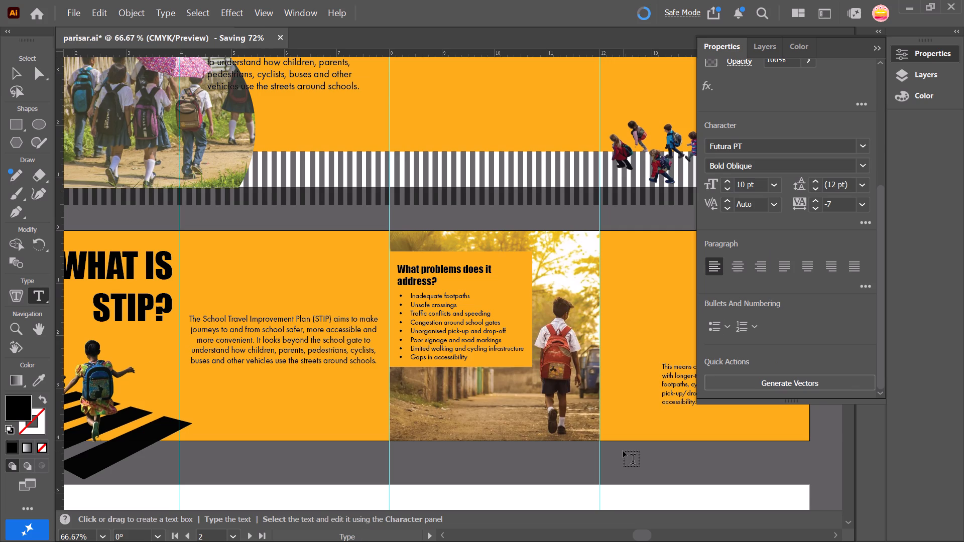